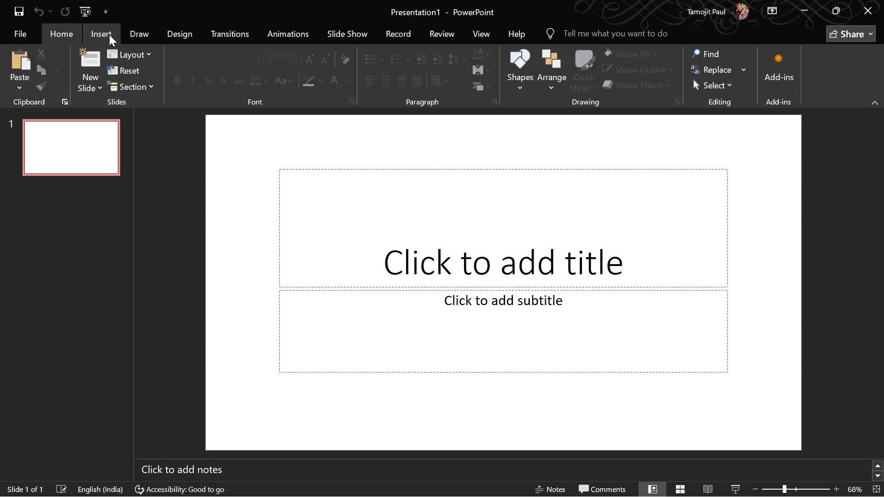
Draw a rectangle about 7.5" high and 2.93" wide covering the slide's full height along its left edge.
left_click(109, 35)
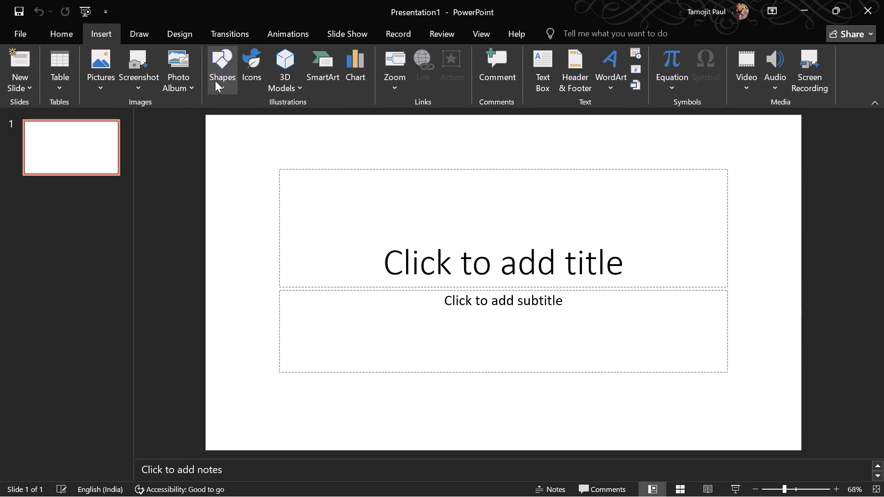
left_click(215, 81)
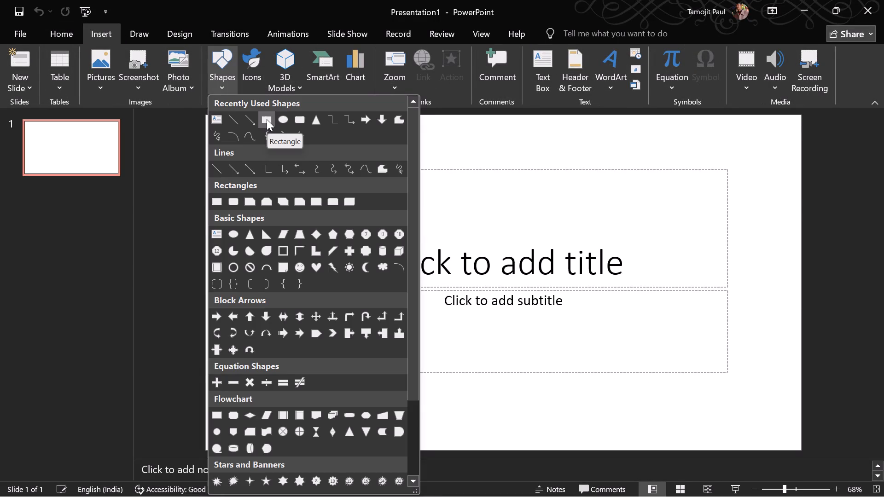
left_click(267, 119)
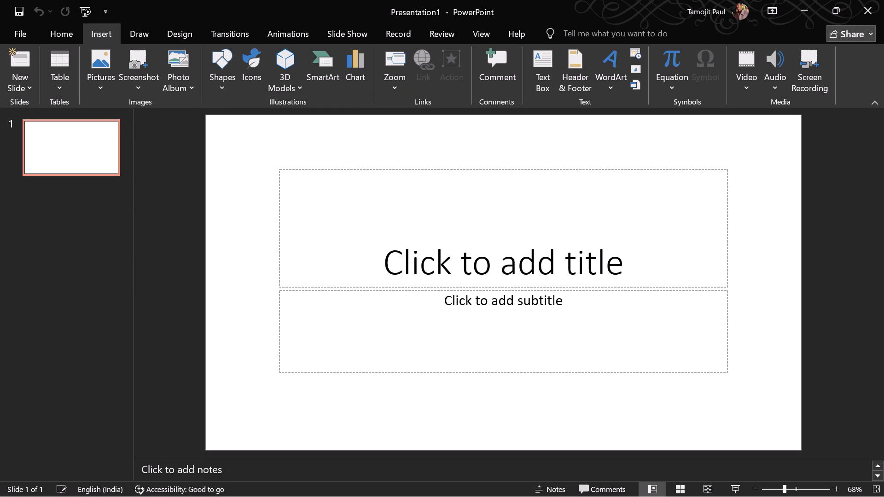
left_click(71, 28)
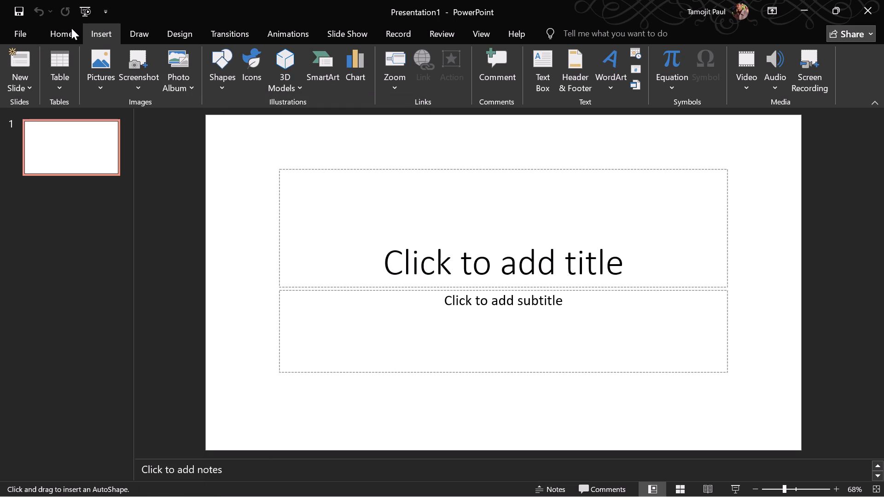
left_click(146, 52)
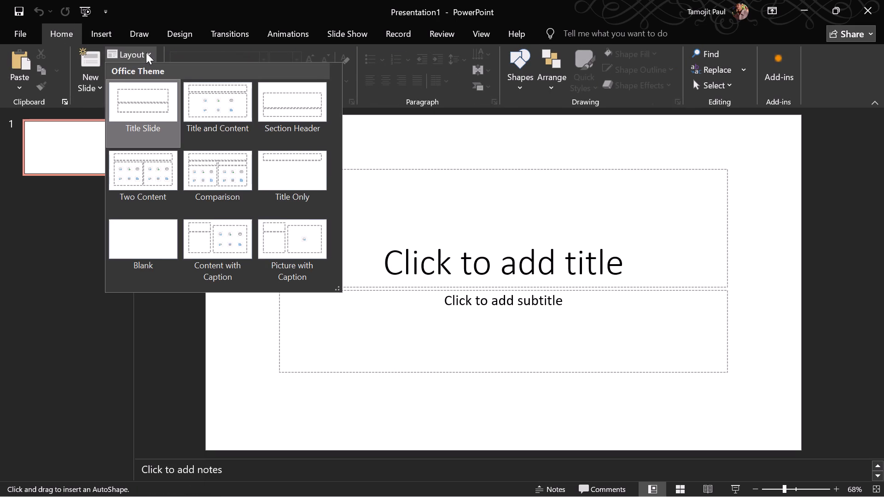
left_click(157, 46)
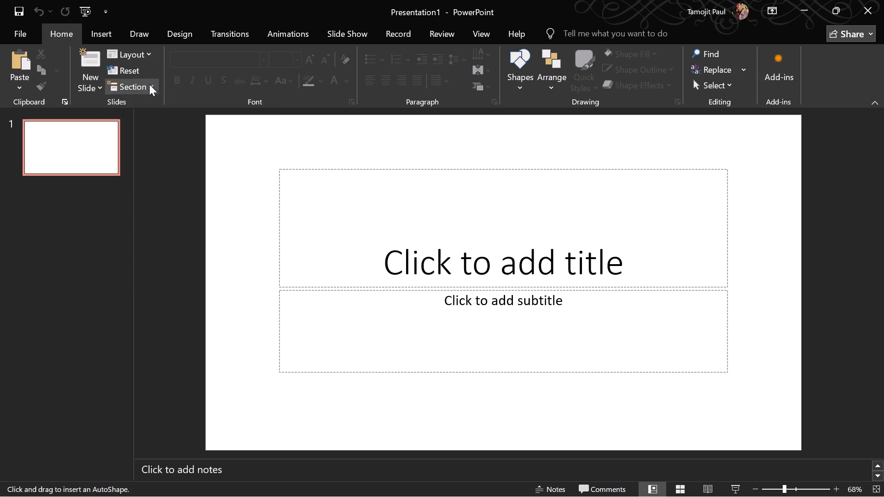
left_click(149, 89)
left_click(149, 89)
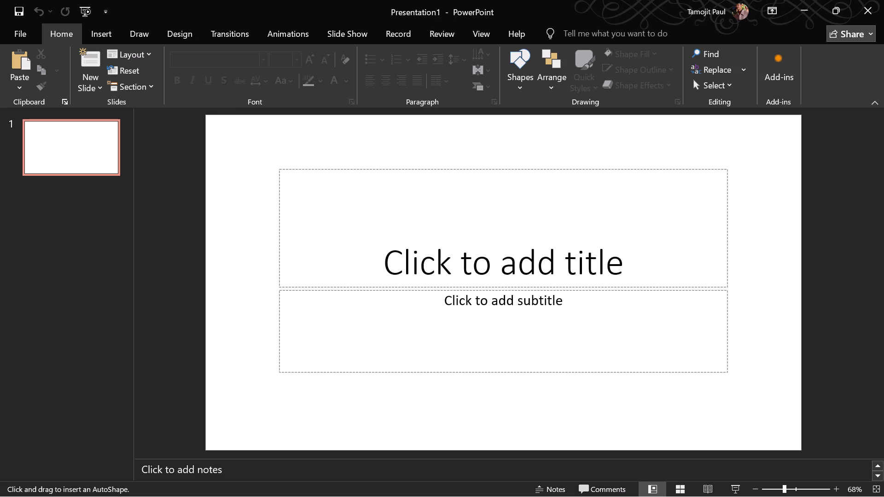
left_click_drag(206, 116, 324, 282)
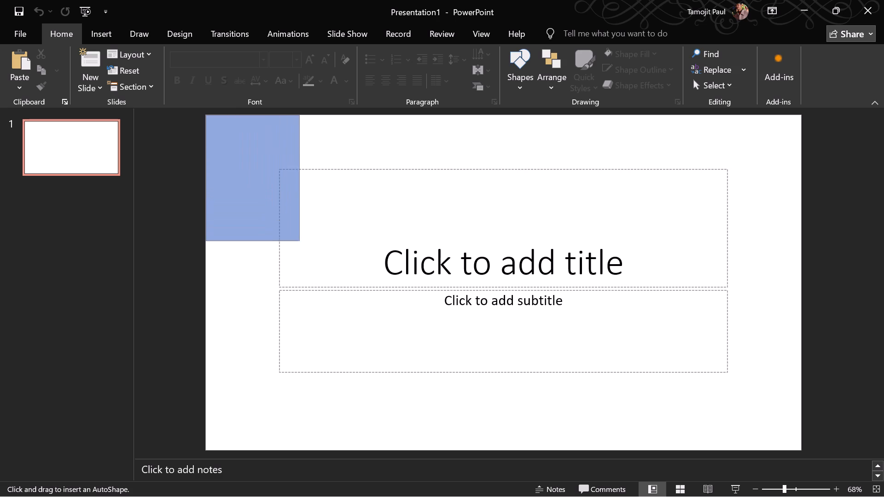
left_click_drag(324, 282, 334, 455)
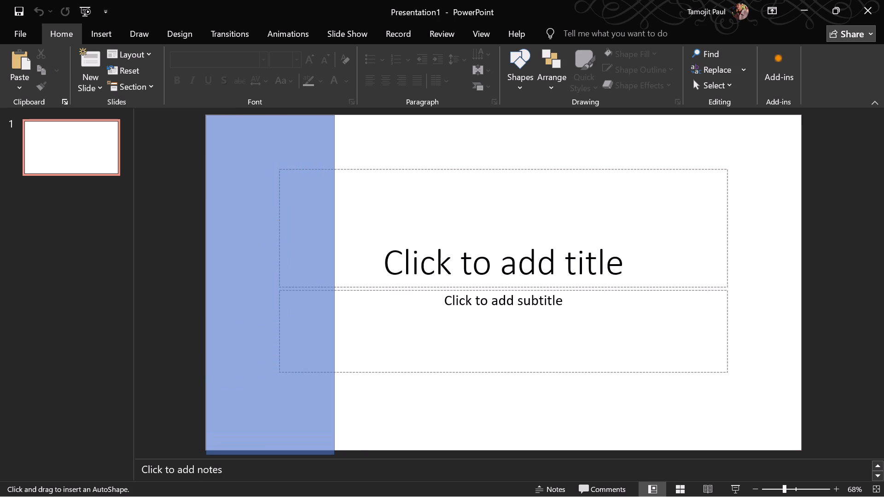
left_click_drag(334, 455, 337, 448)
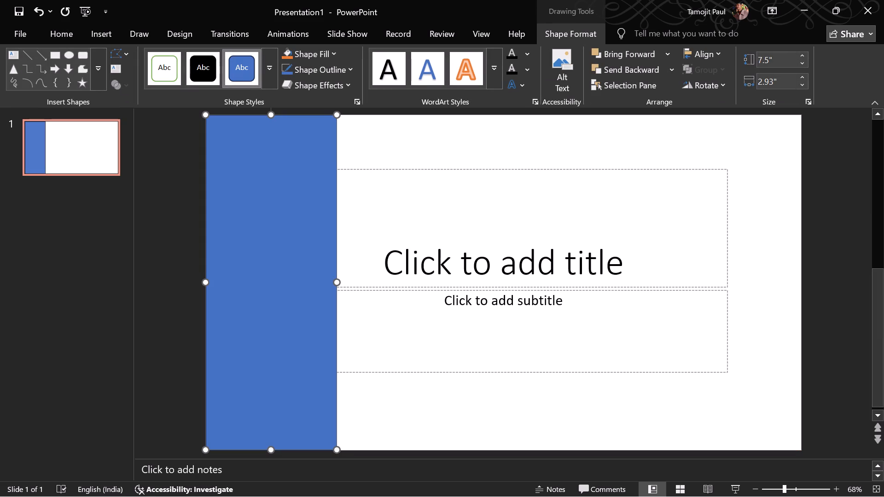
Duplicate the rectangle and place the copy directly against the original's right side, level with the slide's top.
key("ctrl+c")
key("ctrl+v")
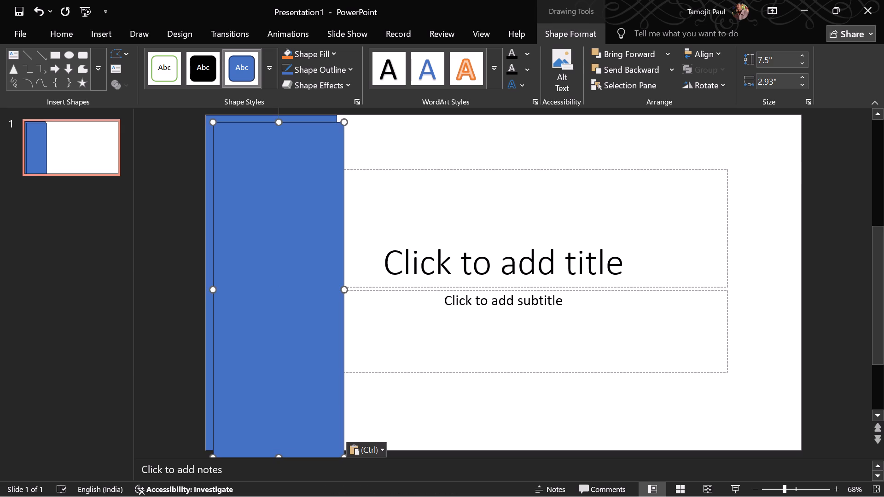
left_click_drag(288, 260, 400, 258)
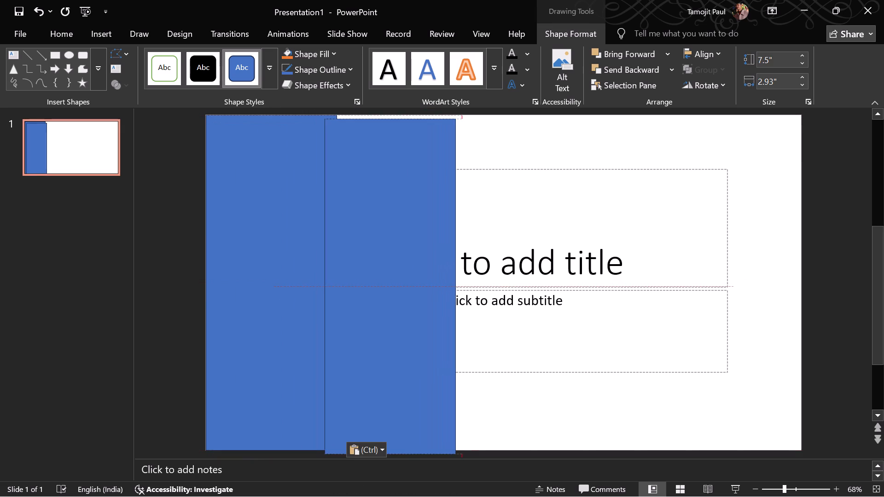
left_click_drag(400, 258, 410, 252)
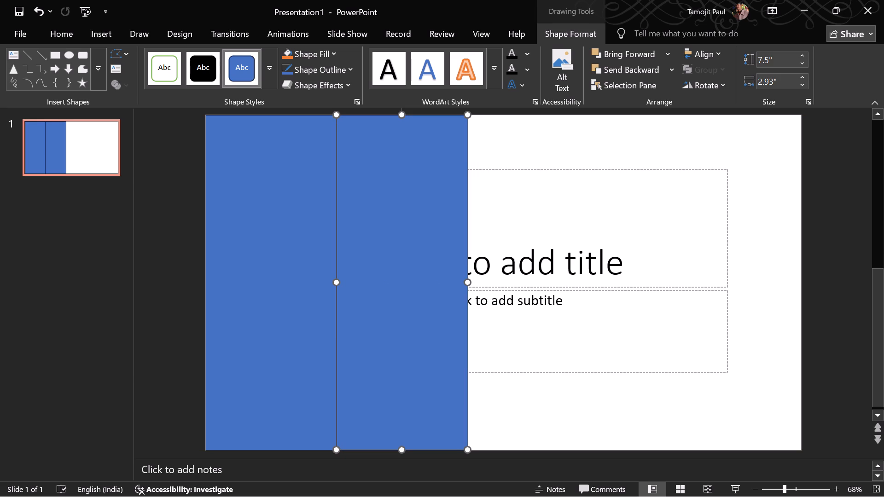
Add two more copies of the rectangle and place them next to each other over the right part of the slide.
key("ctrl+c")
key("ctrl+c")
left_click(408, 240)
key("ctrl+v")
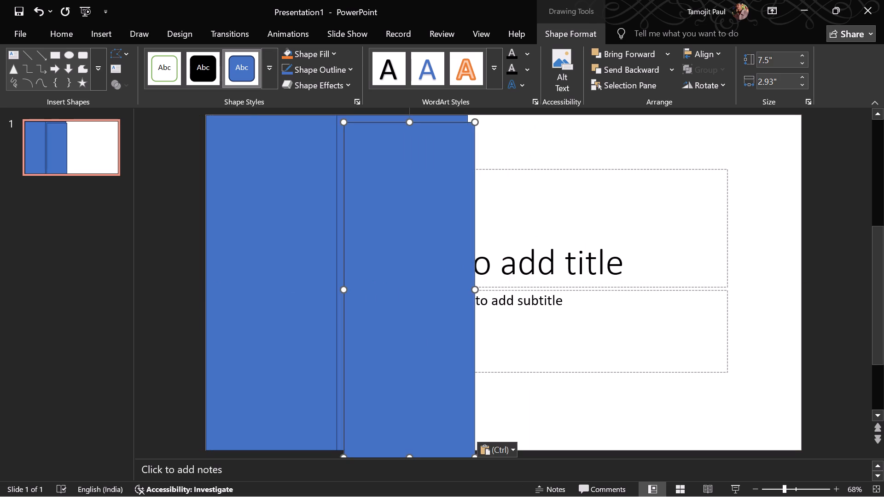
key("ctrl+v")
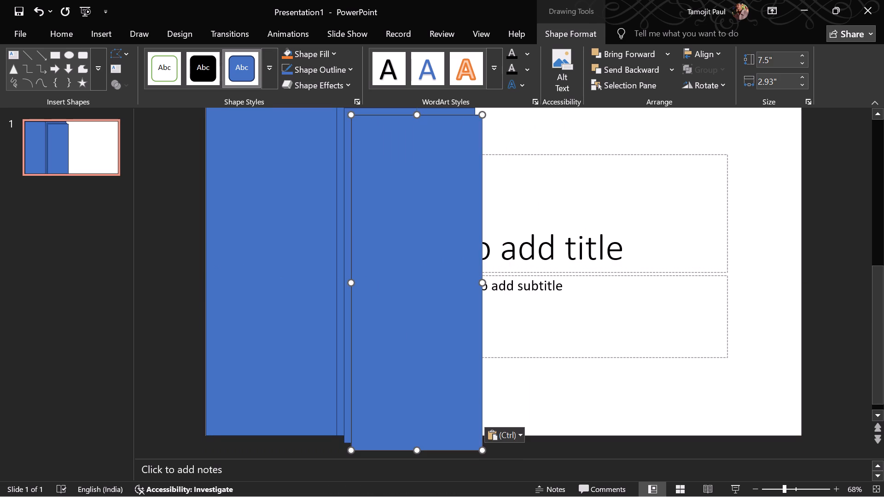
left_click_drag(414, 237, 472, 233)
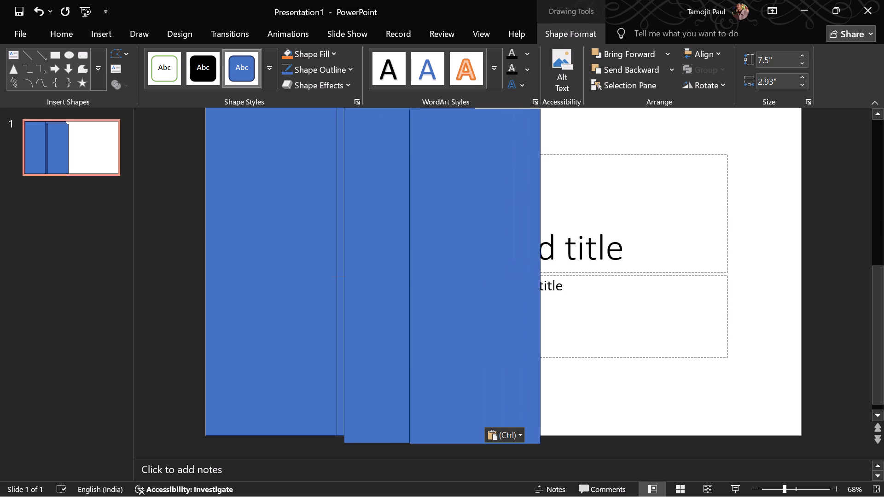
left_click_drag(472, 233, 721, 229)
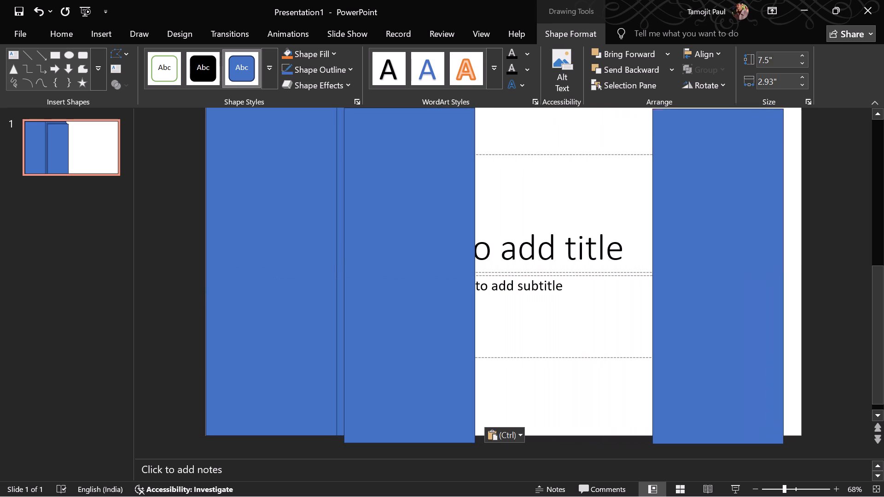
left_click_drag(721, 229, 728, 226)
left_click_drag(438, 248, 509, 245)
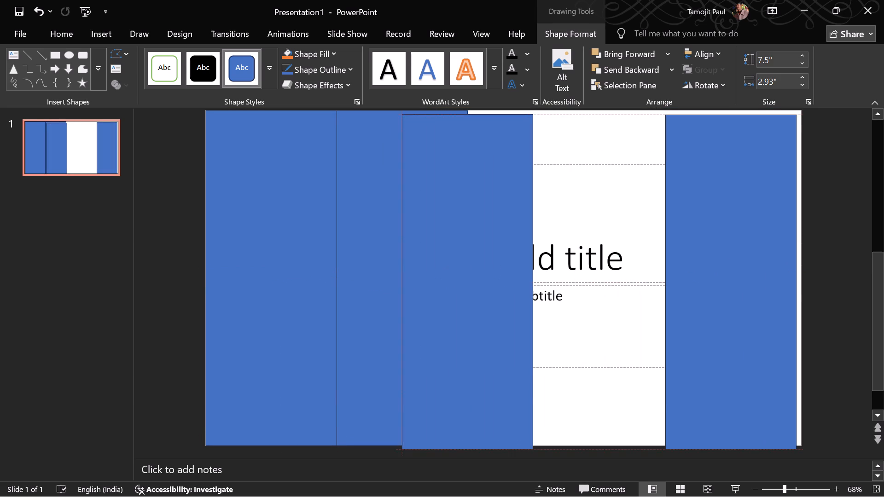
left_click_drag(509, 245, 628, 242)
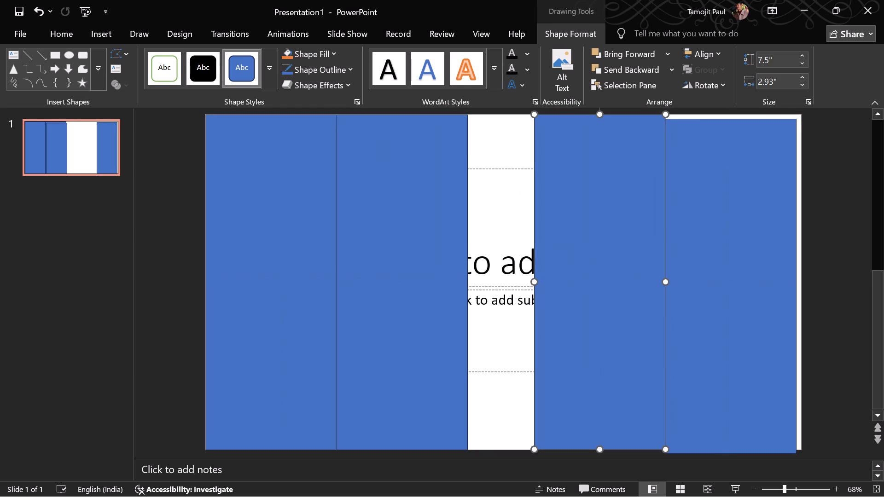
Align the outer copy flush with the slide's right edge and top, and butt the inner copy against it.
left_click_drag(719, 238, 722, 231)
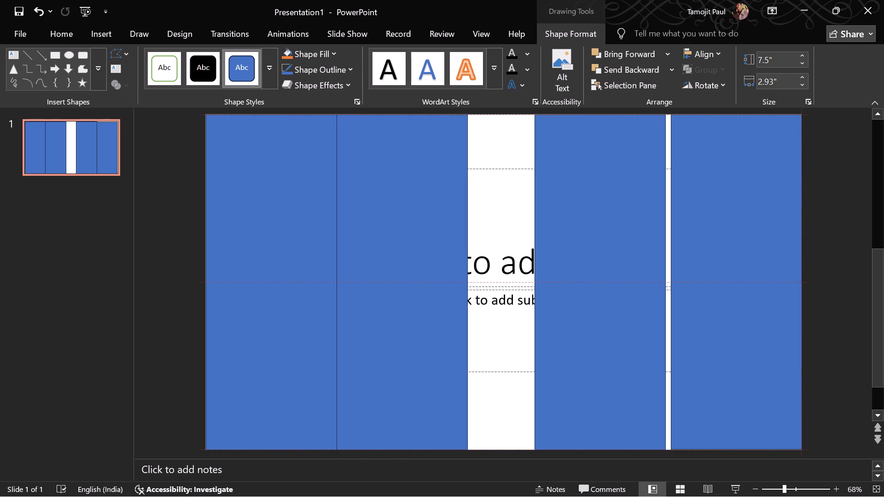
left_click_drag(722, 231, 725, 232)
left_click_drag(725, 232, 726, 232)
left_click_drag(625, 236, 635, 236)
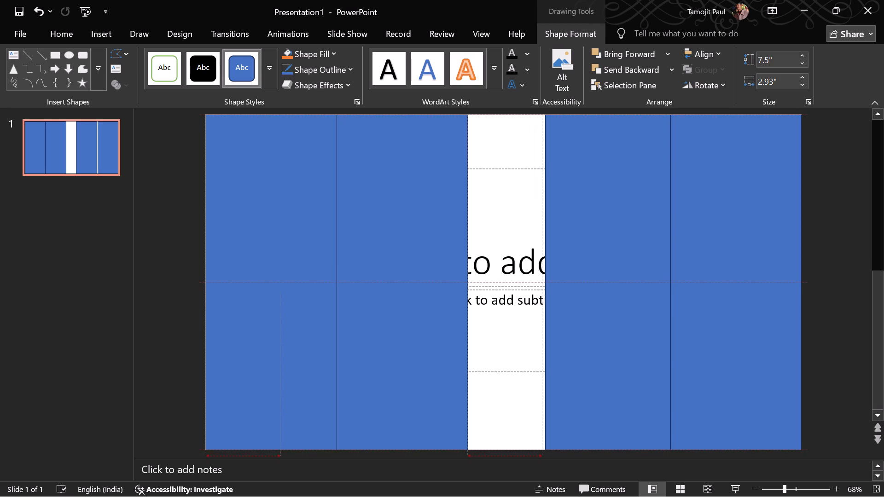
left_click_drag(635, 236, 630, 237)
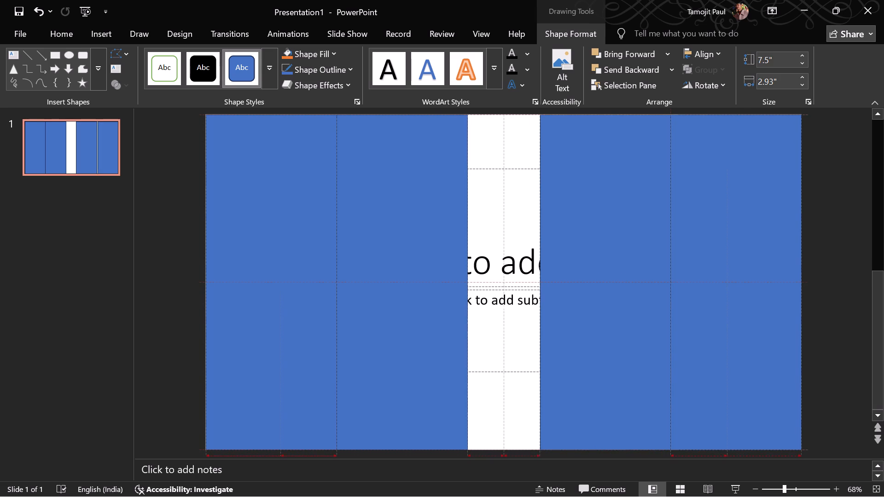
Paste a fifth copy over the gap in the slide's middle and narrow it from both sides to about 1.62" wide, filling the gap.
left_click(424, 262)
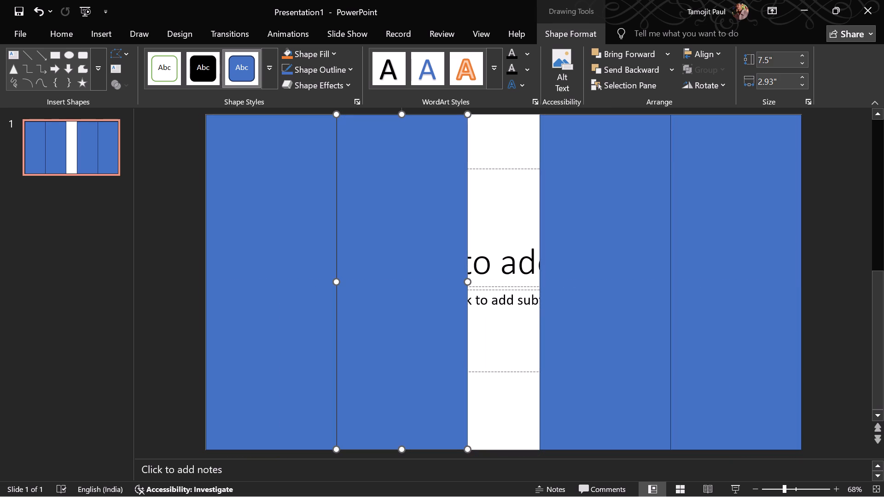
key("ctrl+v")
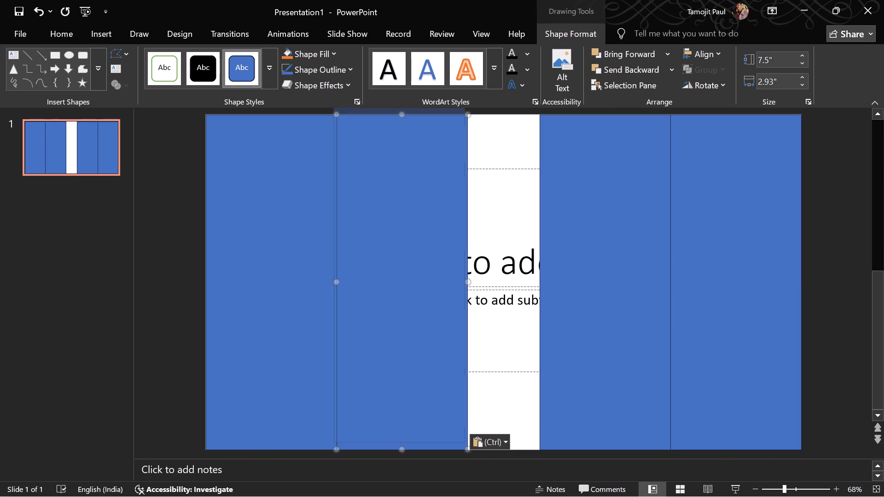
left_click_drag(413, 255, 470, 252)
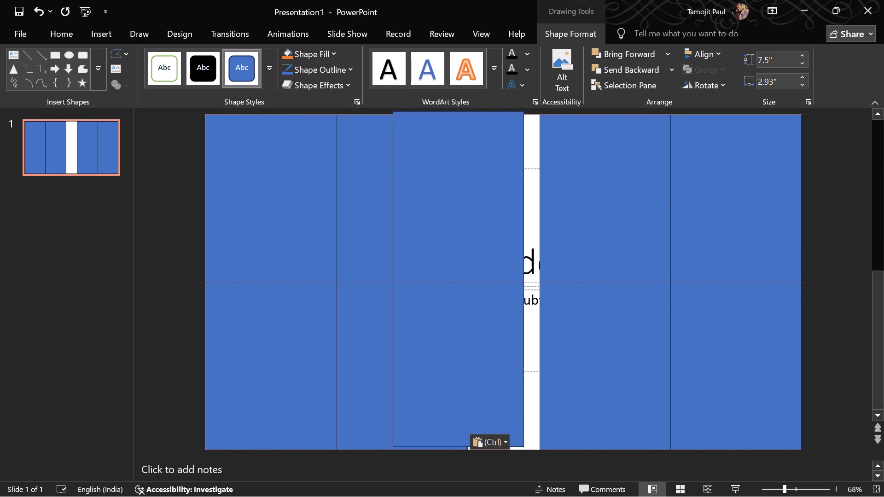
left_click_drag(470, 252, 494, 255)
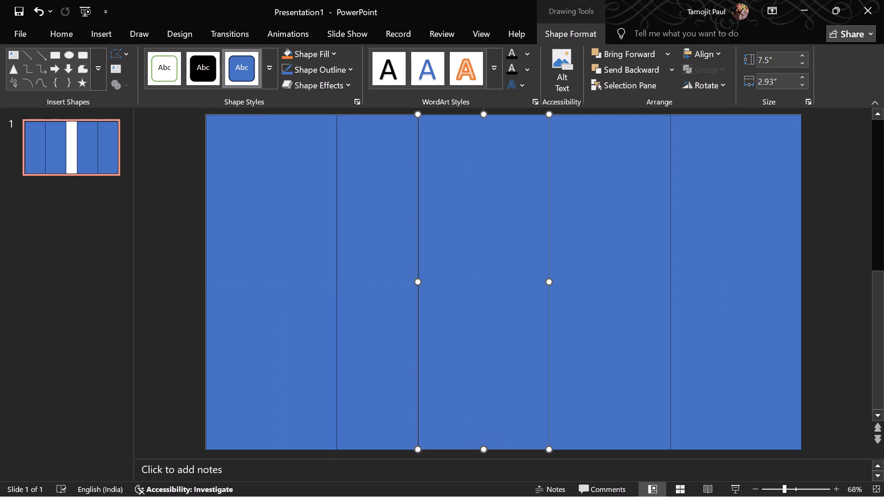
left_click_drag(552, 281, 534, 282)
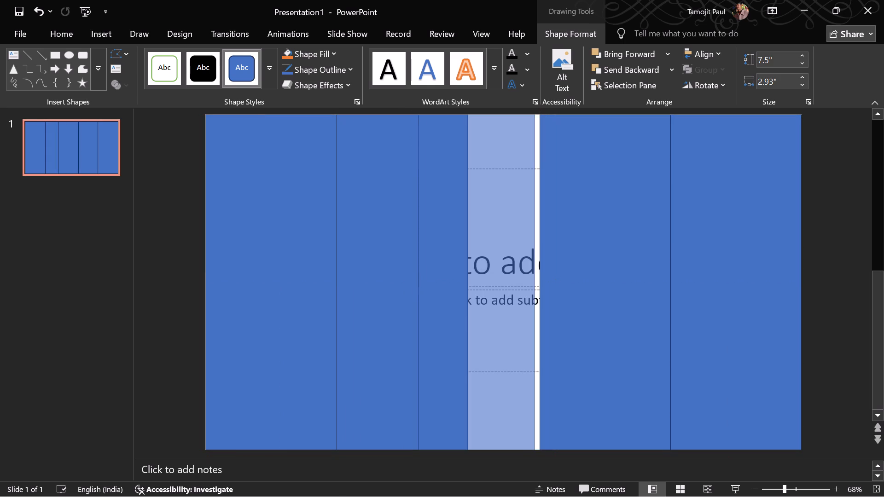
left_click_drag(534, 282, 539, 283)
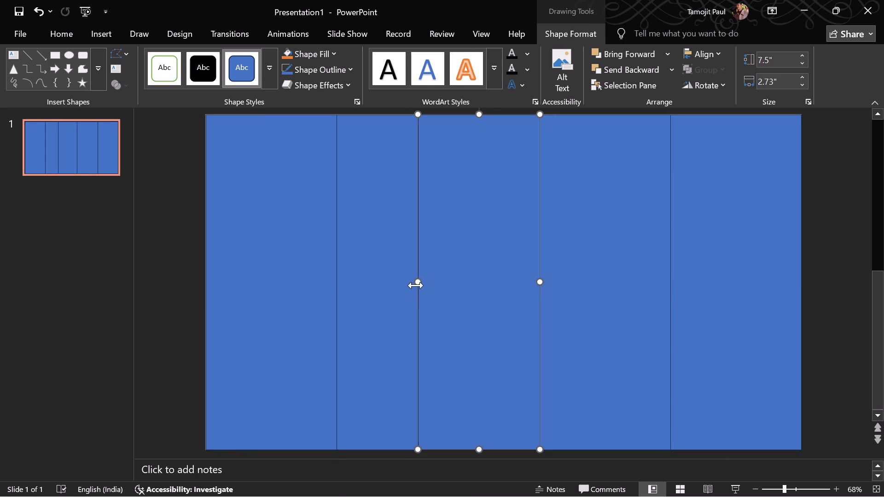
left_click_drag(416, 284, 471, 285)
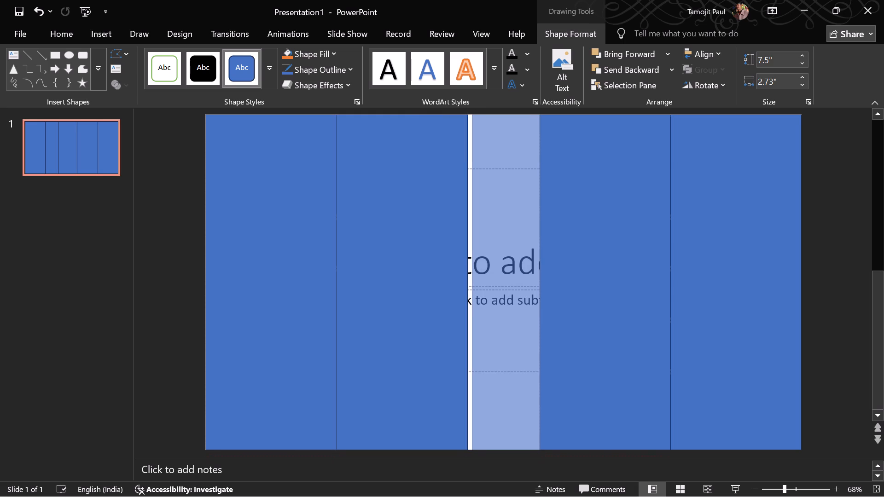
left_click_drag(471, 285, 467, 285)
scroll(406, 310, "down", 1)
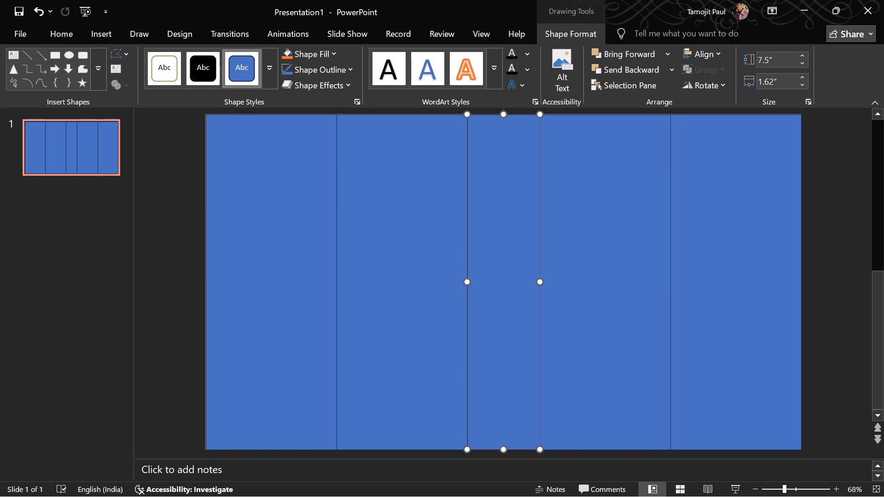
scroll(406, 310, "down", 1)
Fill the narrow middle panel with a pale blue theme shade and the second panel with the standard light blue.
left_click(336, 52)
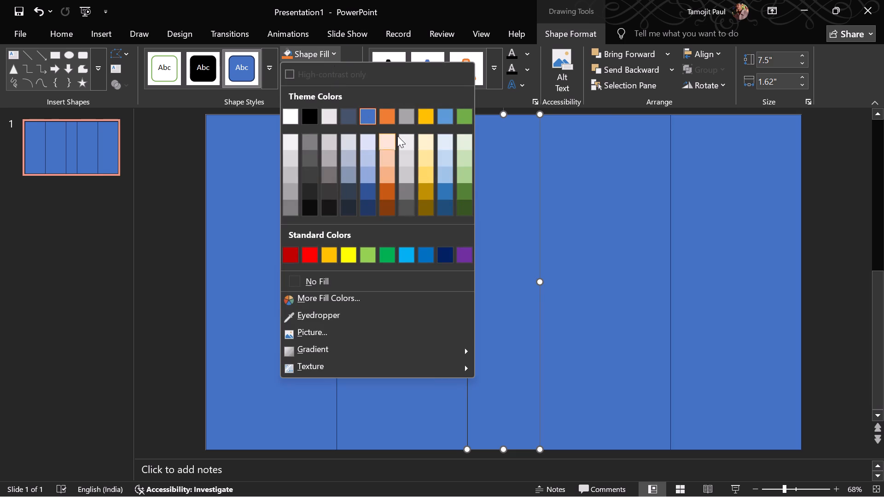
left_click(448, 178)
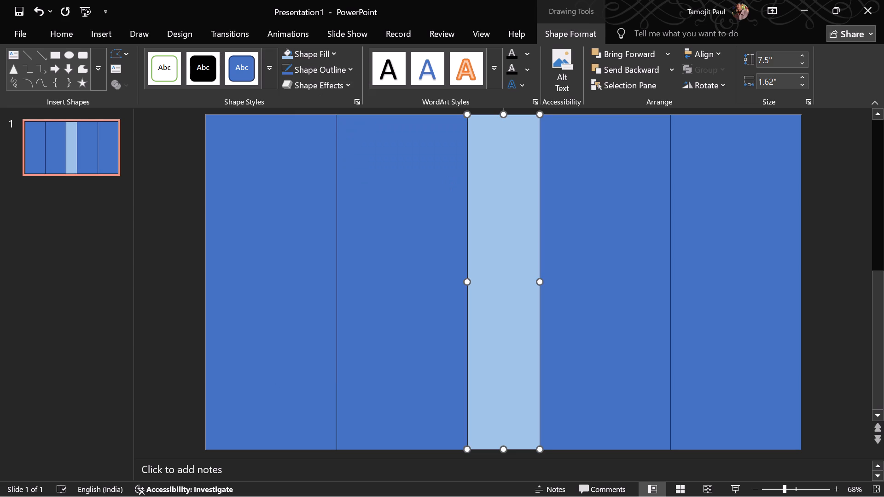
left_click(387, 196)
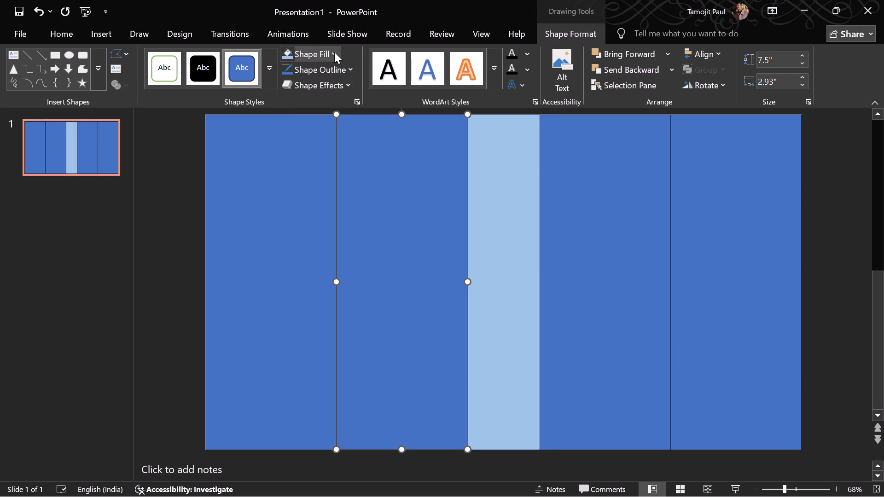
left_click(334, 52)
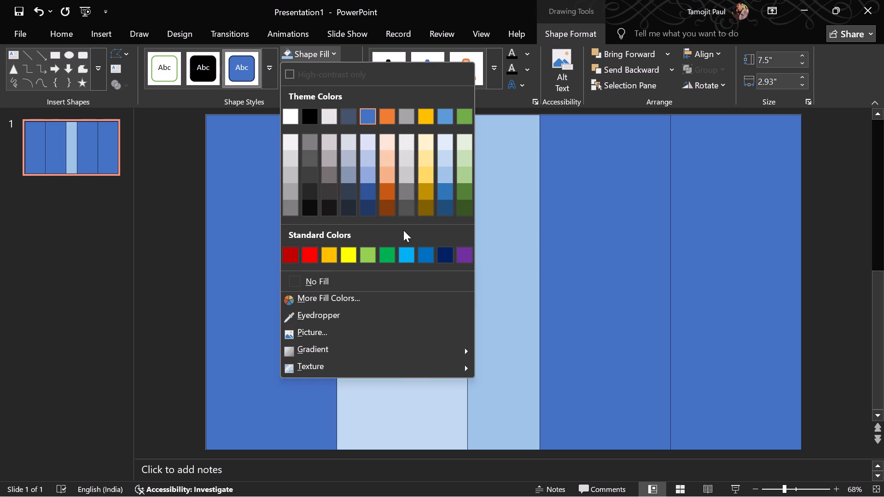
left_click(410, 252)
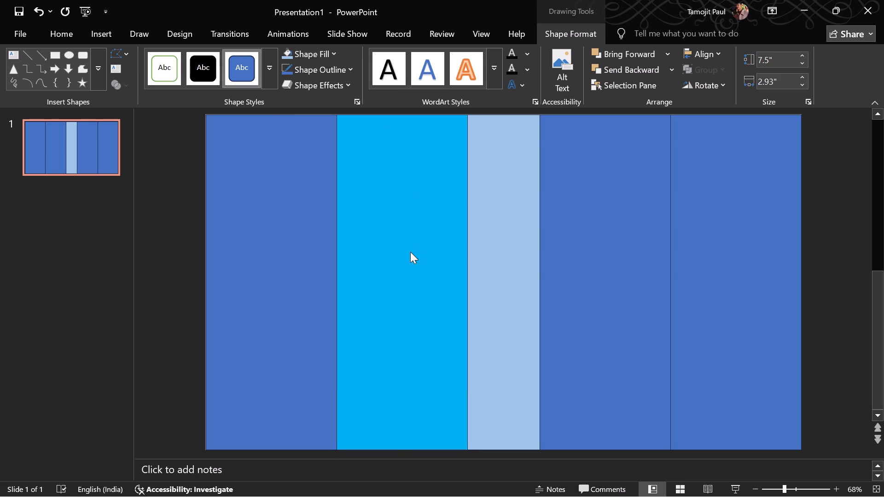
Fill the fourth panel with the standard dark navy blue and the fifth panel with the darkest blue theme shade.
left_click(603, 219)
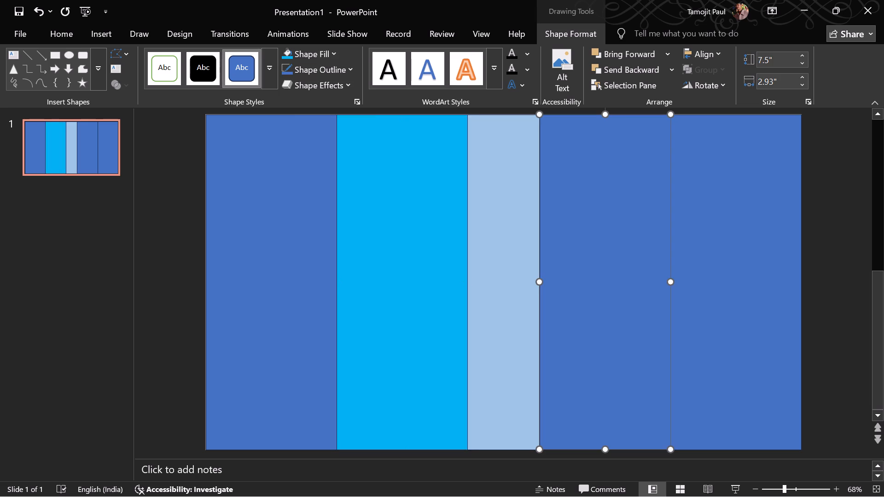
left_click(331, 52)
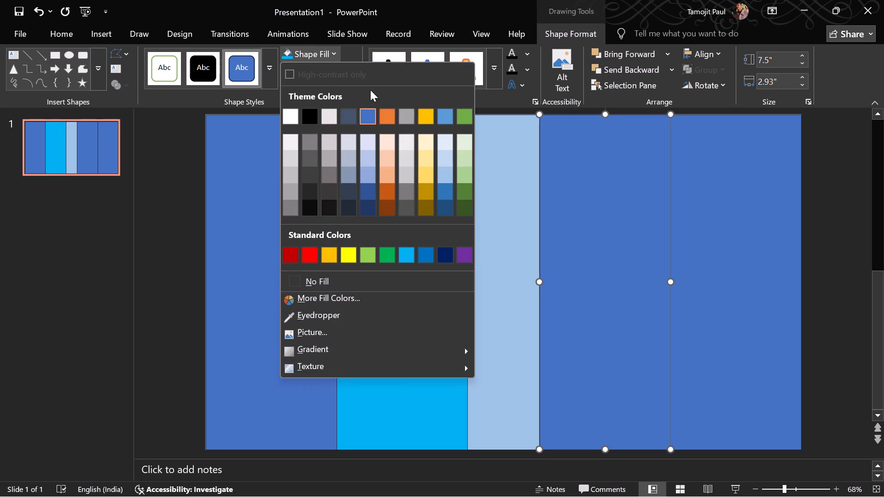
left_click(441, 256)
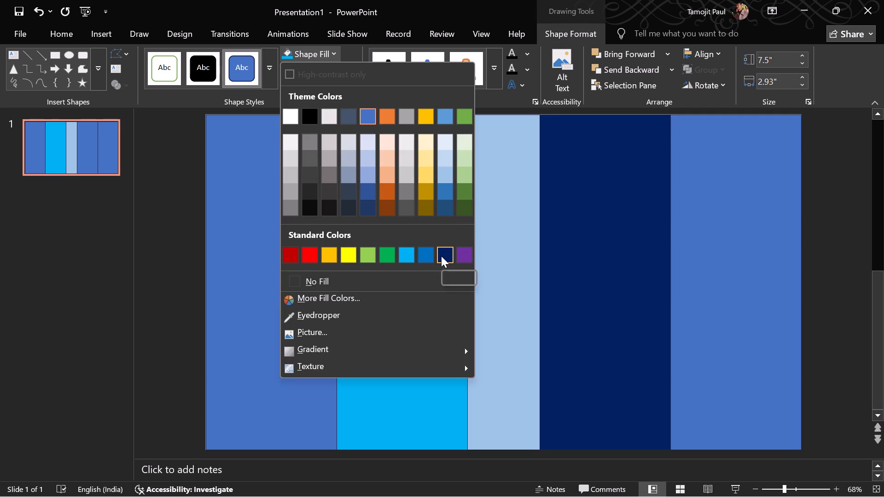
left_click(720, 232)
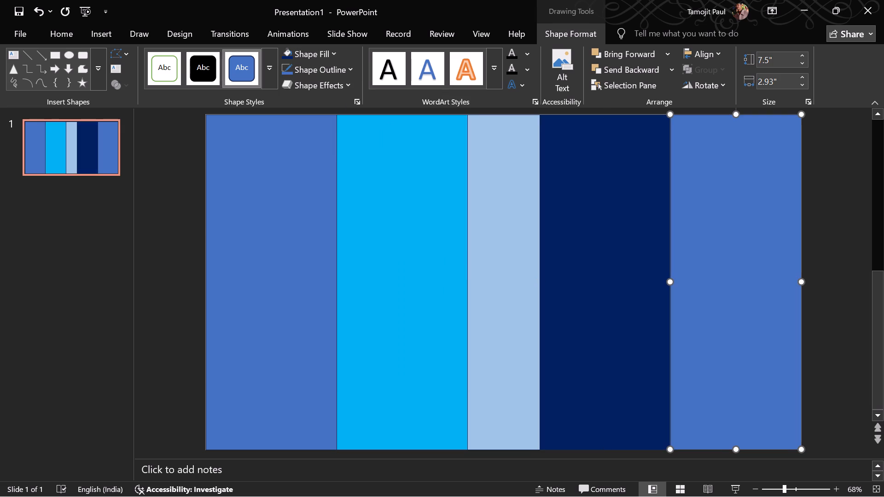
left_click(330, 52)
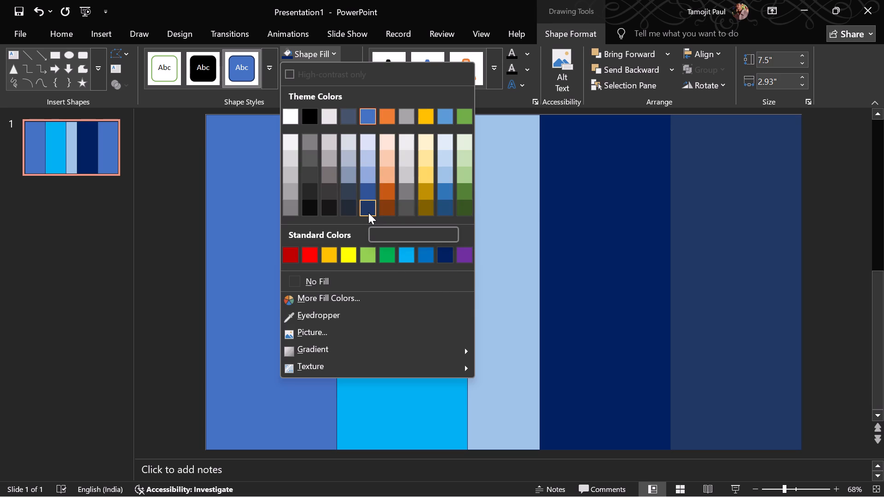
left_click(368, 213)
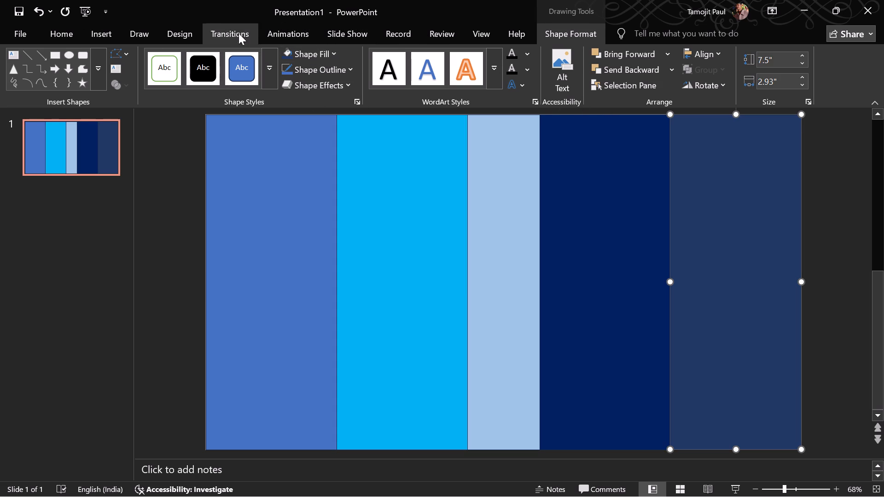
left_click(164, 189)
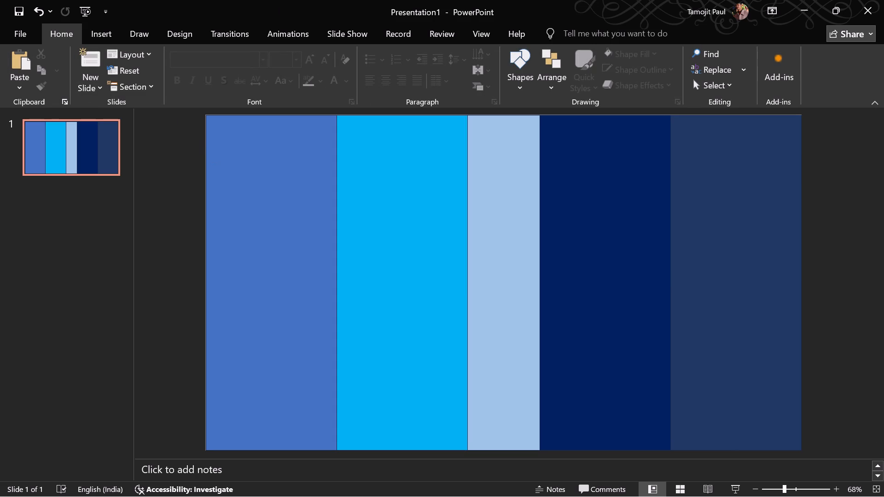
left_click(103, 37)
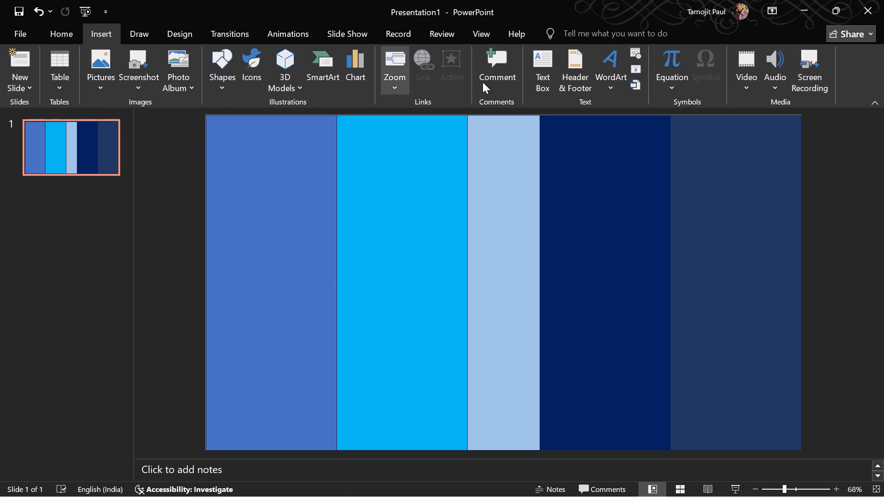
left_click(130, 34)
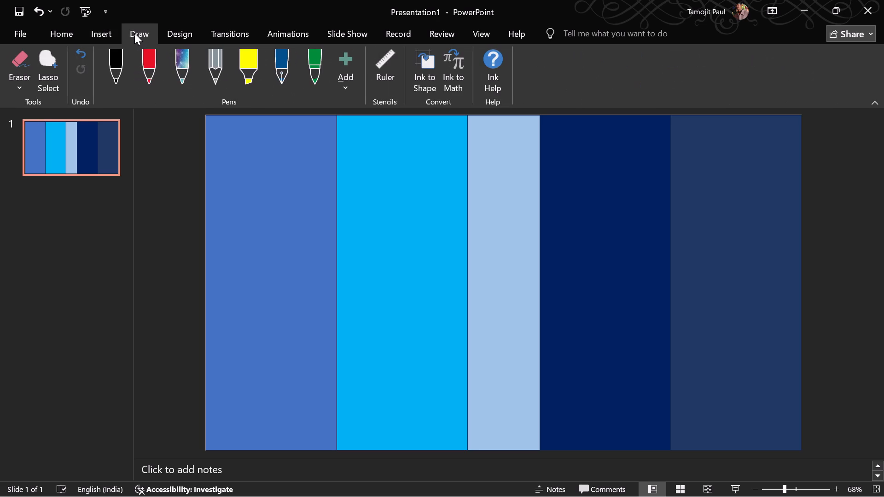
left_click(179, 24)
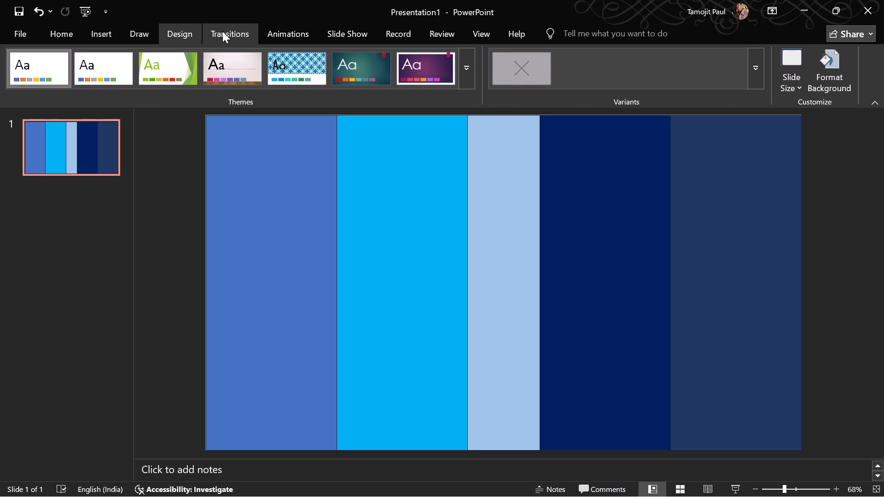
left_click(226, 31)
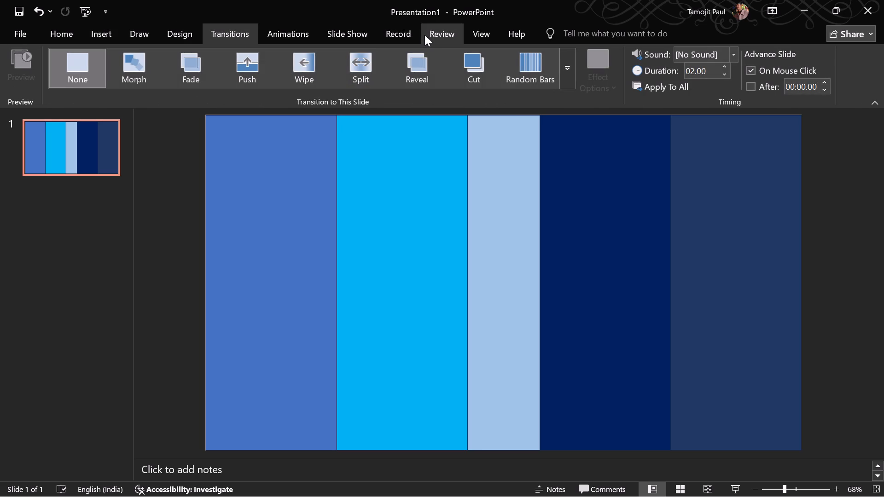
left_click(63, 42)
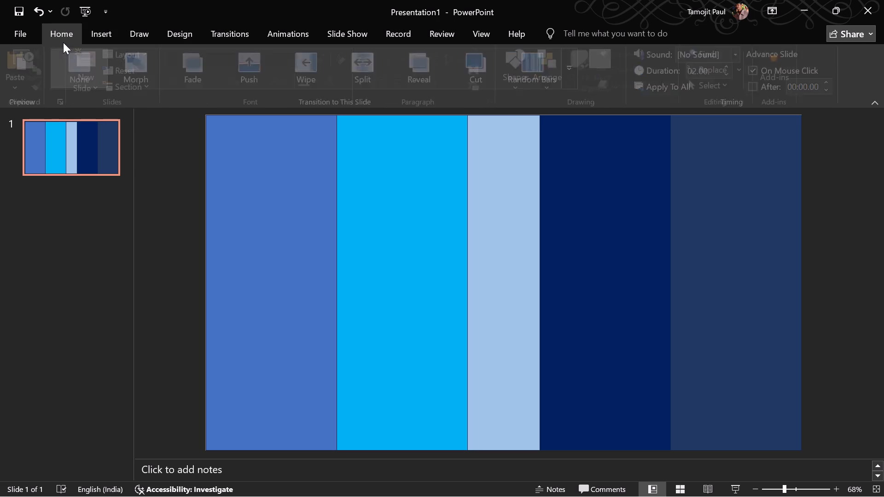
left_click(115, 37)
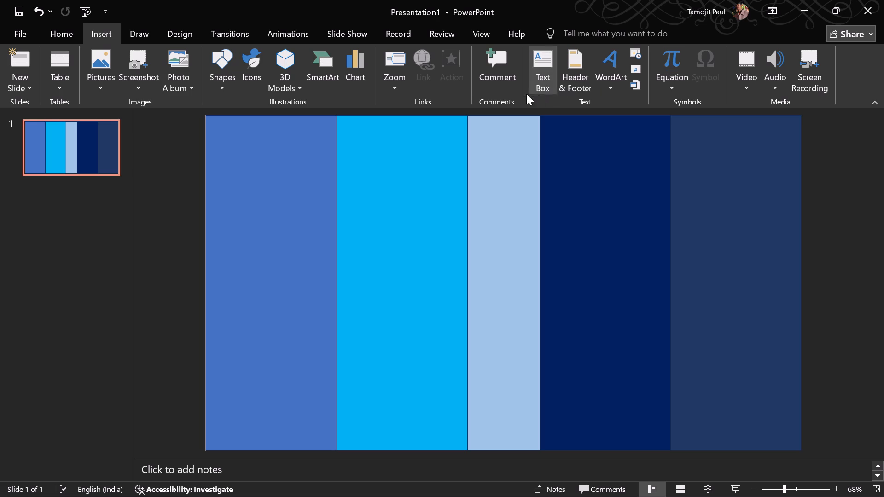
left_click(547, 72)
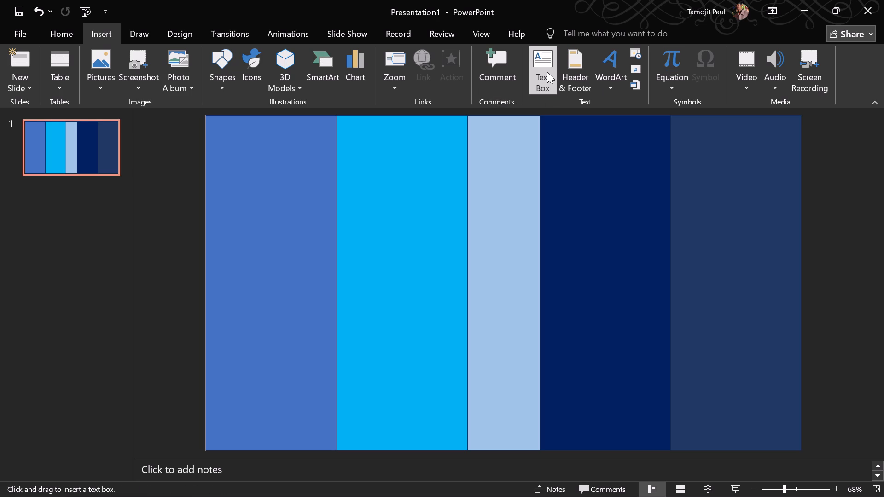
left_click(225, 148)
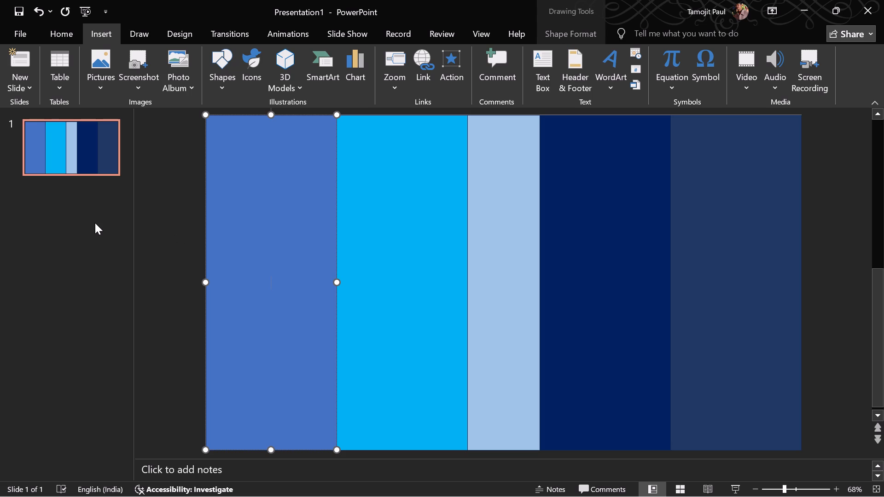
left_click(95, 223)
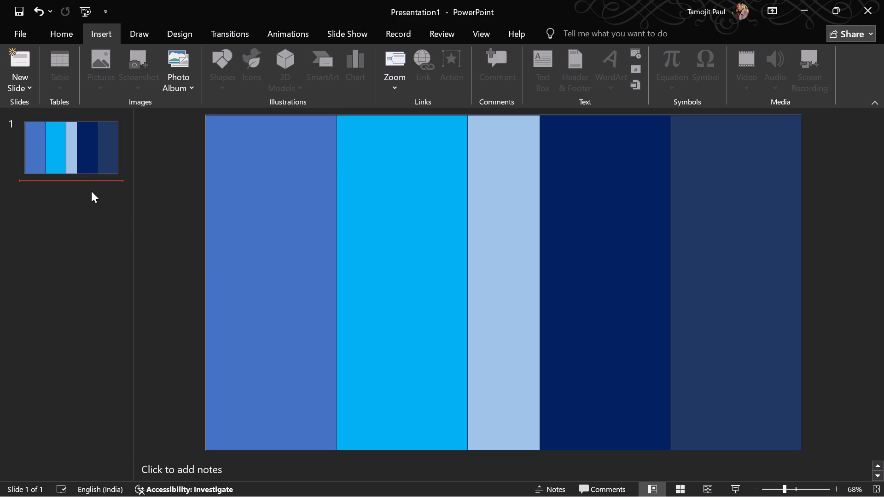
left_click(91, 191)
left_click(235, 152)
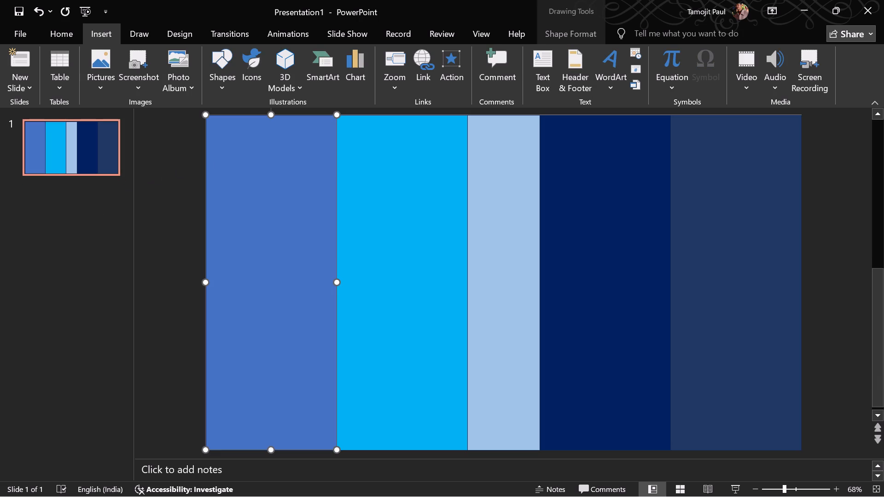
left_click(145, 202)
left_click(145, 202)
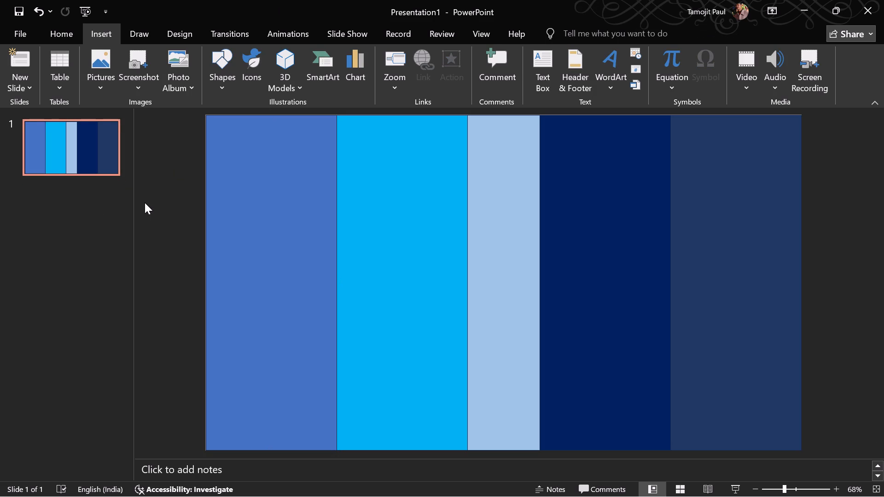
Draw a text box near the top of the first panel, slightly narrower than the panel, and enter the letter A.
left_click(541, 85)
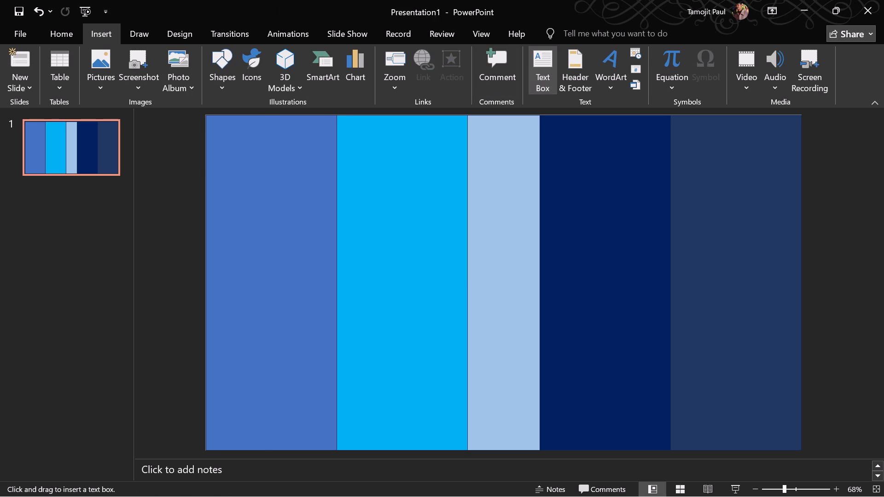
left_click_drag(225, 150, 310, 171)
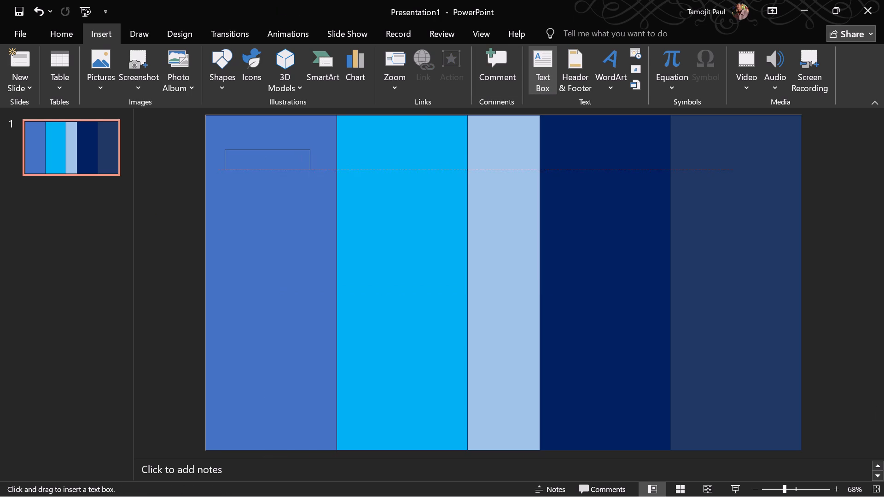
left_click_drag(310, 171, 314, 179)
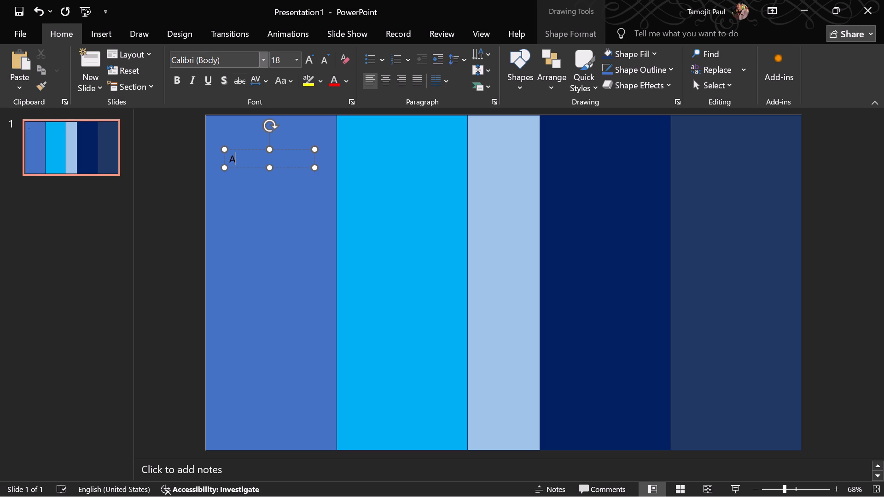
Set the text box's font to Monserrat and accept using it.
left_click(243, 56)
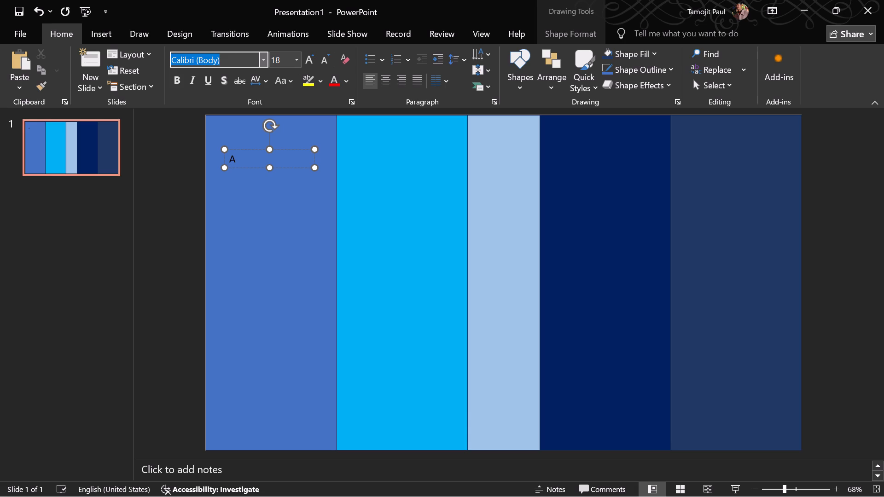
key("BackSpace")
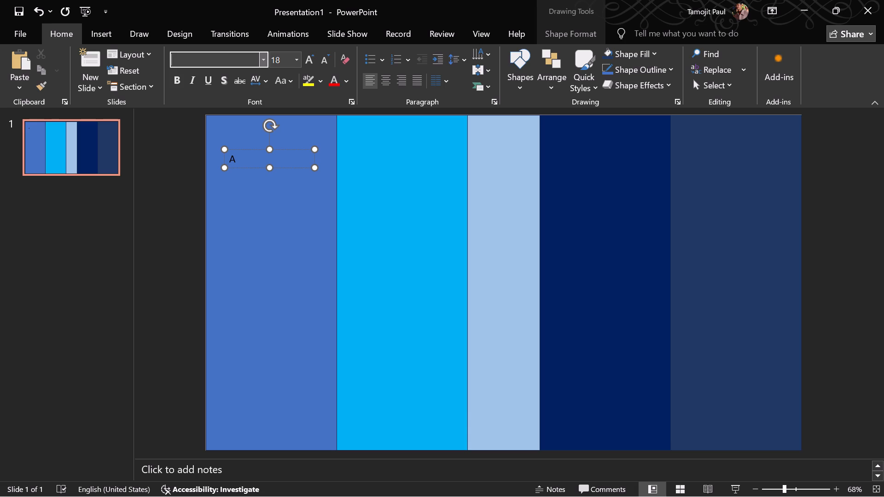
type("mon")
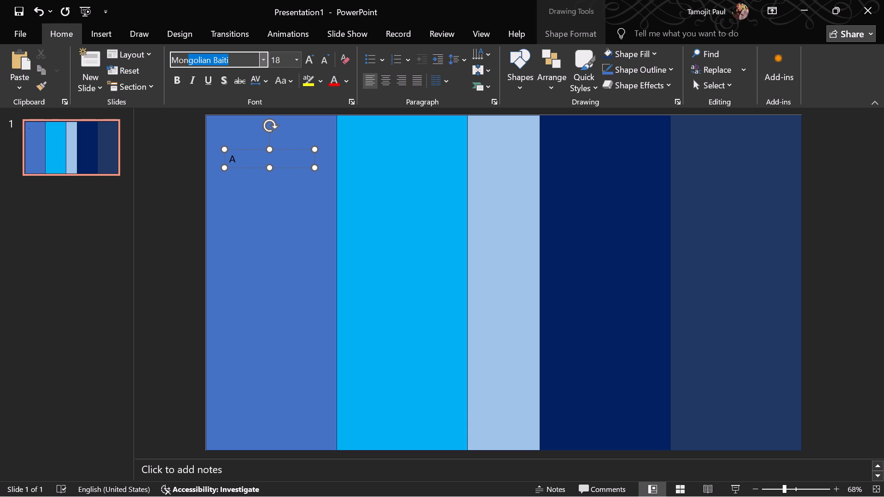
type("serr")
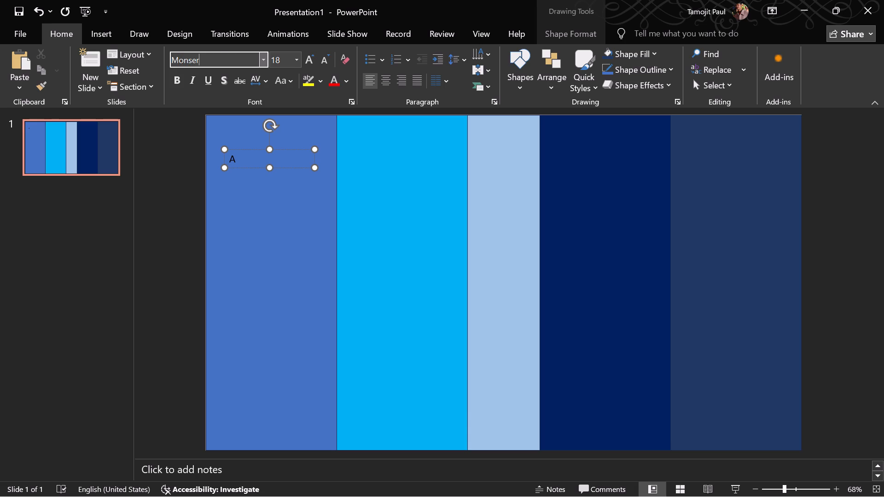
type("at")
key("Return")
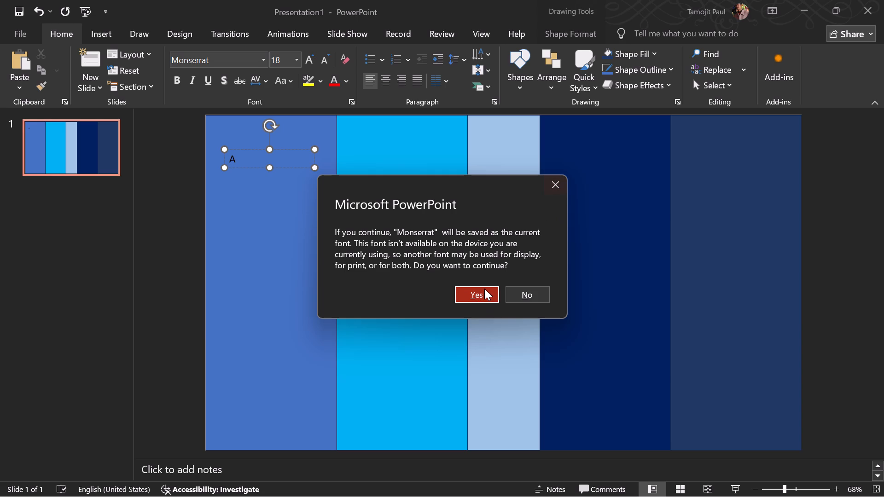
left_click(483, 292)
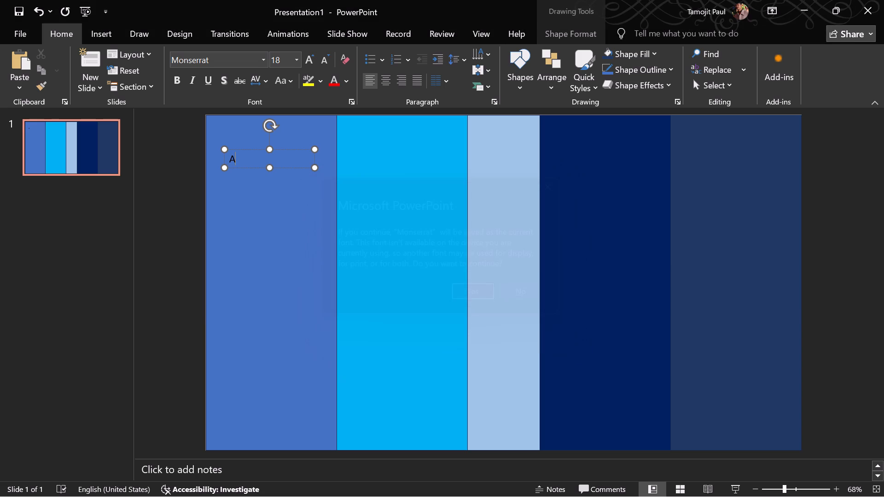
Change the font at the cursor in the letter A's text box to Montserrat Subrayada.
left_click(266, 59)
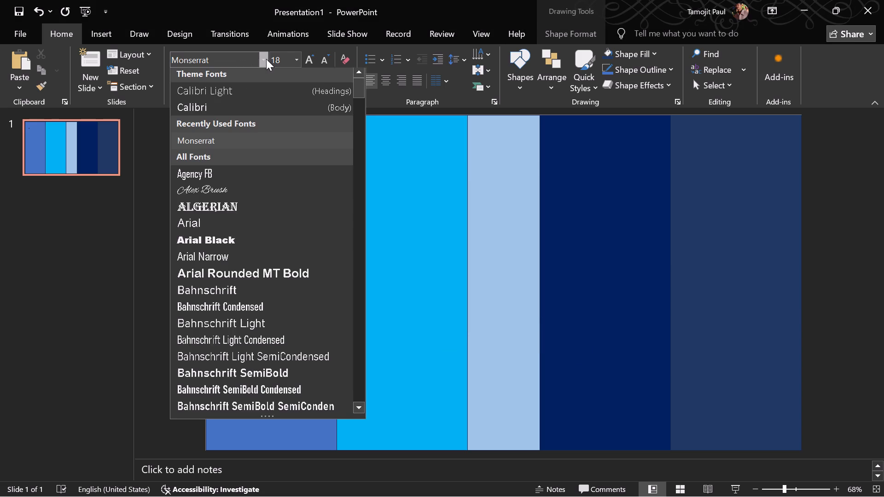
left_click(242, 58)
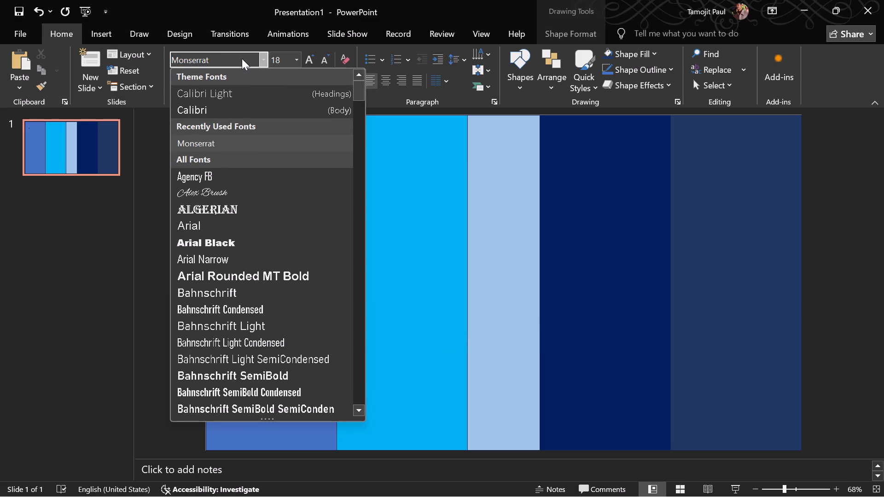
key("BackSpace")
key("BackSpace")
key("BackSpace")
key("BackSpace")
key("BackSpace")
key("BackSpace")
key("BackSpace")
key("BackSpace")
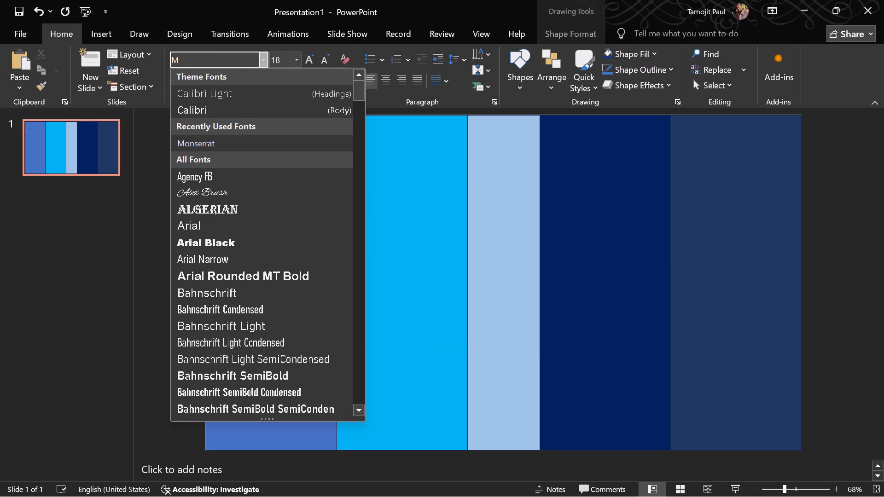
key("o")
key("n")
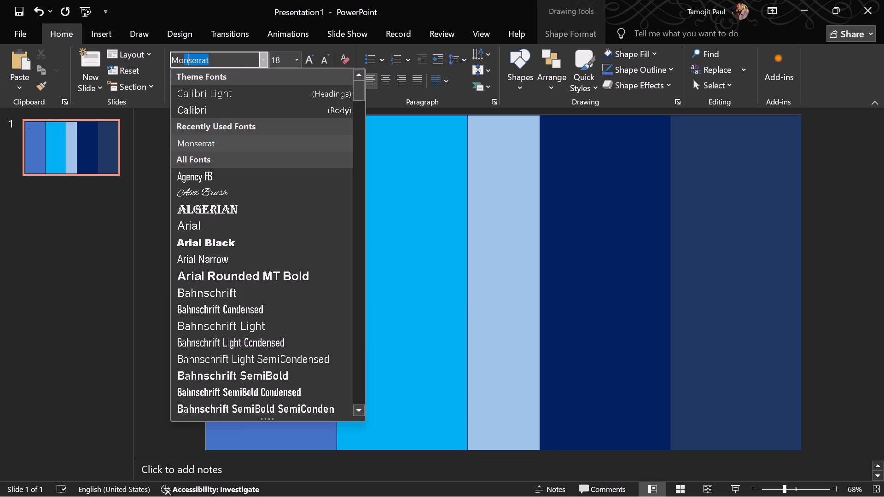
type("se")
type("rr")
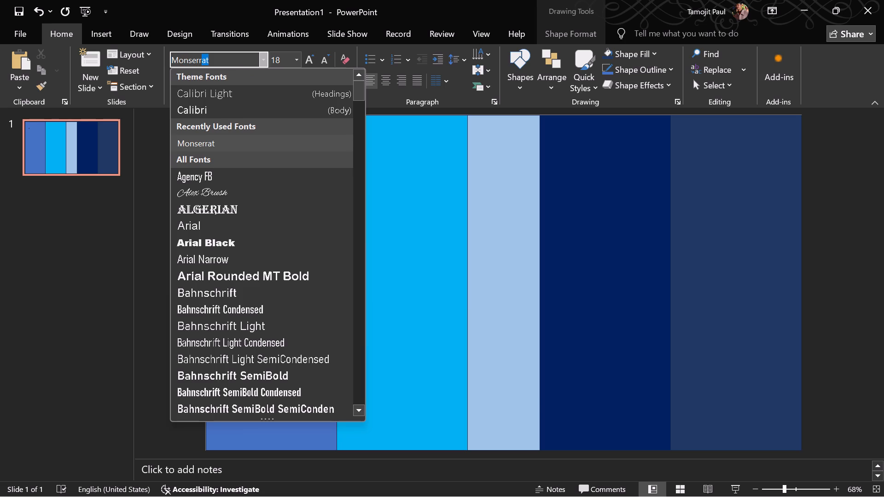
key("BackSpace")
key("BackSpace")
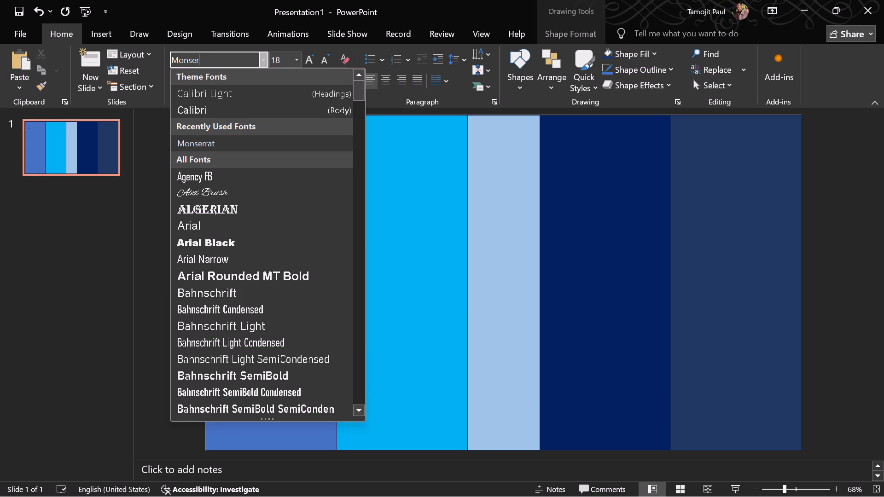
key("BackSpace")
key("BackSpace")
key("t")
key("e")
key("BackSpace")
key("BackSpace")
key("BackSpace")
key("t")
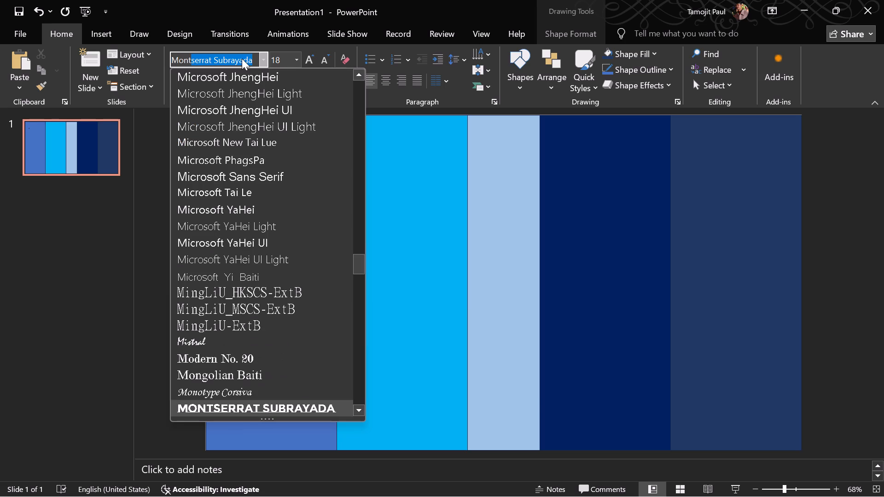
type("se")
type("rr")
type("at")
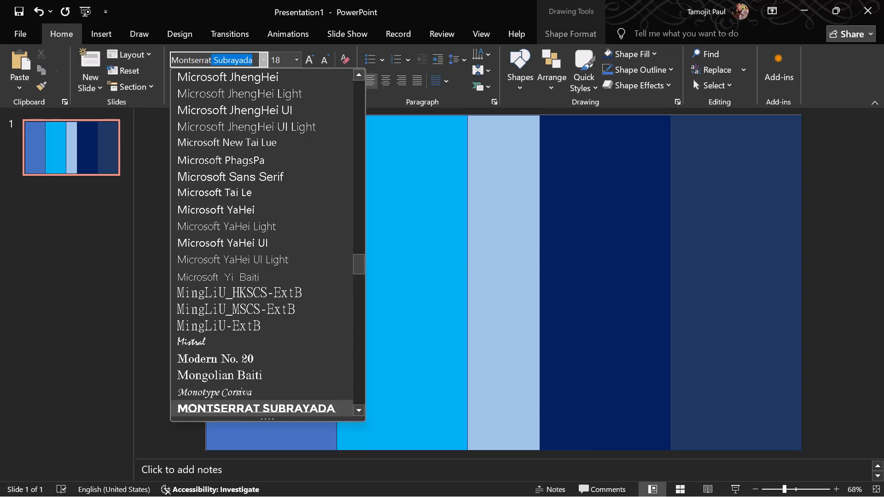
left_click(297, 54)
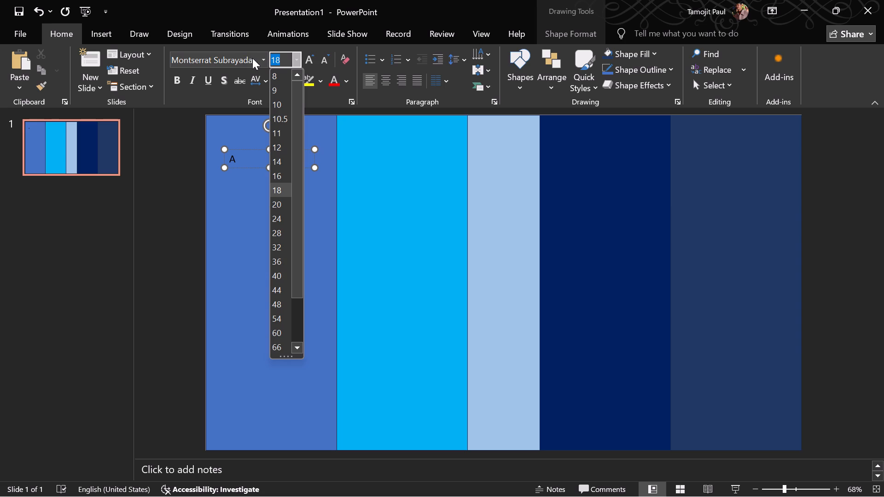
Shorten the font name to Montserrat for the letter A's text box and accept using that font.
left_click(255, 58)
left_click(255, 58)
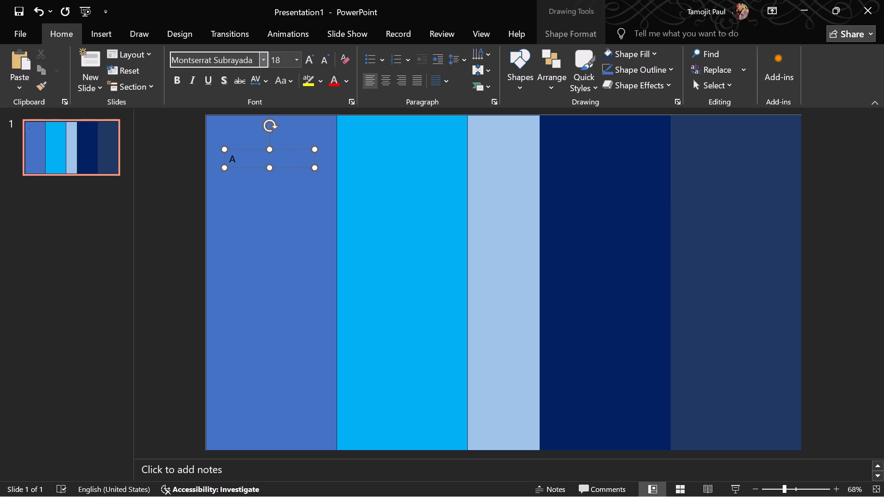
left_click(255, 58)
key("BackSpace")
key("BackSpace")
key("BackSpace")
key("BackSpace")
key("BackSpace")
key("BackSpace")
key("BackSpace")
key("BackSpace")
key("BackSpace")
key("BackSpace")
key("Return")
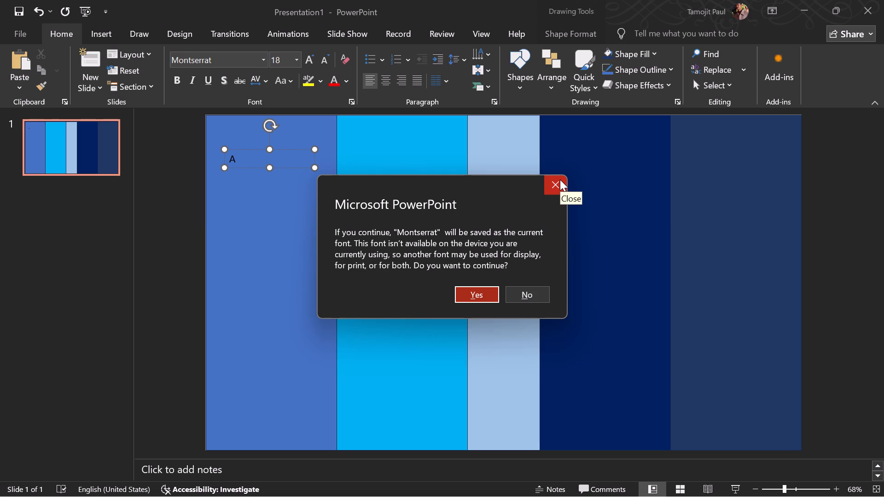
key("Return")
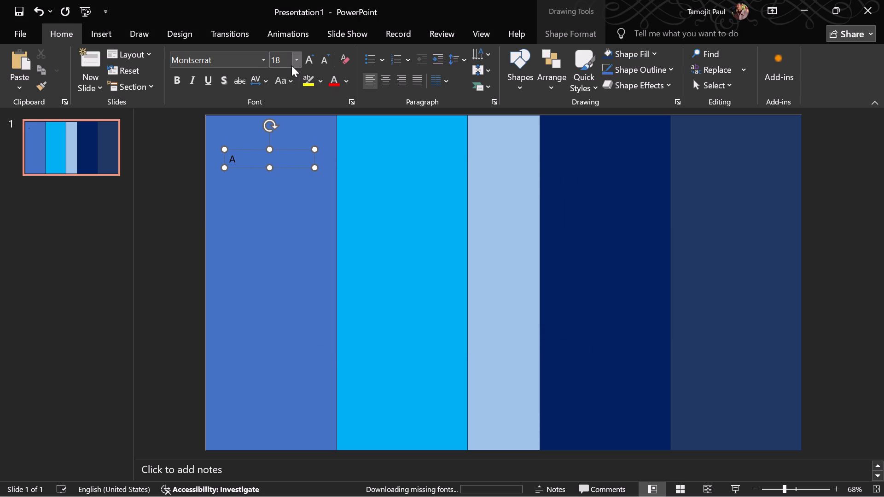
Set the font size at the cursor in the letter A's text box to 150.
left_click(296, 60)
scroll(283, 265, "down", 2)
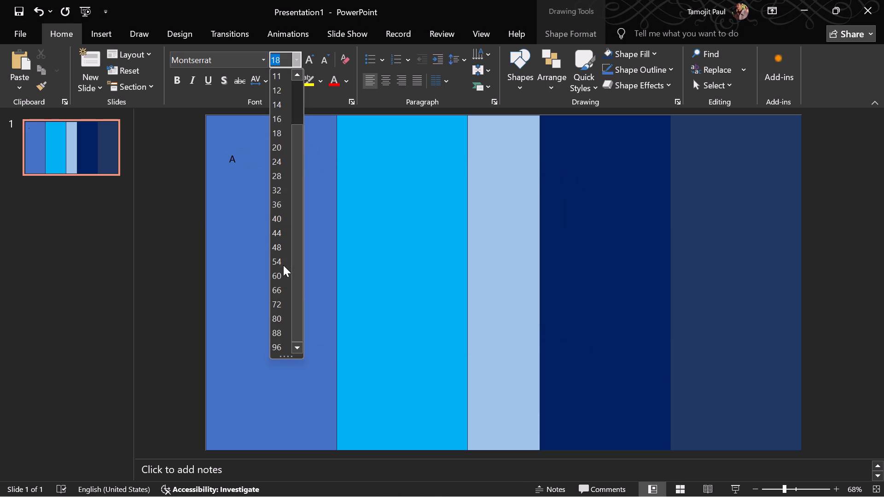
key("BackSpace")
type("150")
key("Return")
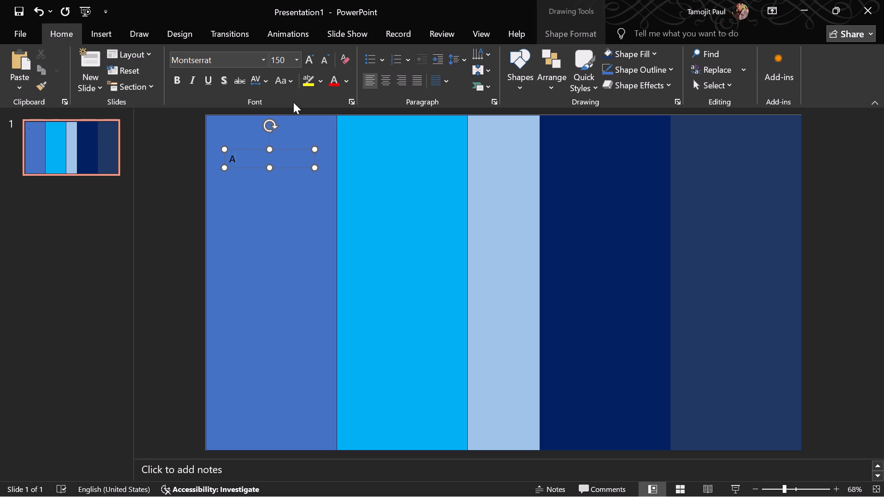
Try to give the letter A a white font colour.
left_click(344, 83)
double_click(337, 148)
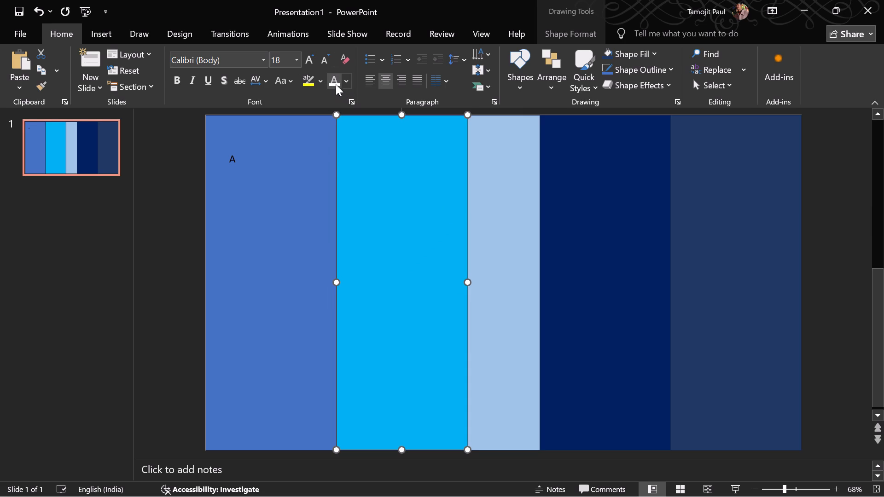
Select the letter A in the first panel's text box and change its font to Montserrat.
left_click(231, 159)
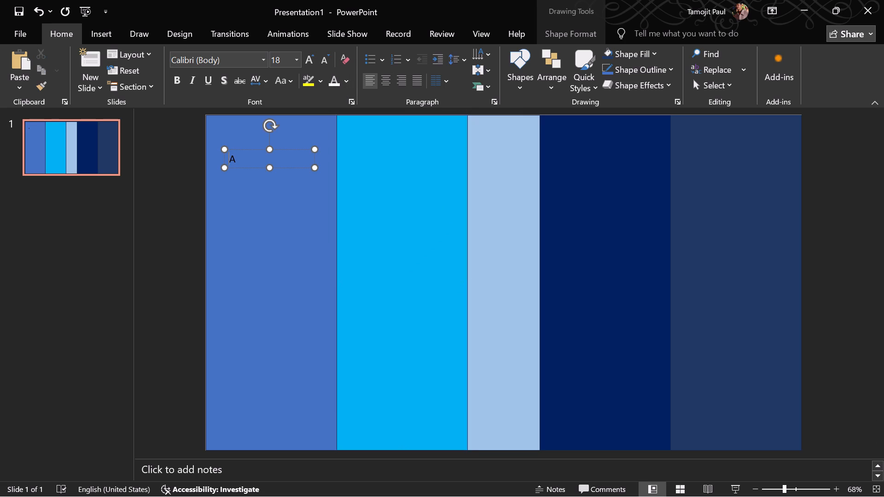
left_click(244, 159)
left_click(244, 159)
left_click_drag(229, 160, 238, 159)
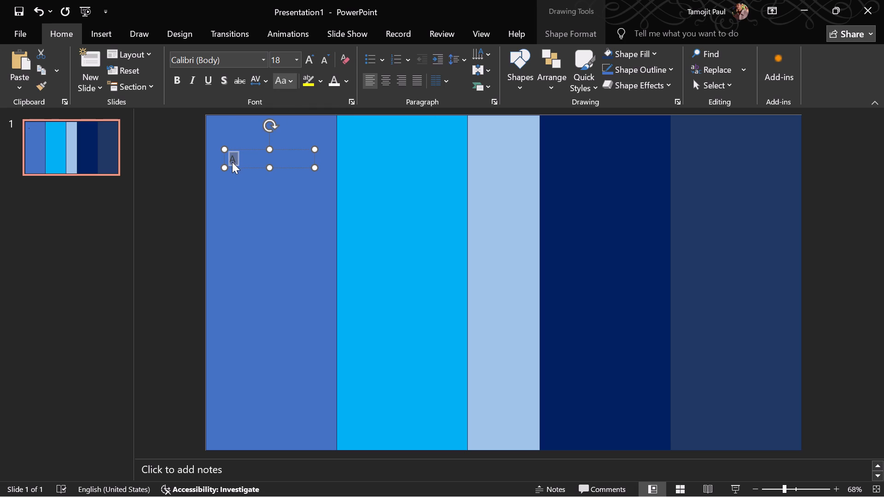
left_click(232, 162)
left_click(232, 162)
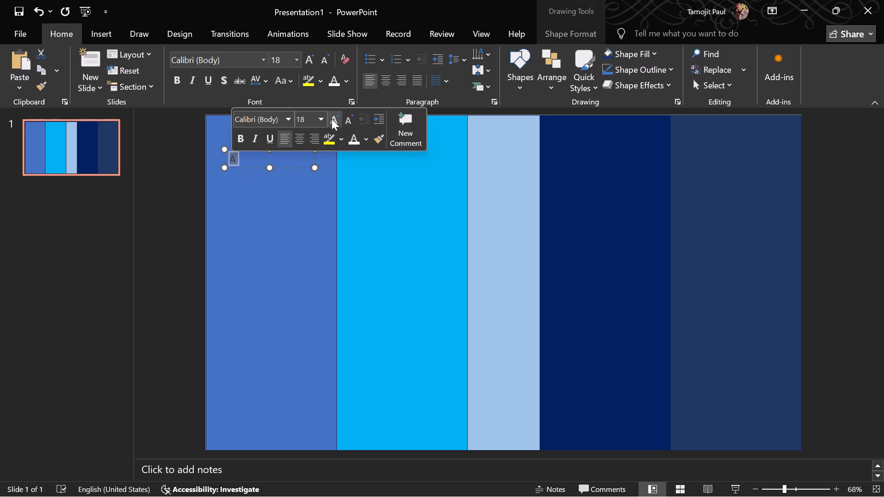
left_click(287, 120)
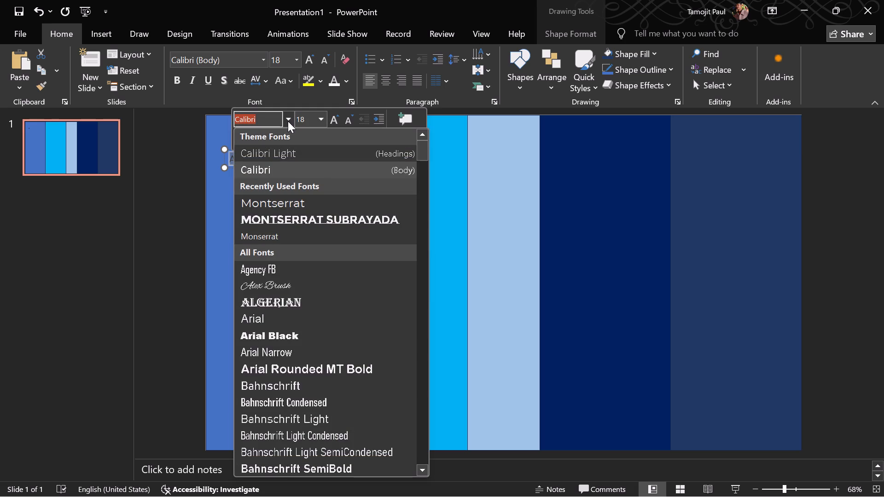
key("BackSpace")
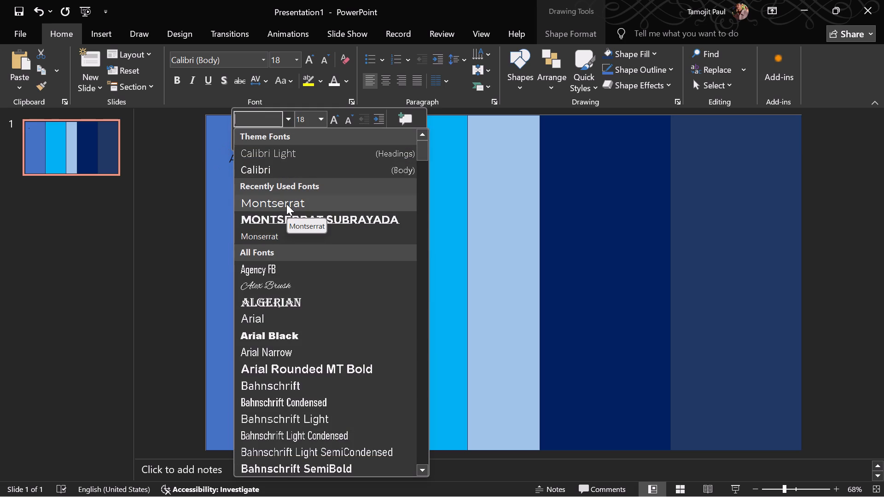
left_click(314, 199)
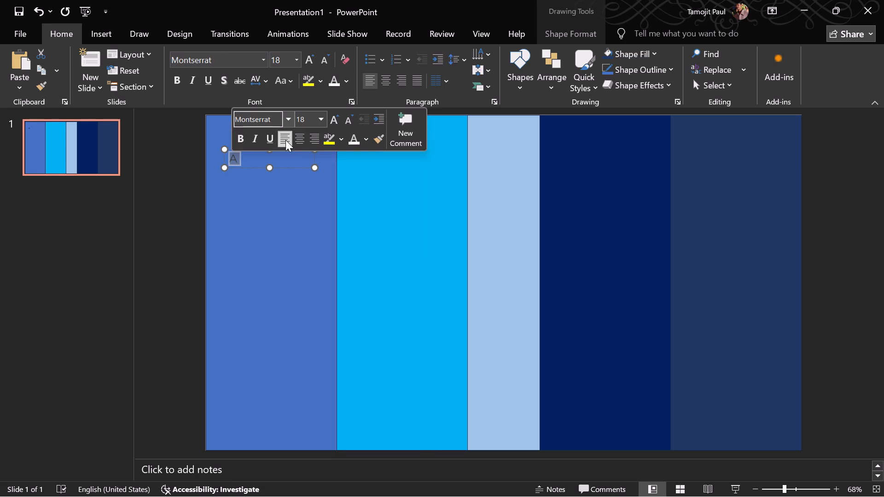
Set the font size of the selected letter A in the first panel to 150.
left_click(321, 116)
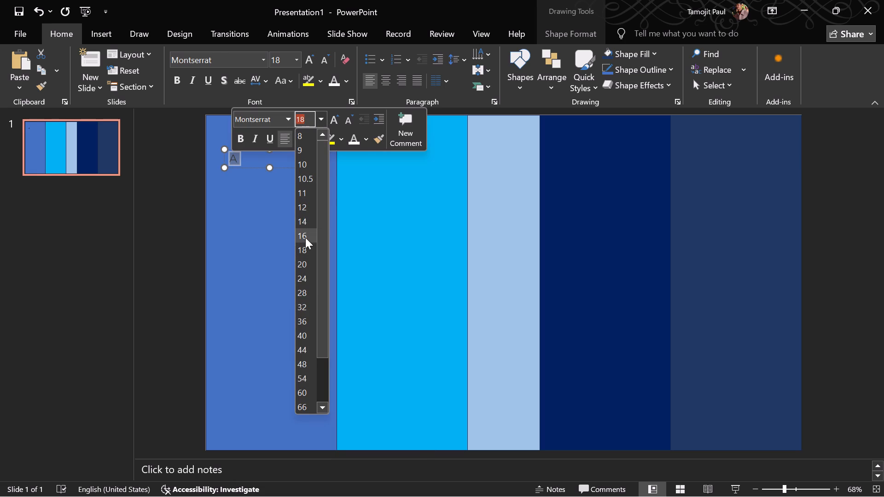
key("BackSpace")
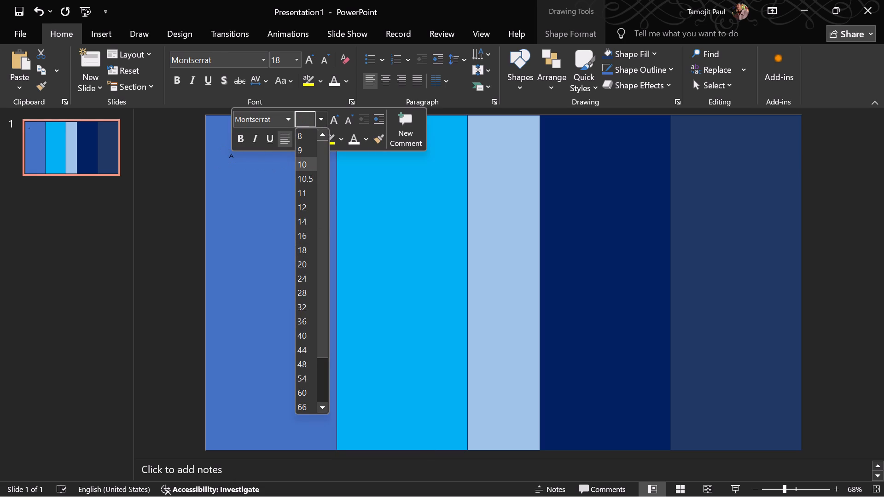
type("15")
key("0")
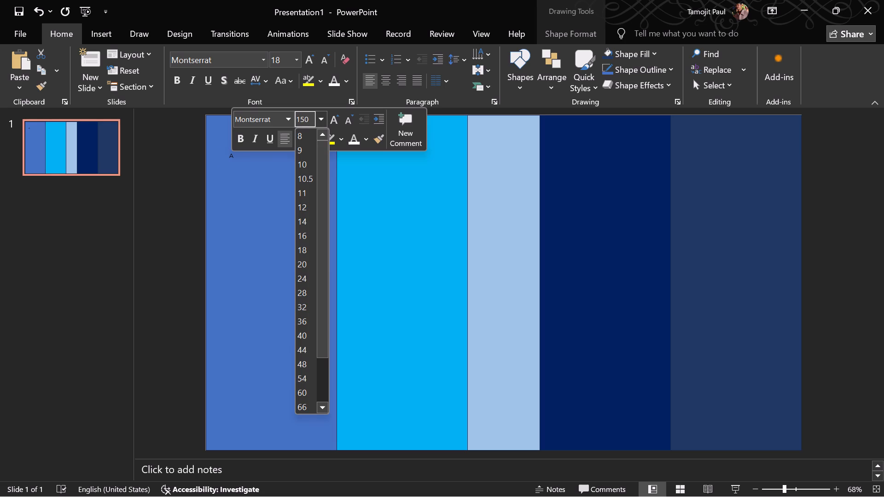
key("Return")
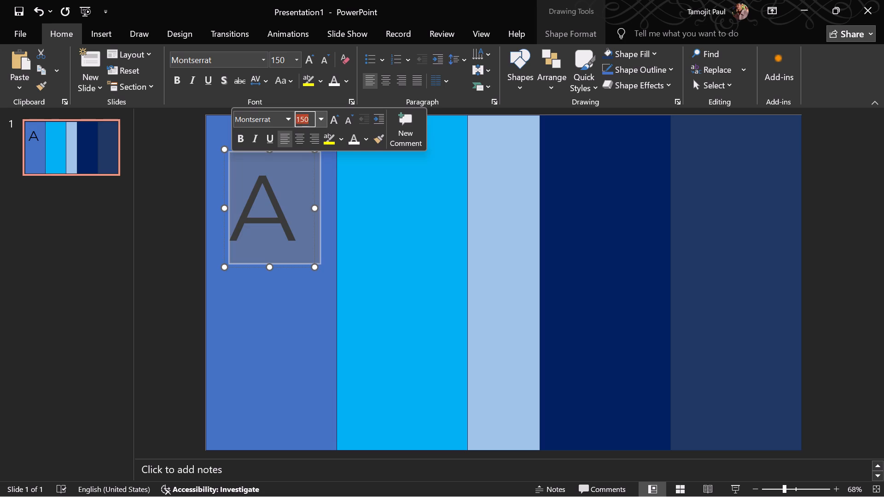
Give the selected letter A a white font colour and deselect its text.
left_click(360, 140)
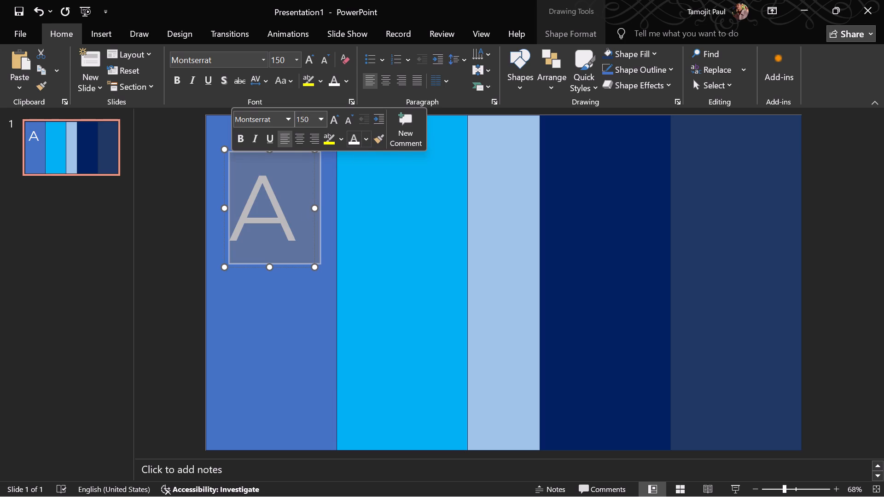
left_click(284, 185)
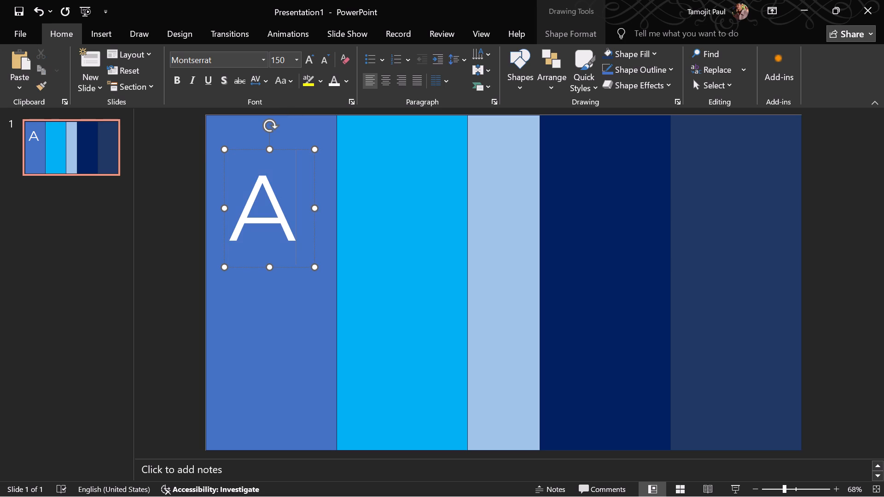
Select the letter A and reapply the Montserrat font from the full font list, leaving the text box deselected.
left_click_drag(237, 199, 276, 198)
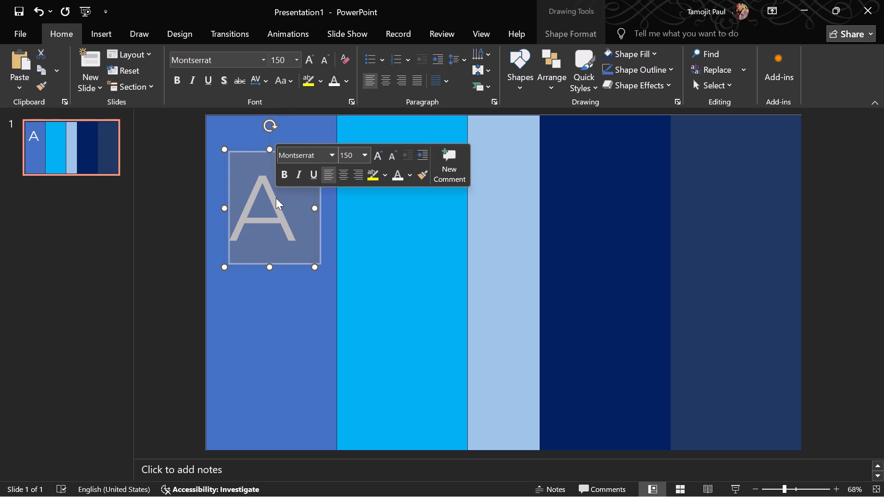
left_click(333, 155)
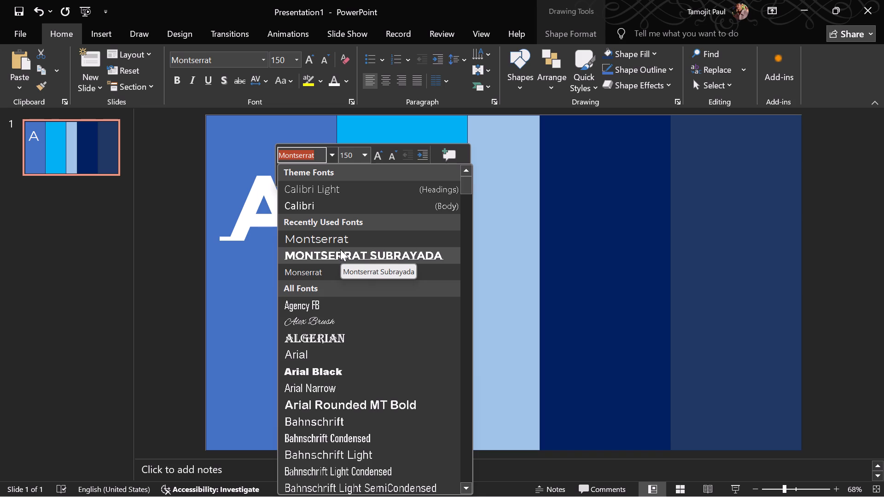
left_click(315, 154)
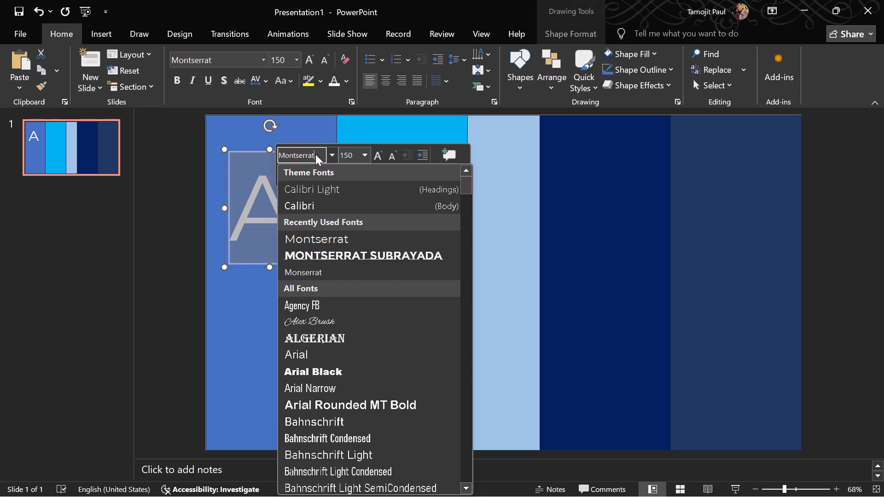
key("BackSpace")
key("t")
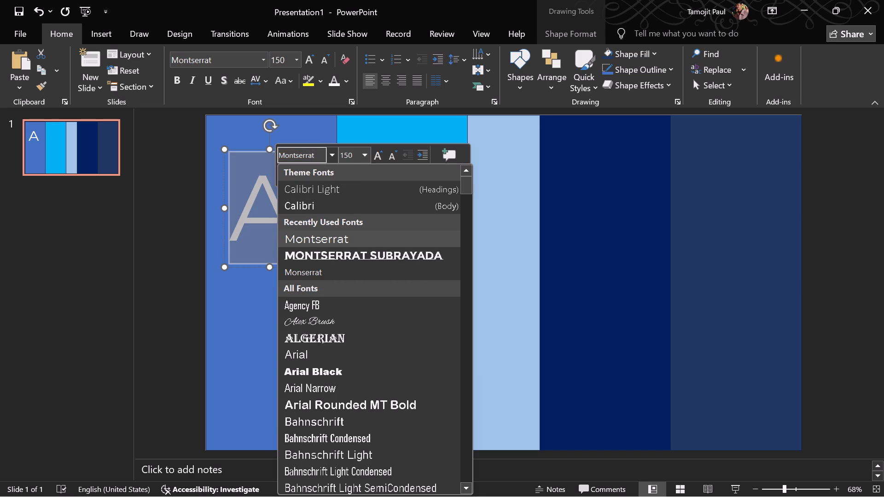
key("BackSpace")
key("BackSpace")
key("BackSpace")
key("BackSpace")
key("BackSpace")
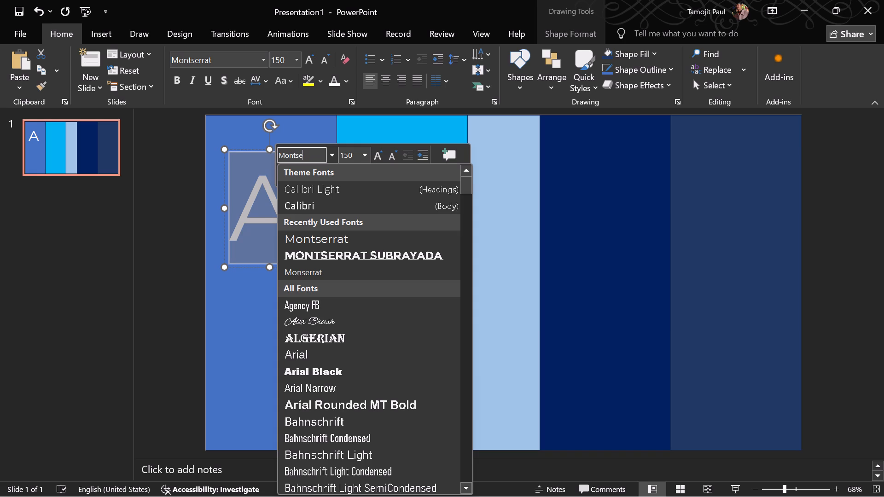
key("BackSpace")
key("BackSpace")
key("BackSpace")
key("n")
key("t")
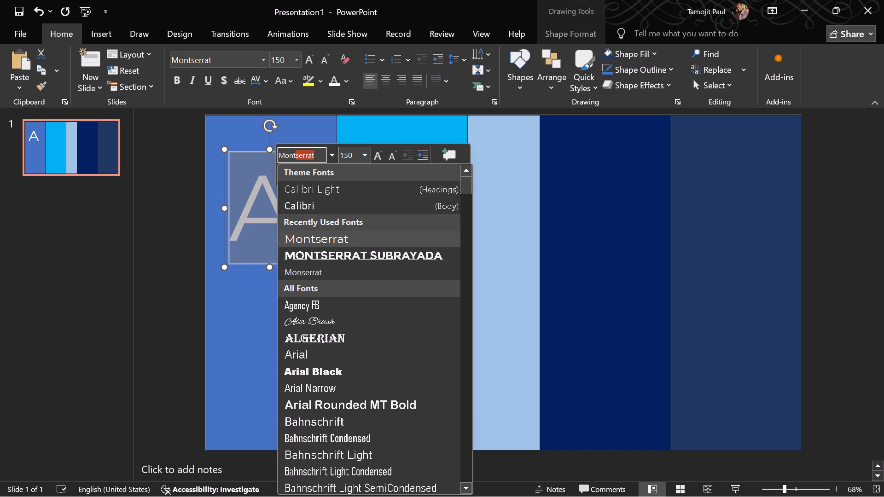
type("serrat")
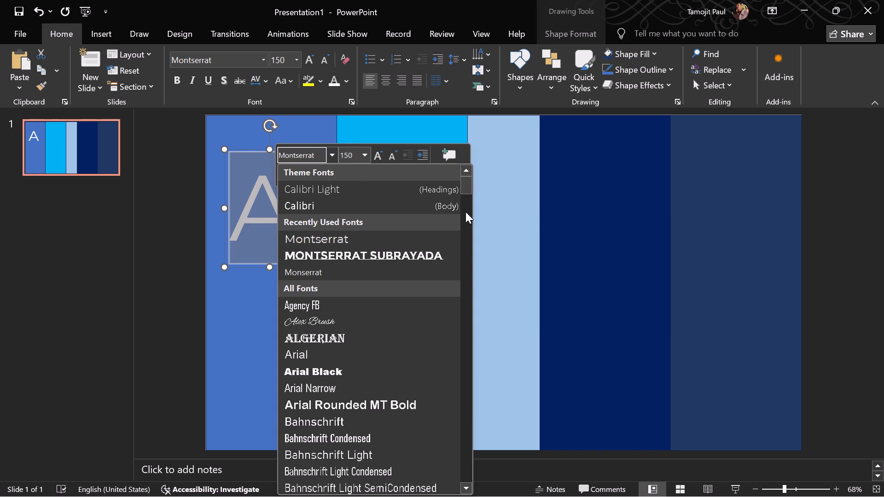
left_click_drag(467, 191, 473, 276)
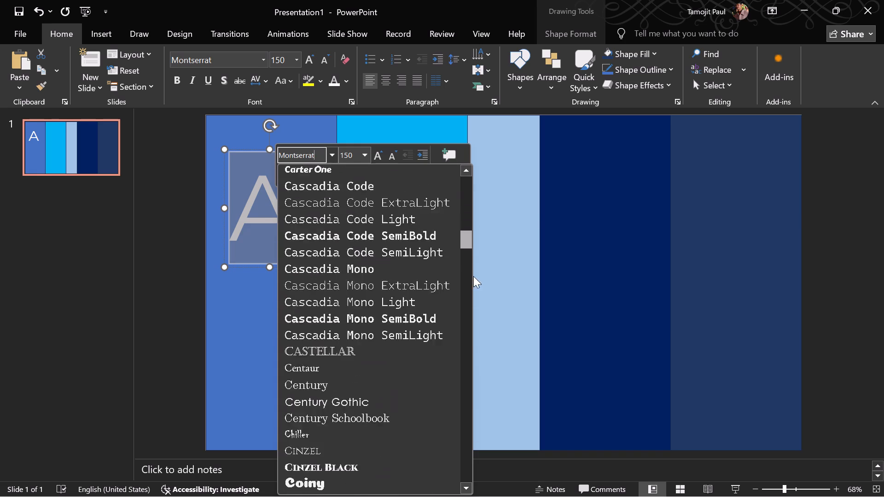
left_click_drag(473, 276, 476, 375)
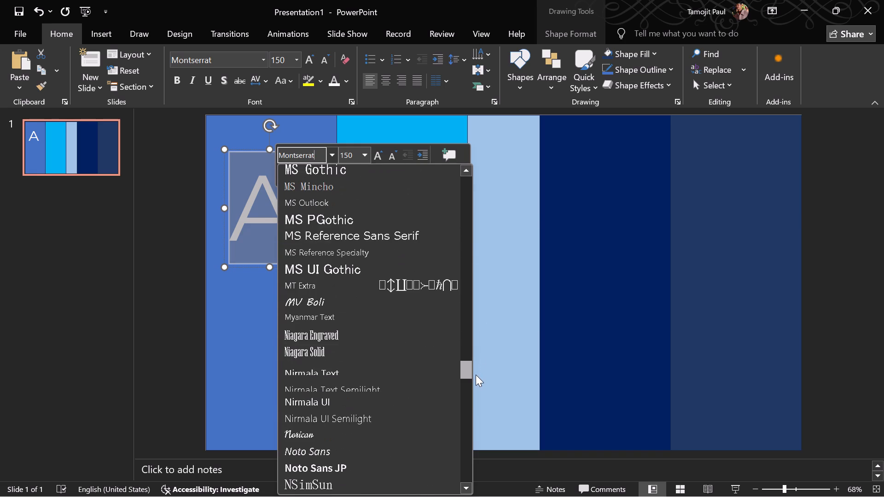
left_click_drag(476, 375, 476, 364)
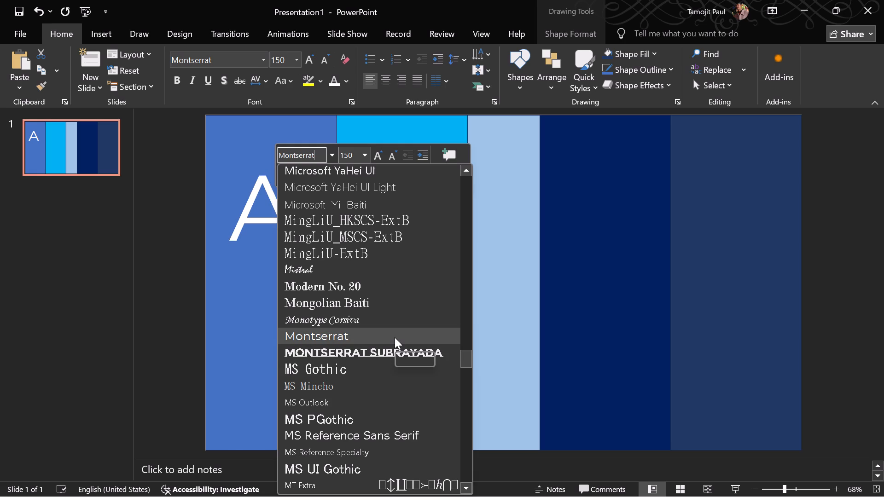
left_click(395, 337)
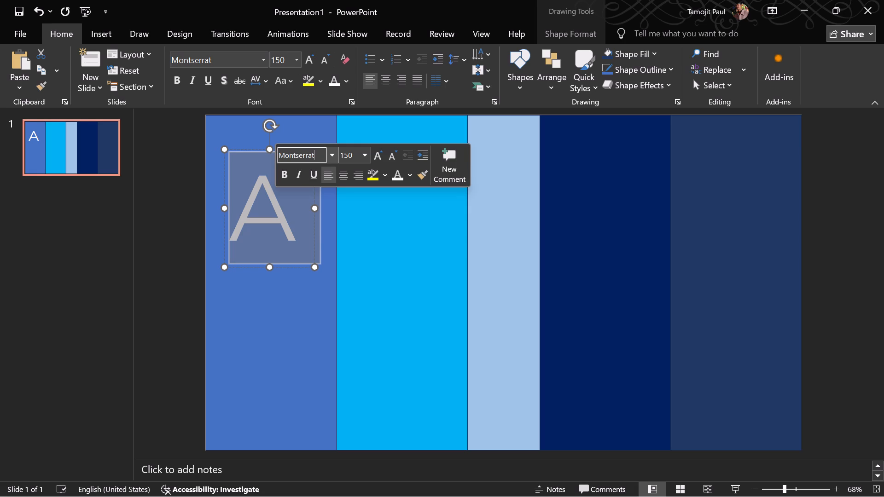
left_click(157, 266)
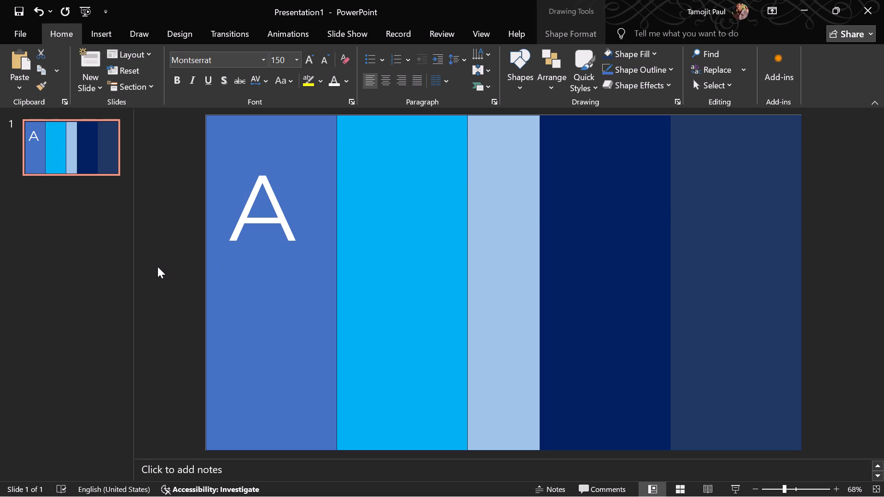
Move the letter A's text box up to the top of the first panel.
left_click(273, 200)
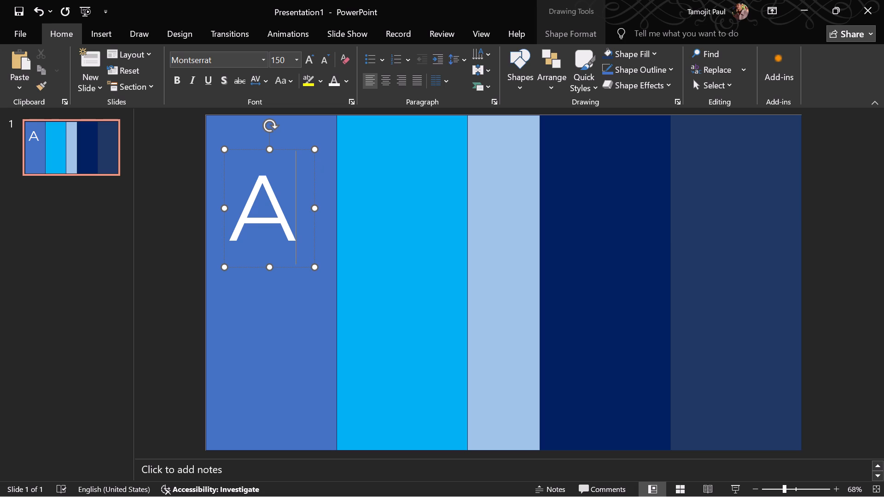
left_click_drag(303, 173, 307, 128)
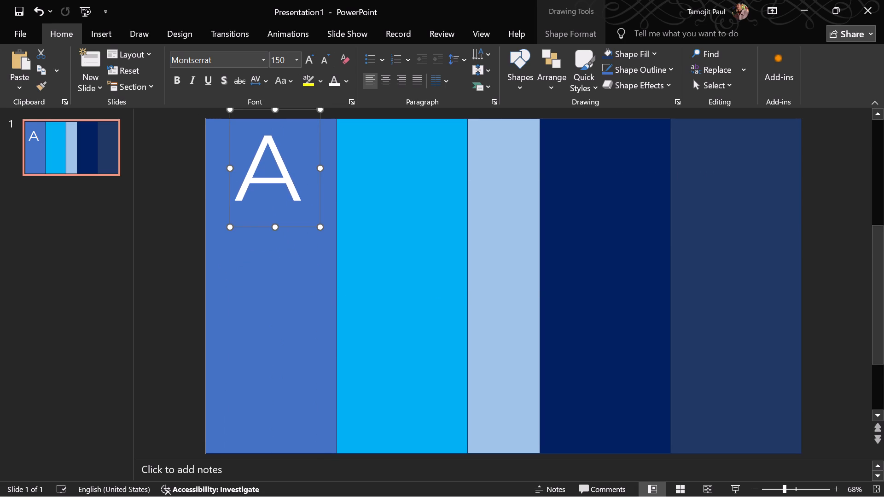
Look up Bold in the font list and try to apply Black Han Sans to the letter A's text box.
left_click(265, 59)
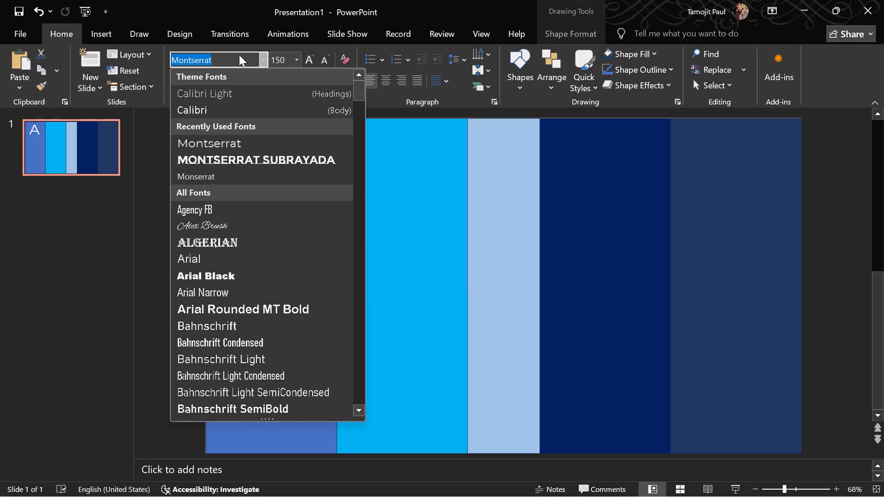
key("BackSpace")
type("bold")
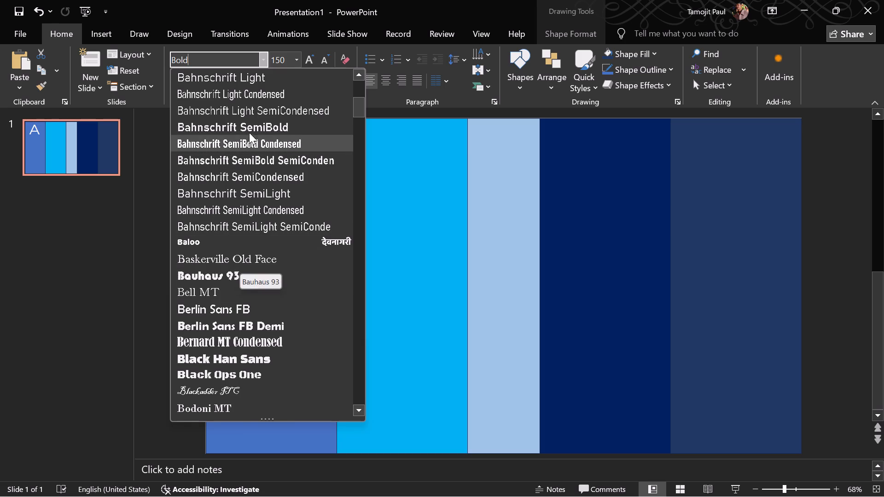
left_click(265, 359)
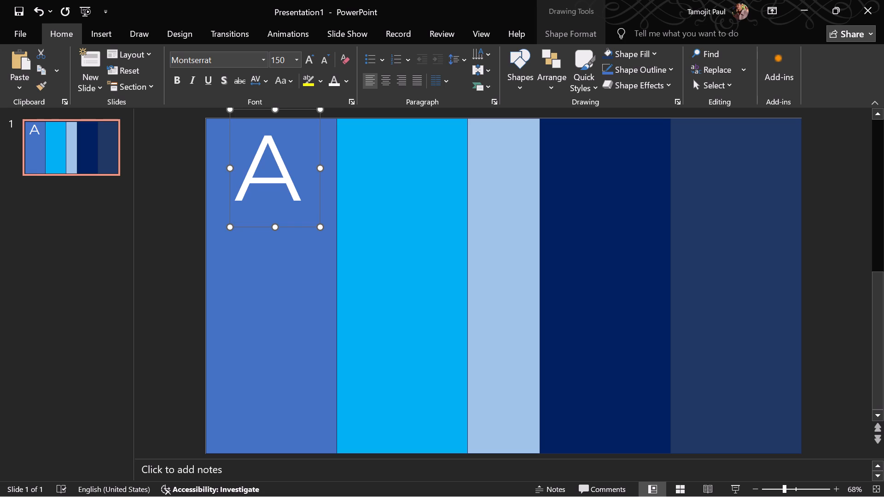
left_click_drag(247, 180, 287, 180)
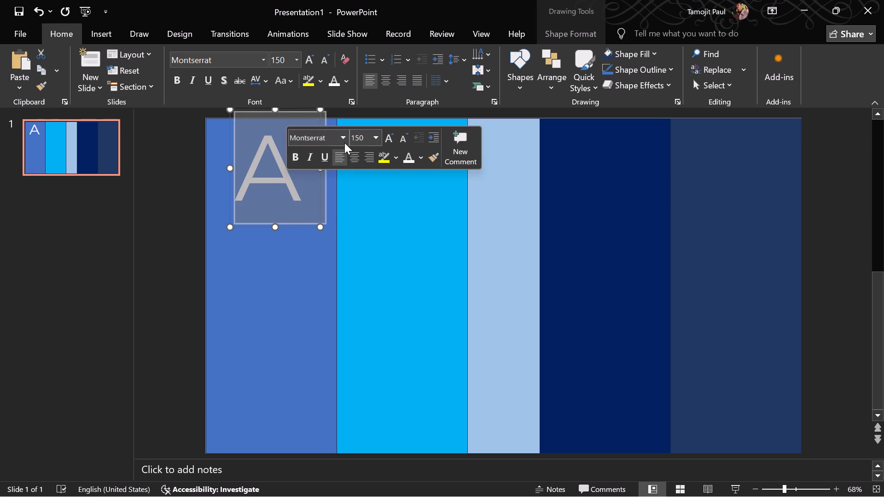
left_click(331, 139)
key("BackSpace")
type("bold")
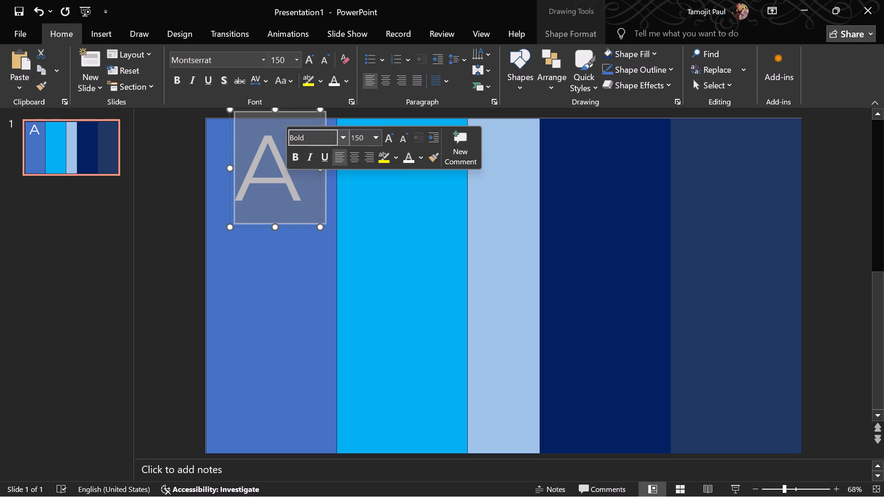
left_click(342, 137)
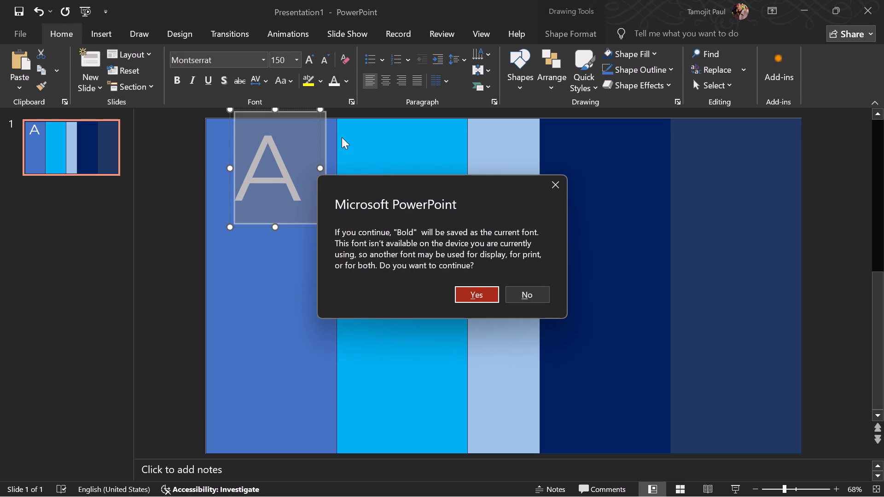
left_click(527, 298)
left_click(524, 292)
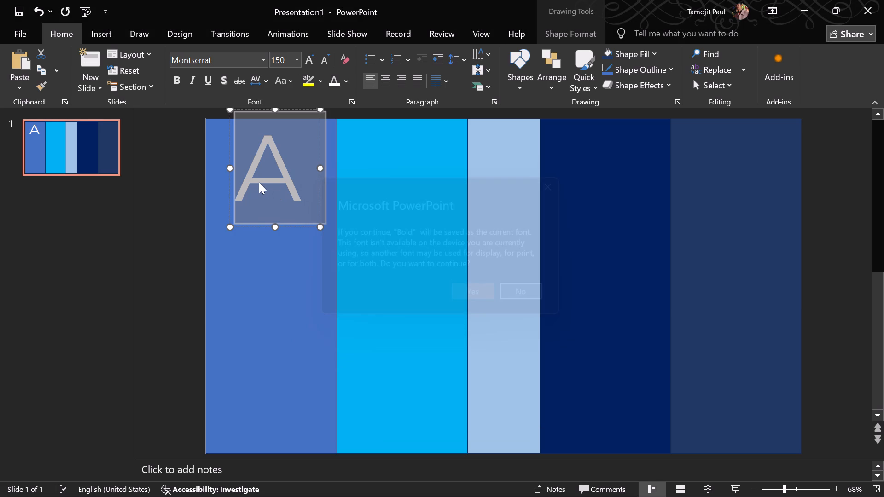
Change the letter A's font to Bahnschrift SemiBold and deselect its text box.
left_click_drag(258, 182, 288, 180)
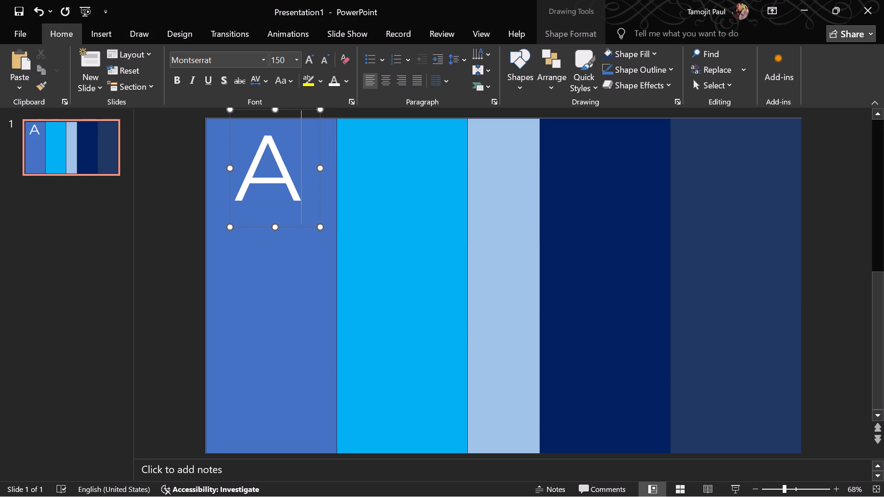
left_click_drag(245, 179, 295, 174)
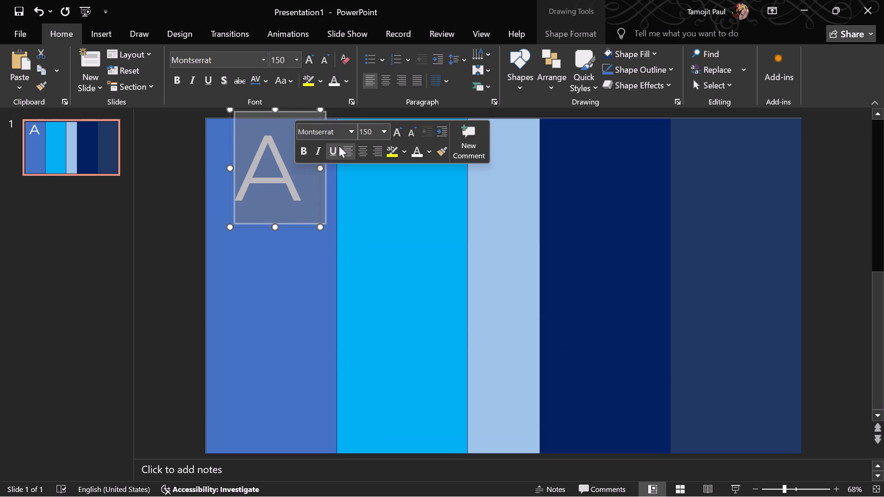
left_click(351, 132)
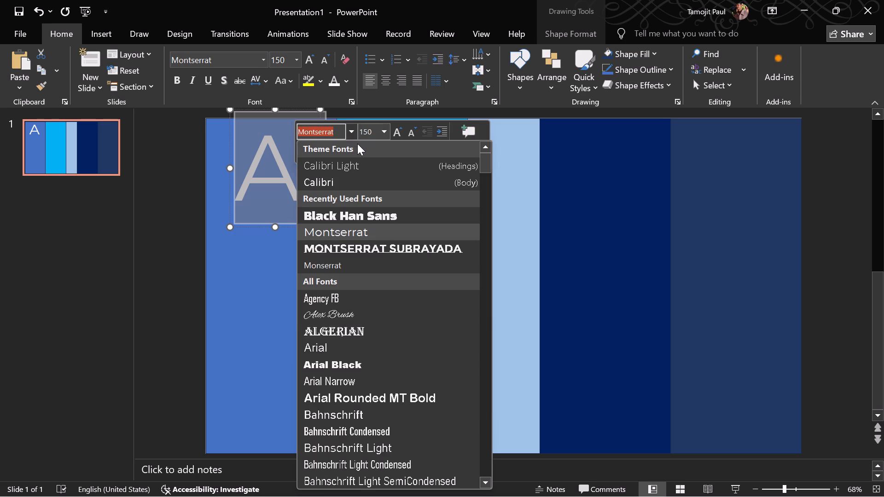
key("BackSpace")
type("bol")
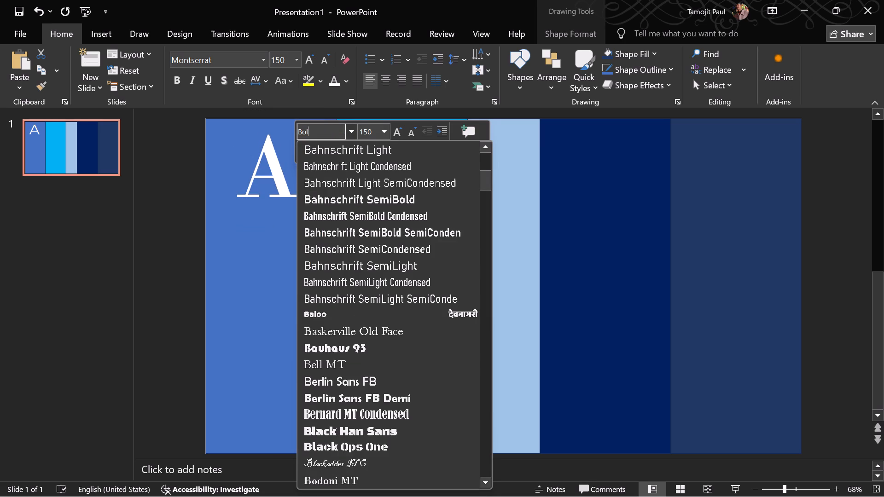
key("d")
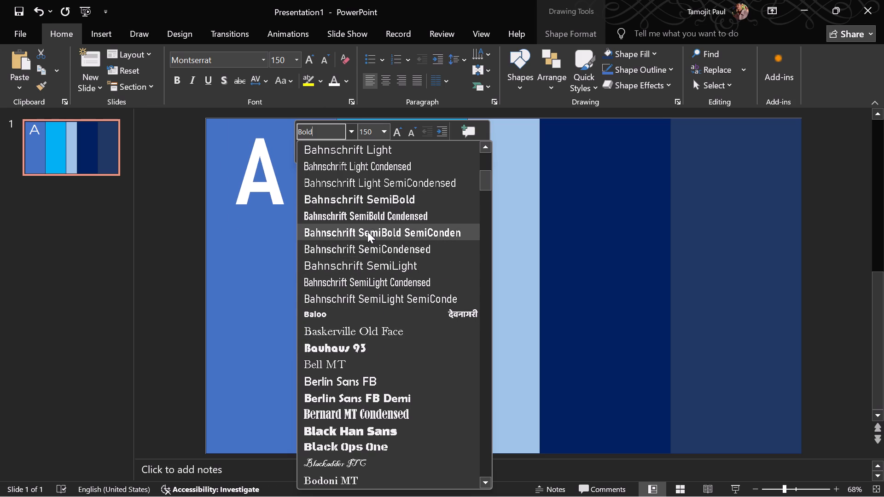
left_click(368, 201)
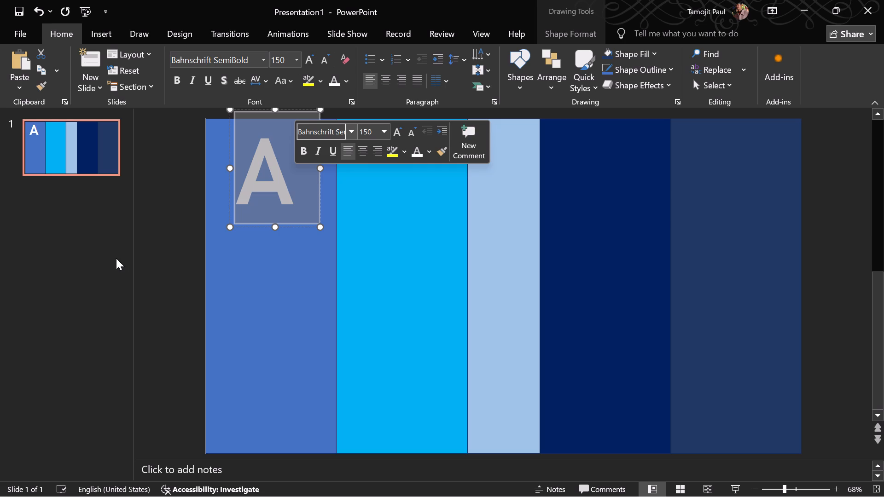
left_click(140, 287)
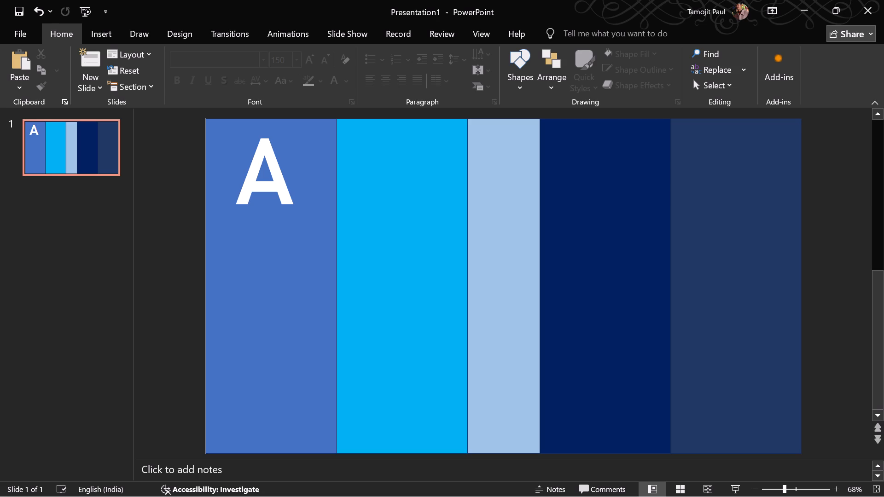
left_click(162, 210)
Insert an empty text box in the upper part of the second, bright blue panel.
left_click(109, 32)
left_click(548, 77)
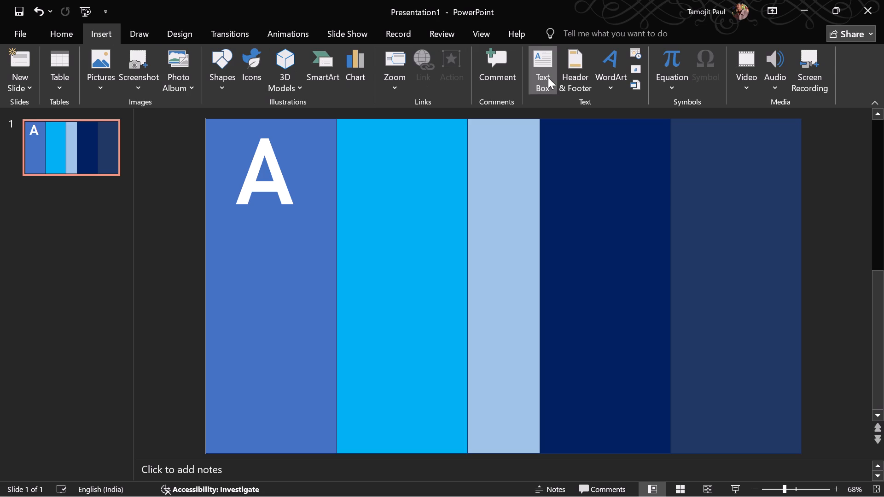
left_click_drag(358, 161, 452, 202)
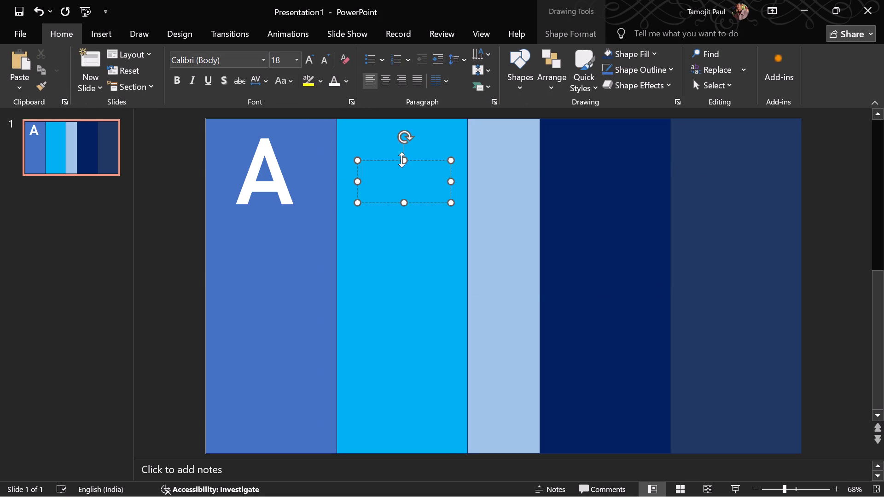
left_click_drag(406, 160, 407, 133)
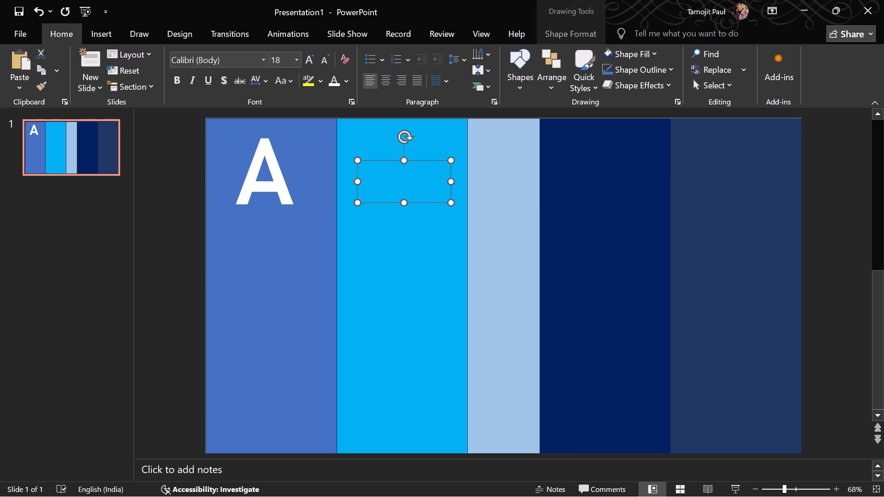
left_click(401, 170)
left_click(394, 175)
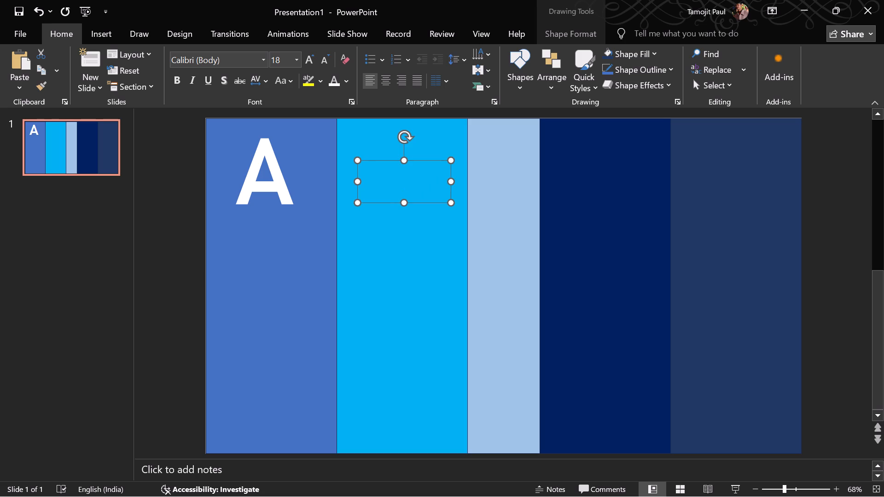
double_click(394, 175)
left_click(394, 184)
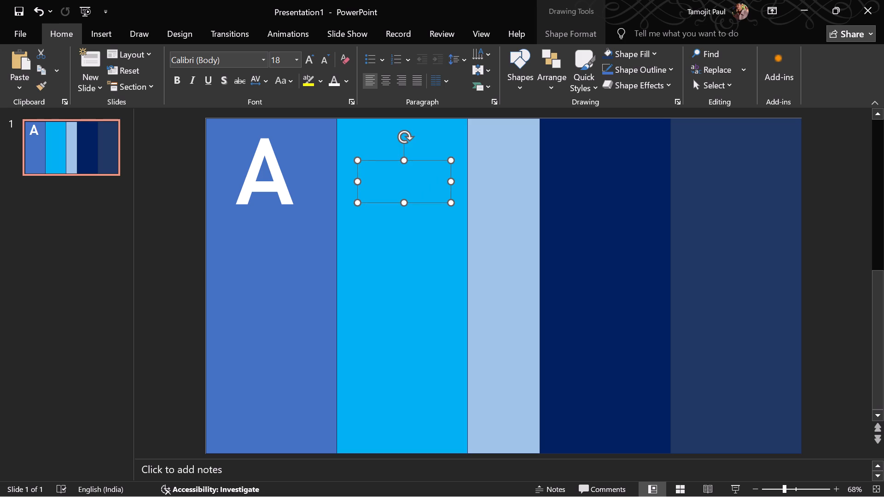
double_click(394, 184)
key("b")
key("BackSpace")
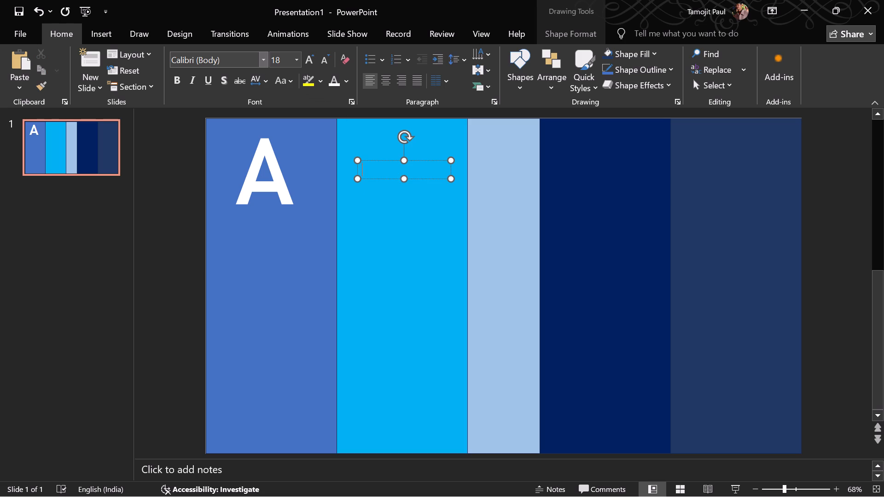
Match the second panel's empty text box to the letter A with the Bahnschrift SemiBold font at size 150.
left_click(271, 168)
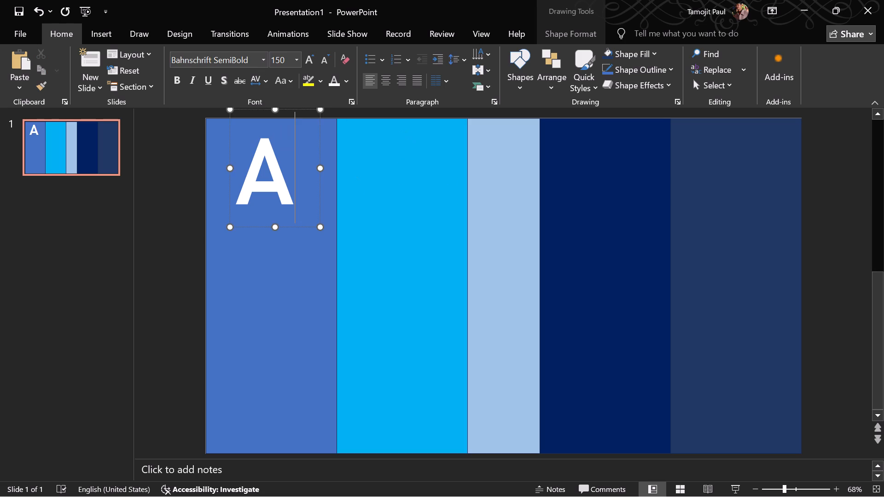
left_click(373, 172)
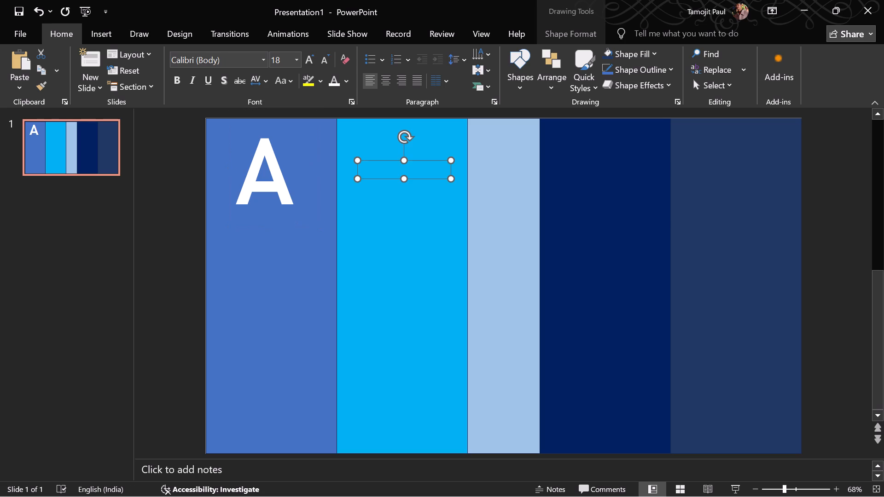
left_click(248, 59)
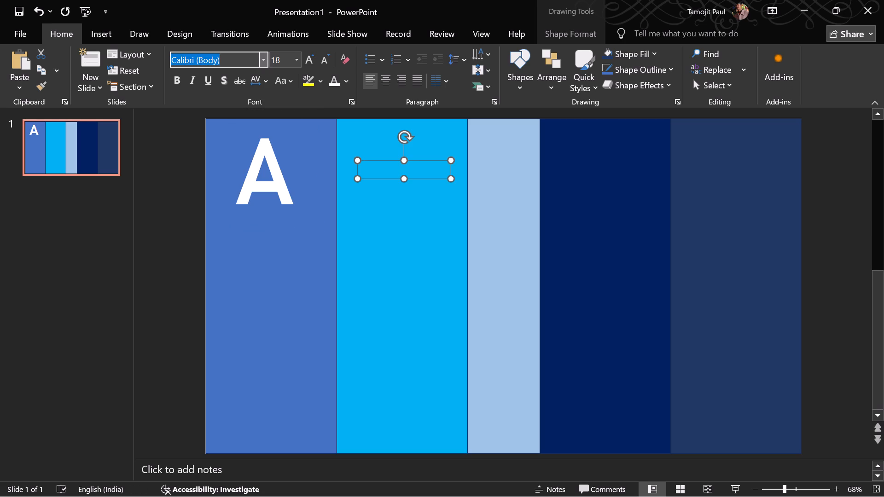
key("BackSpace")
type("bah")
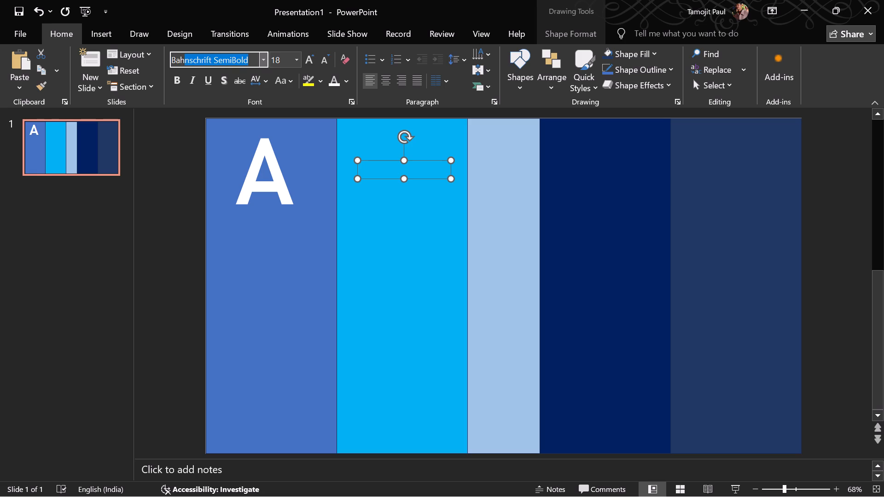
left_click(293, 61)
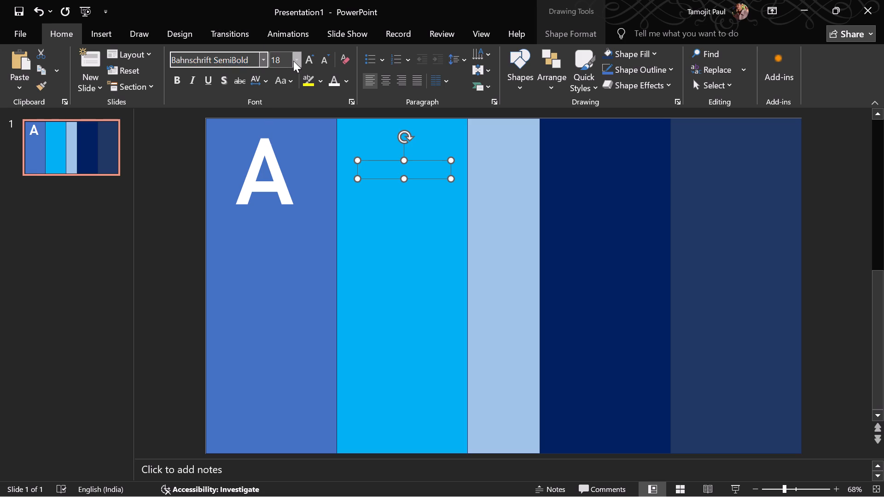
left_click(289, 61)
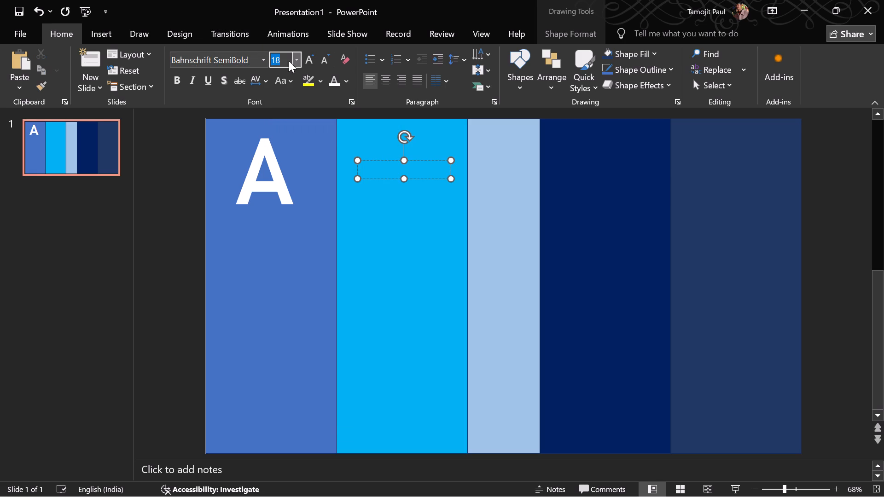
key("BackSpace")
type("150")
left_click(376, 169)
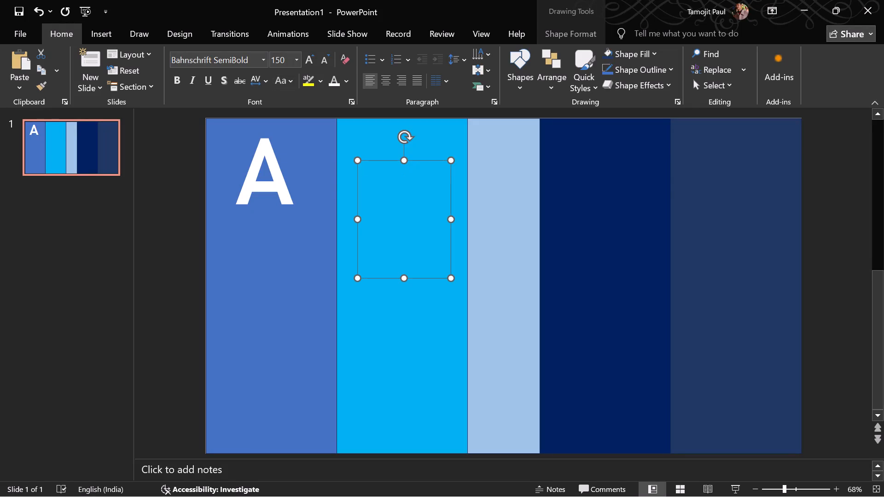
Enter a white capital B in the second panel's text box.
left_click(375, 182)
double_click(375, 182)
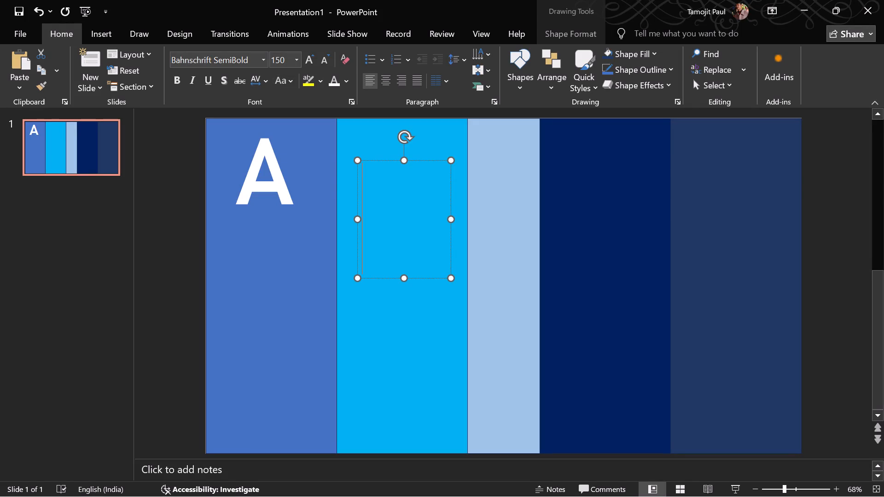
key("b")
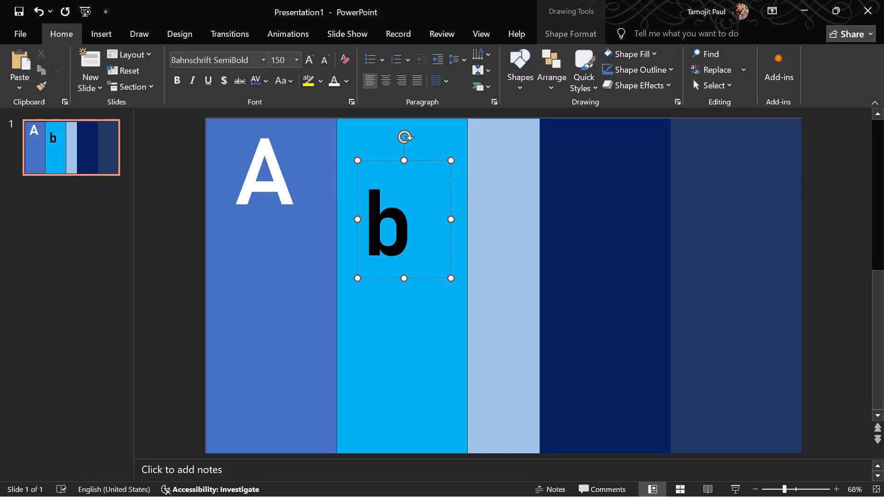
key("BackSpace")
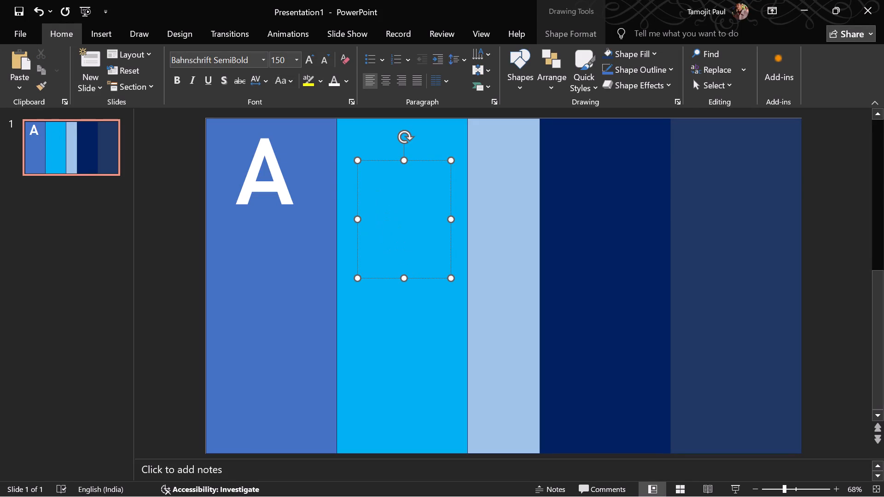
left_click(336, 84)
key("b")
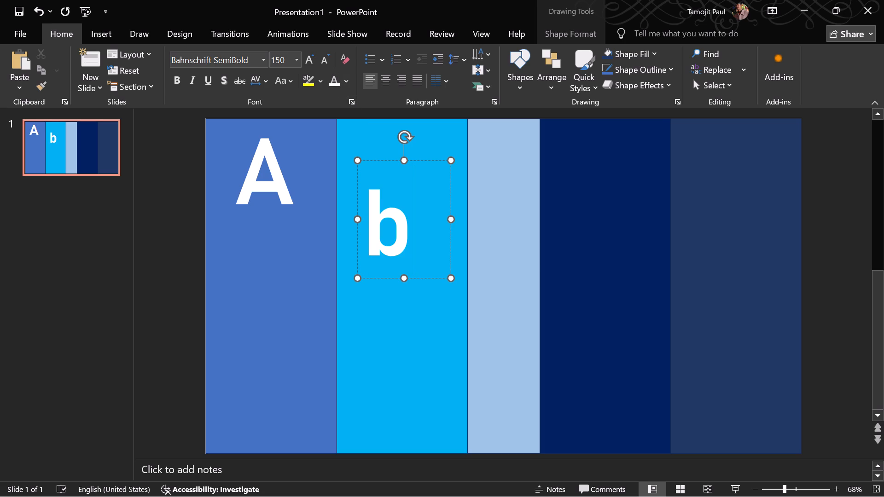
key("BackSpace")
key("b")
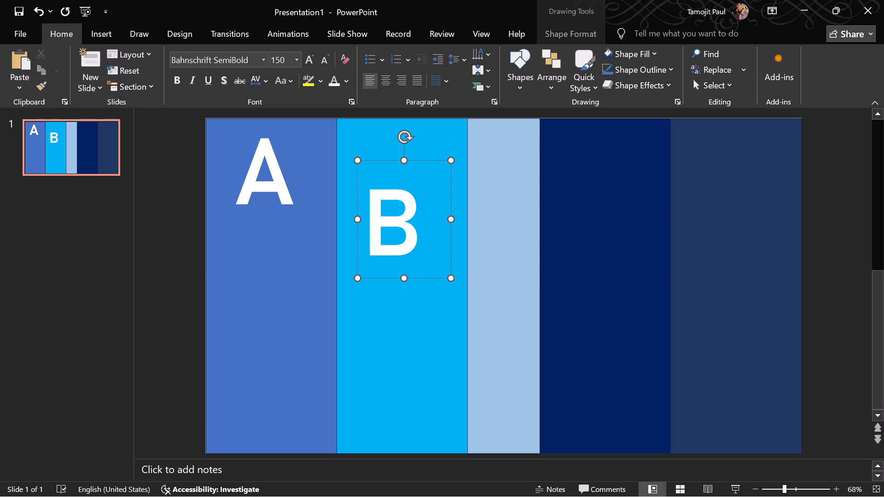
Move the letter B's text box up to the top of the second panel, roughly level with the A, and deselect it.
left_click_drag(421, 159, 427, 115)
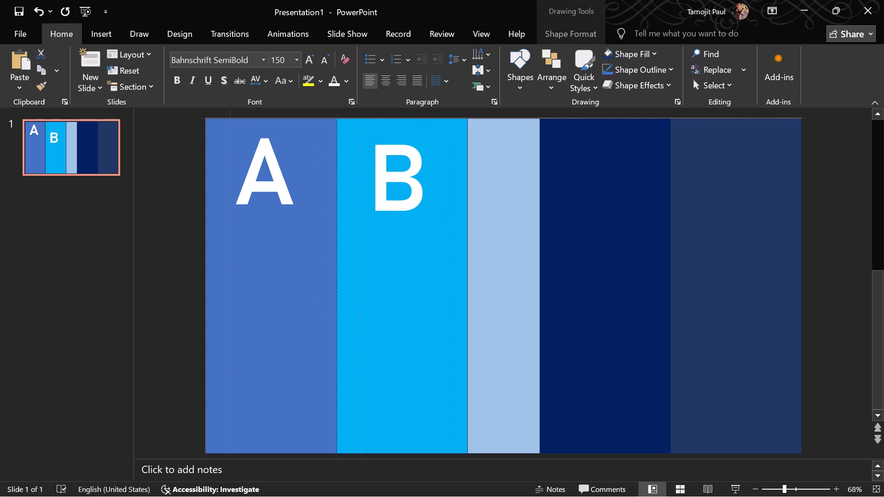
left_click_drag(427, 115, 433, 119)
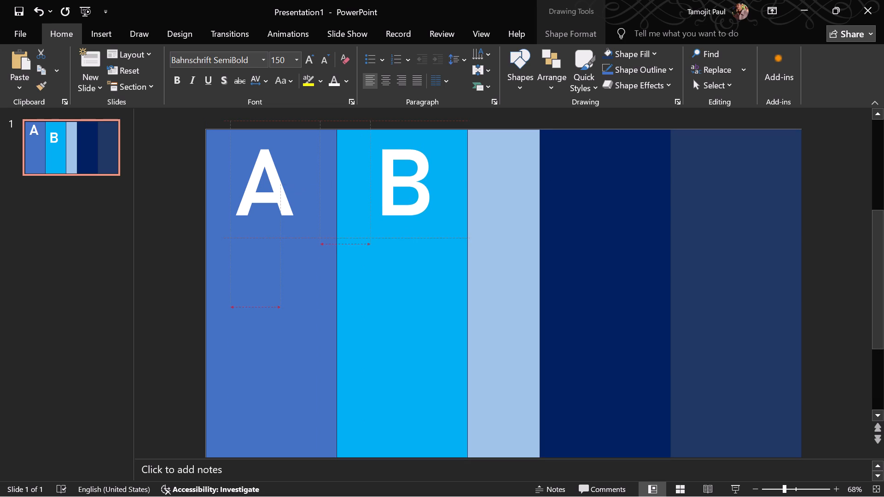
left_click_drag(433, 119, 434, 121)
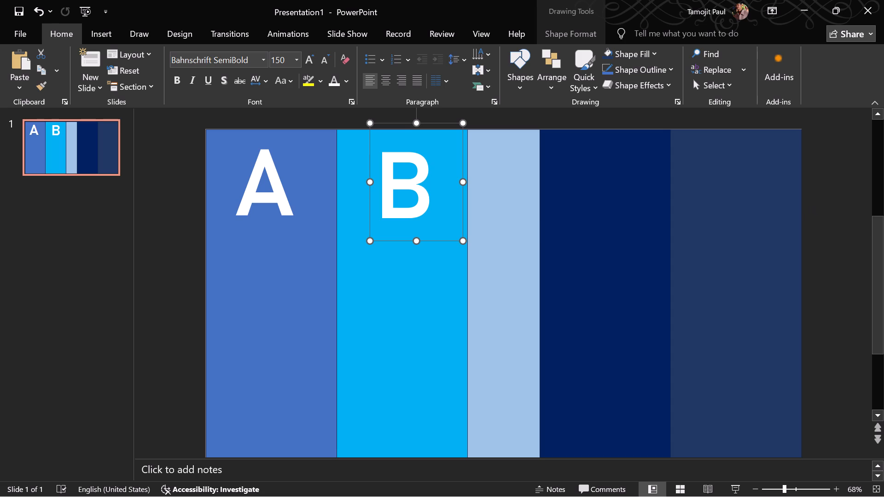
left_click(499, 189)
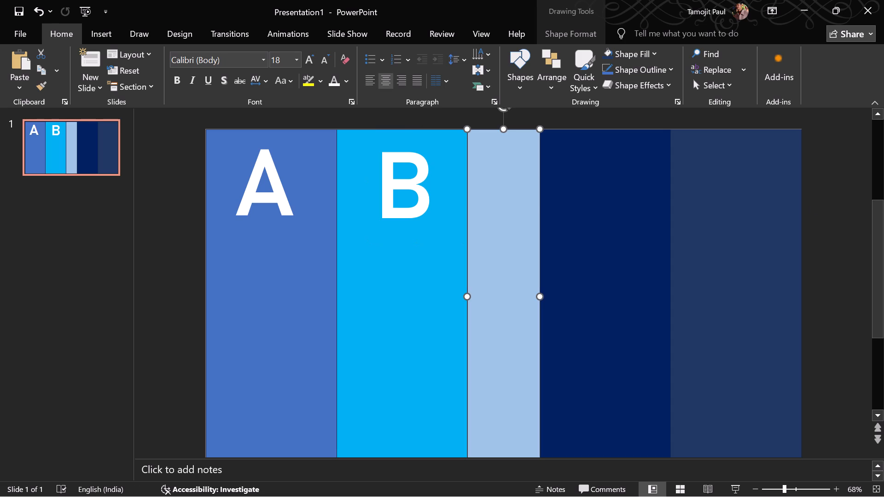
left_click(185, 198)
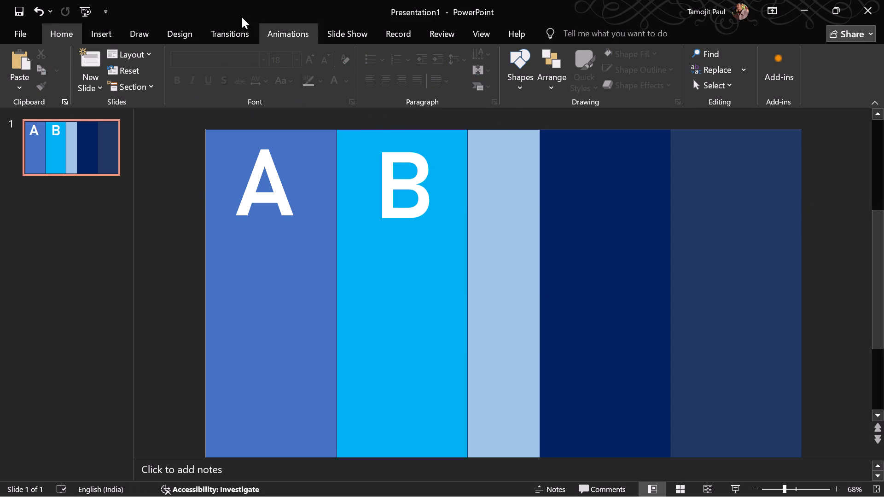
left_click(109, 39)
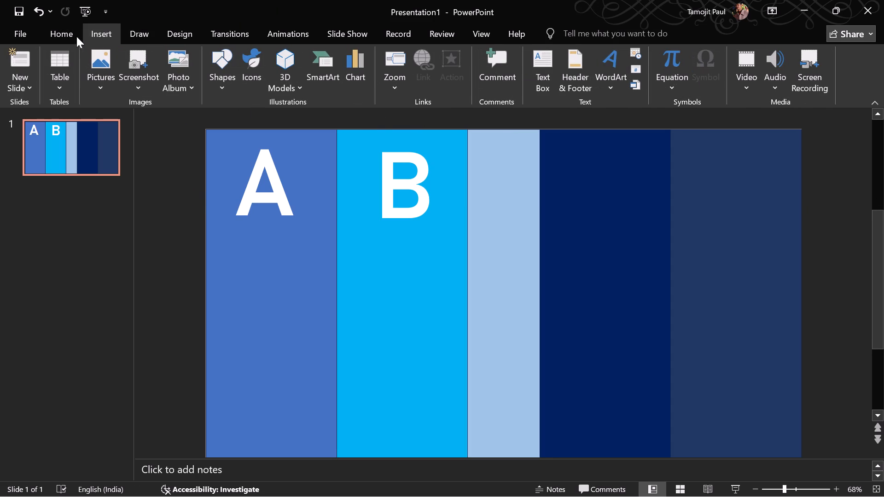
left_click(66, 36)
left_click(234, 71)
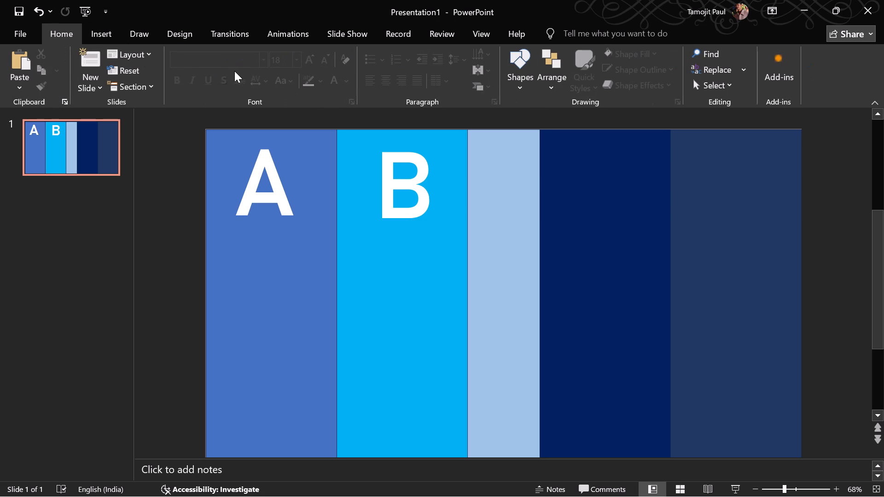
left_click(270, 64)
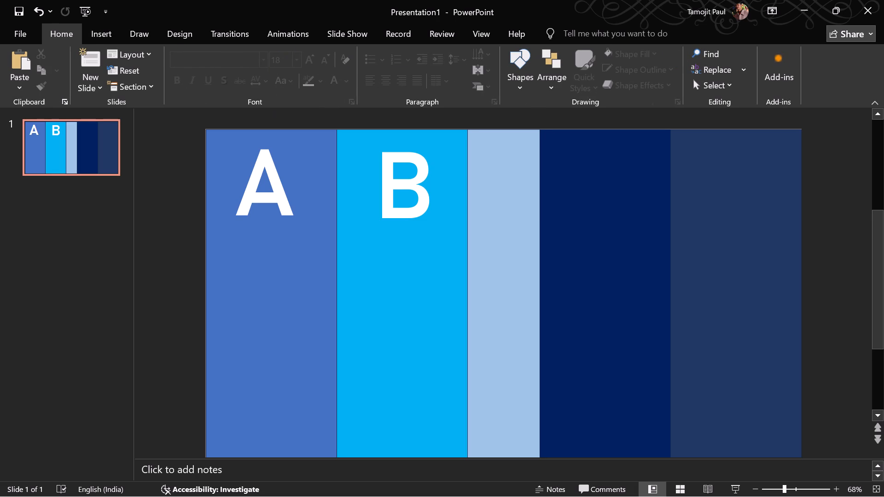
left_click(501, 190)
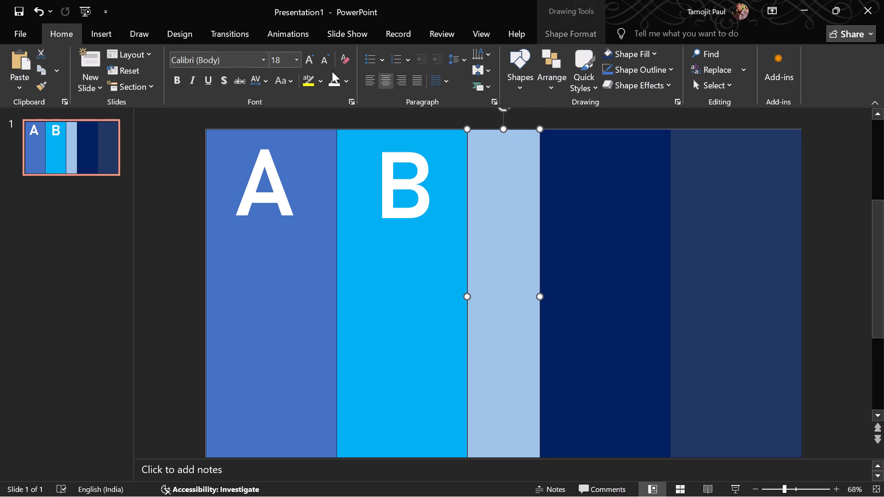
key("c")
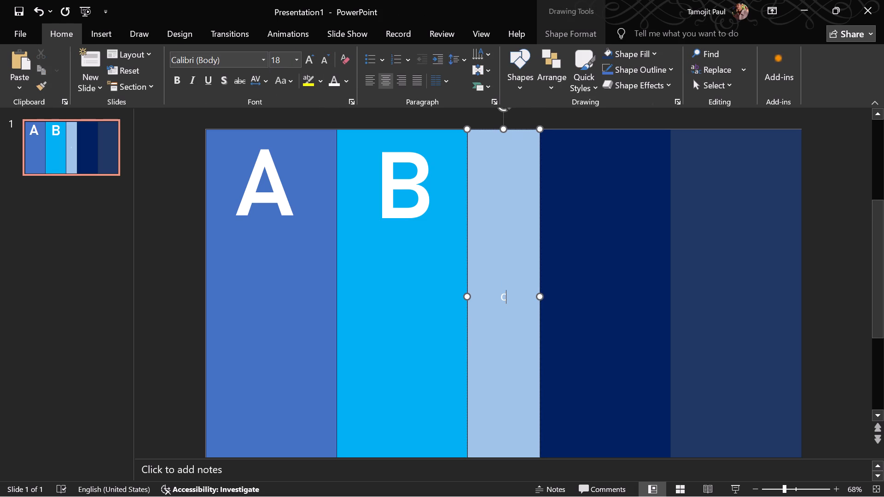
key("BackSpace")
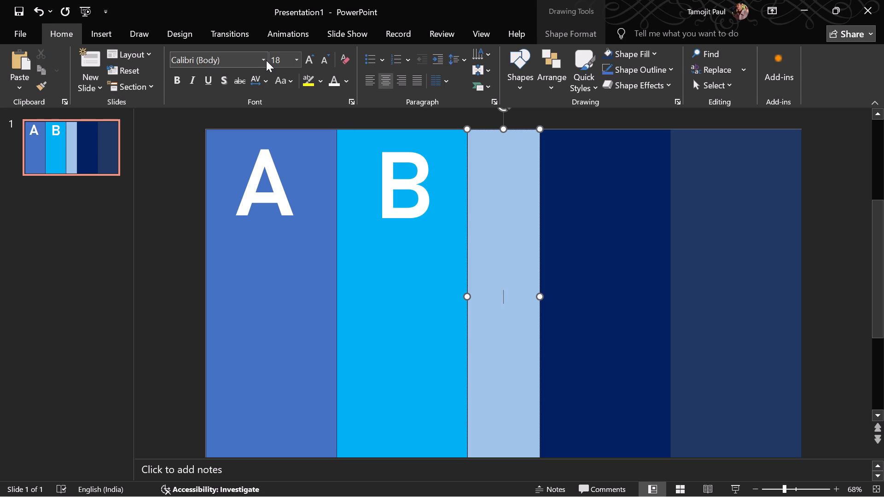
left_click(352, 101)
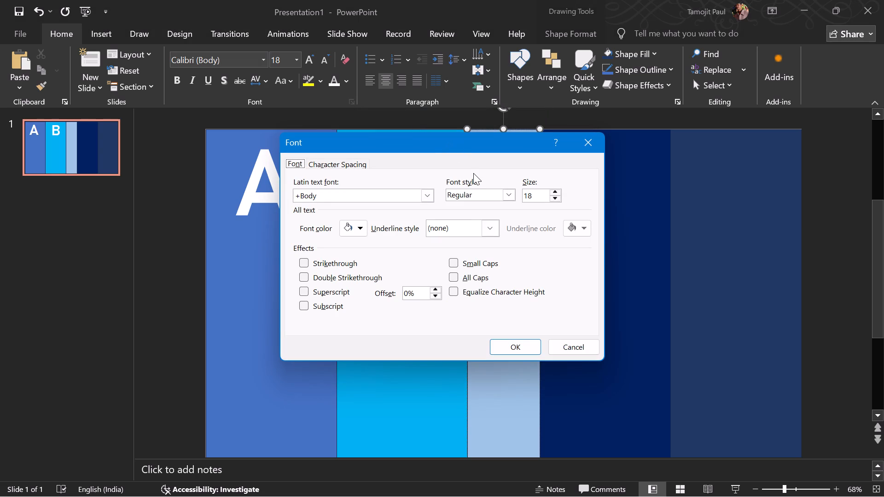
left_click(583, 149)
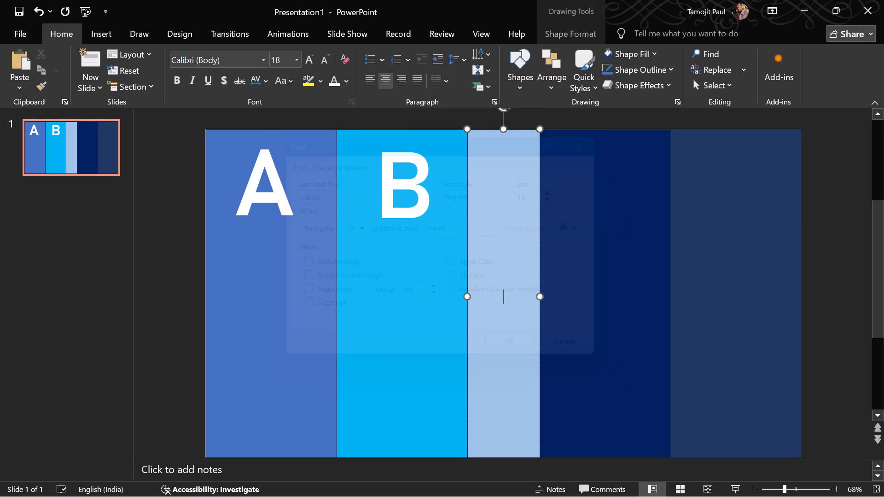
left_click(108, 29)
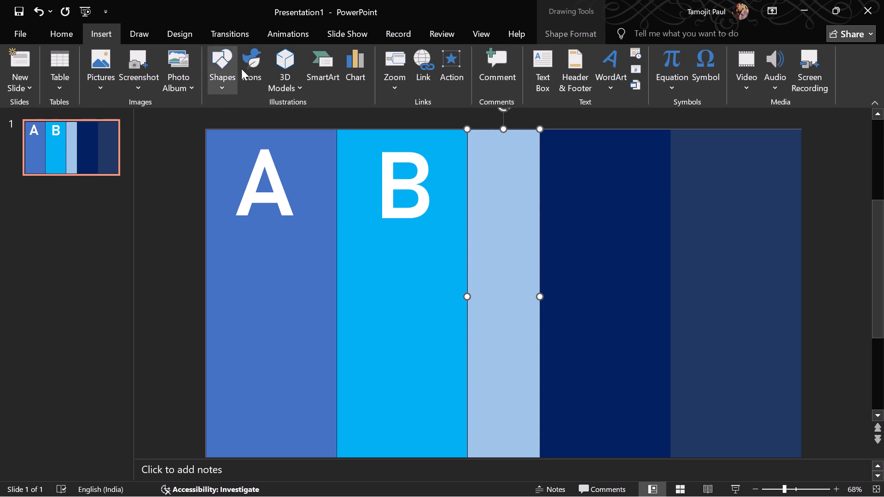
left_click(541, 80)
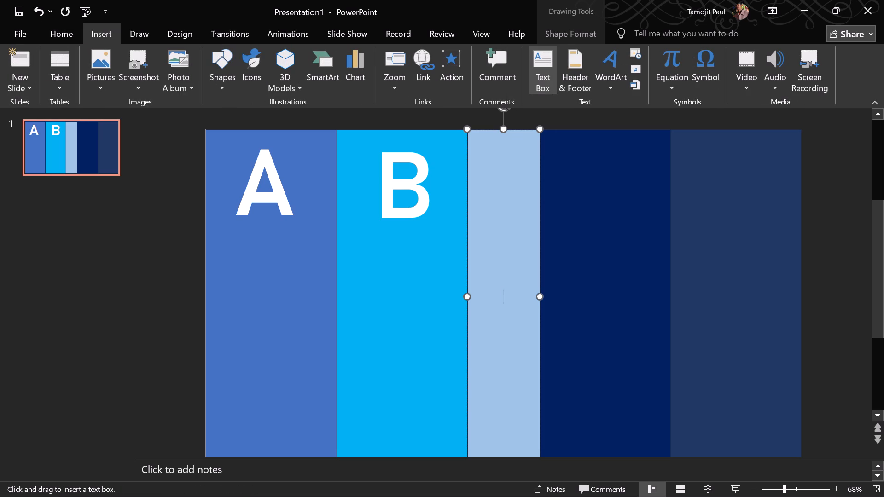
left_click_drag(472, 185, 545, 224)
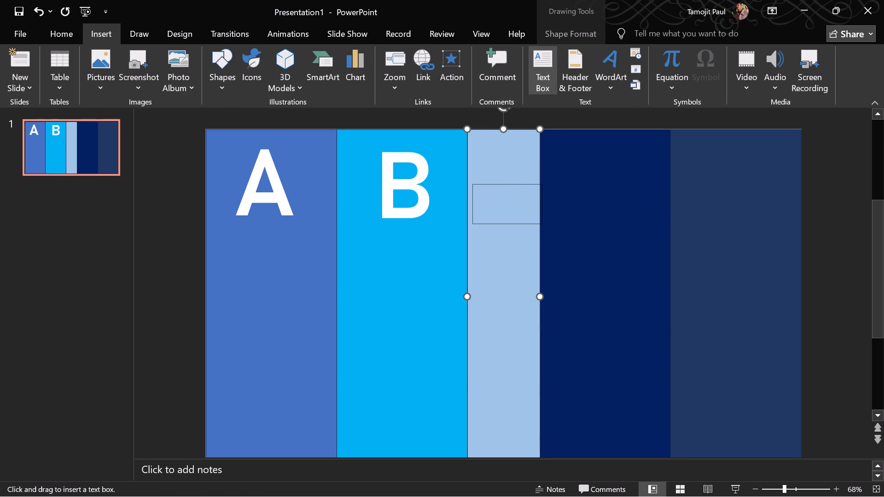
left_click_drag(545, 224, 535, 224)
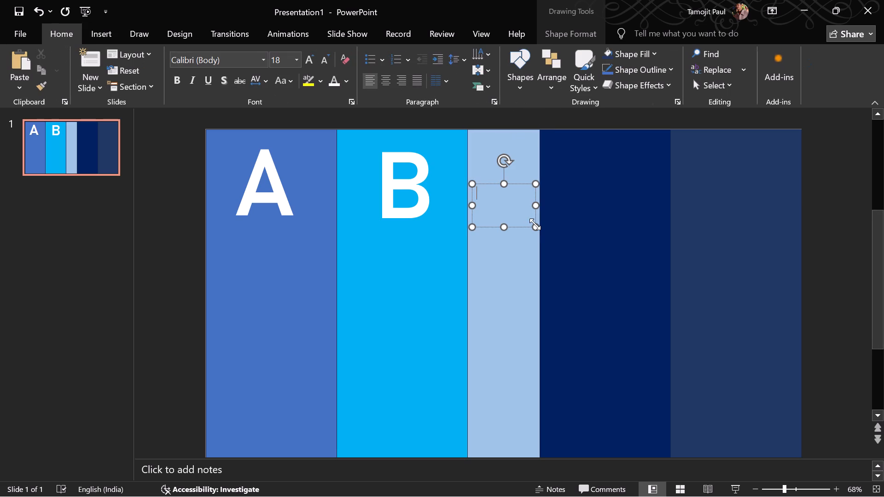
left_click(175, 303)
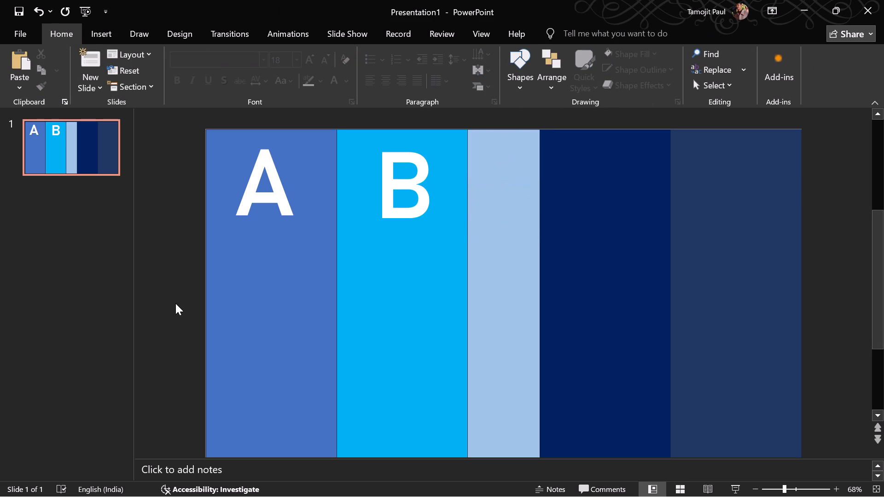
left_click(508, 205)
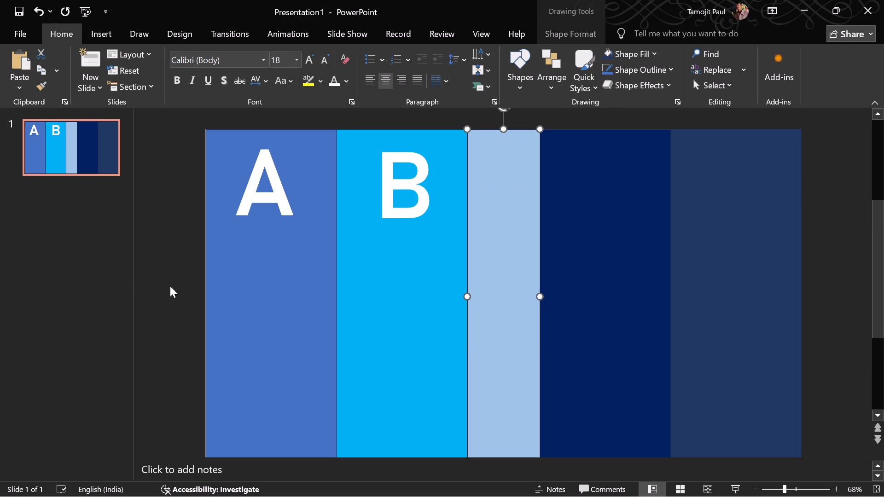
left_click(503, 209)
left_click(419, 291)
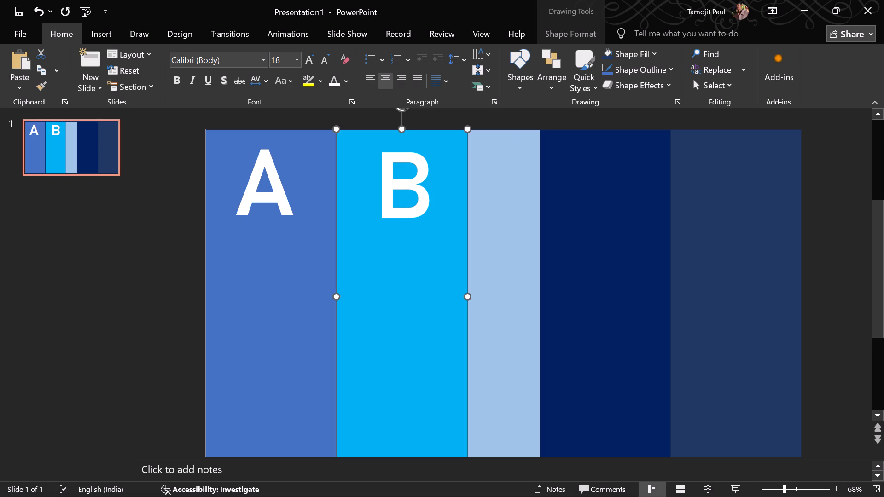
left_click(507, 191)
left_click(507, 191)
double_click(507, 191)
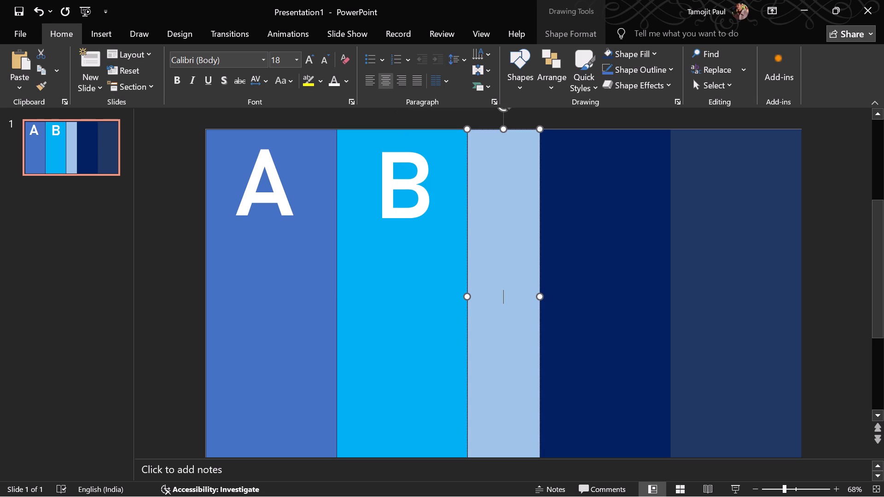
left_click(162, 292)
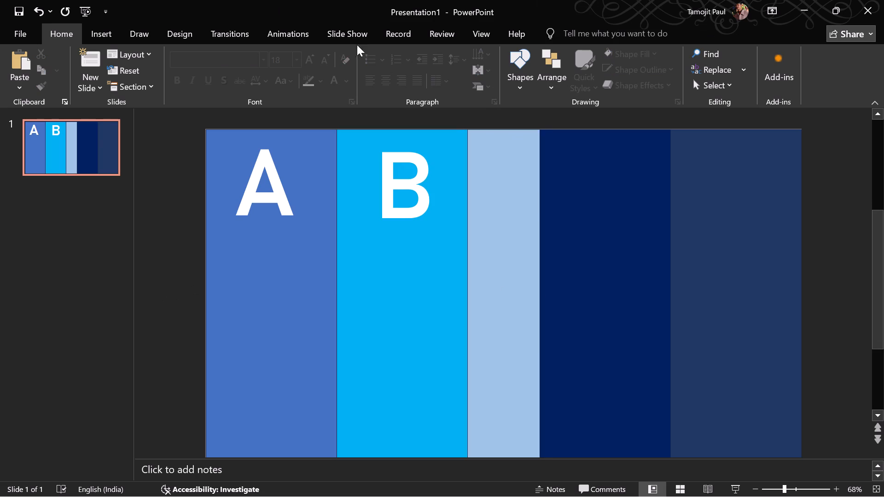
Insert a text box with a capital C near the top of the third, light blue panel and deselect it.
left_click(113, 34)
left_click(529, 67)
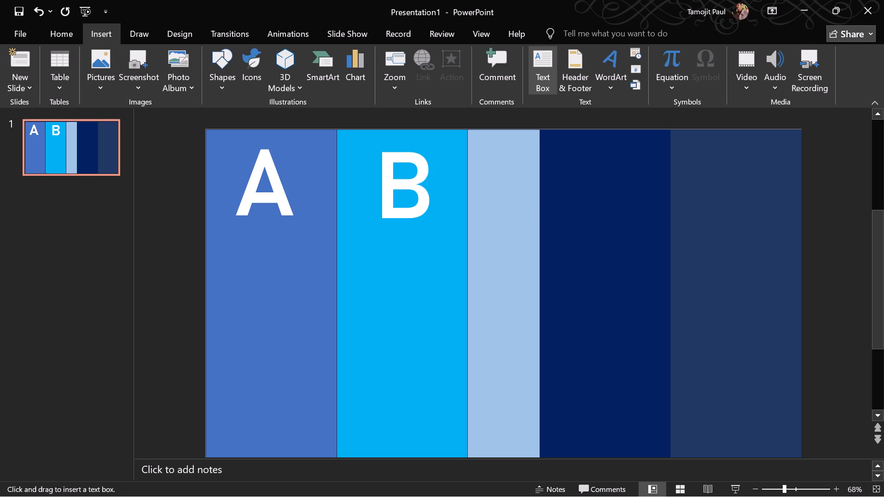
left_click_drag(476, 157, 528, 218)
left_click_drag(528, 218, 533, 217)
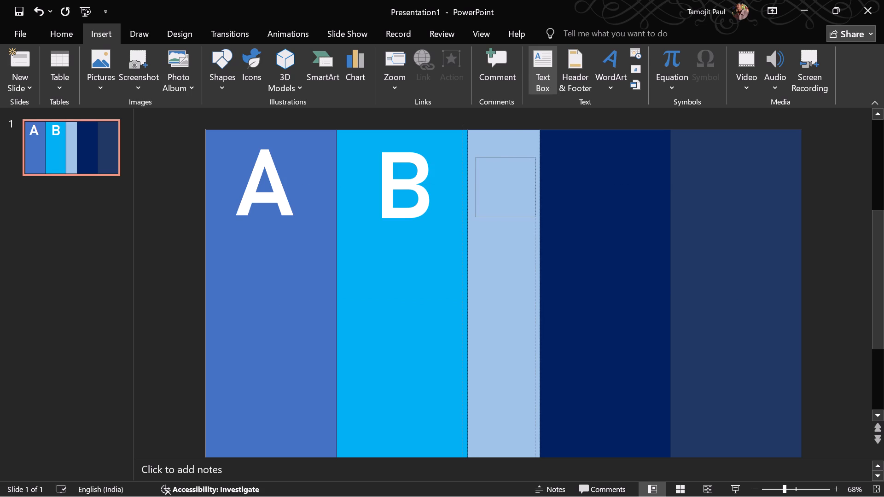
key("c")
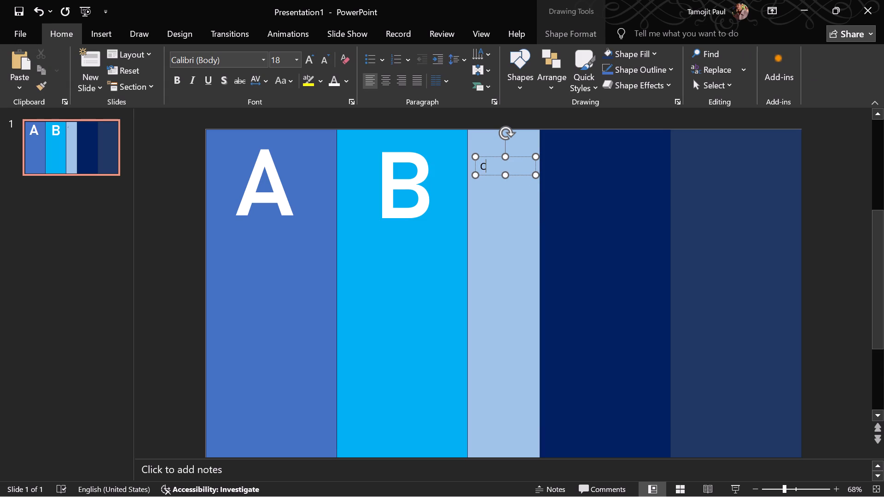
left_click(839, 196)
Insert a text box with a capital D near the top of the fourth, dark navy panel and deselect it.
left_click(110, 35)
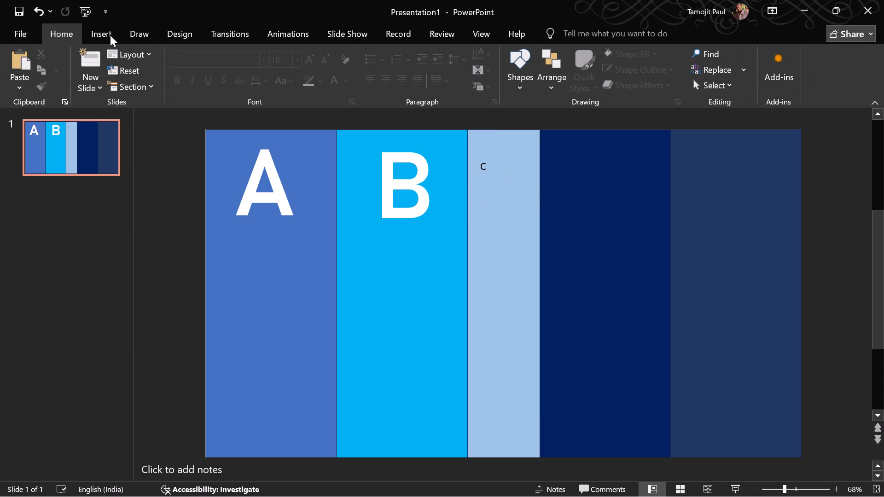
left_click(541, 87)
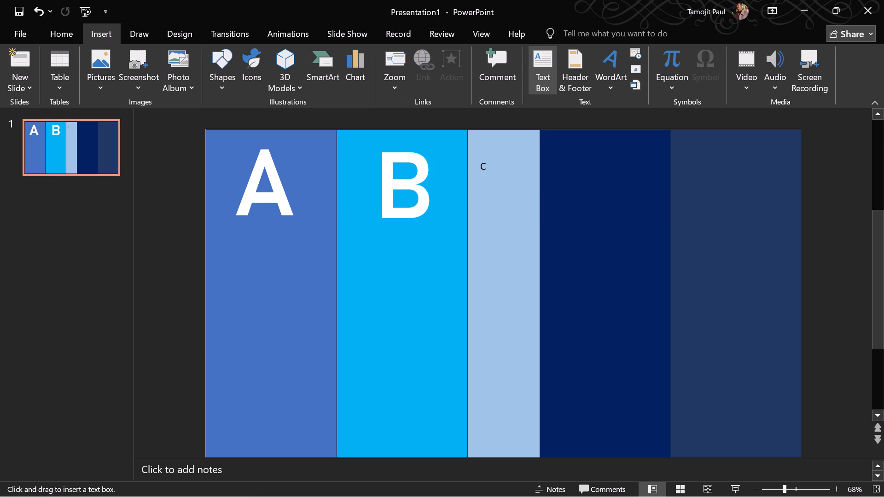
left_click_drag(552, 162, 621, 209)
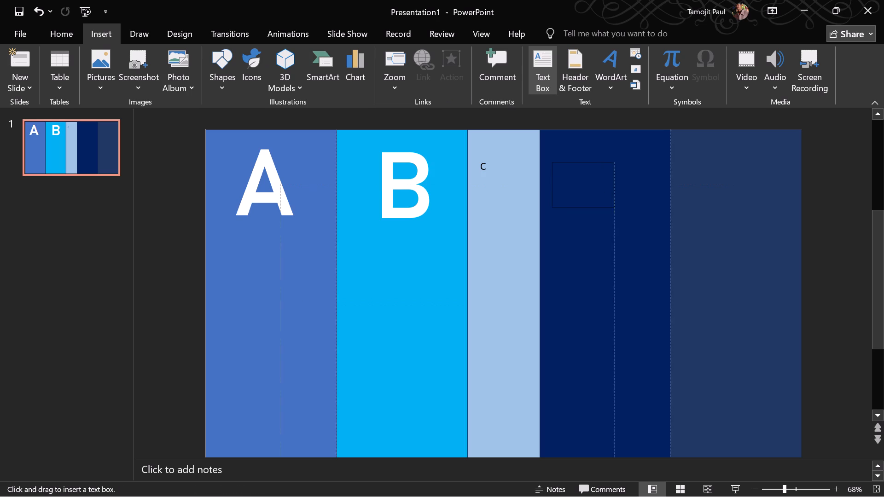
left_click_drag(621, 209, 661, 224)
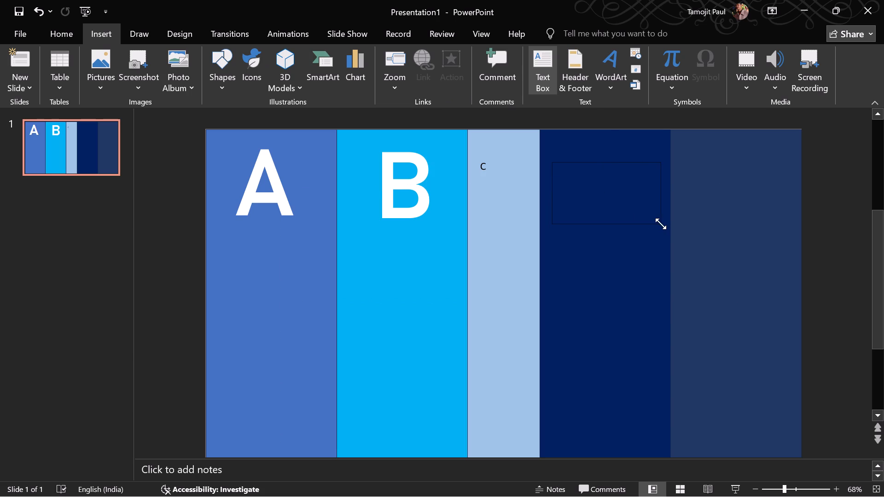
key("d")
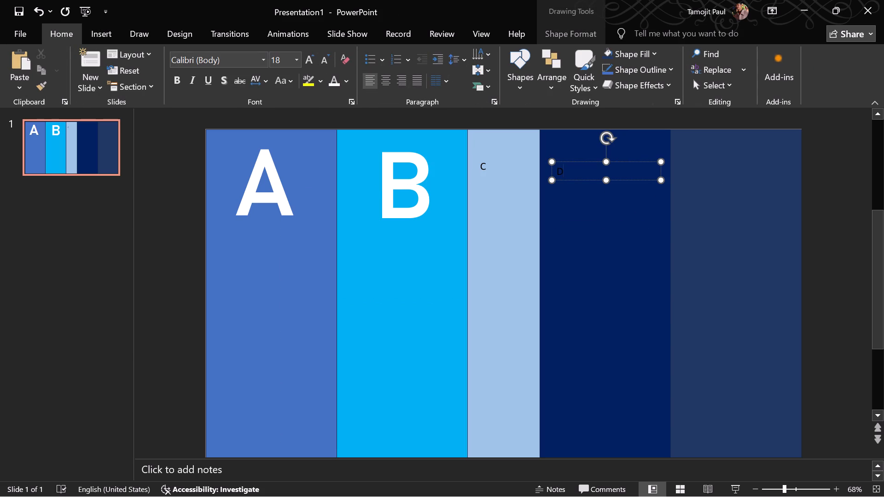
left_click(843, 207)
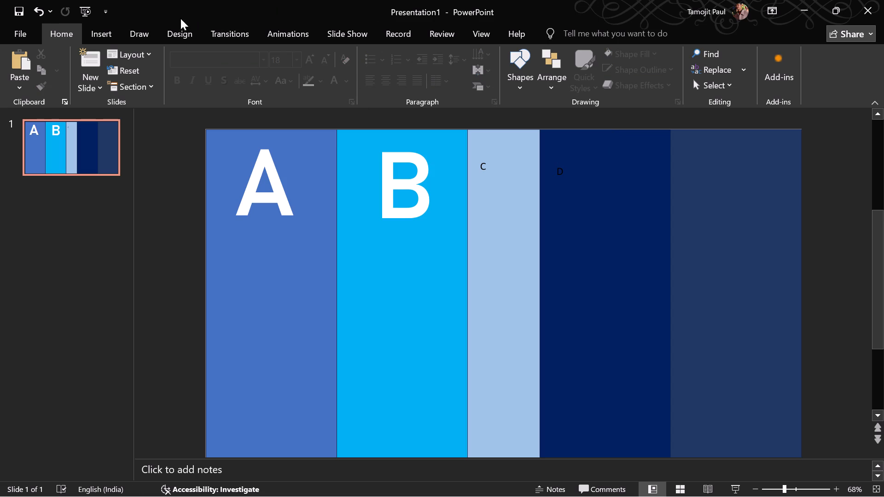
key("Right")
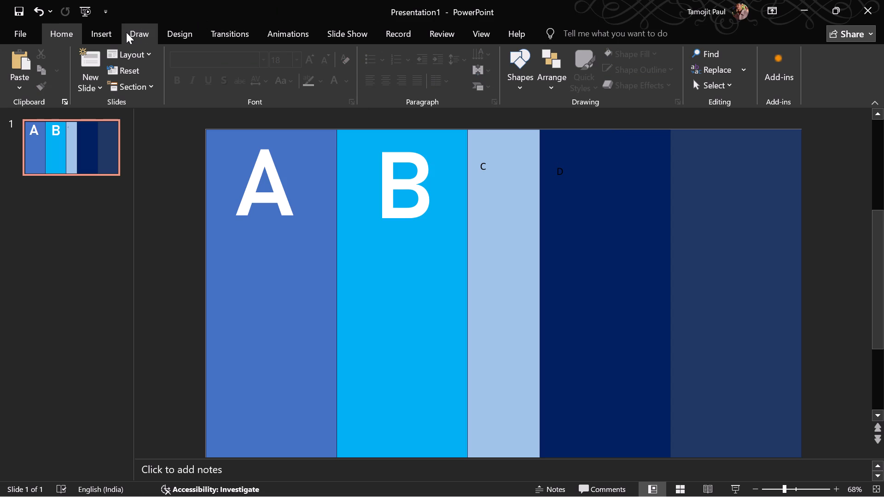
Insert a text box with a capital E near the top of the fifth, slate-blue panel.
left_click(112, 35)
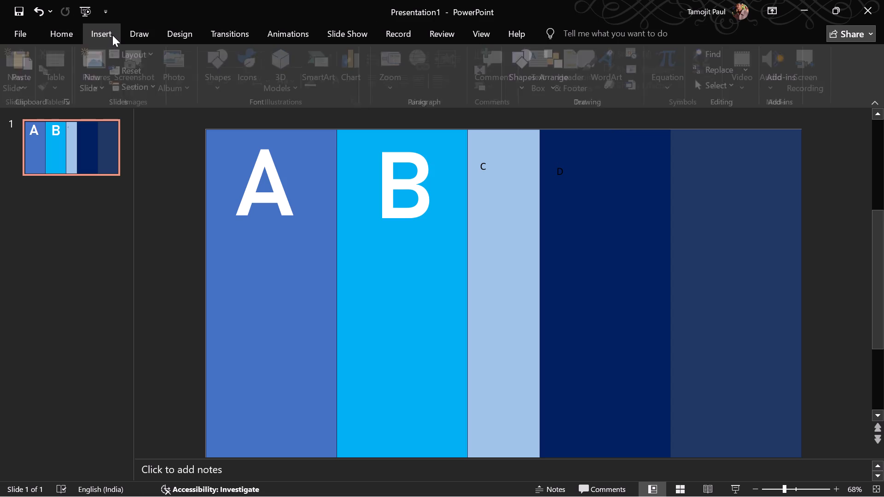
left_click(550, 74)
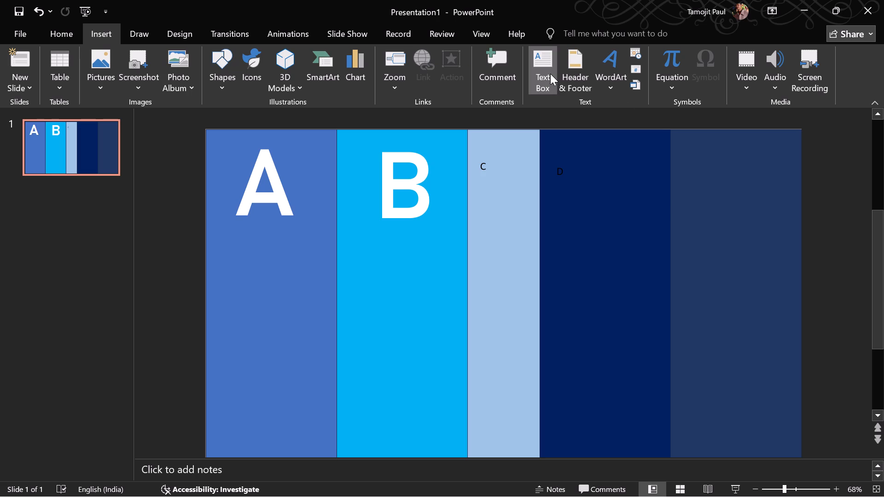
left_click_drag(683, 162, 798, 215)
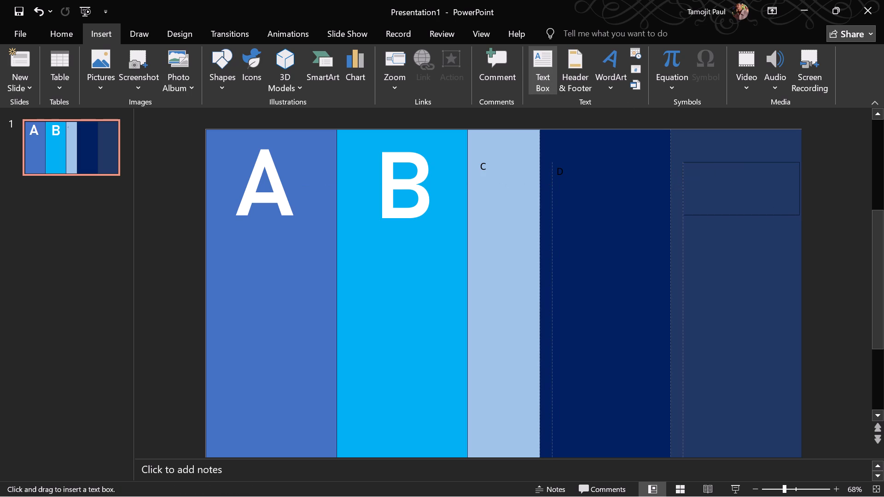
left_click_drag(798, 215, 790, 216)
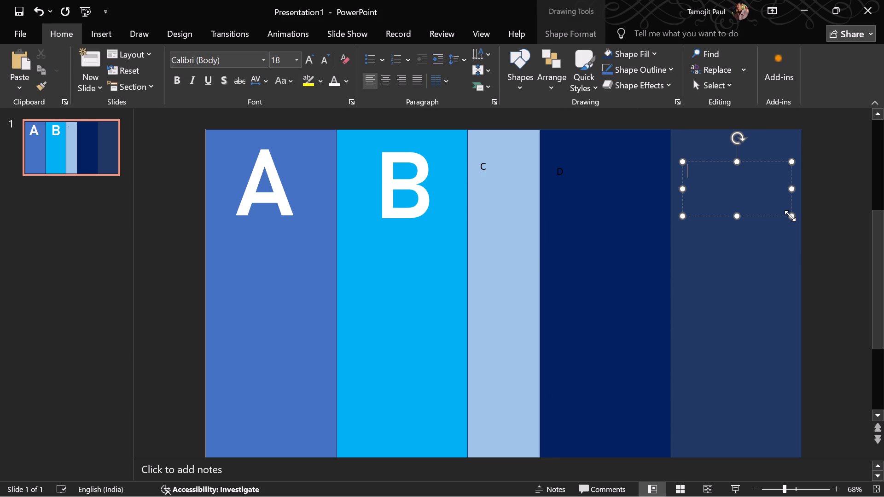
key("e")
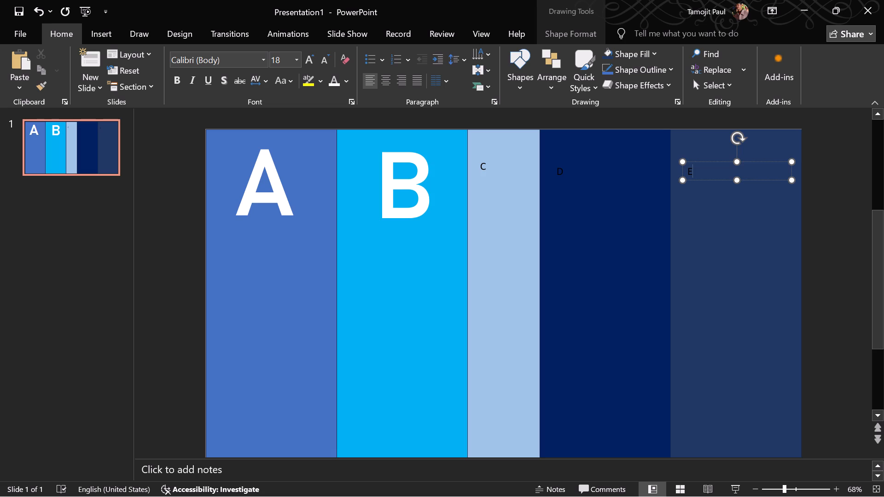
Cut the fifth, slate-blue panel and the text box with the letter E from the slide.
left_click(716, 313)
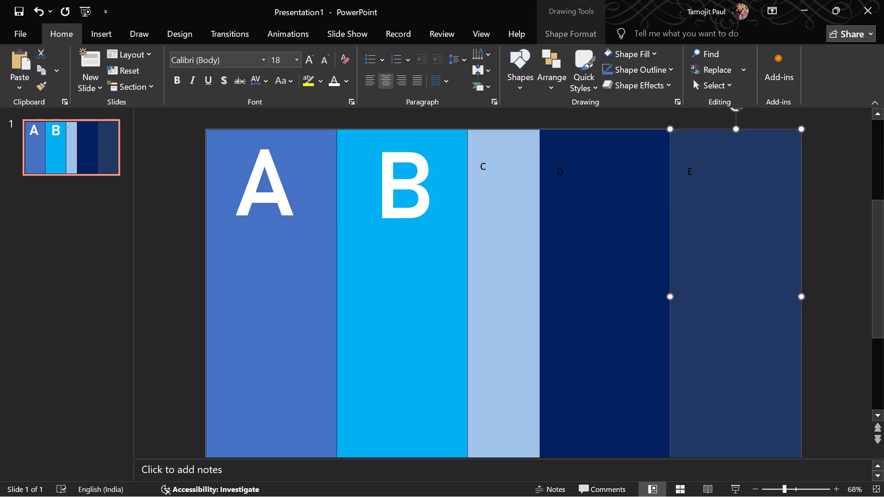
right_click(722, 294)
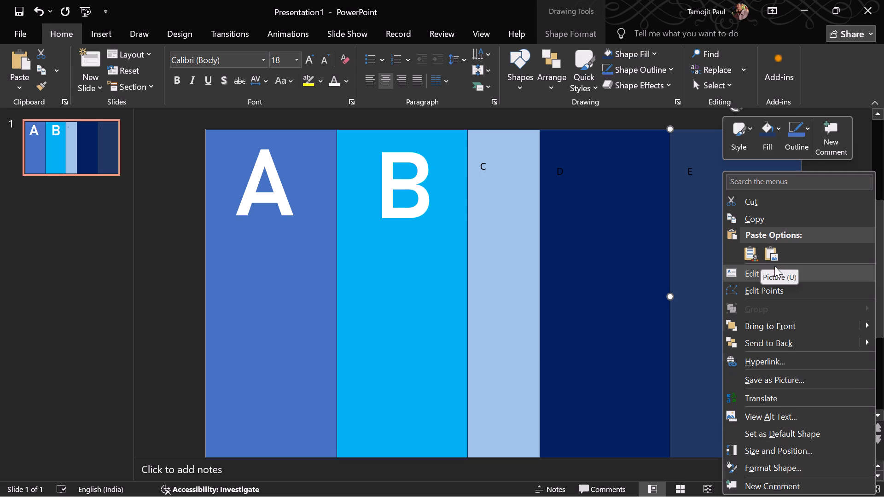
left_click(777, 194)
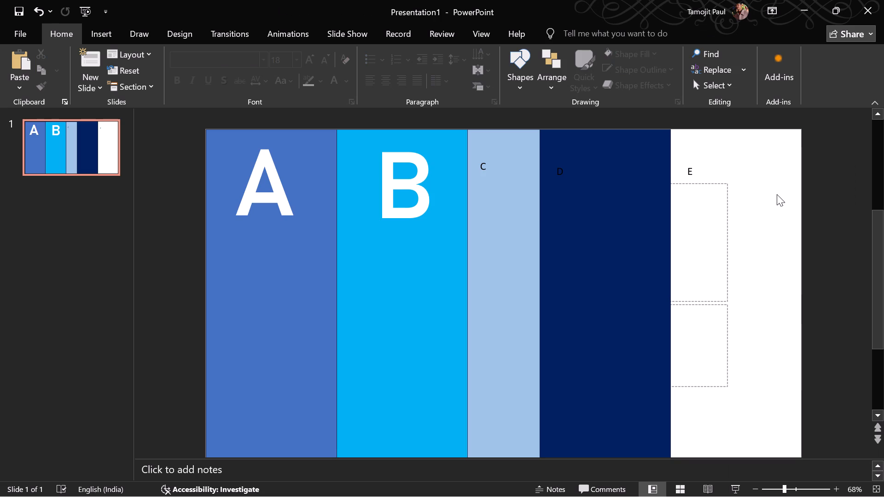
left_click(700, 173)
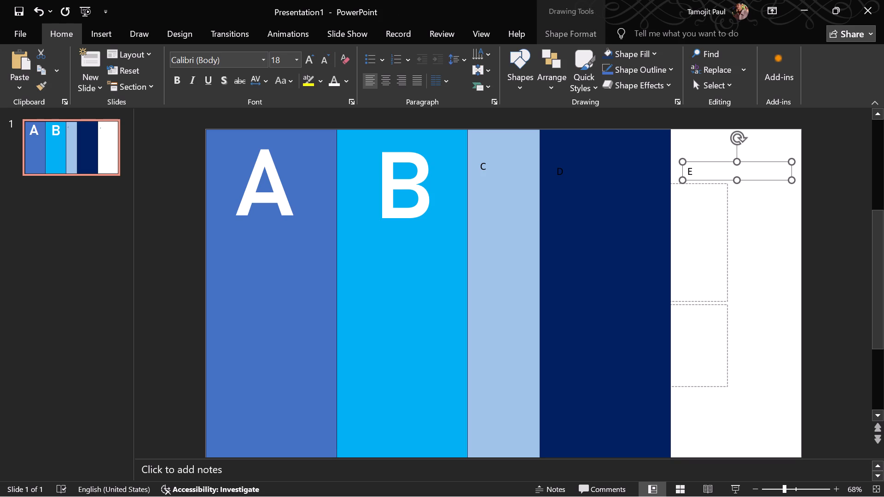
key("space")
right_click(700, 173)
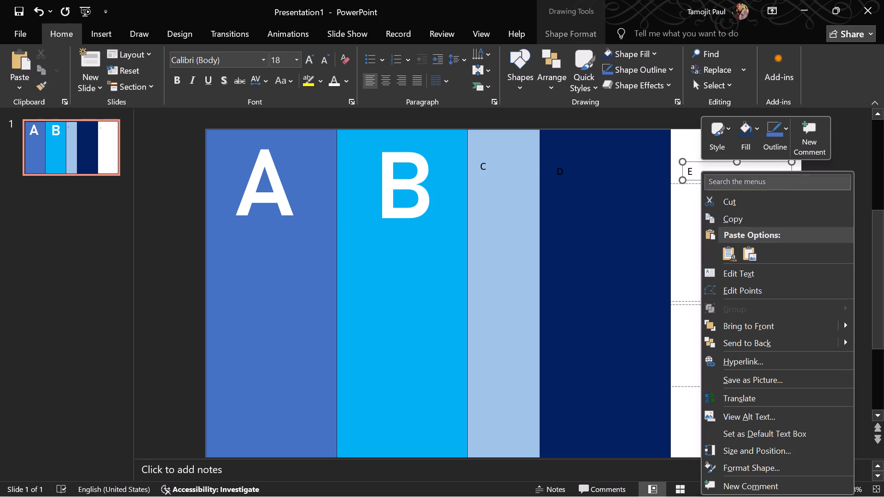
left_click(739, 201)
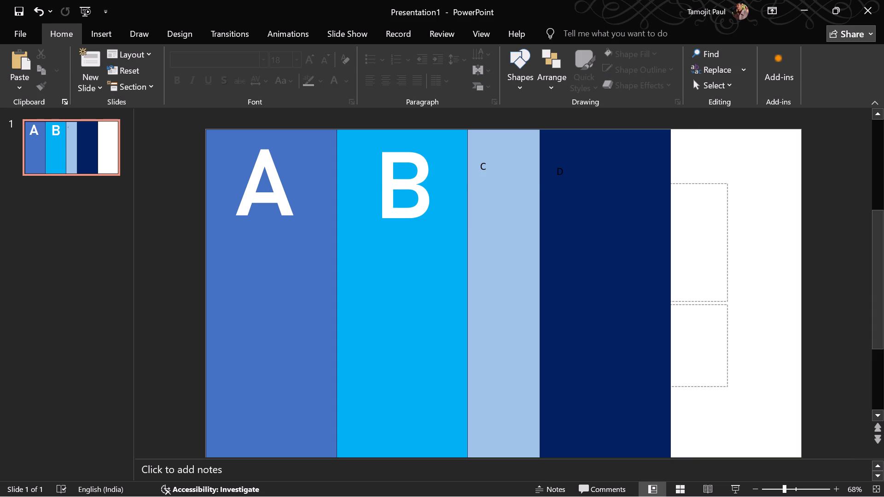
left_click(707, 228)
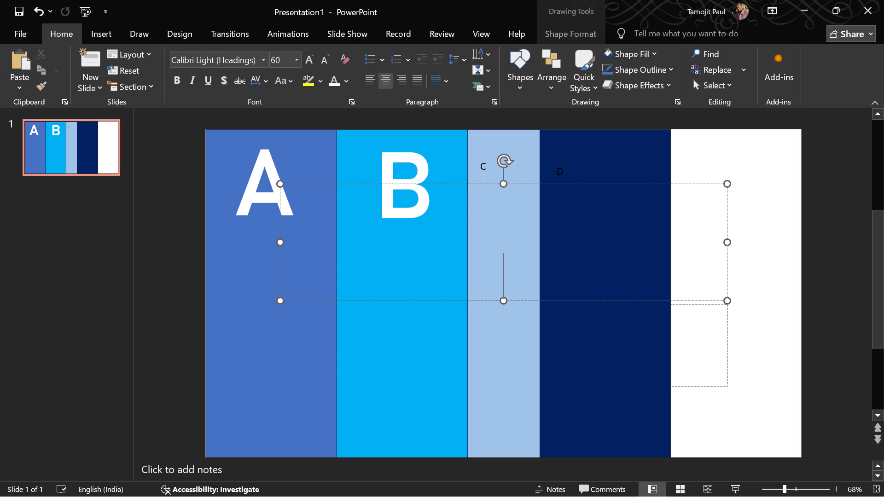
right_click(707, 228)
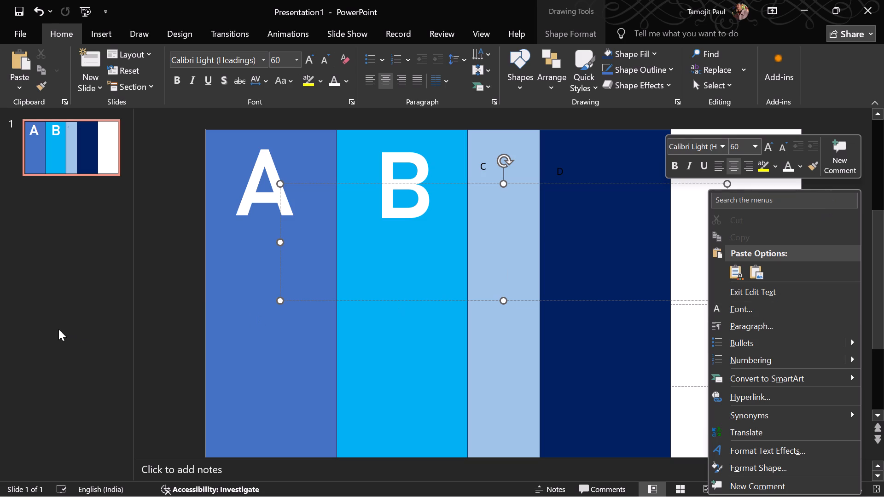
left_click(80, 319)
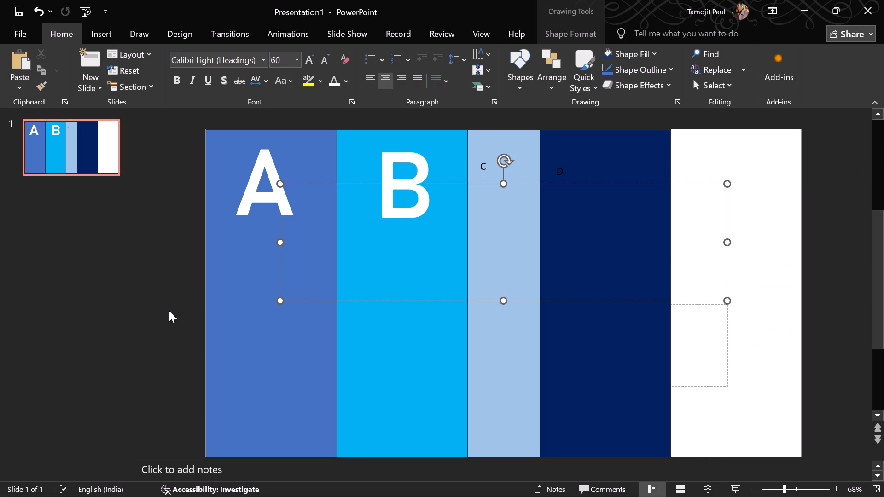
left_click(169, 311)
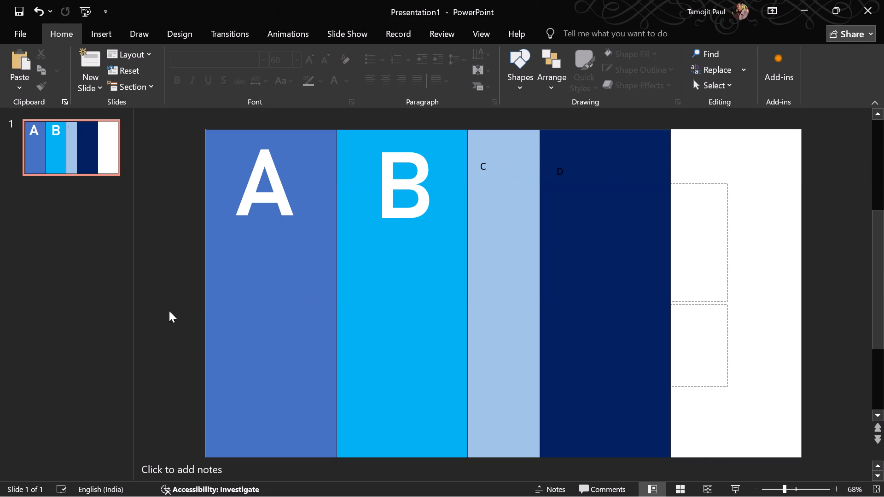
Change the slide's layout to Blank.
left_click(135, 52)
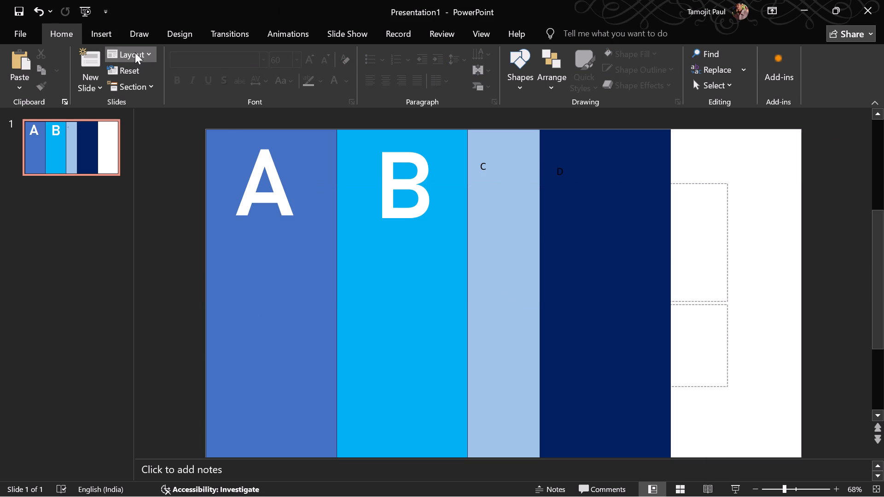
left_click(59, 282)
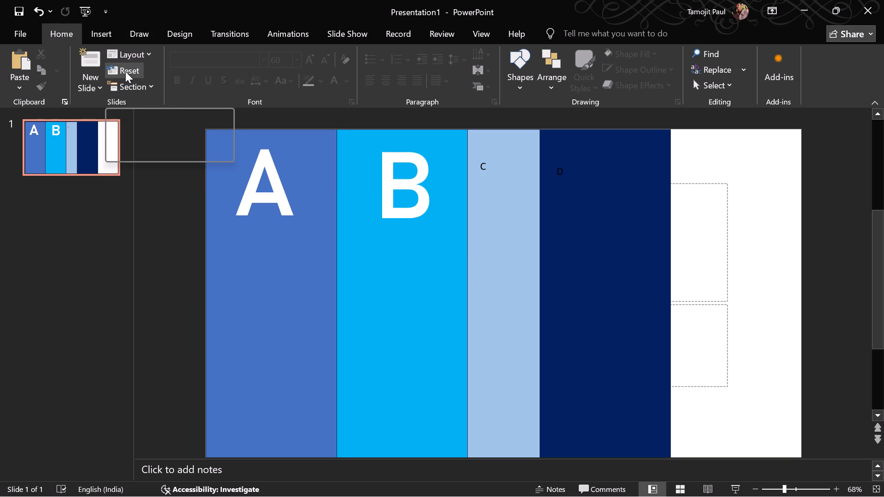
left_click(142, 55)
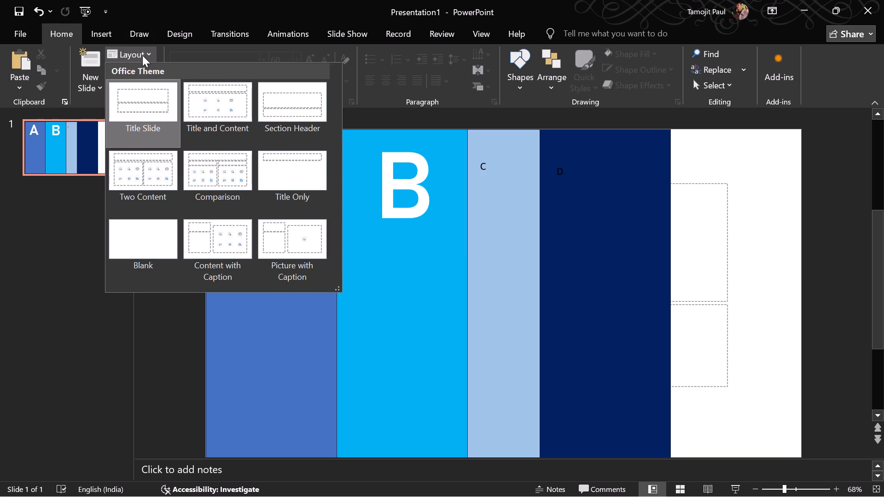
left_click(146, 234)
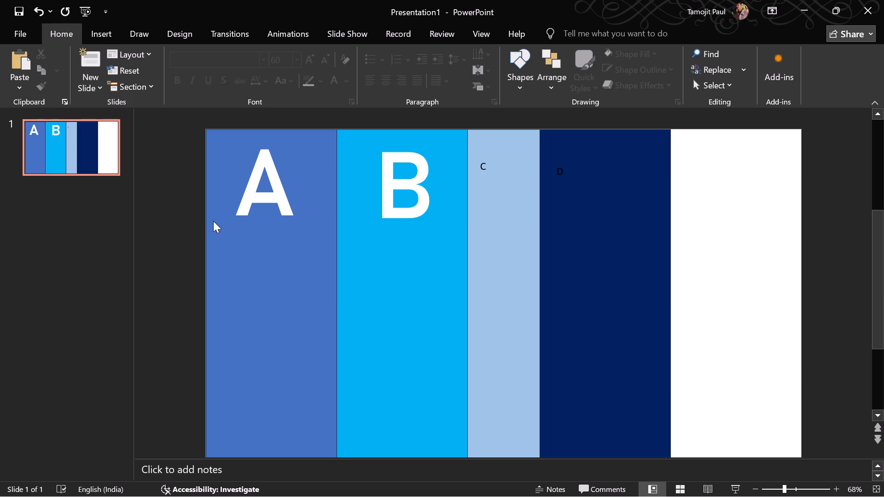
Select the second, third and fourth panels together and cut them from the slide, keeping only the first panel.
left_click(617, 244)
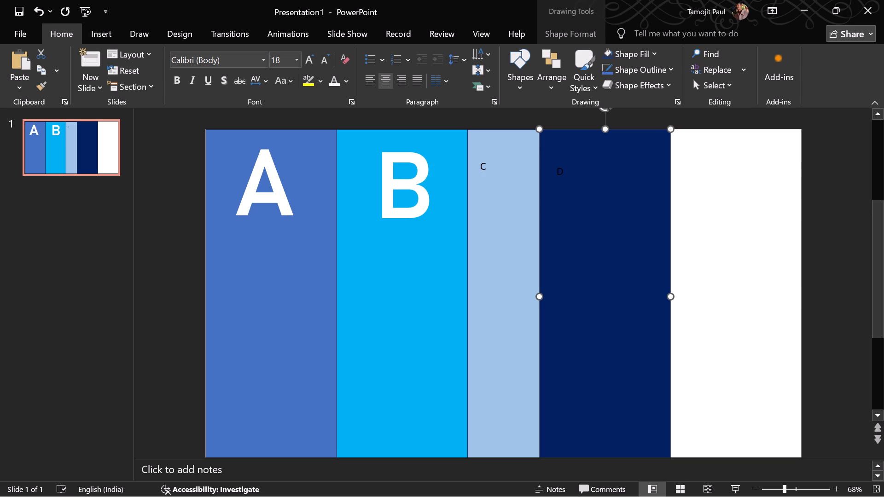
left_click(518, 251, "ctrl")
left_click(425, 255, "ctrl")
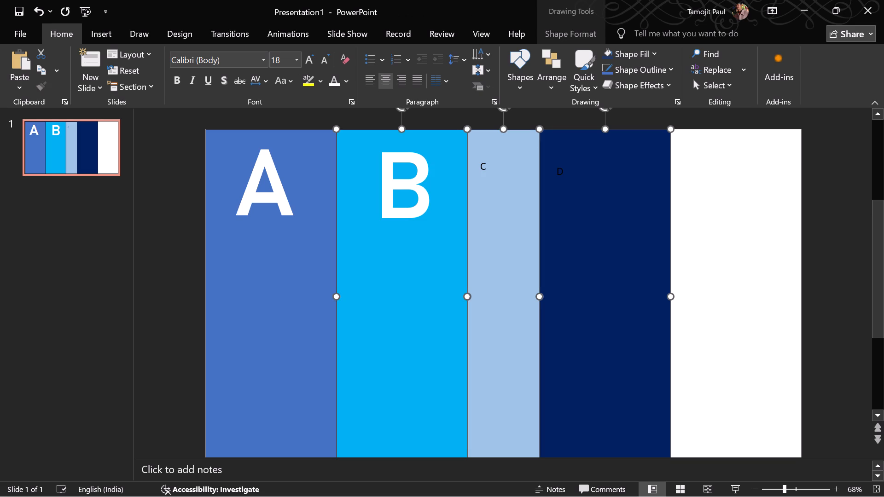
left_click(425, 255)
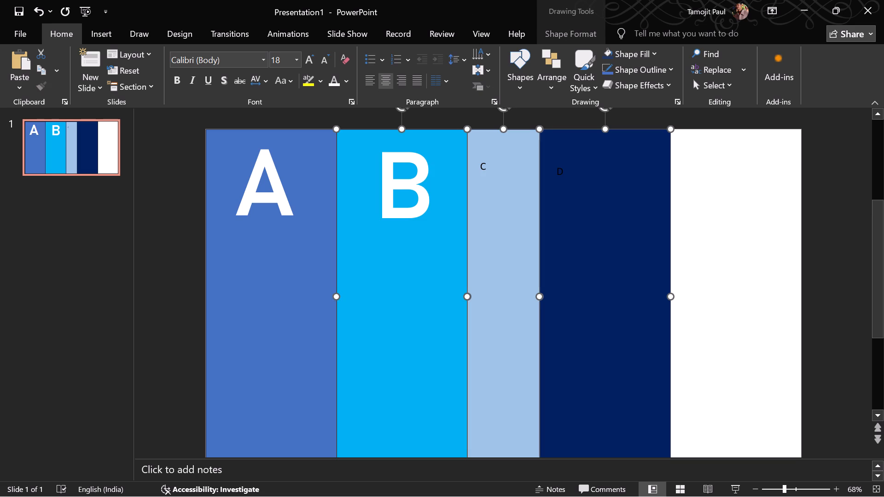
right_click(425, 255)
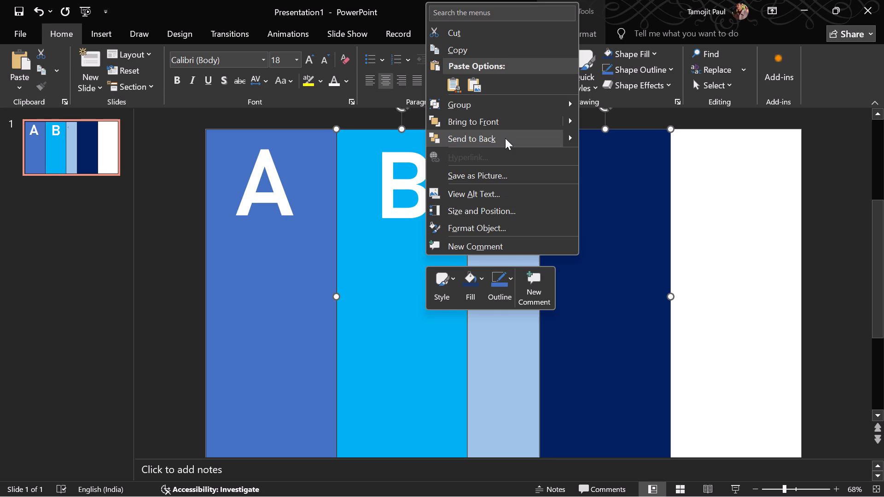
left_click(515, 31)
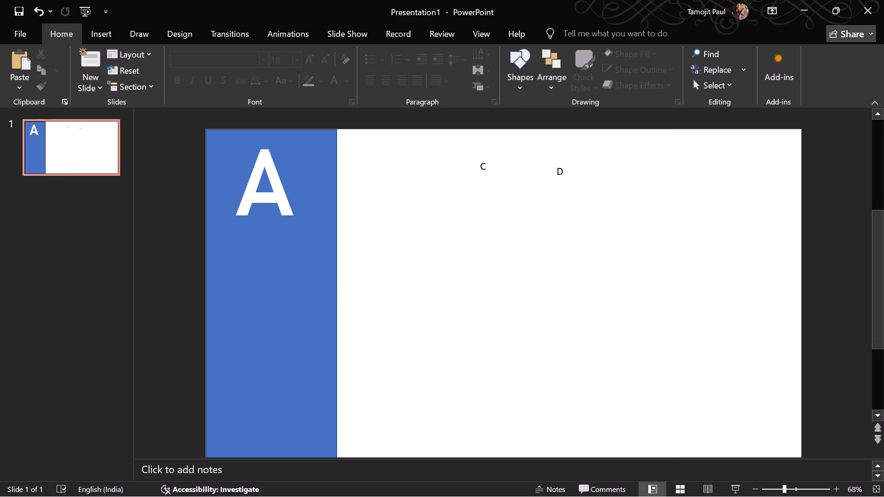
Copy the first blue panel and place the copy directly beside it, full slide height, as the second panel.
left_click(277, 349)
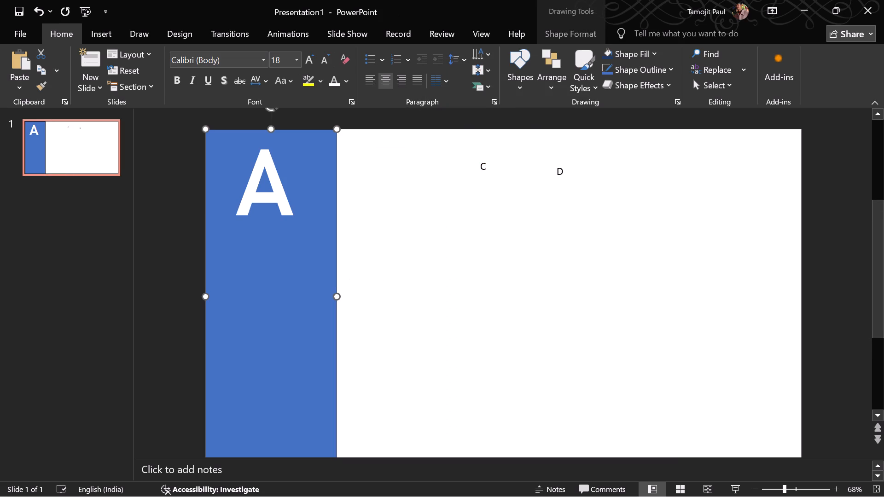
right_click(277, 349)
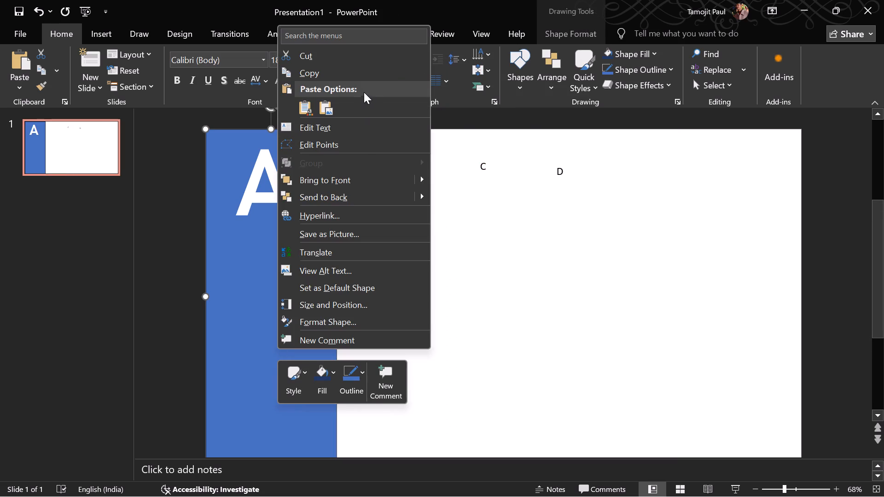
left_click(333, 73)
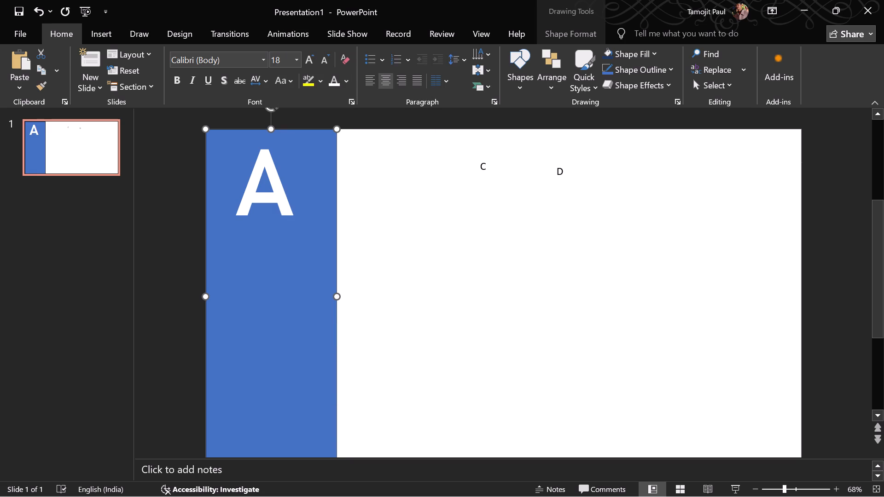
key("ctrl+v")
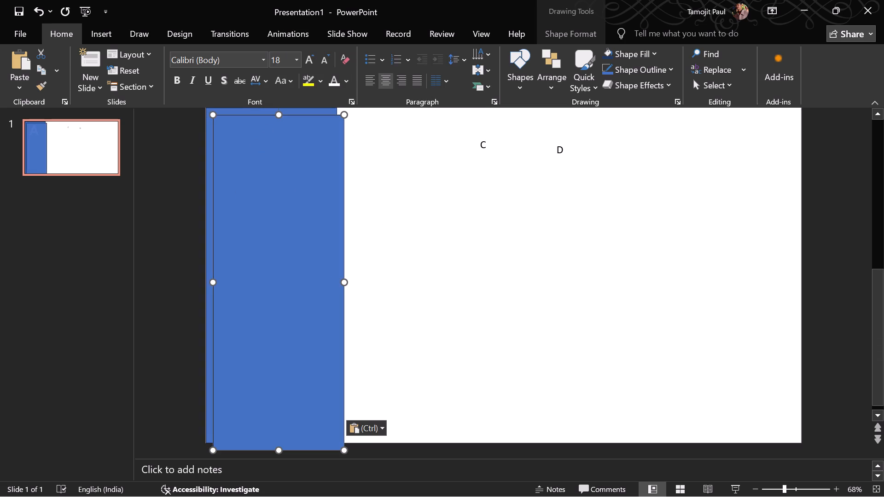
left_click_drag(290, 279, 343, 280)
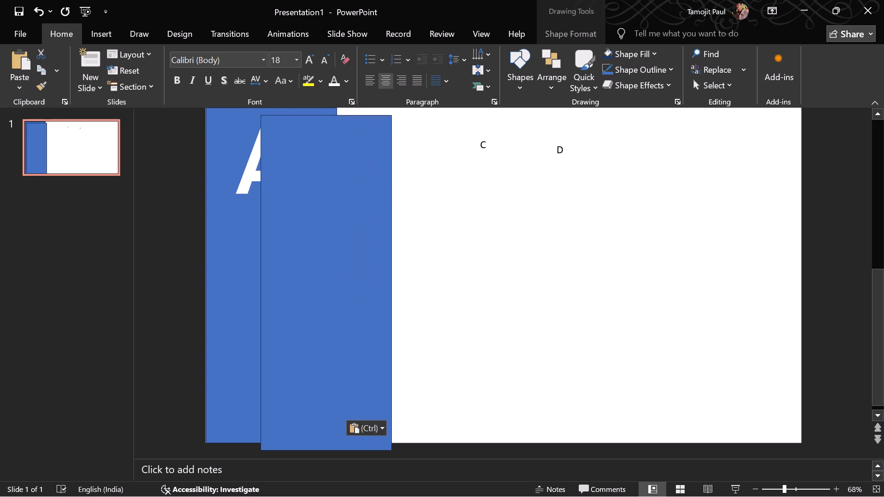
left_click_drag(343, 280, 411, 270)
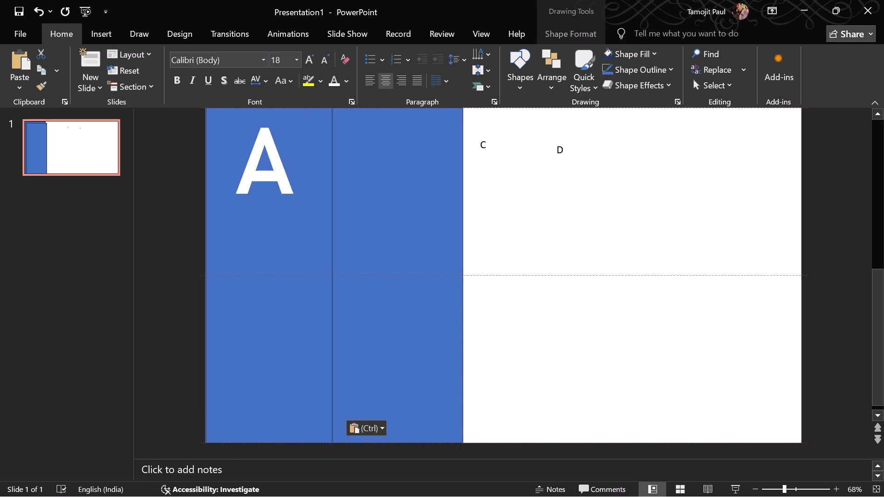
left_click_drag(411, 270, 413, 272)
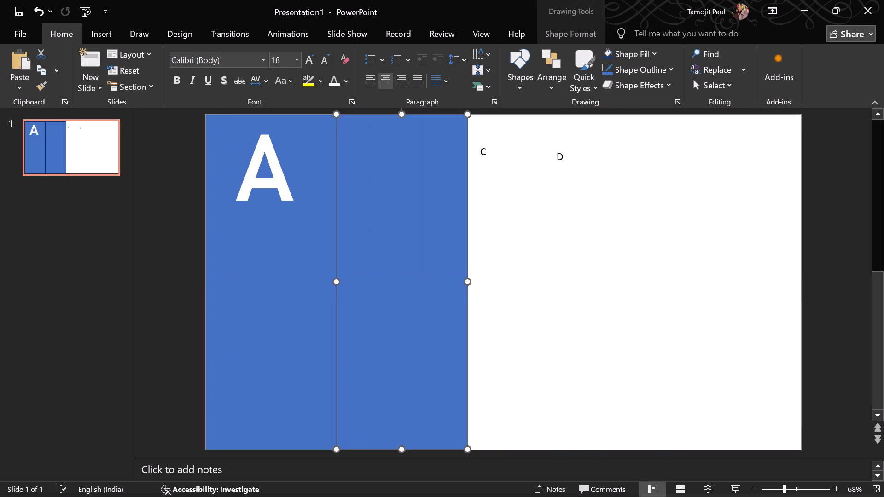
Paste two more copies of the blue panel and move the last one into the empty area, over the letter D.
left_click(401, 280)
key("ctrl+v")
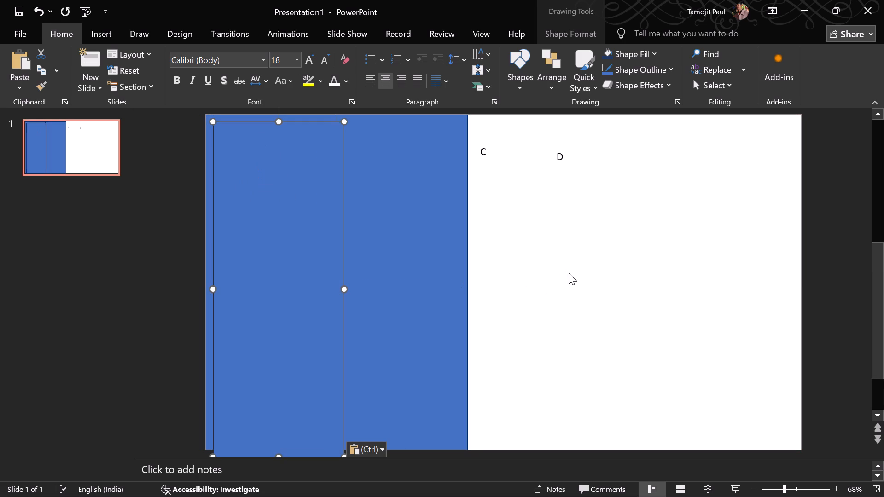
key("ctrl+v")
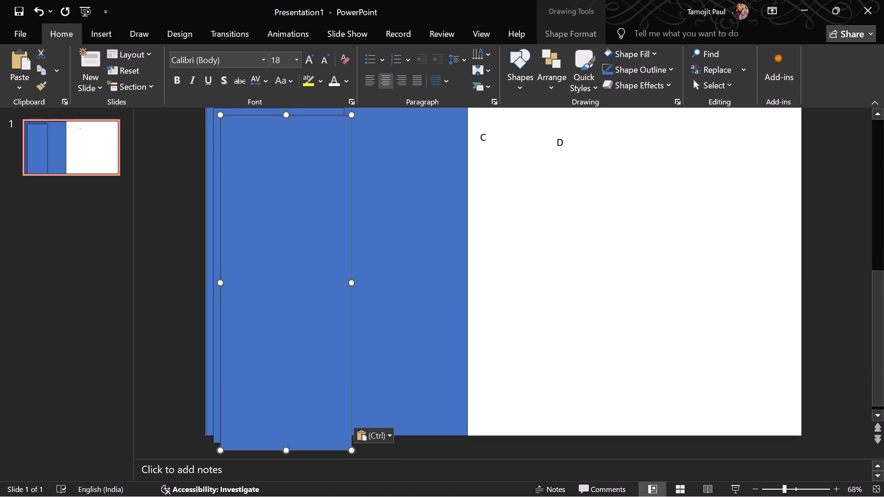
left_click_drag(285, 283, 413, 299)
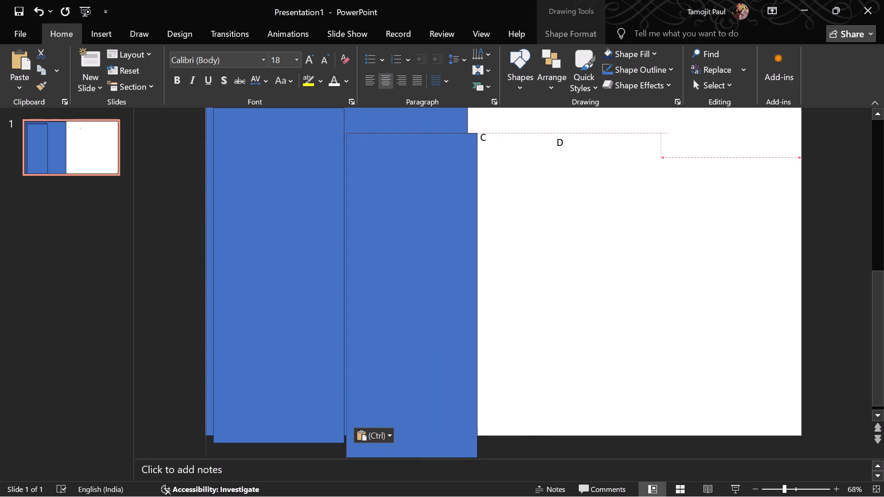
left_click_drag(413, 299, 395, 291)
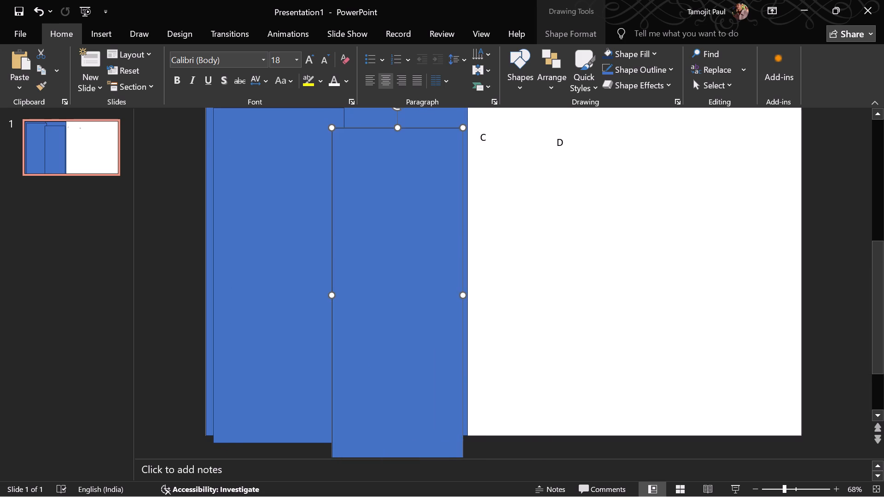
left_click_drag(393, 253, 573, 237)
left_click(429, 243)
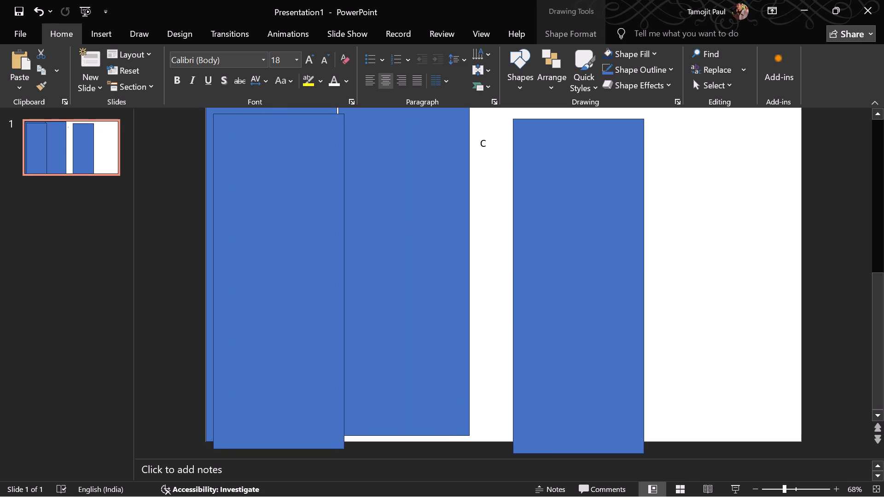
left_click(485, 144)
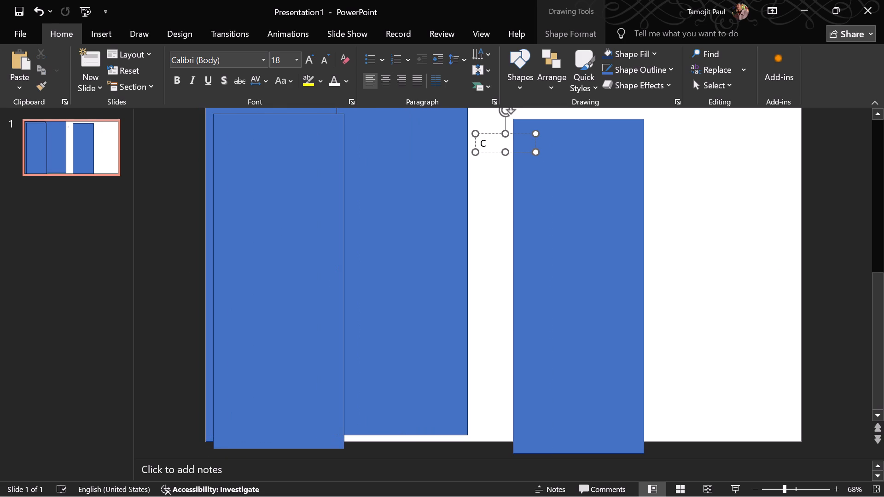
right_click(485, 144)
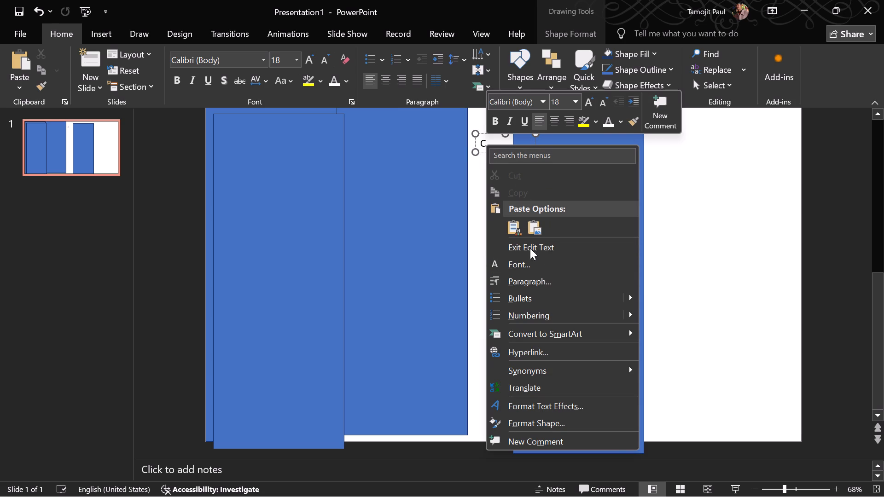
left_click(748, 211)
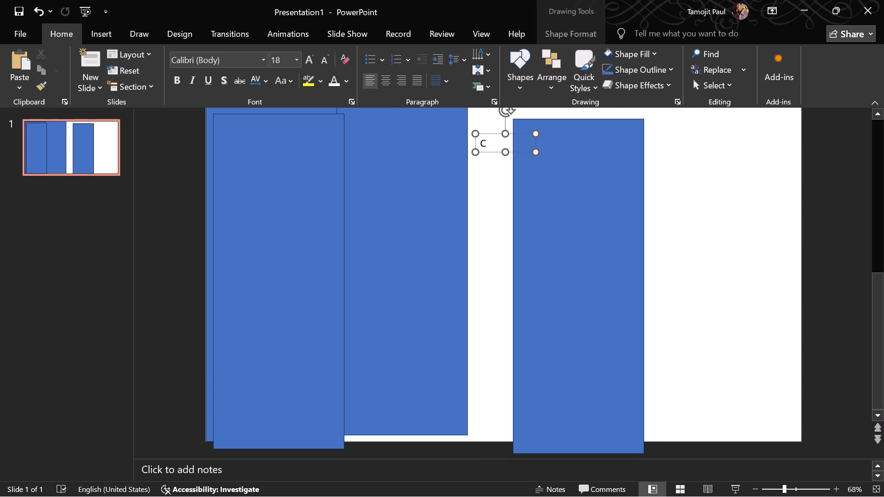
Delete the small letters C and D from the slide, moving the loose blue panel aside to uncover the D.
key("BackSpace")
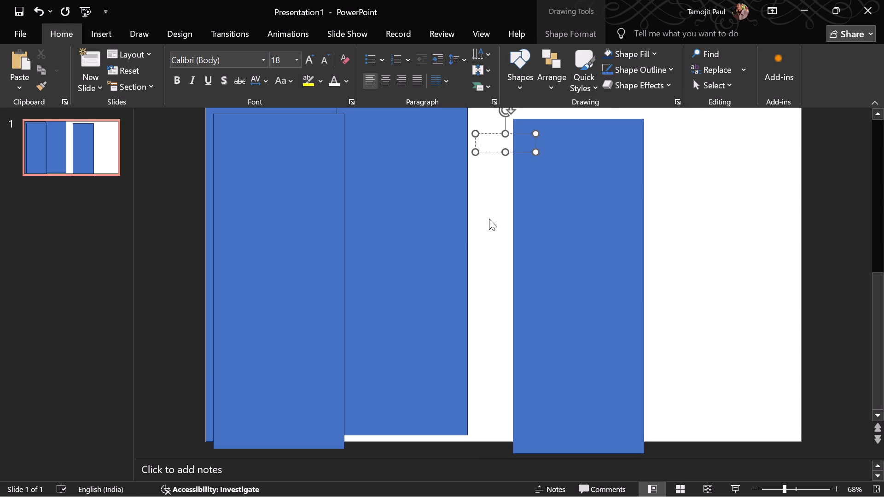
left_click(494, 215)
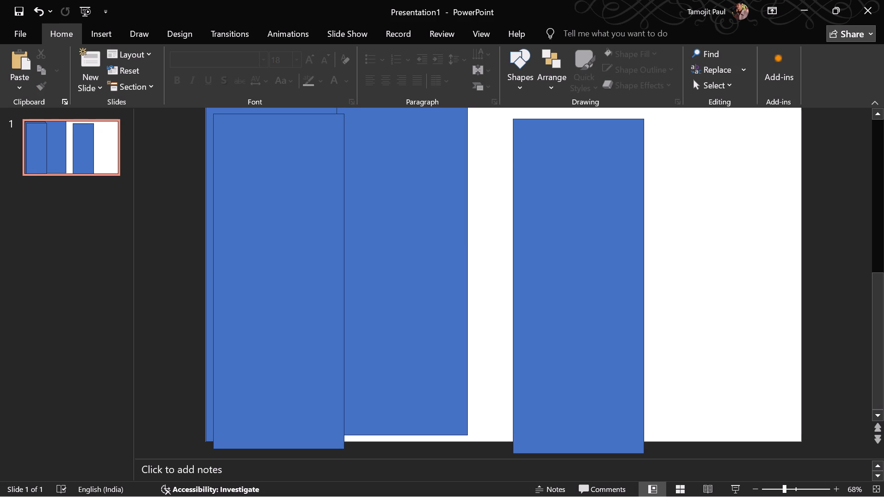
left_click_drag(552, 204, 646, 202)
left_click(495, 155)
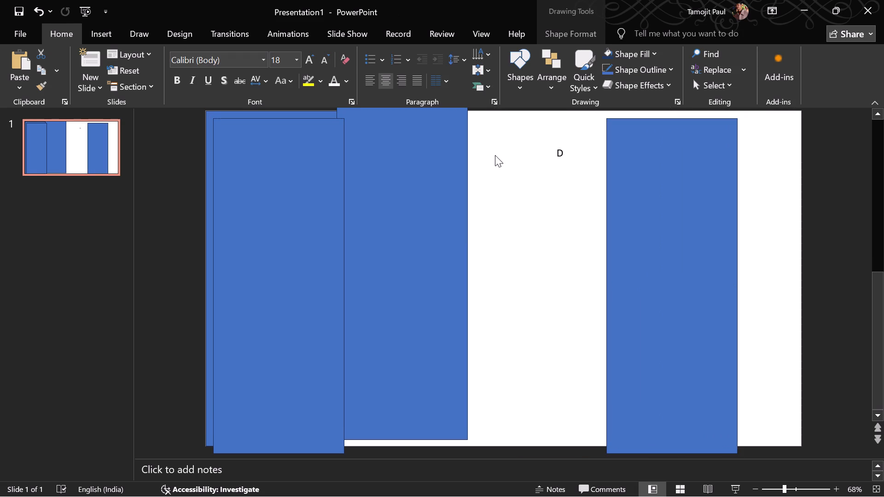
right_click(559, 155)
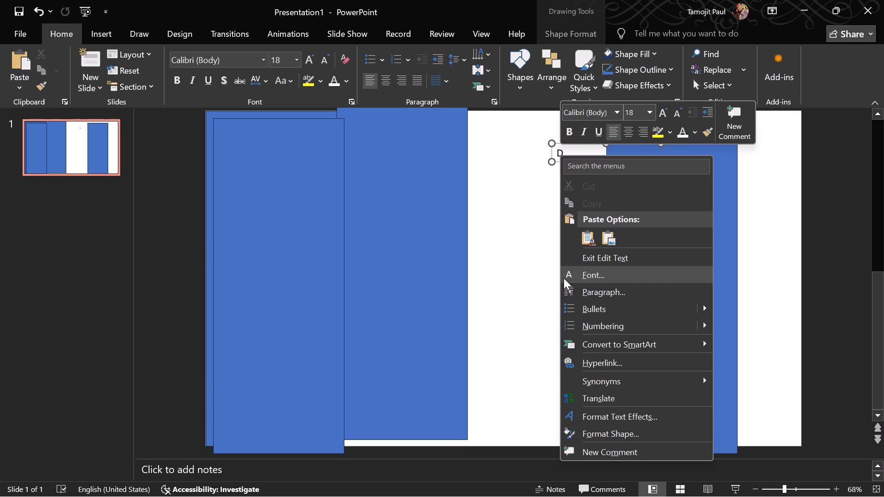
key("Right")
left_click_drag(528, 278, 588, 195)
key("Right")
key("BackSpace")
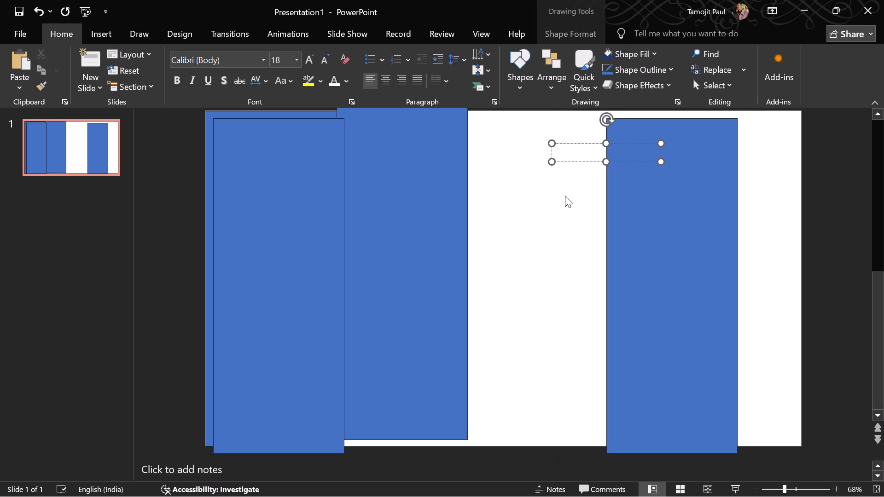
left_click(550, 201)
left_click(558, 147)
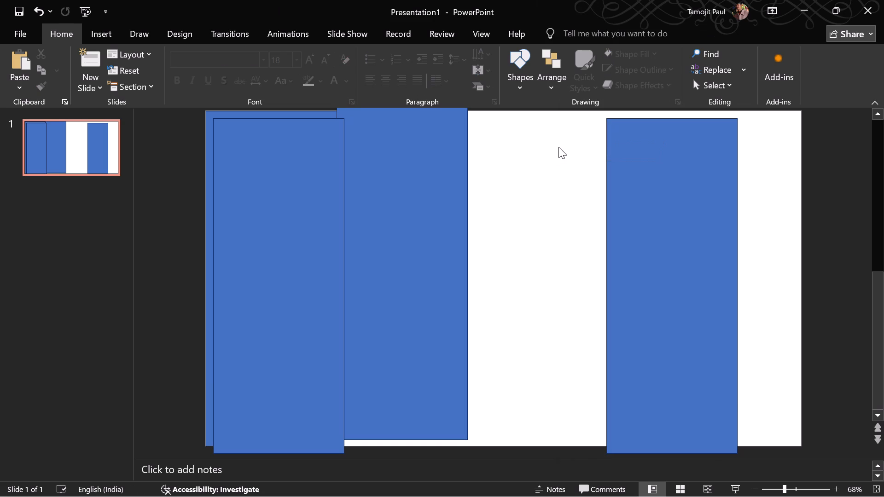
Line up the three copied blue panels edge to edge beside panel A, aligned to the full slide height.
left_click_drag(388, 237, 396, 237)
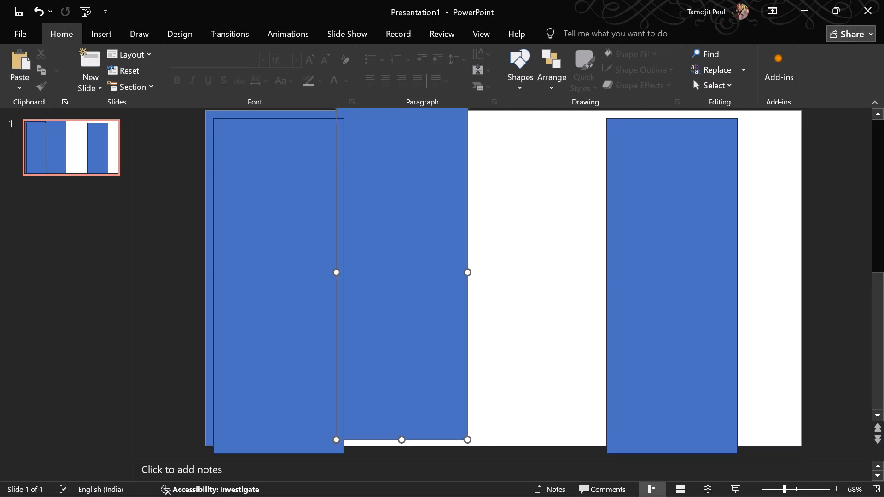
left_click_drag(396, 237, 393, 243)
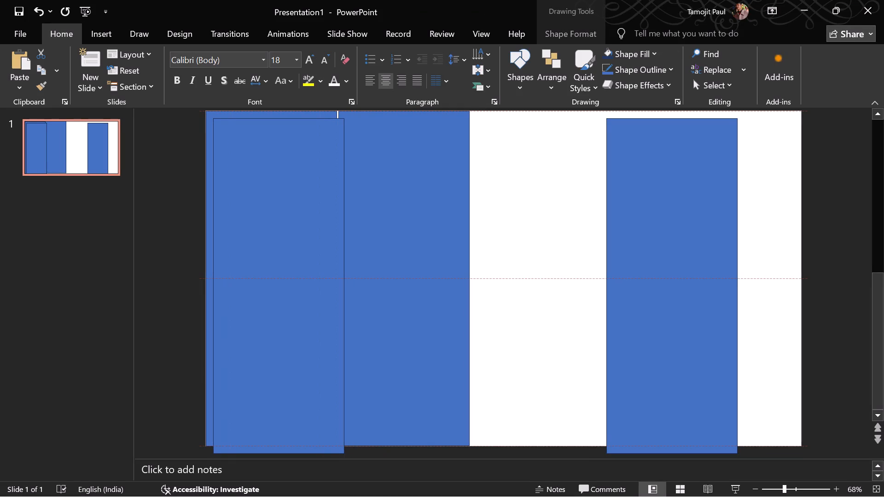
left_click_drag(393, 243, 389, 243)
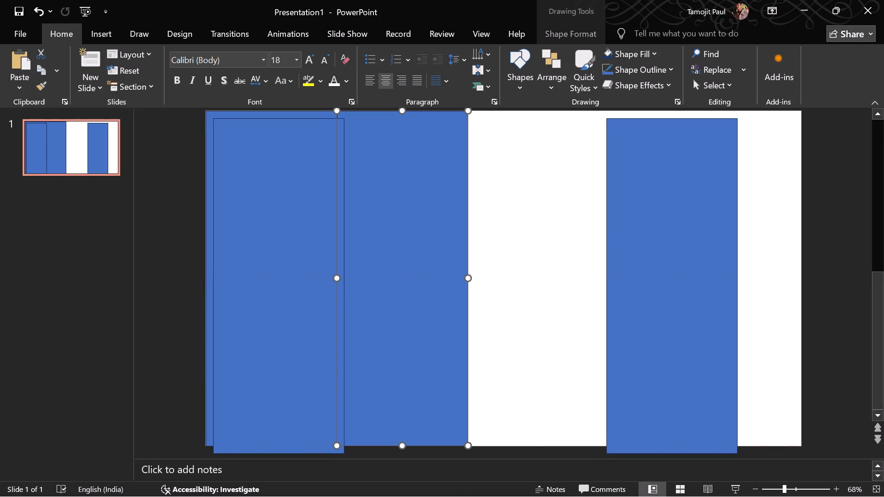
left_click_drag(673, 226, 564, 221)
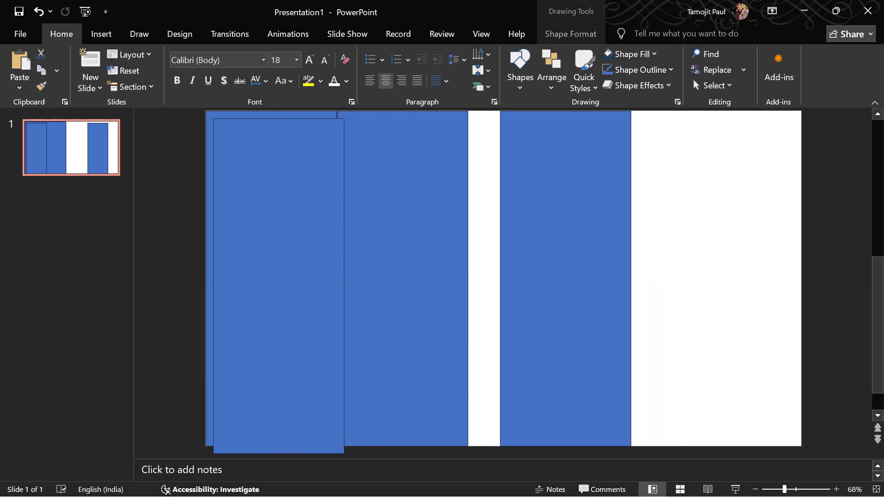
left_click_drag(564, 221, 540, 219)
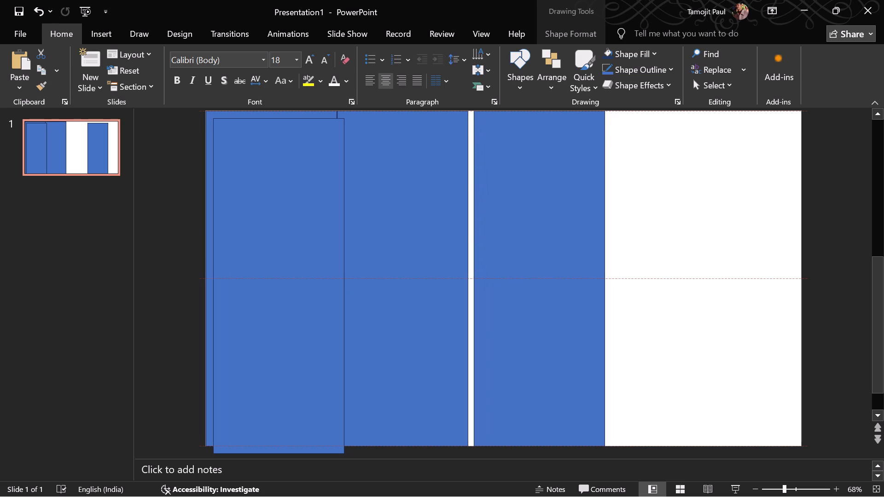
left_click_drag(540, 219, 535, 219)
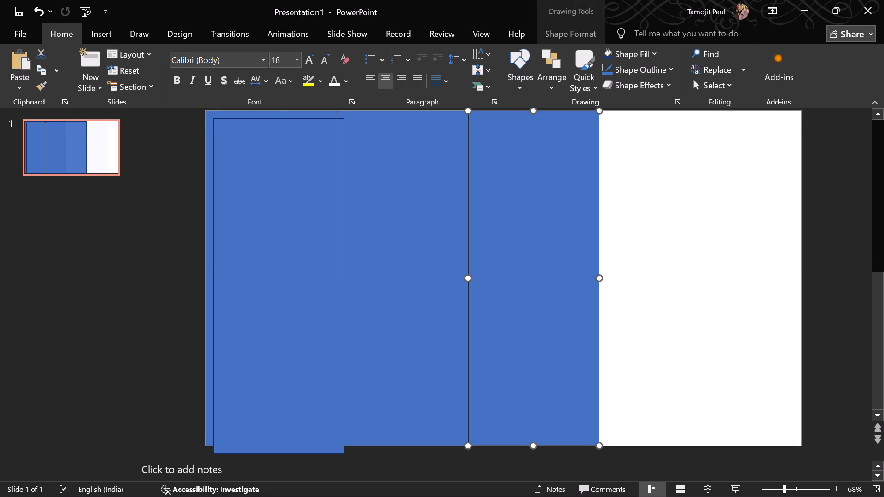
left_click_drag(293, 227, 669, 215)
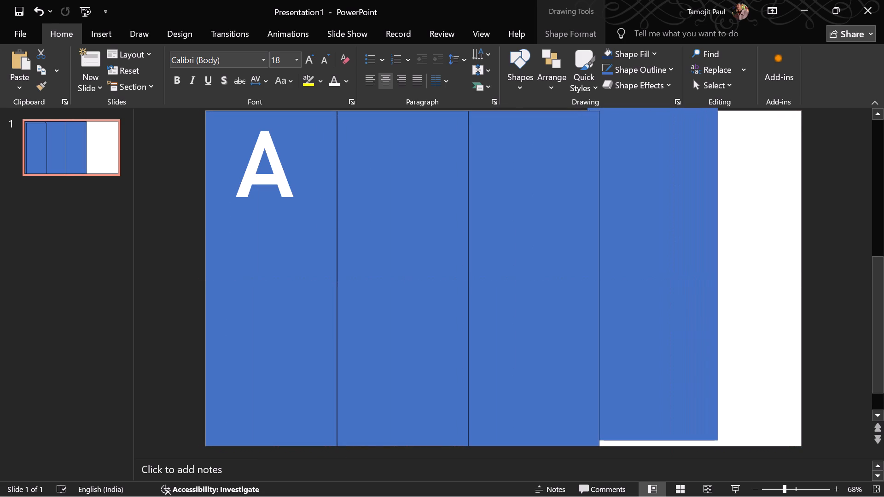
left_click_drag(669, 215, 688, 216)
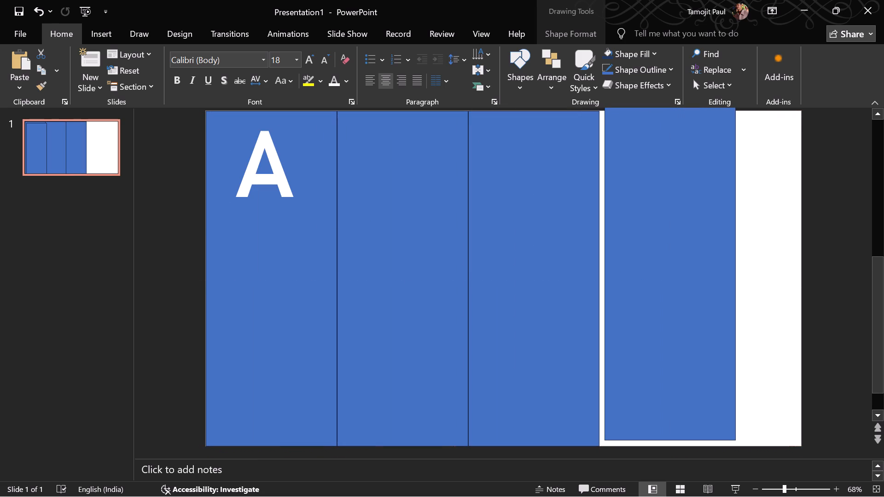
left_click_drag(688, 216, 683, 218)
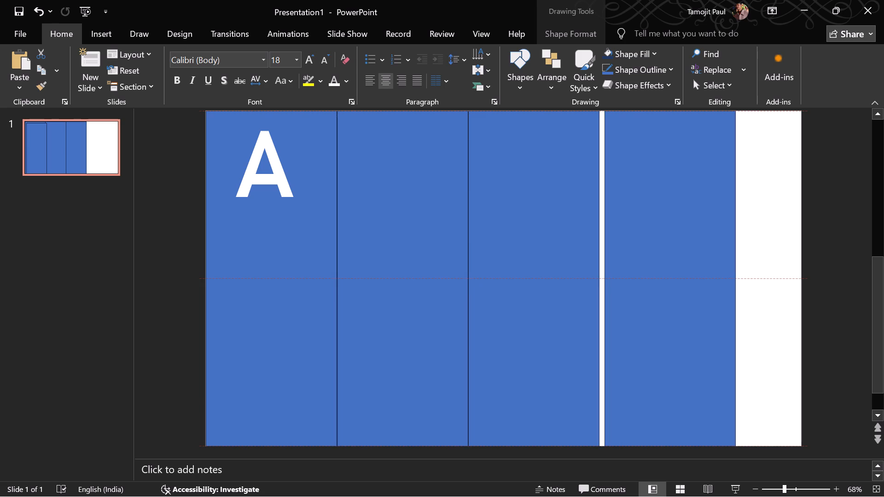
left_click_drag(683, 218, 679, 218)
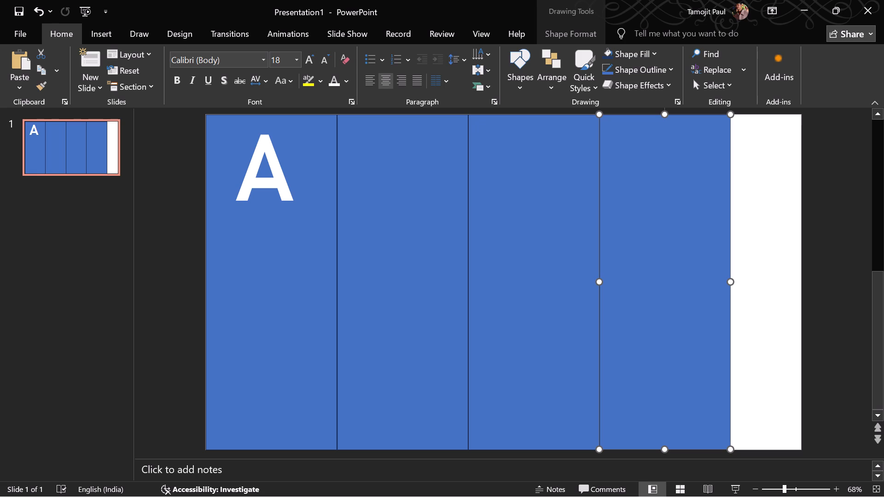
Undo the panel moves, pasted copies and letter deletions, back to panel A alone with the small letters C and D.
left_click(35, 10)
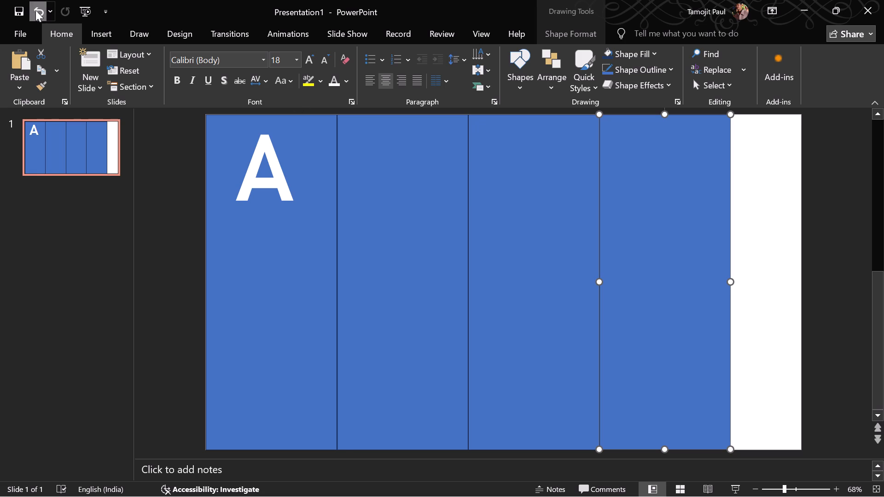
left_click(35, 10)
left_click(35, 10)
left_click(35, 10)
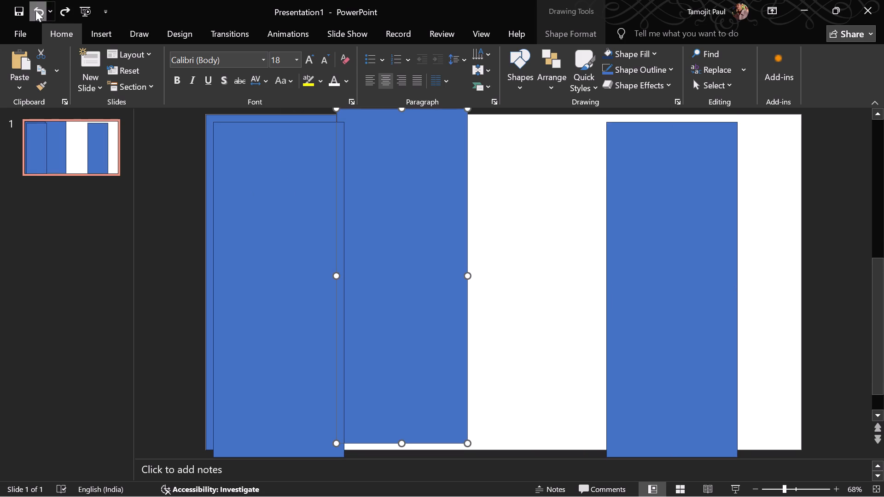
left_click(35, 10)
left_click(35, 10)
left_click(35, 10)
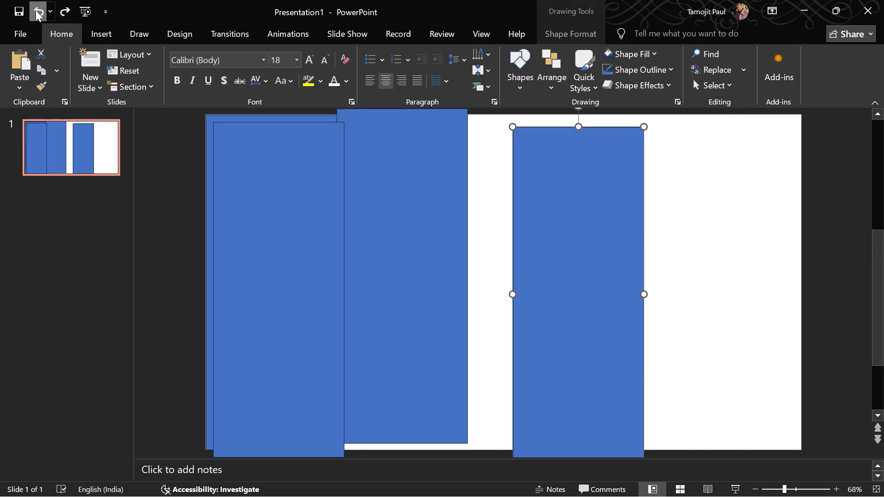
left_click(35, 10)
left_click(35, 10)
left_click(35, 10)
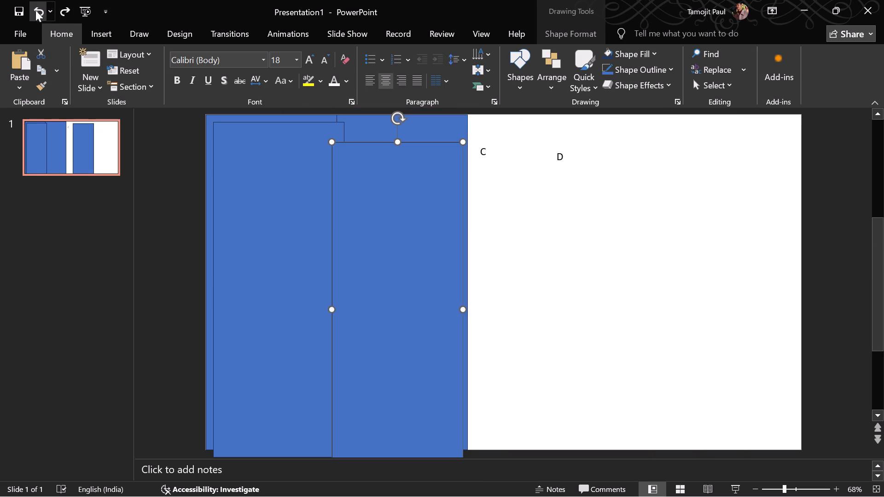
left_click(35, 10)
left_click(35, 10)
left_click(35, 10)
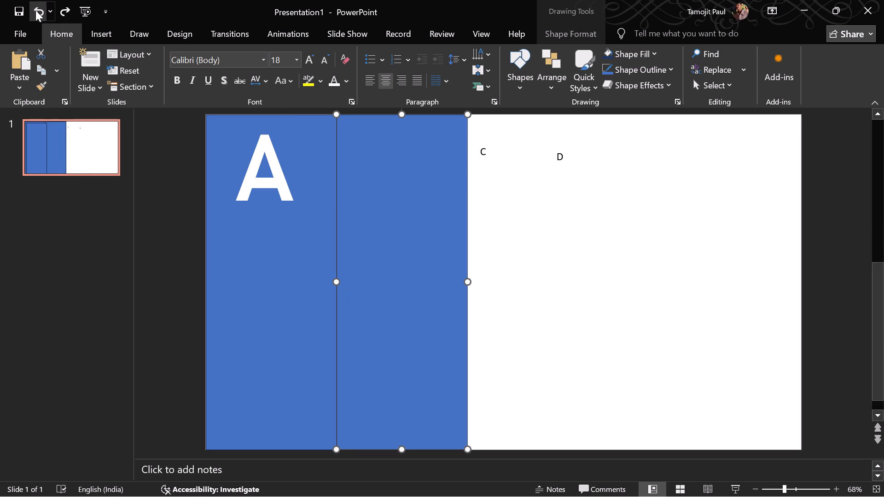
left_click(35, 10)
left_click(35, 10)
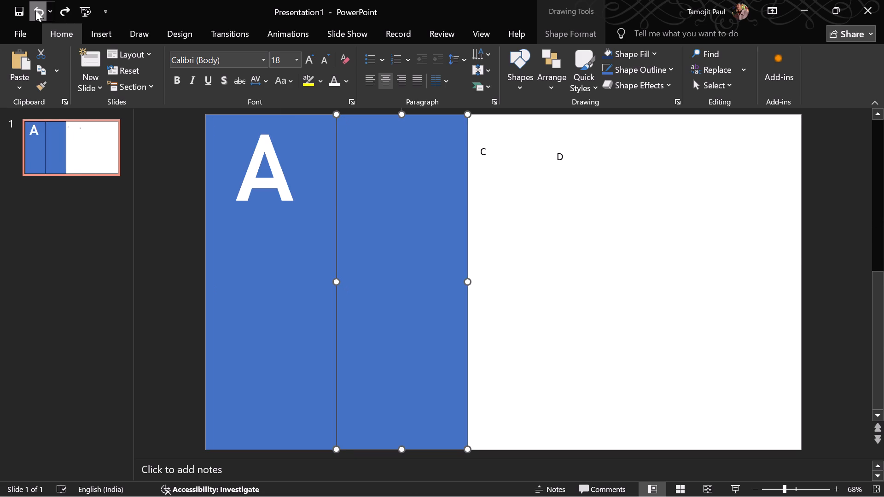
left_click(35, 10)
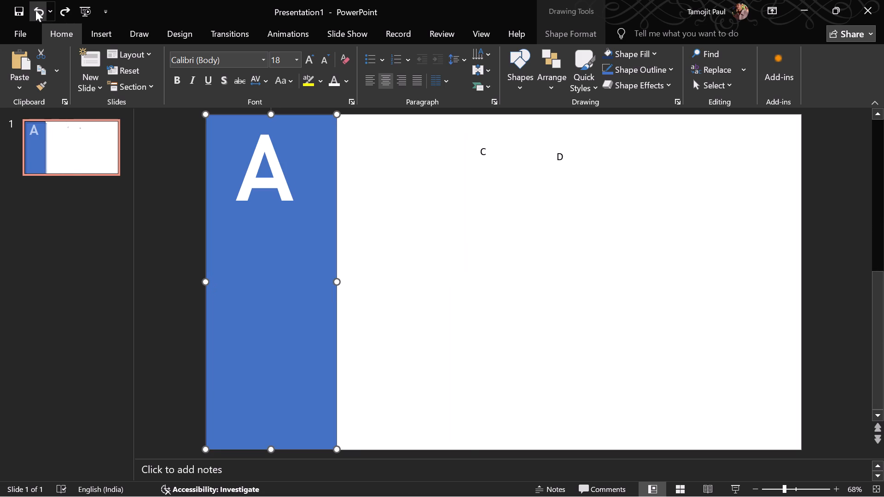
Delete the small letters C and D from the empty area of the slide.
left_click(489, 149)
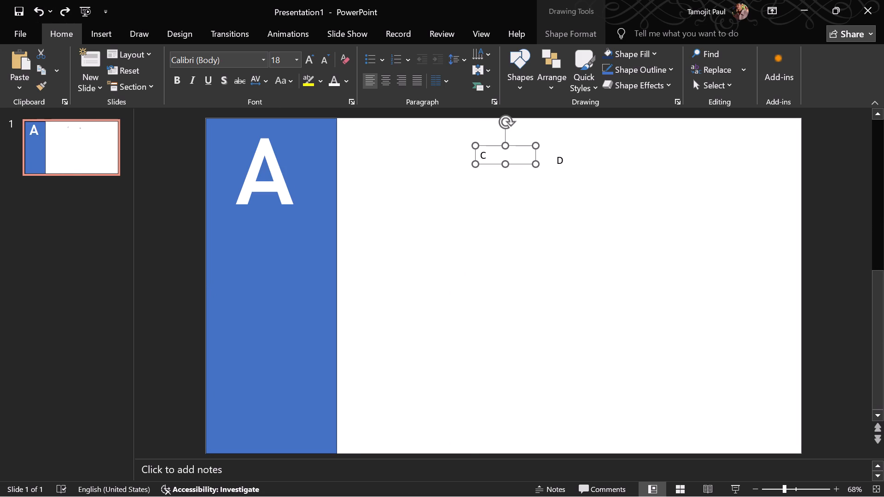
key("BackSpace")
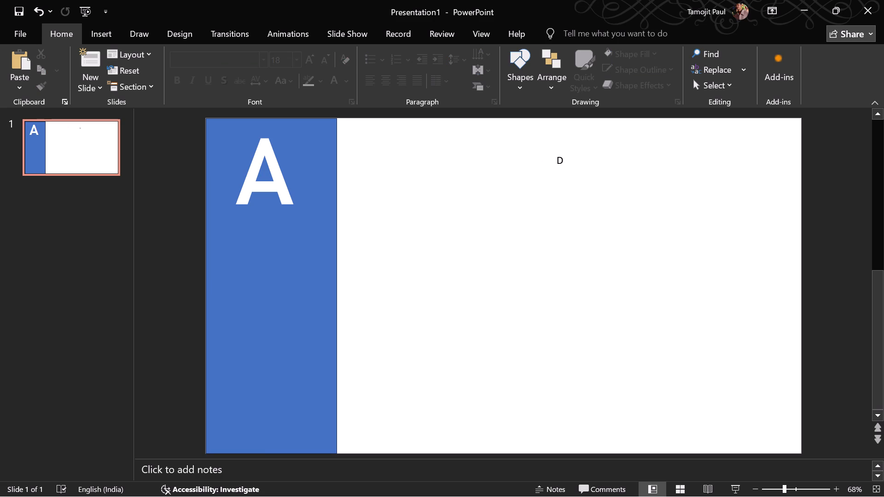
left_click(560, 158)
key("BackSpace")
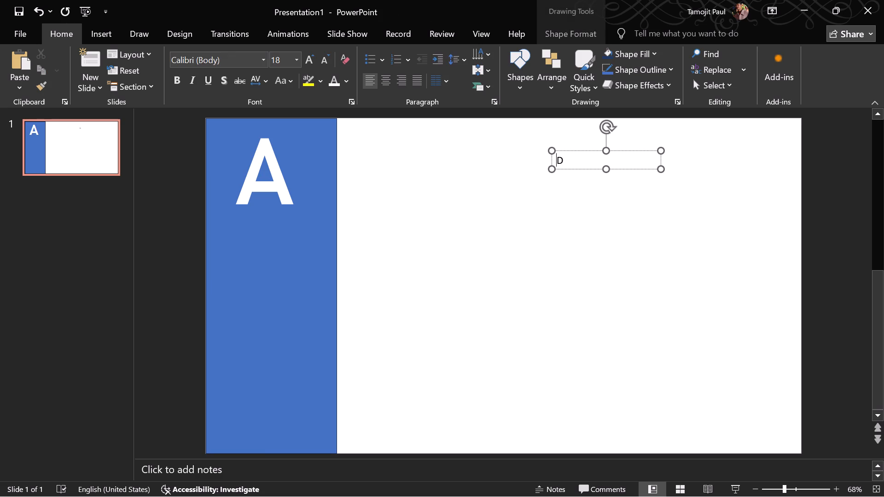
key("Right")
key("BackSpace")
left_click(477, 205)
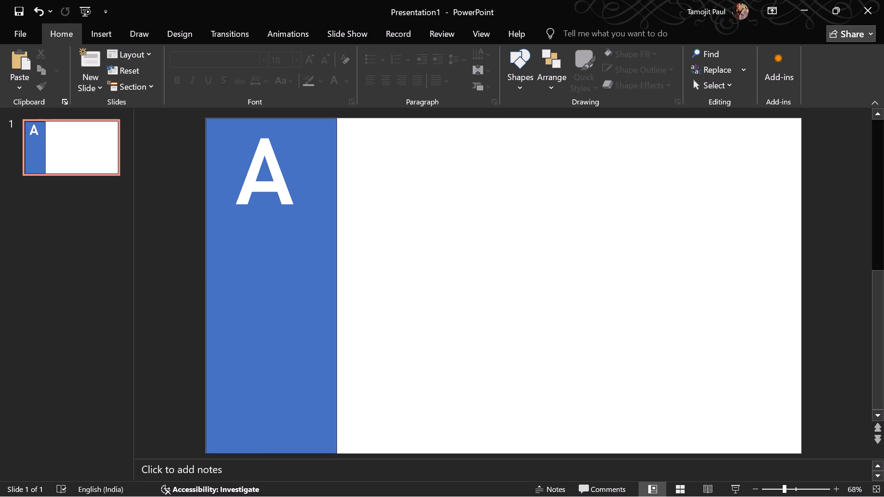
Widen the first blue panel slightly by moving its inner edge away from the slide's outer edge.
left_click(329, 243)
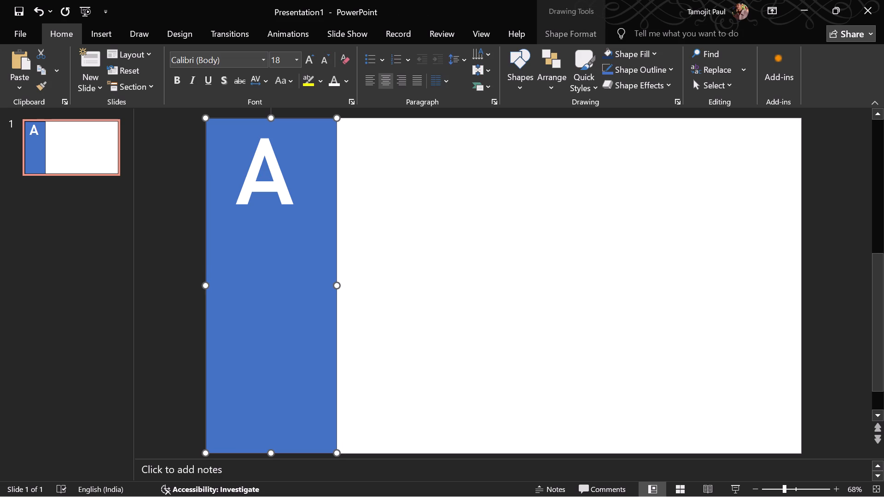
left_click_drag(337, 286, 340, 286)
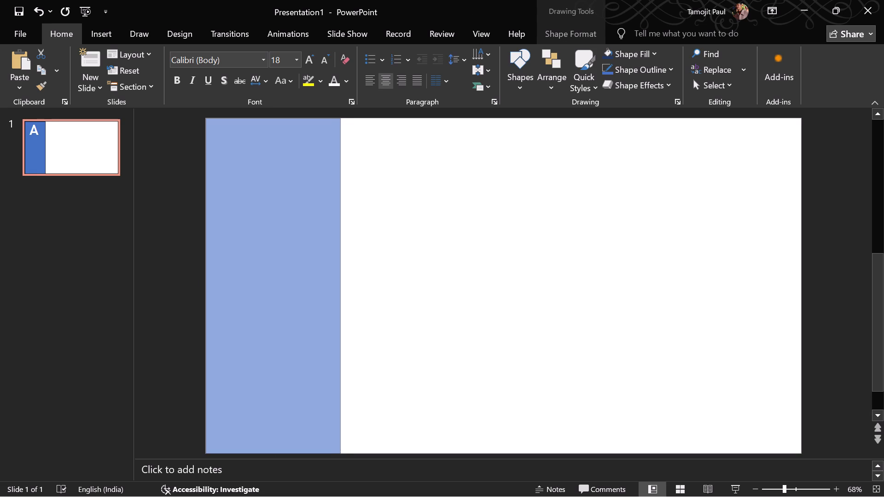
left_click_drag(340, 286, 346, 287)
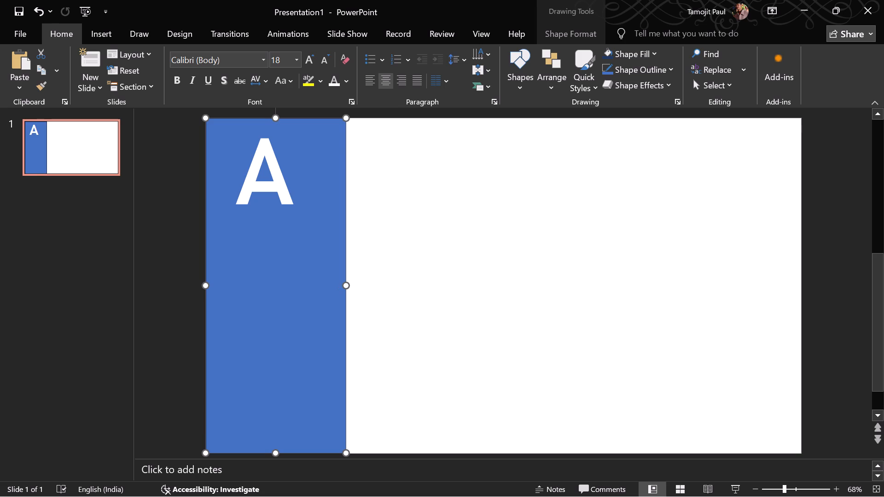
Copy the widened blue panel and place the copy directly beside panel A at full slide height, as the second panel.
key("ctrl+c")
key("ctrl+v")
left_click_drag(256, 283, 313, 286)
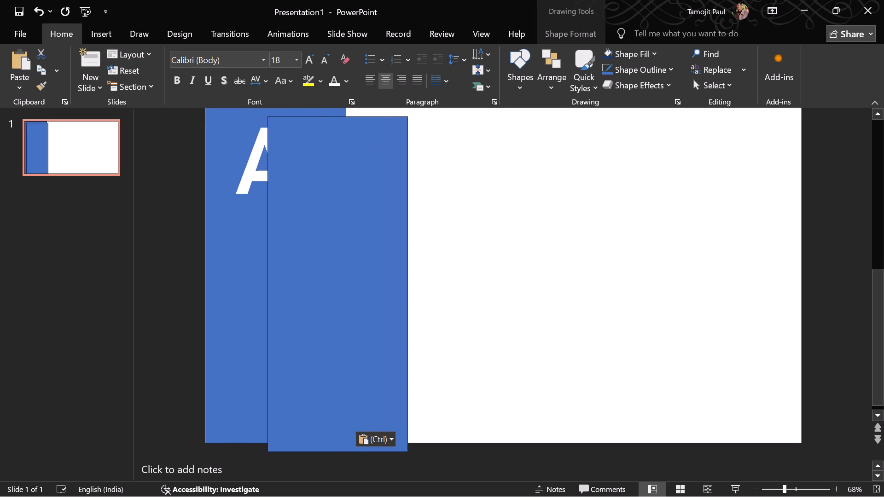
left_click_drag(313, 286, 390, 274)
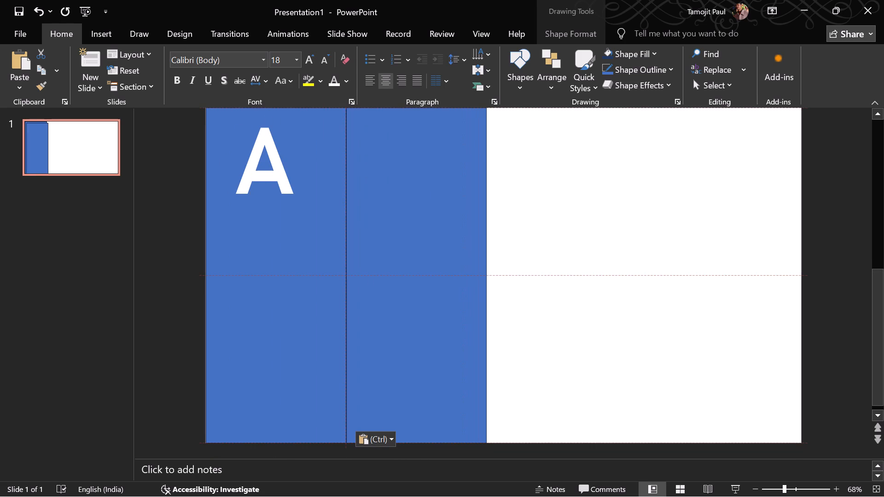
left_click_drag(390, 274, 389, 274)
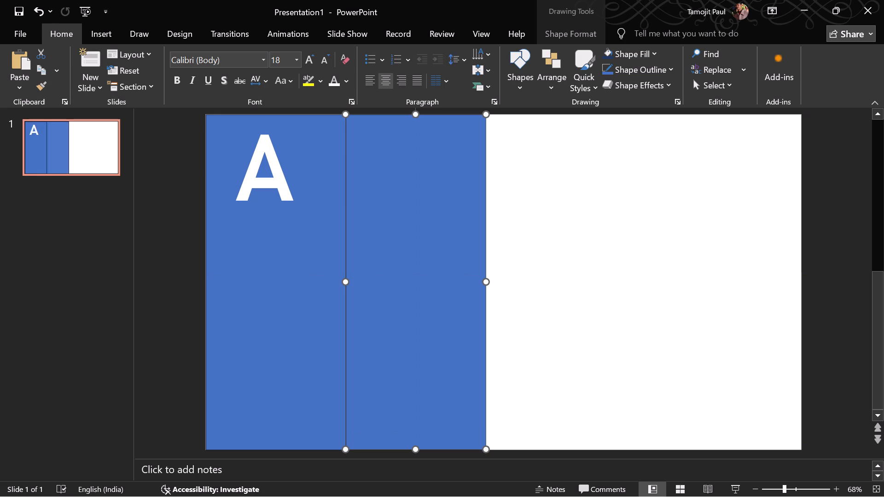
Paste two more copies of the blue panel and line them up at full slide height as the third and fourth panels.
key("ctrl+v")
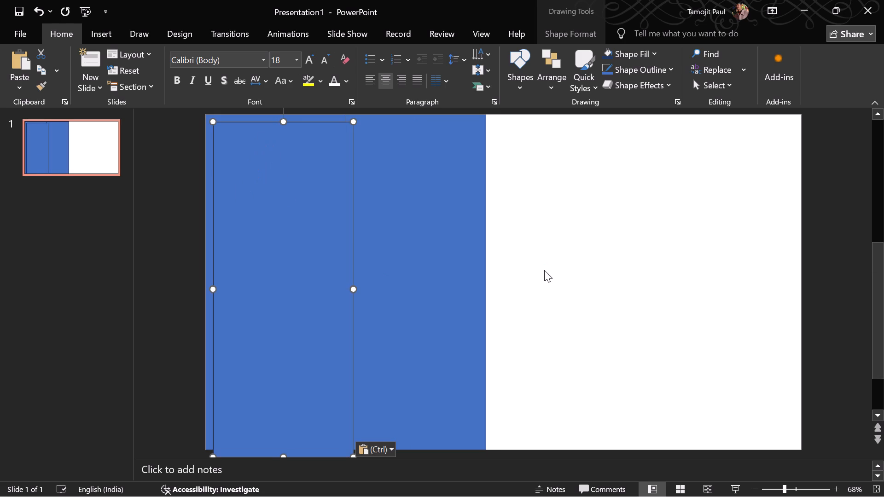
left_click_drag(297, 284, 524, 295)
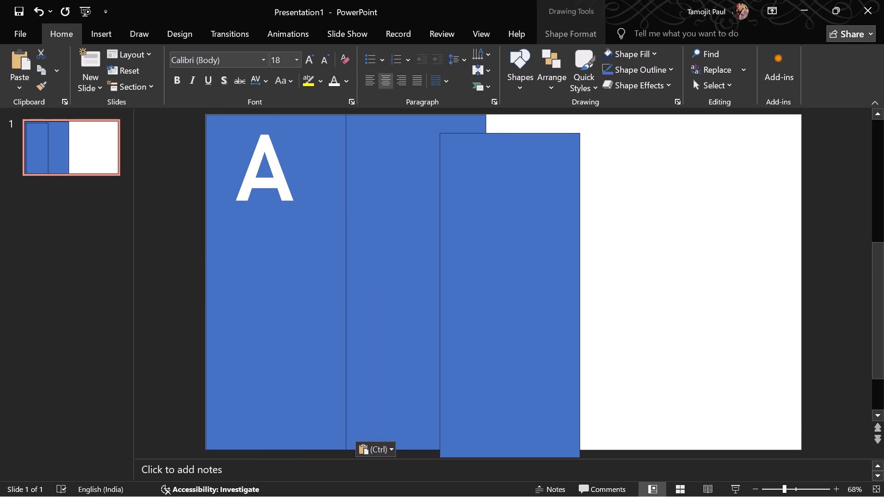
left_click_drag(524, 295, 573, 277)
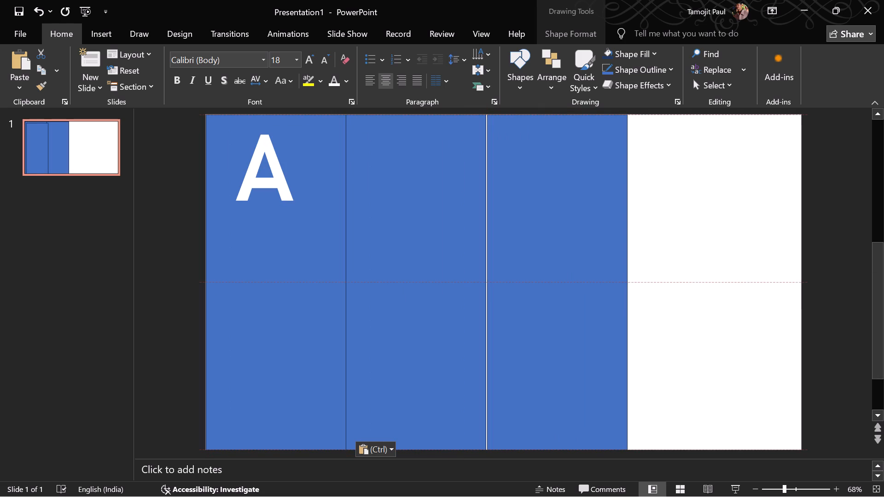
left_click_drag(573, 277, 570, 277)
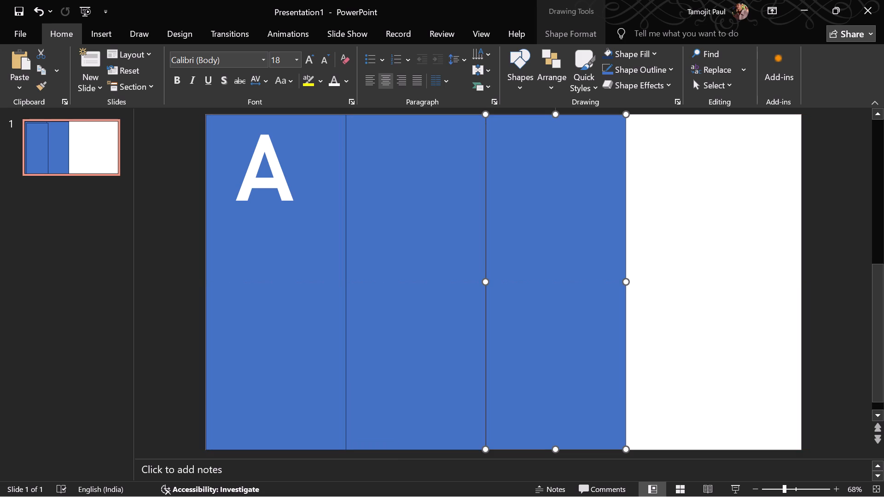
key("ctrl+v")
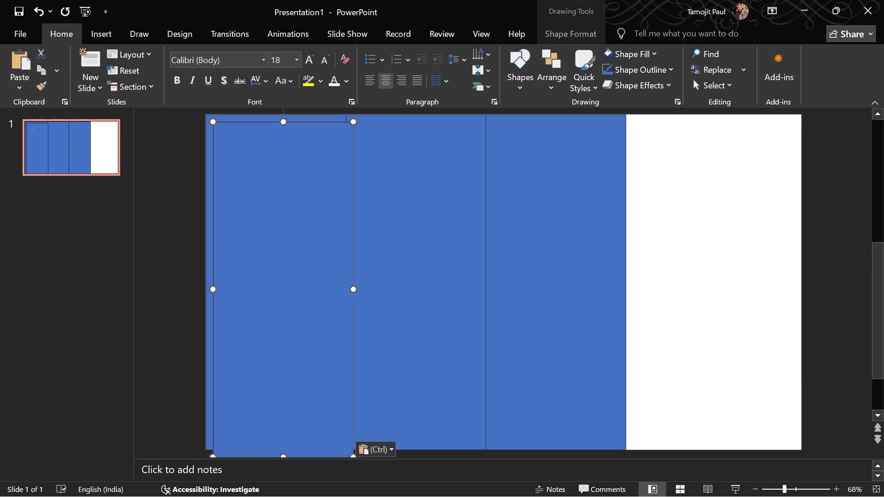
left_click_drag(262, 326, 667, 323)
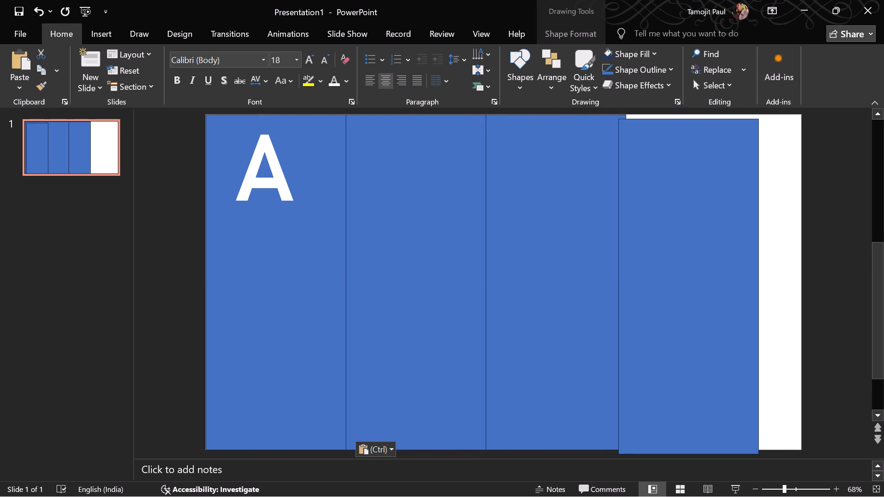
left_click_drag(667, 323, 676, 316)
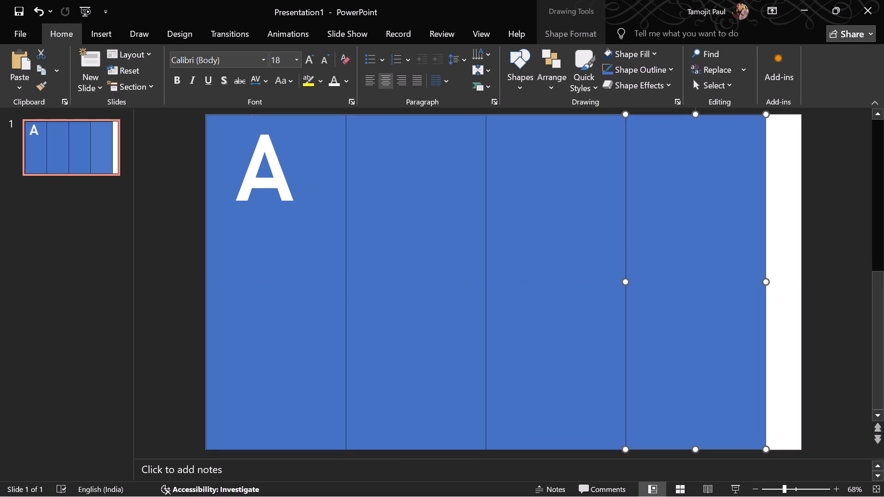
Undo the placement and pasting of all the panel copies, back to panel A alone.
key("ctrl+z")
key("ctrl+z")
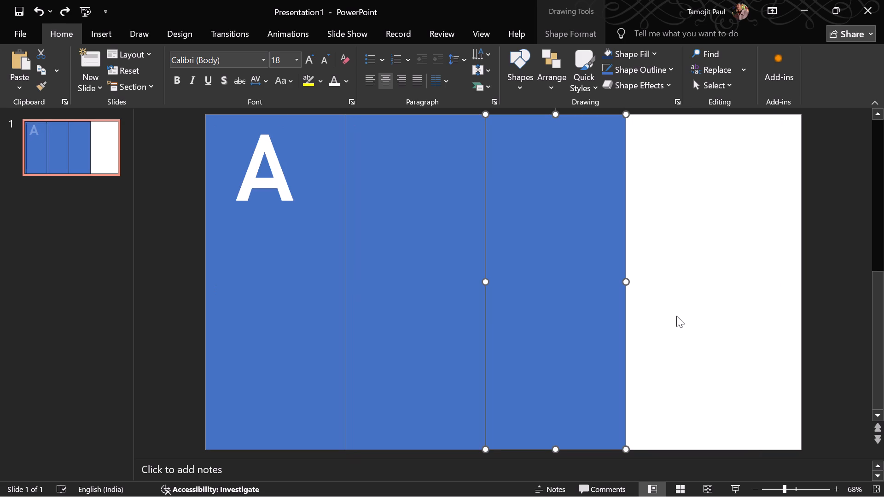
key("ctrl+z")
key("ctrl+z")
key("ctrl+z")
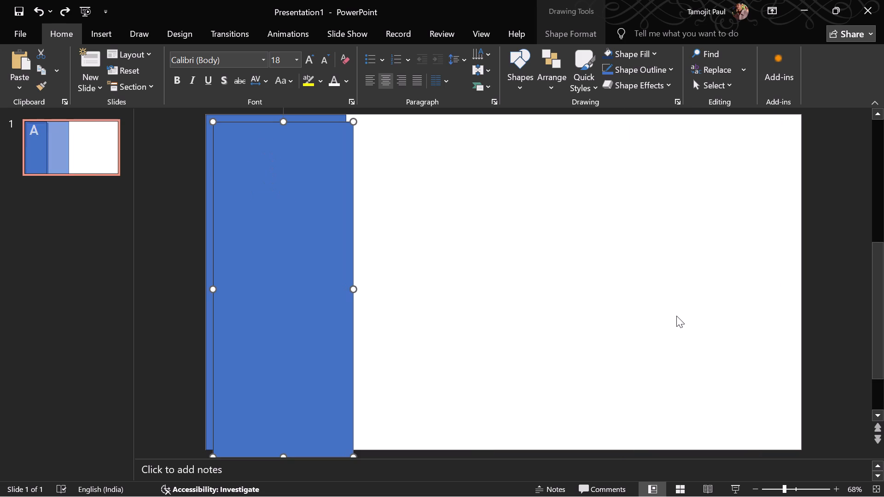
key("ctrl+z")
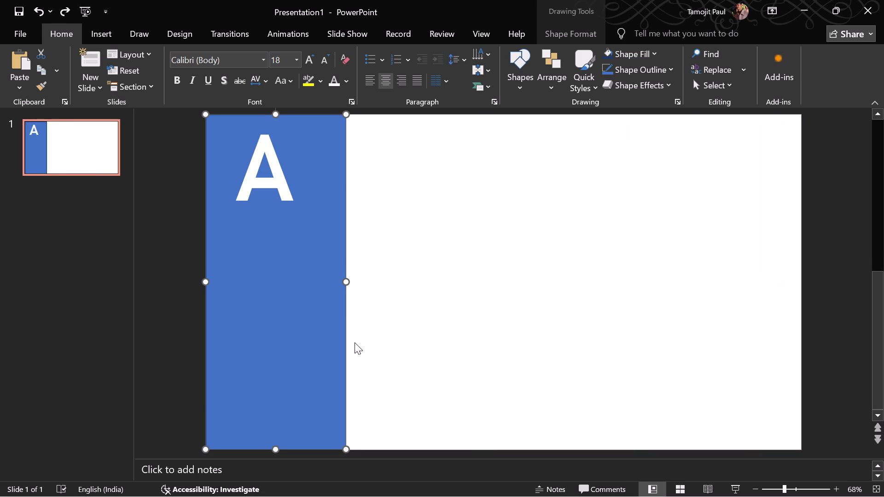
Widen the first blue panel a little further by moving its inner edge, keeping the outer edge on the slide's border.
left_click_drag(345, 281, 356, 281)
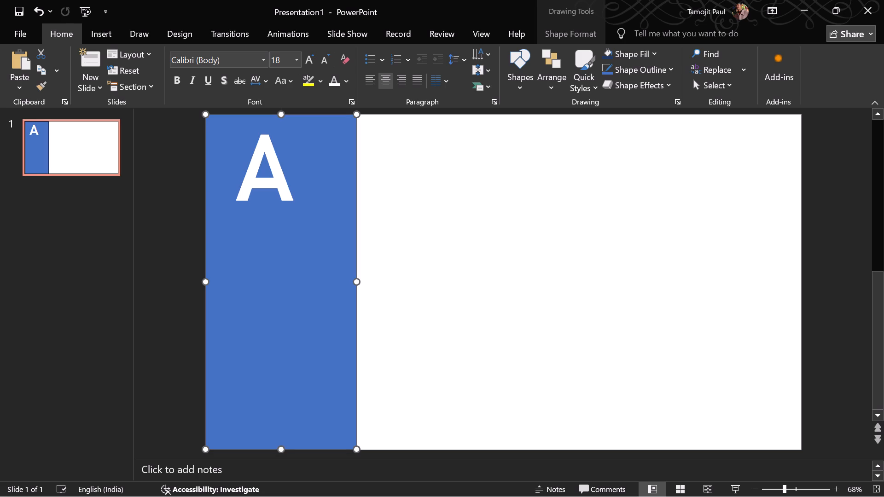
Copy the widened blue panel and paste three copies of it onto the slide.
key("ctrl+c")
key("ctrl+v")
key("ctrl+v")
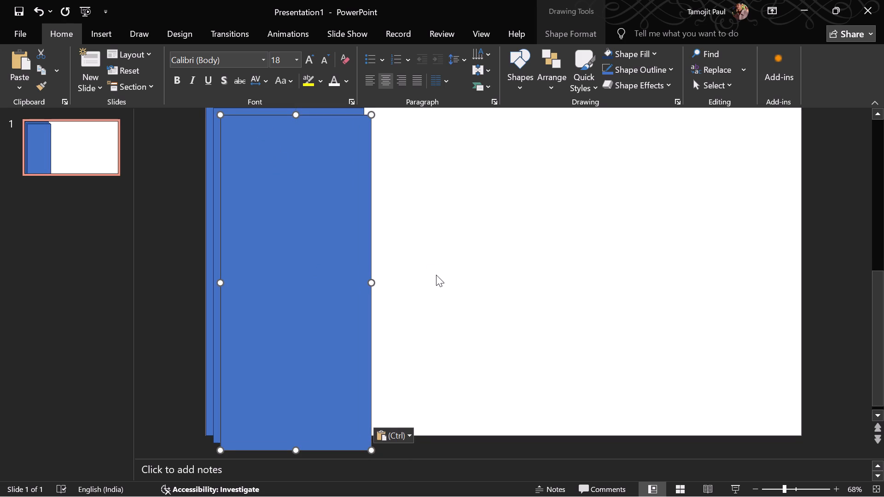
key("ctrl+v")
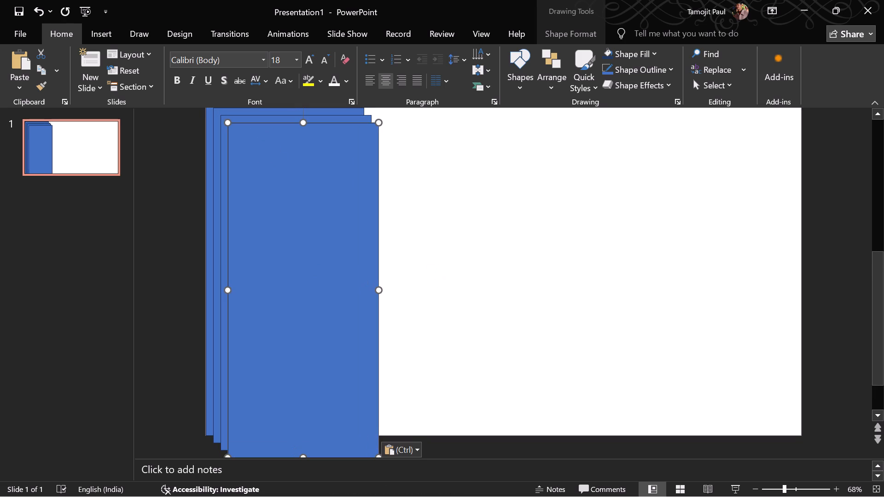
Separate the stacked panel copies and fit one directly beside panel A at full slide height, as the second panel.
left_click_drag(289, 285, 380, 281)
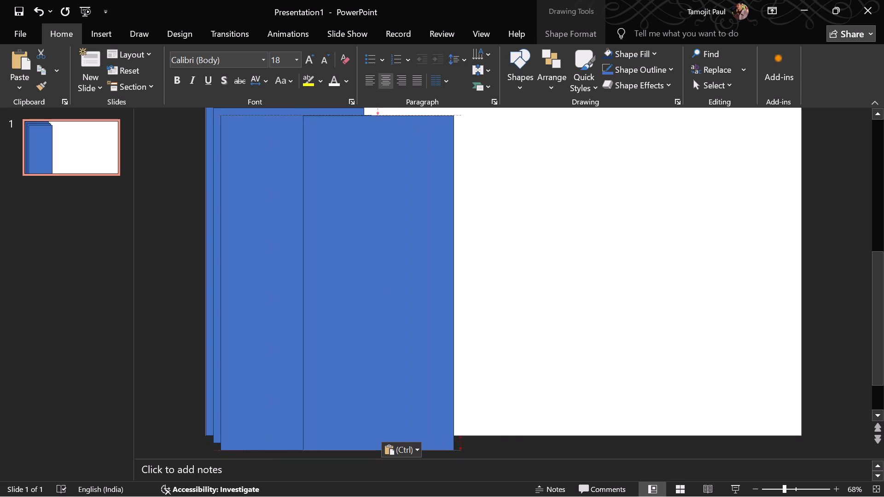
left_click_drag(380, 281, 519, 268)
left_click_drag(347, 260, 317, 260)
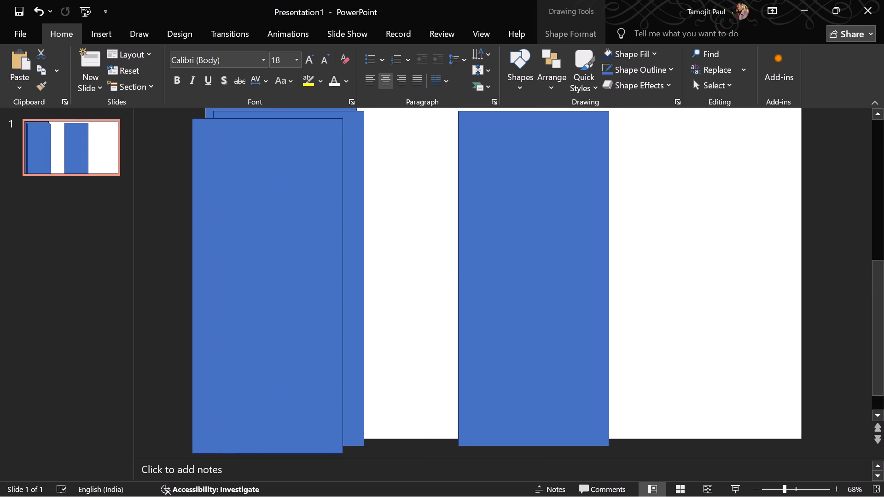
left_click_drag(317, 260, 306, 261)
left_click_drag(345, 250, 313, 252)
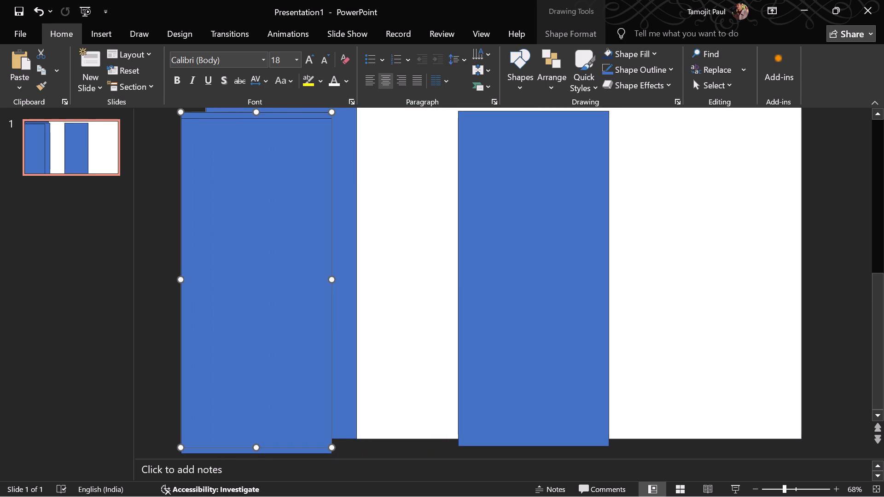
left_click_drag(558, 245, 464, 239)
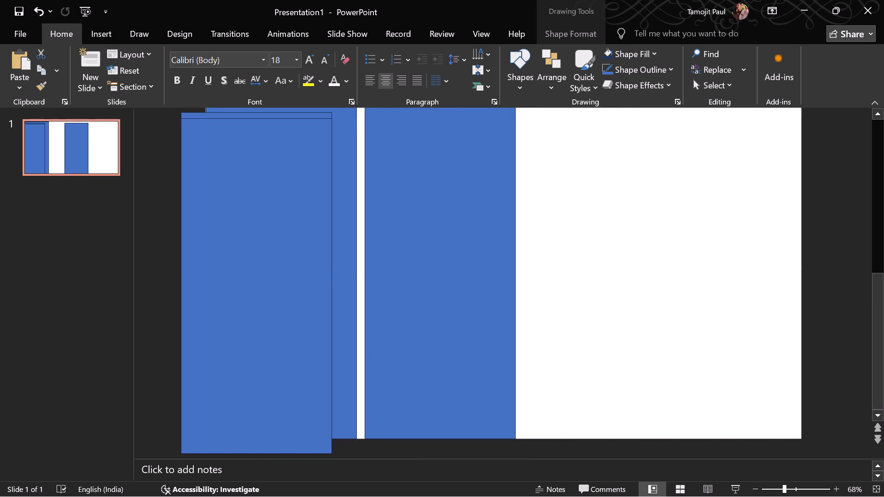
left_click_drag(464, 239, 457, 239)
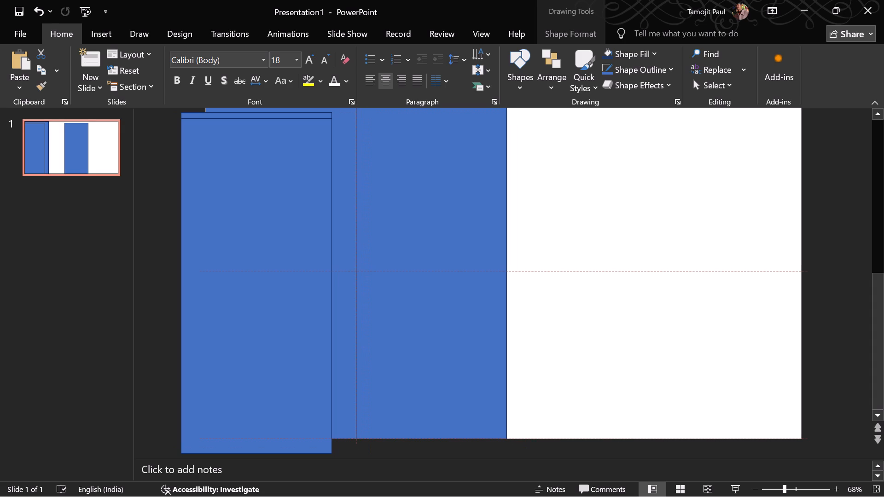
left_click_drag(457, 239, 457, 239)
Place the two remaining panel copies edge to edge at full slide height, as the third and fourth panels.
left_click_drag(303, 242, 604, 241)
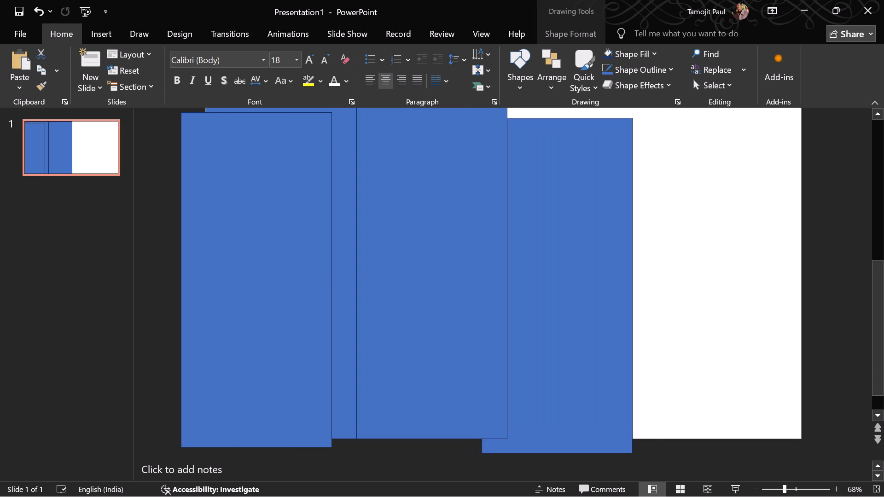
left_click_drag(604, 241, 633, 227)
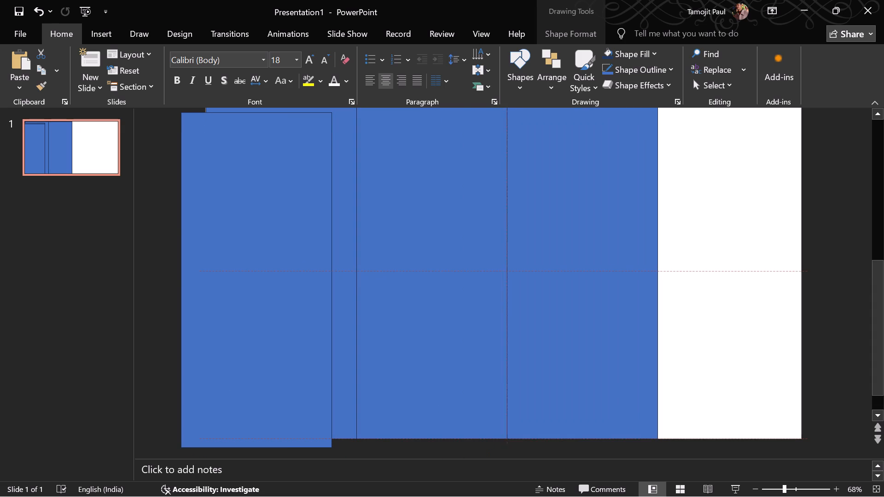
left_click_drag(633, 227, 628, 227)
left_click_drag(260, 301, 434, 283)
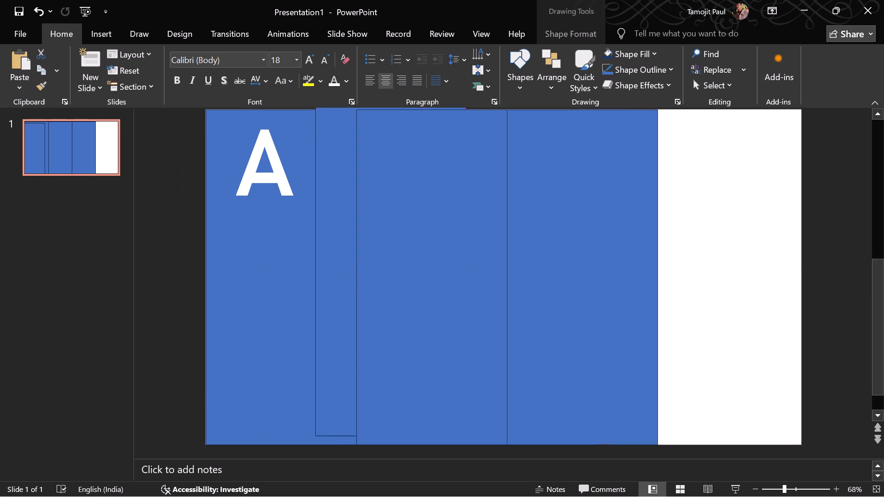
left_click_drag(434, 283, 742, 295)
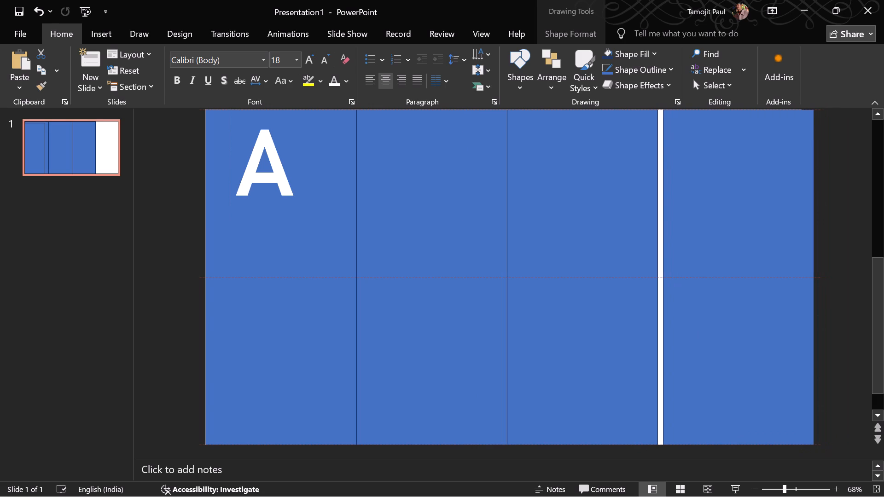
left_click_drag(742, 295, 737, 294)
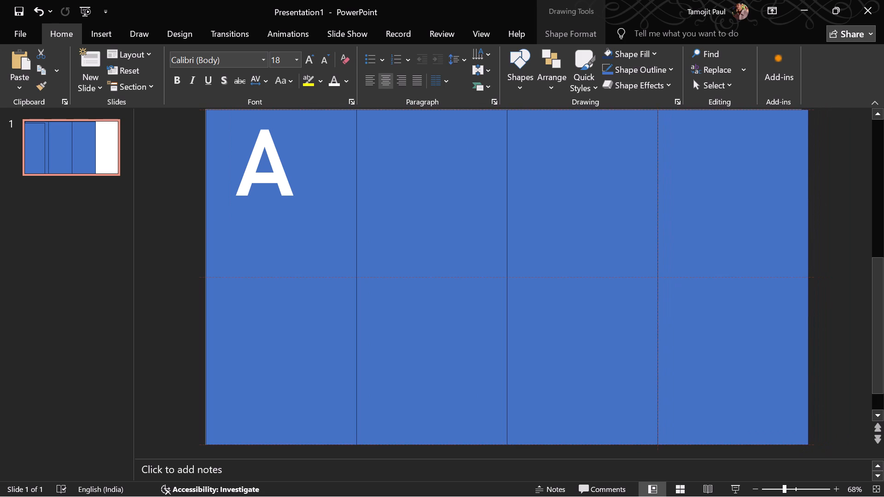
left_click_drag(737, 294, 737, 294)
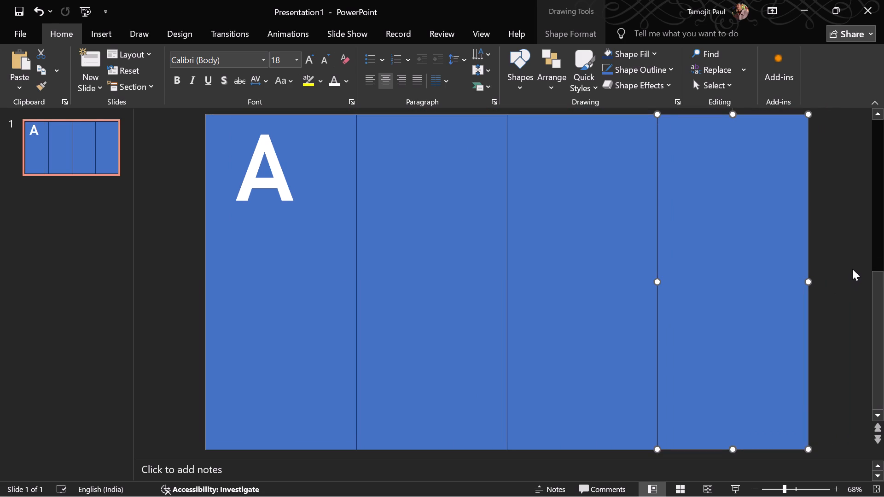
left_click(852, 269)
Centre-align the letter A in its text box and move the box to the horizontal centre of the first panel, near the top.
left_click(277, 192)
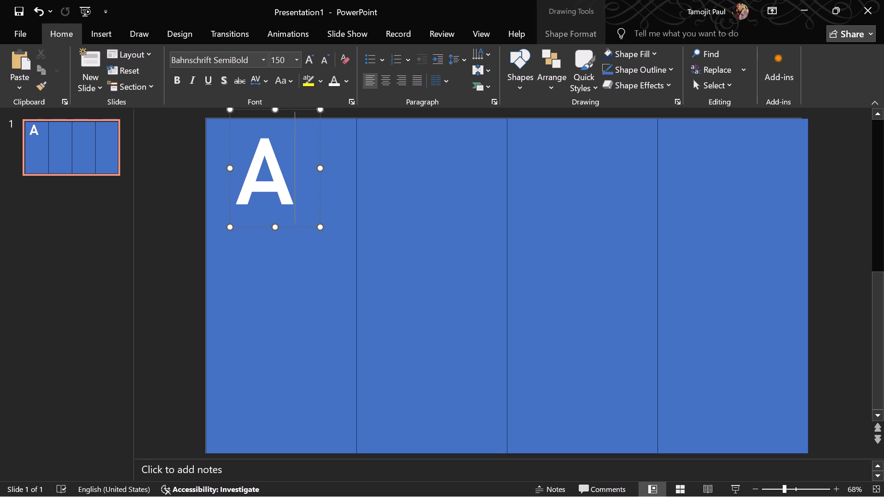
left_click_drag(302, 111, 313, 116)
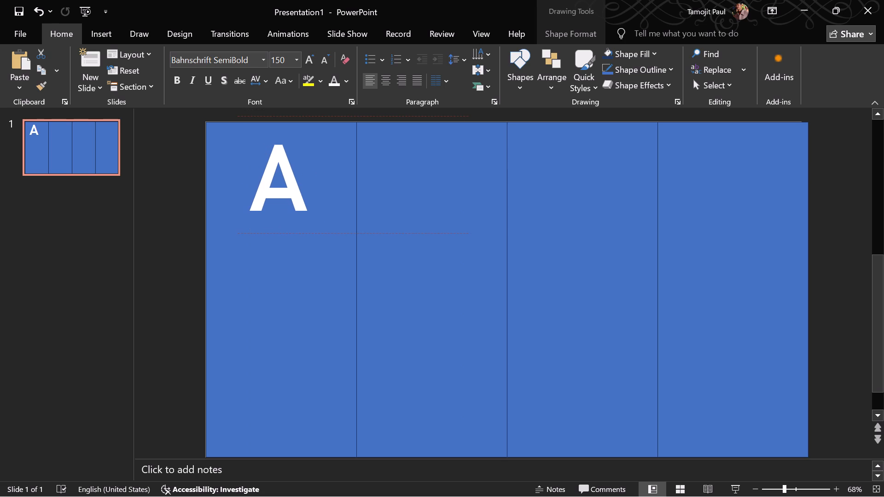
left_click_drag(313, 116, 285, 119)
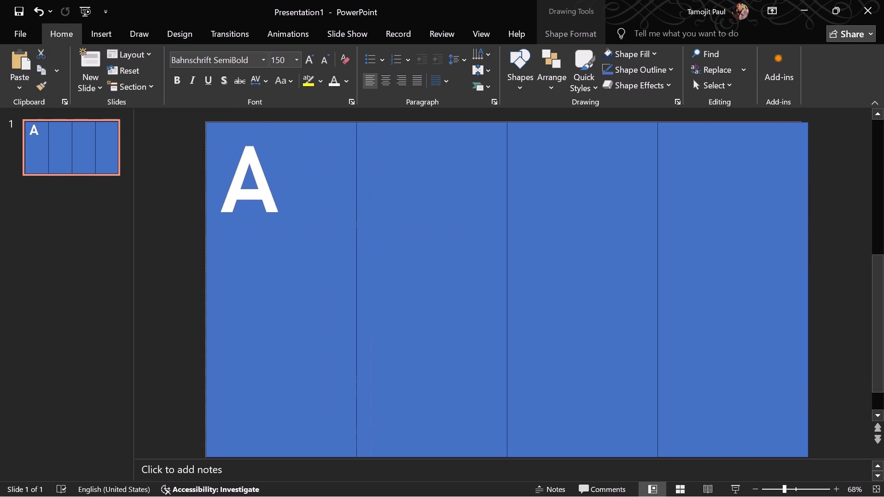
left_click_drag(285, 119, 304, 118)
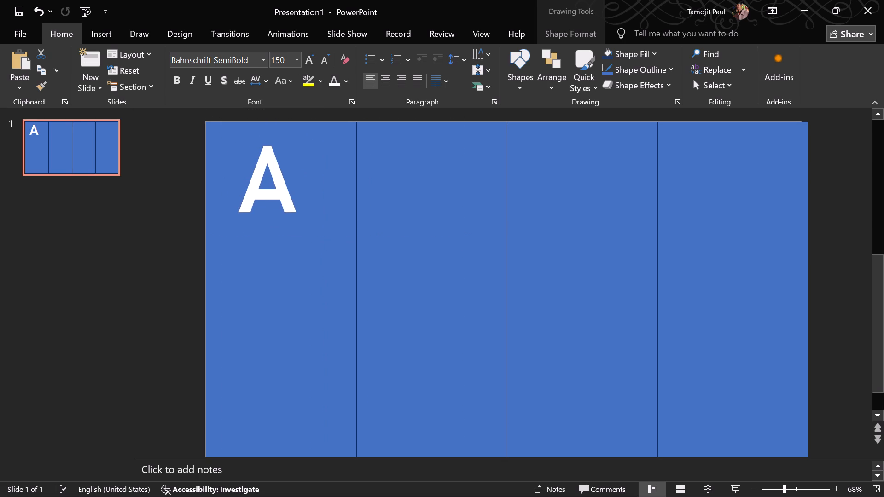
left_click_drag(304, 118, 289, 120)
left_click(385, 83)
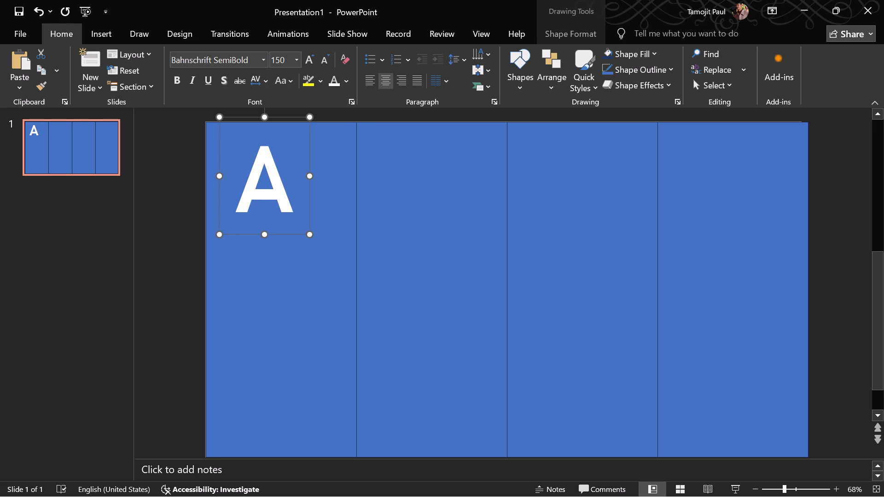
left_click_drag(290, 118, 306, 118)
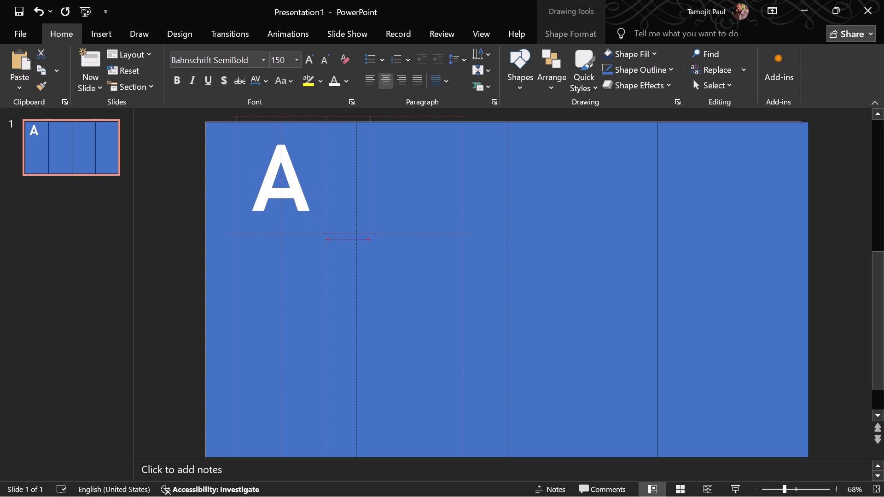
left_click_drag(306, 118, 309, 118)
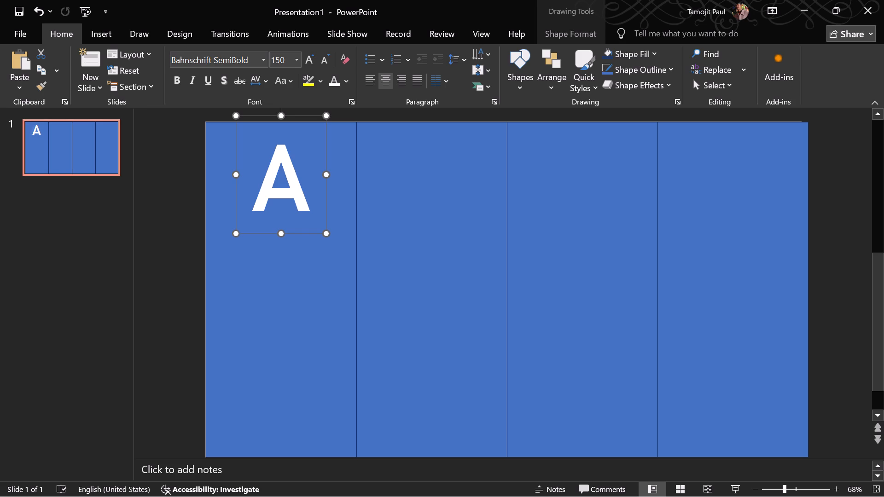
Copy the letter A text box and paste three copies of it for the other panels.
key("ctrl+c")
key("ctrl+v")
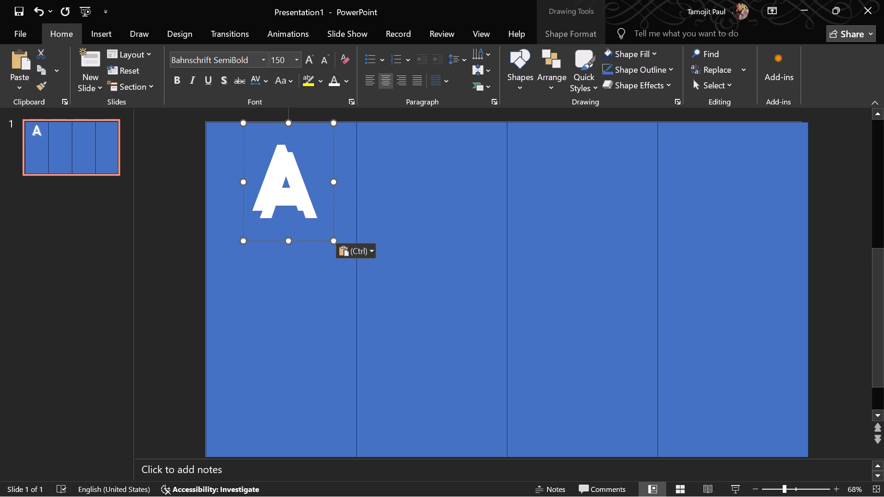
key("ctrl+v")
key("ctrl+v")
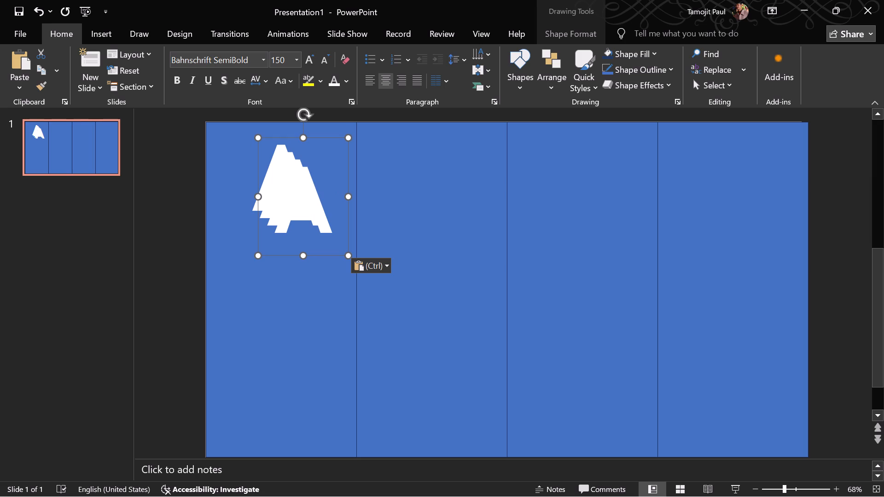
Move one pasted letter A text box from the first panel to the horizontal centre of the second panel, near the top.
left_click_drag(330, 136, 349, 142)
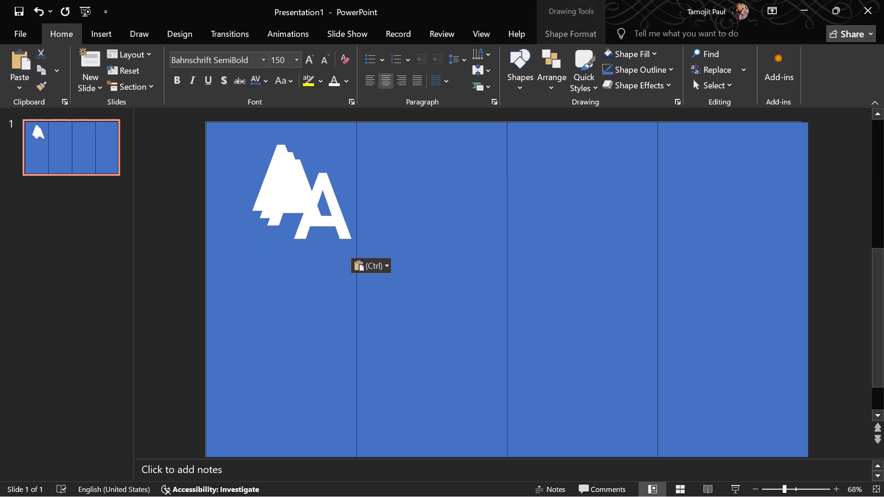
left_click_drag(349, 142, 448, 122)
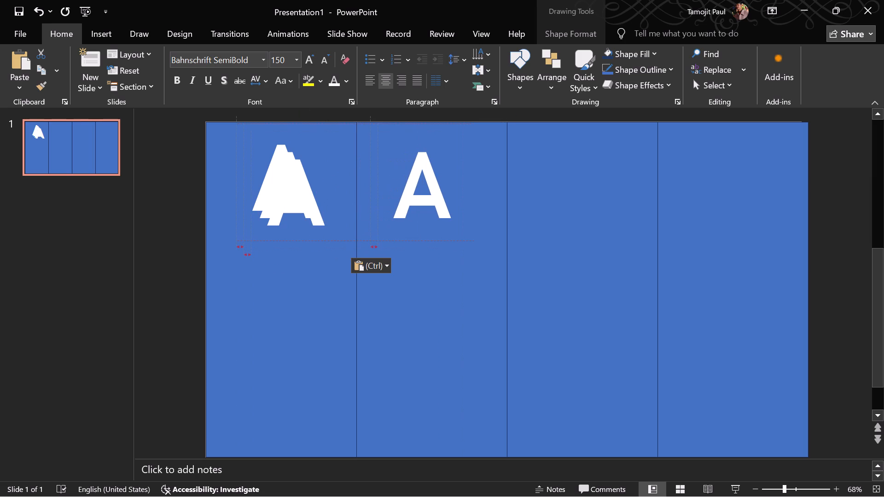
left_click_drag(448, 122, 354, 110)
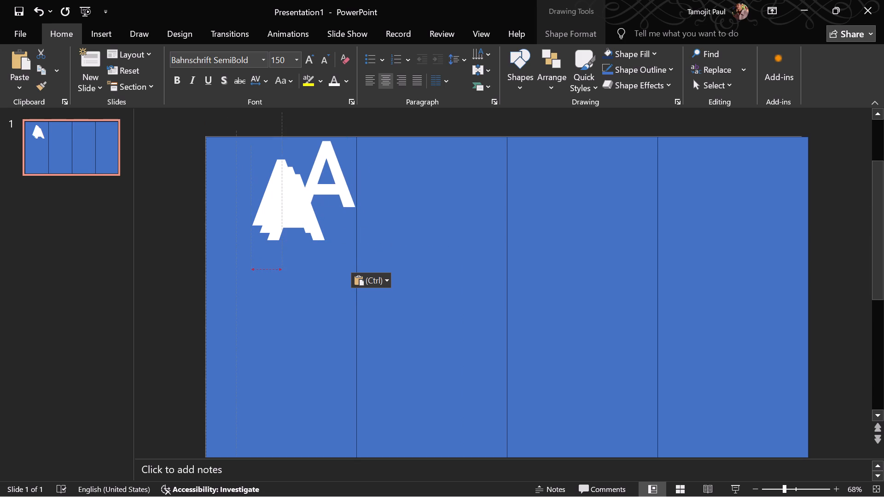
left_click_drag(354, 110, 429, 148)
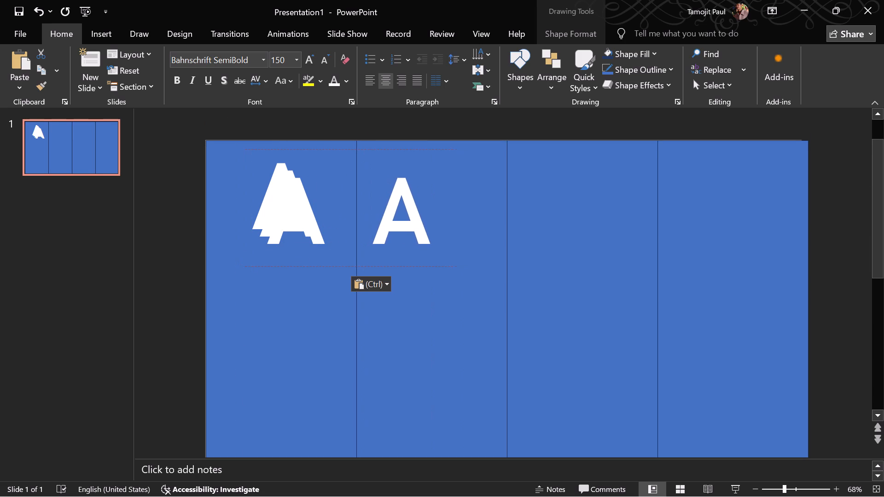
left_click_drag(429, 148, 378, 149)
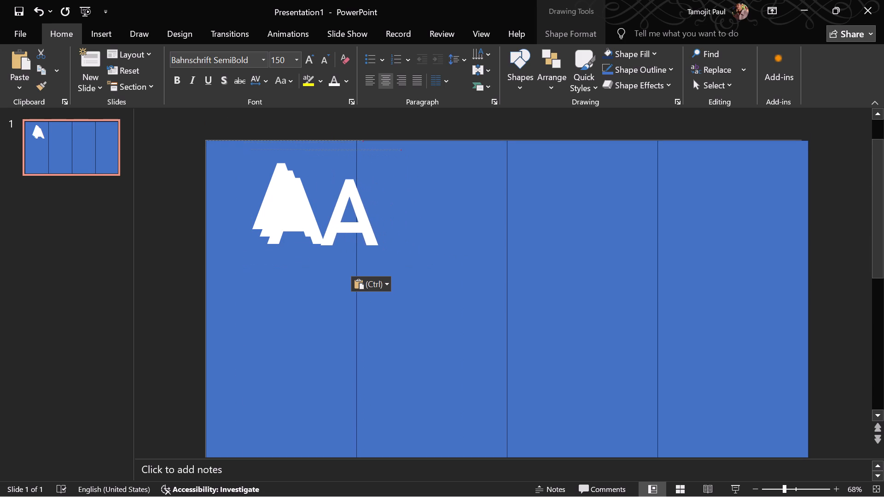
left_click_drag(378, 149, 378, 146)
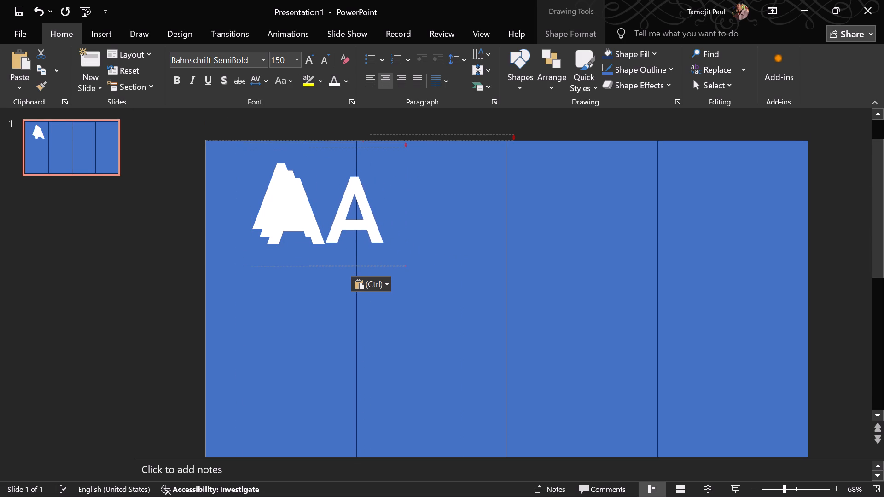
left_click_drag(378, 146, 385, 149)
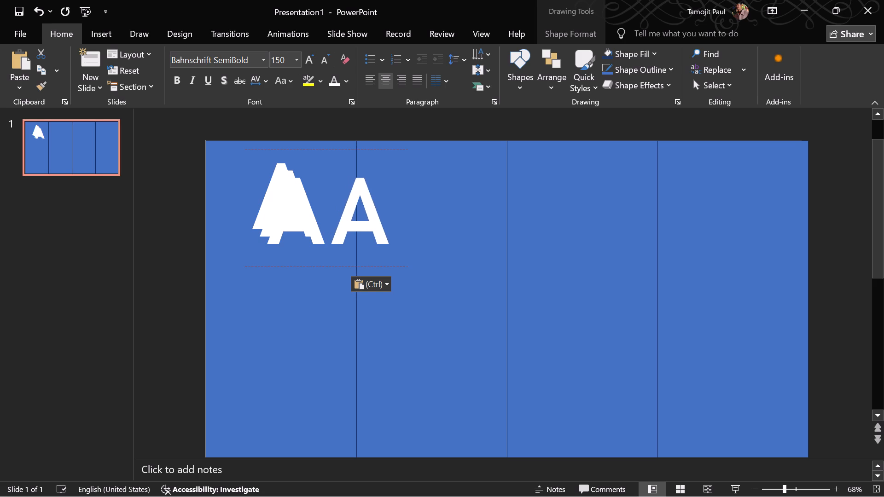
left_click_drag(385, 149, 442, 149)
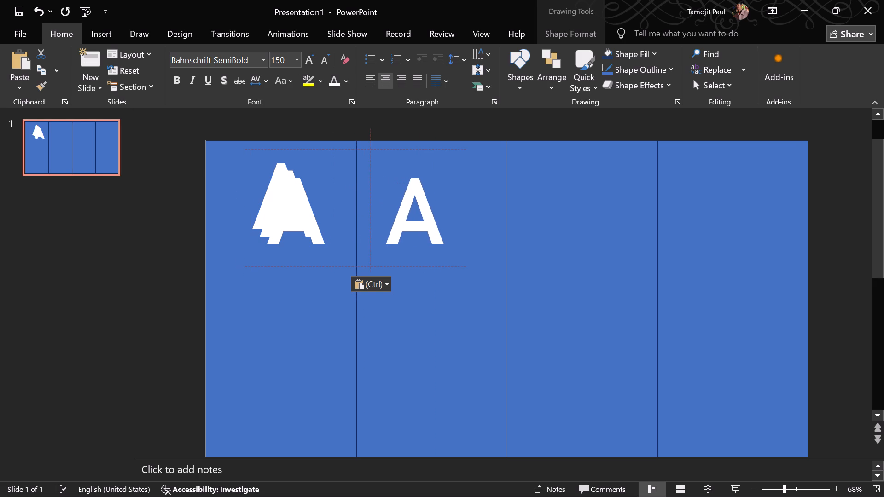
left_click_drag(442, 149, 456, 149)
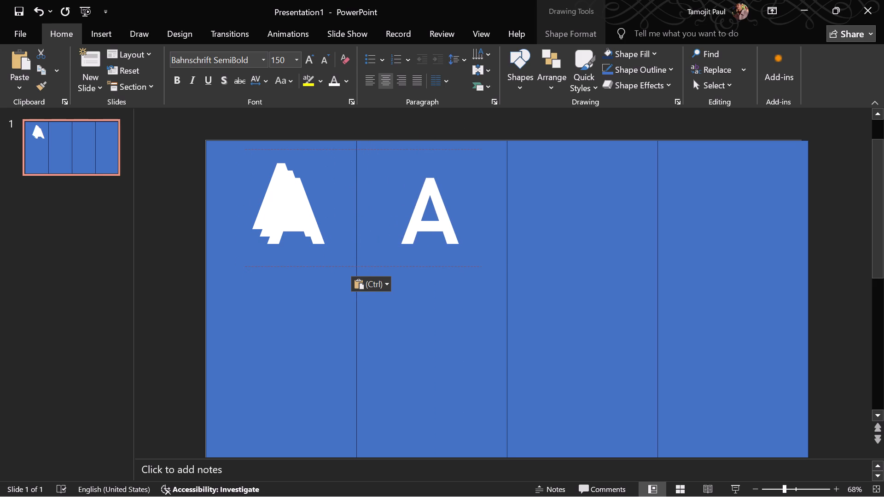
left_click_drag(456, 149, 458, 149)
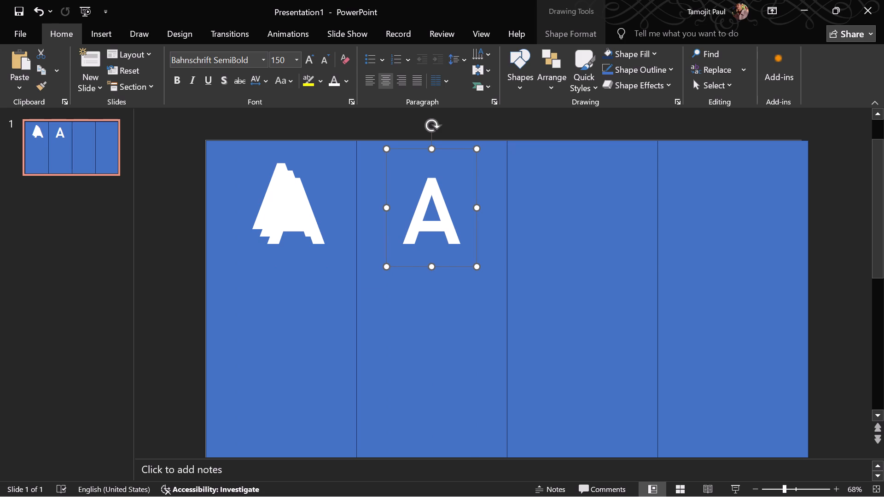
Move another letter A copy to the horizontal centre of the third panel, level with the letter in the second panel.
left_click(301, 212)
left_click_drag(301, 212, 337, 214)
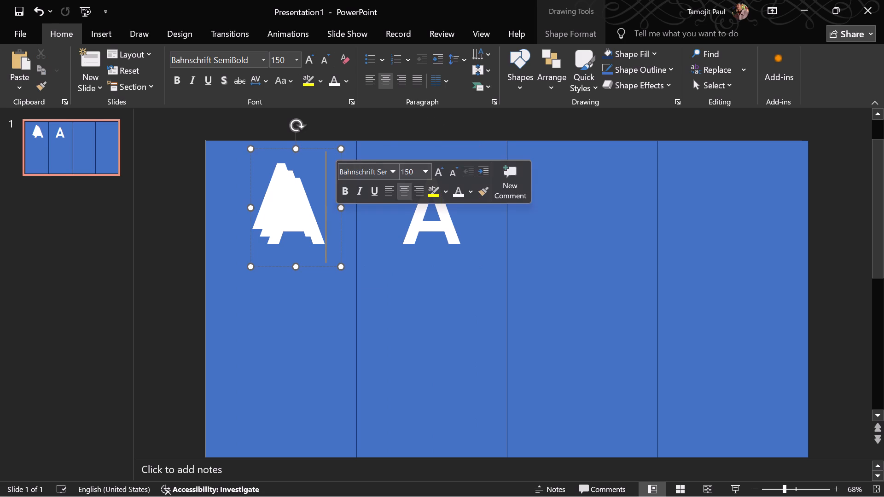
left_click_drag(313, 163, 320, 164)
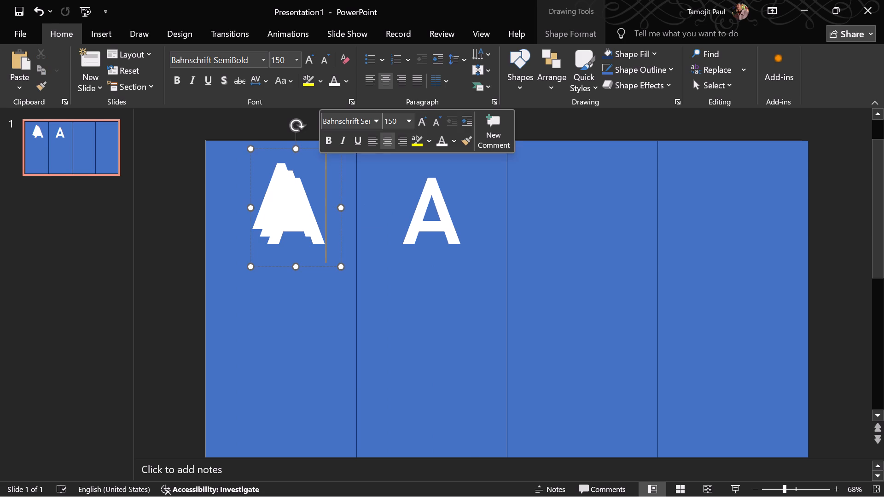
left_click_drag(308, 149, 340, 156)
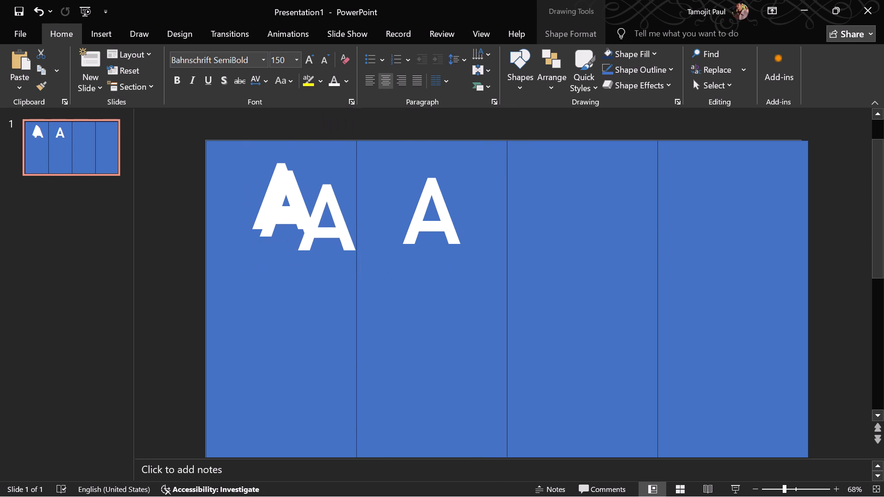
left_click_drag(340, 156, 455, 149)
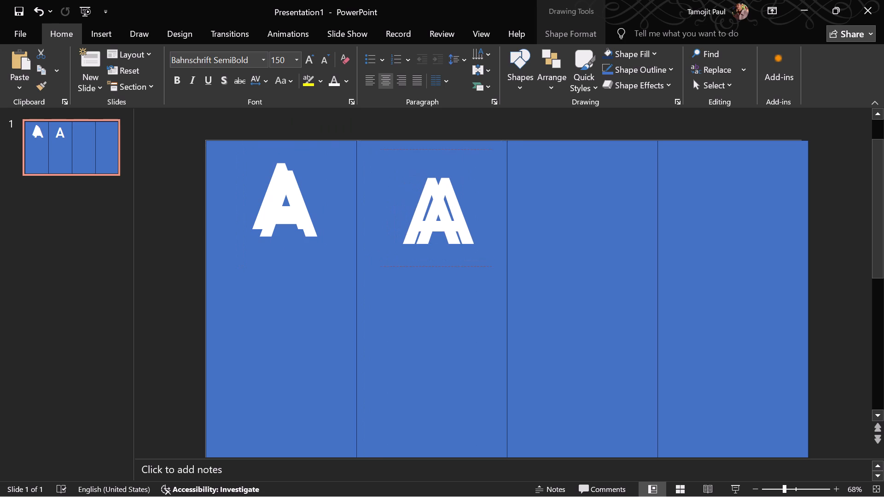
left_click_drag(455, 149, 520, 152)
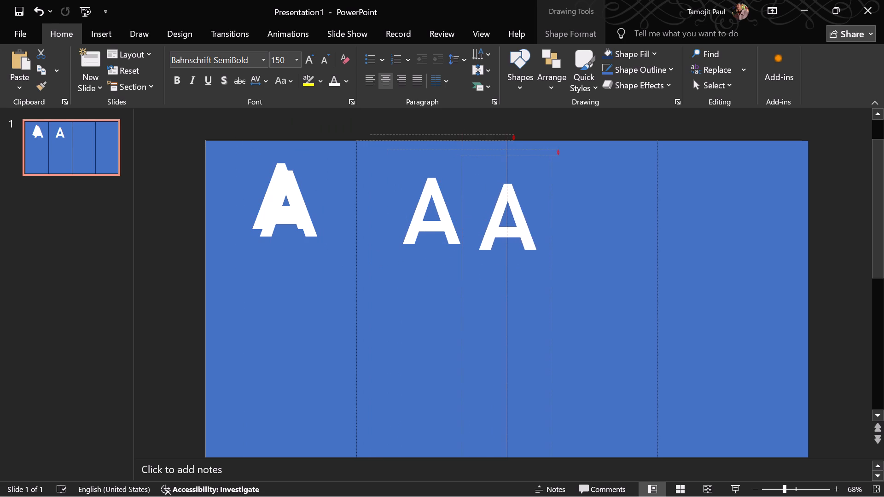
left_click_drag(520, 152, 571, 153)
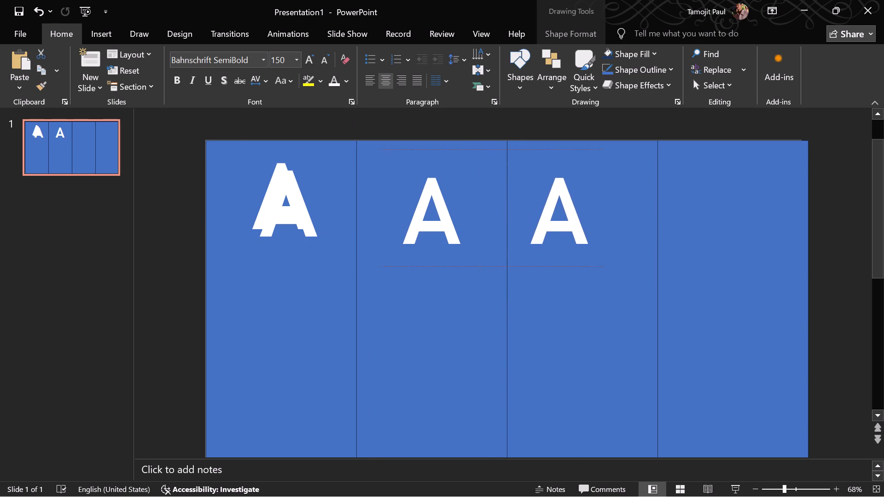
left_click_drag(571, 153, 493, 155)
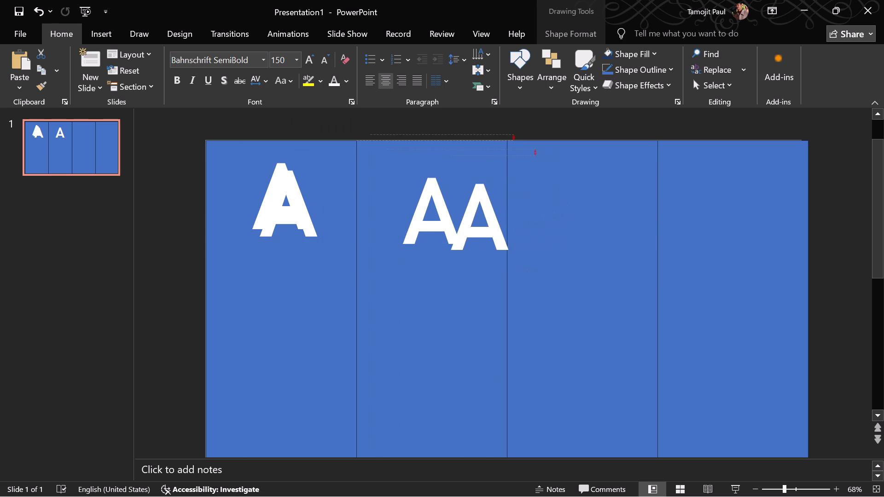
left_click_drag(493, 155, 540, 150)
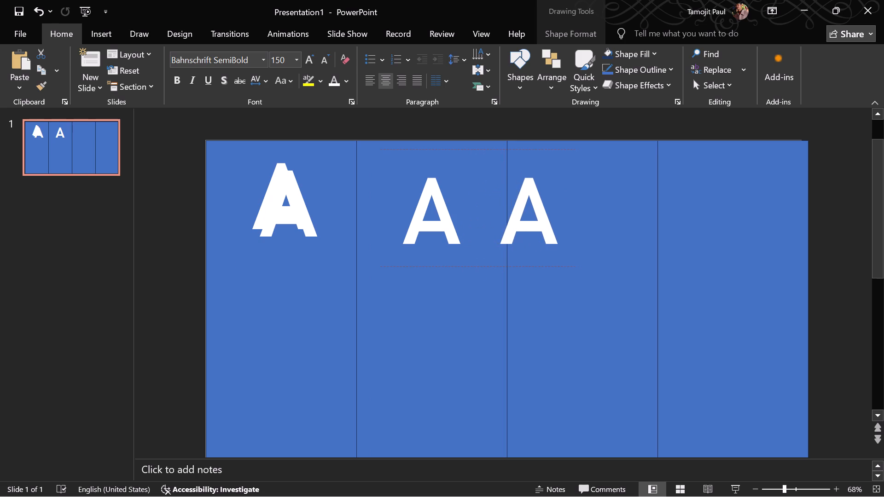
left_click_drag(540, 150, 586, 150)
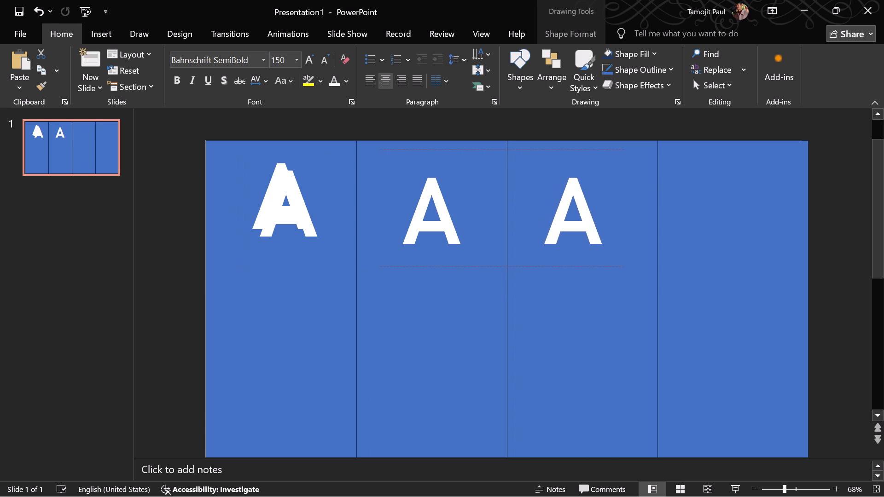
left_click_drag(586, 150, 592, 150)
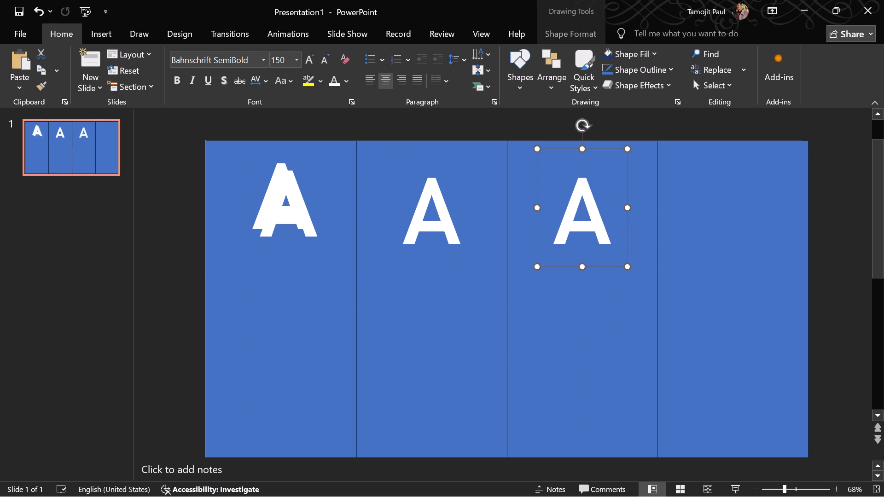
Move the last letter A copy to the horizontal centre of the fourth panel, level with the second and third letters.
left_click(309, 191)
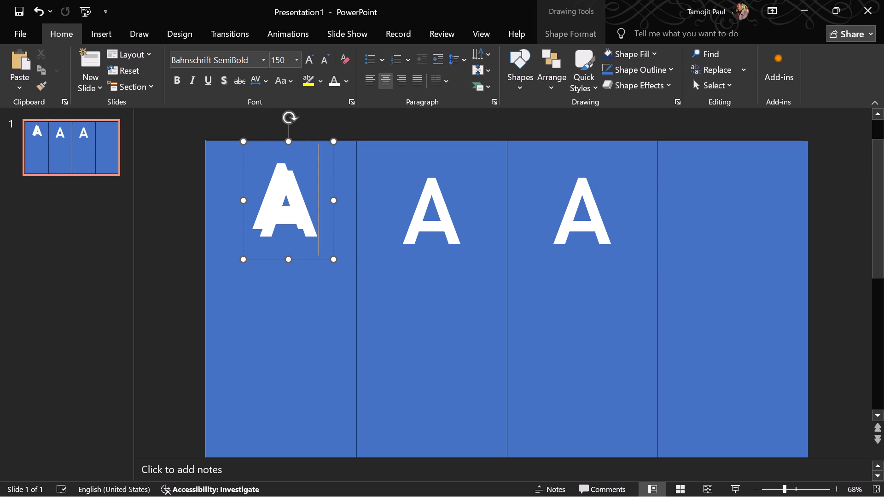
left_click_drag(311, 143, 607, 150)
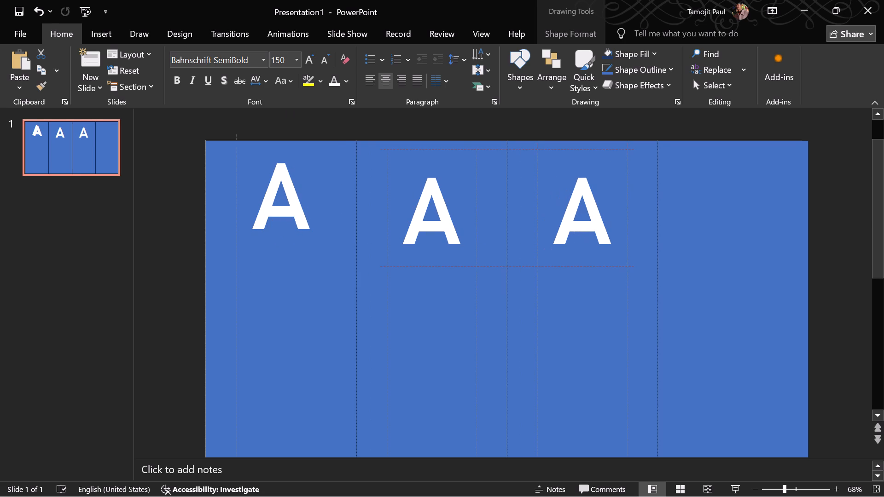
left_click_drag(607, 150, 685, 155)
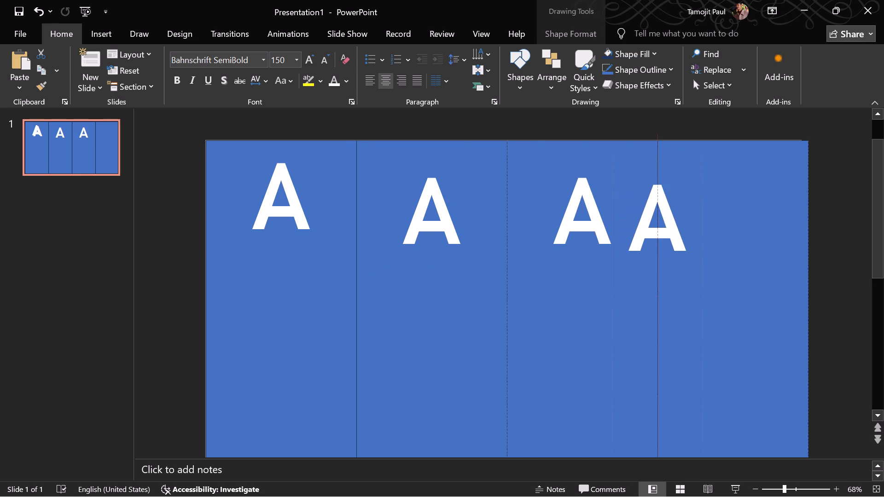
left_click_drag(685, 155, 724, 152)
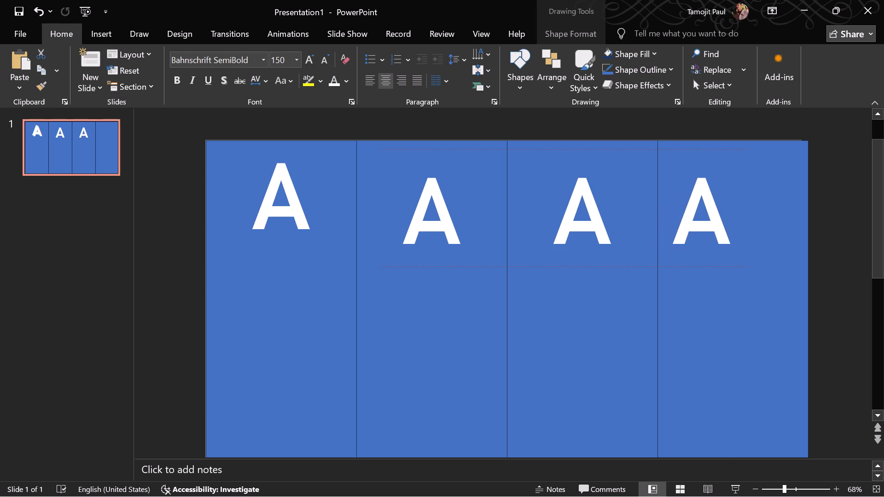
left_click_drag(724, 152, 753, 151)
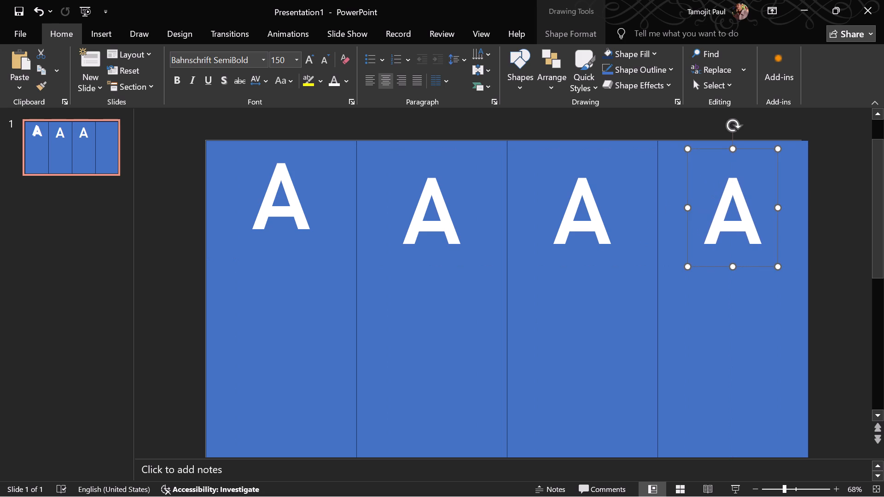
left_click(761, 192)
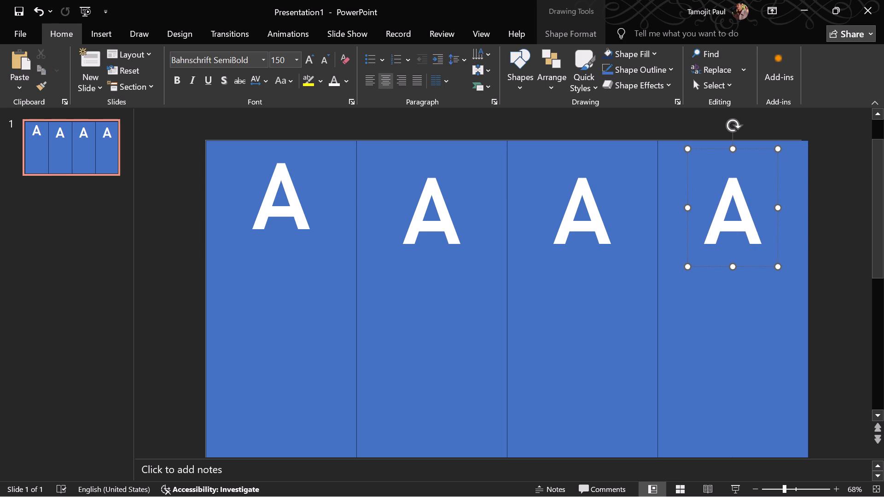
Raise the second panel's letter A level with the first panel's letter, keeping it horizontally centred in its panel.
left_click(396, 183)
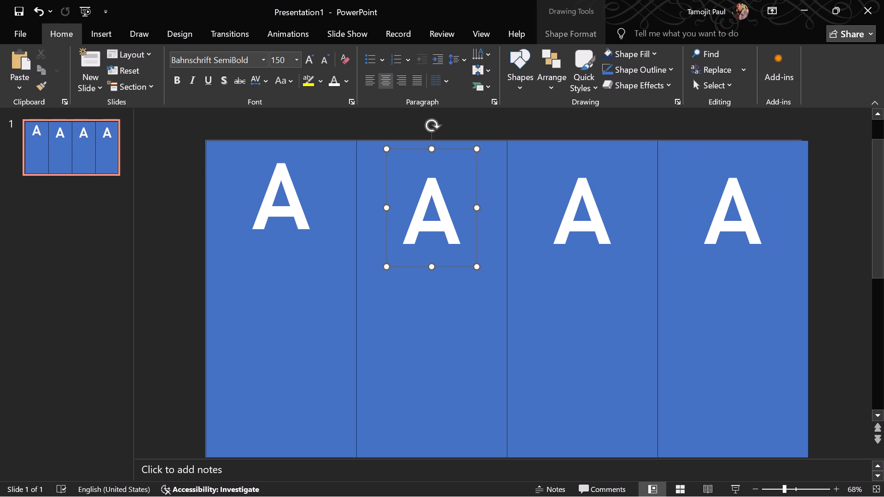
left_click_drag(387, 177, 374, 177)
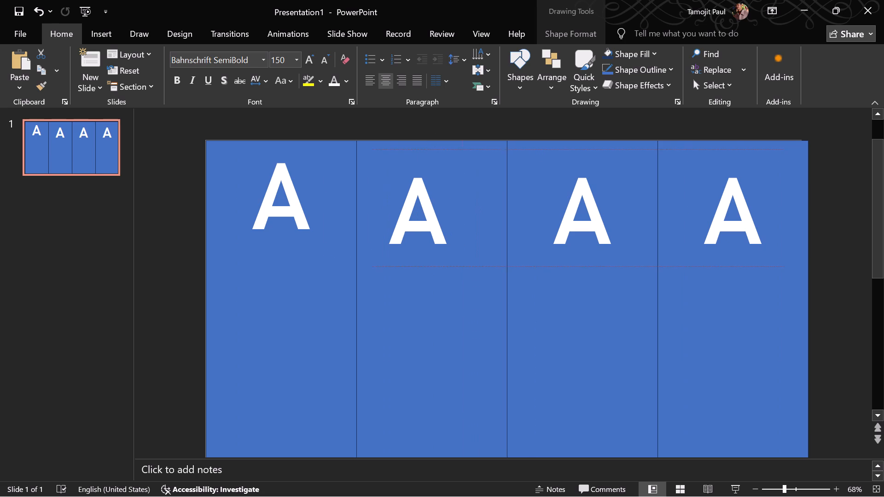
left_click_drag(374, 177, 297, 178)
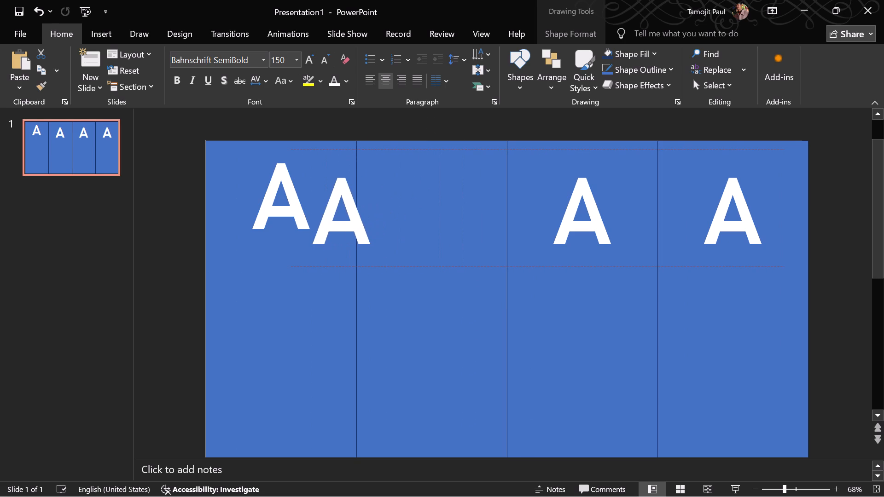
left_click_drag(297, 178, 297, 162)
left_click_drag(307, 165, 314, 165)
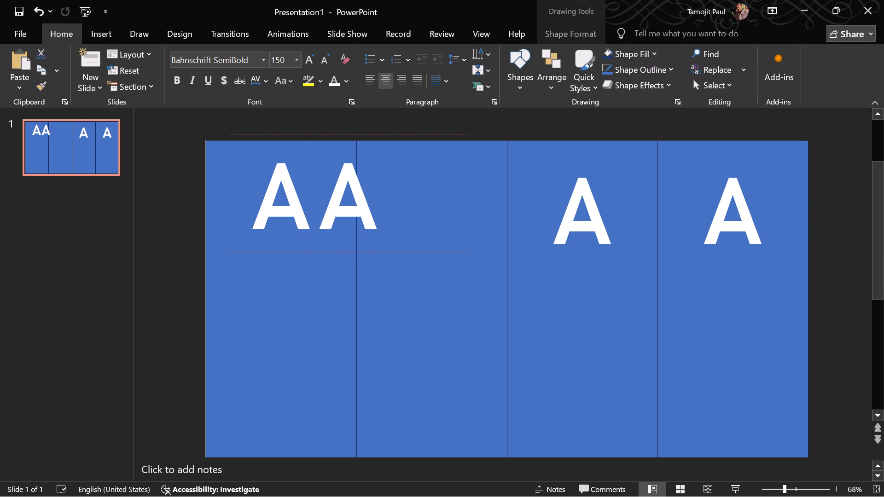
left_click_drag(314, 165, 384, 163)
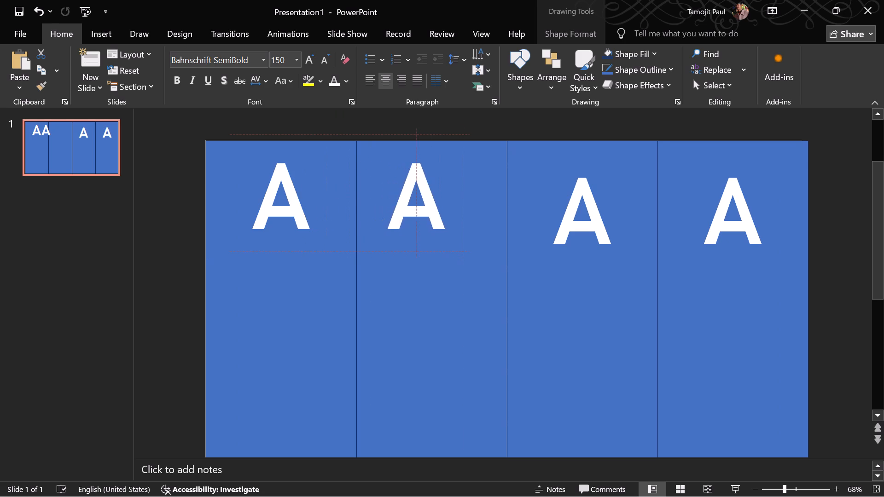
left_click_drag(384, 163, 393, 163)
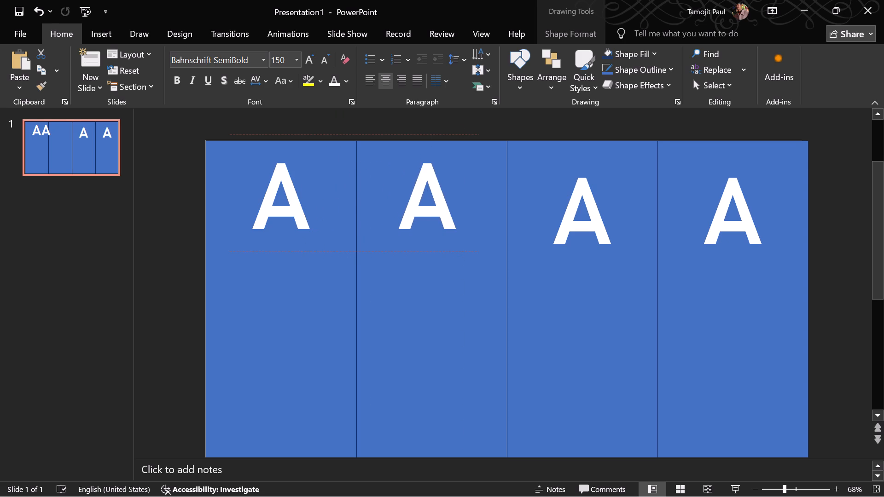
left_click_drag(393, 163, 398, 162)
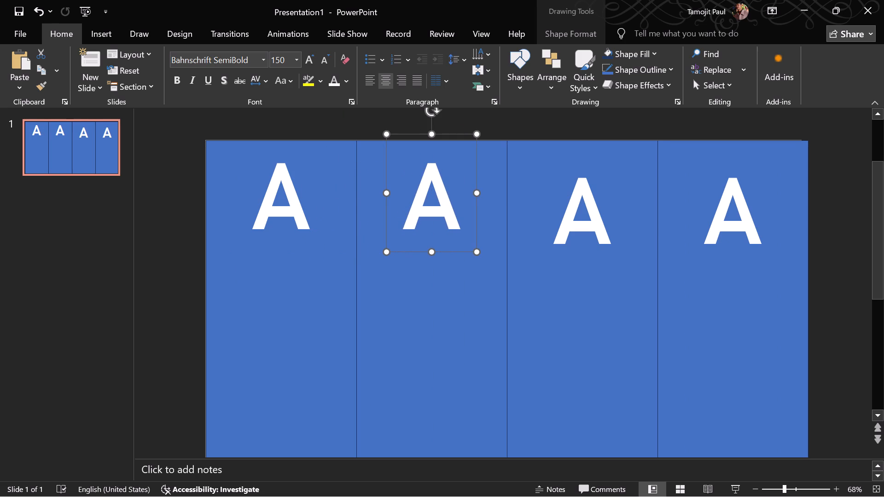
Raise the third panel's letter A level with the first two letters, keeping it horizontally centred in its panel.
left_click(561, 177)
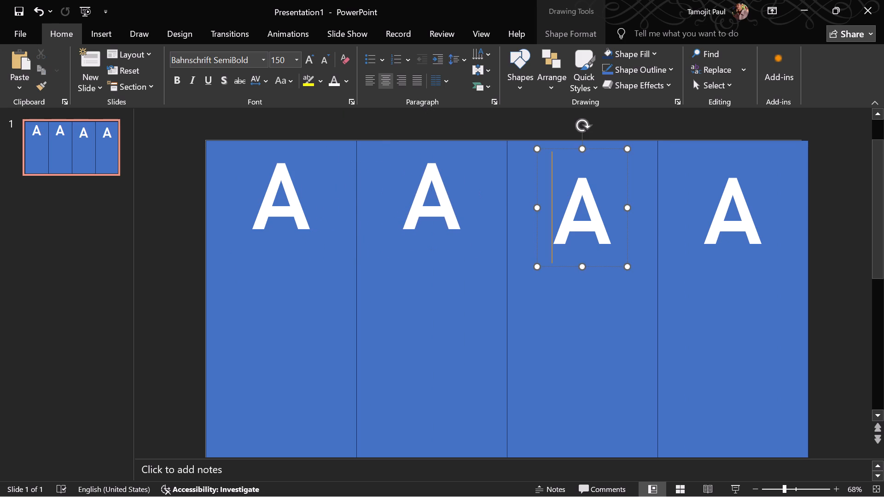
left_click_drag(547, 153, 547, 146)
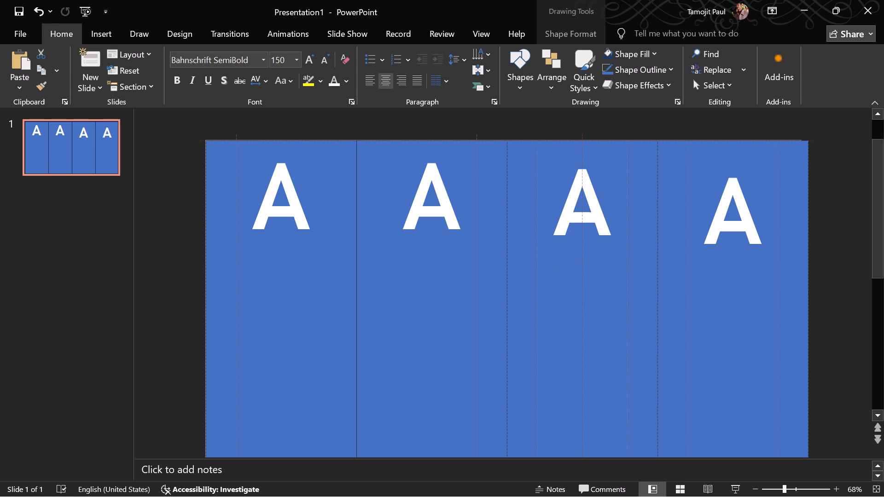
left_click_drag(547, 146, 547, 139)
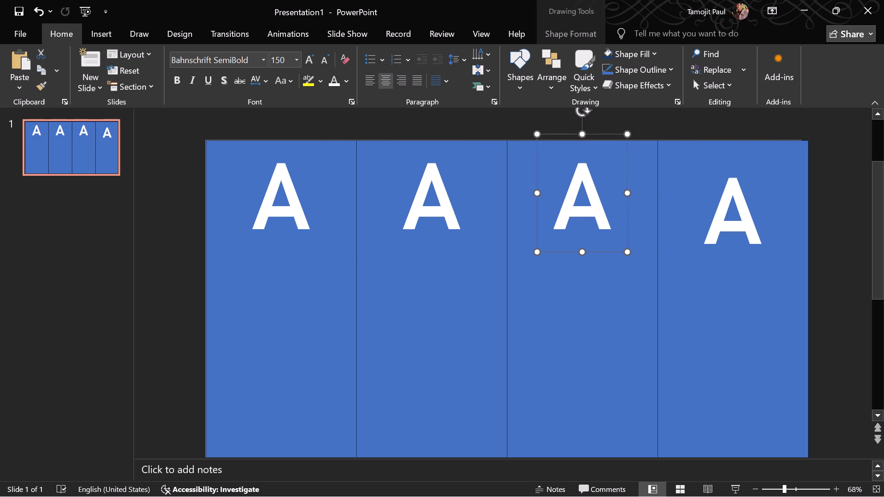
Raise the fourth panel's letter A level with the other three letters, keeping it horizontally centred in its panel.
left_click(702, 168)
left_click(706, 168)
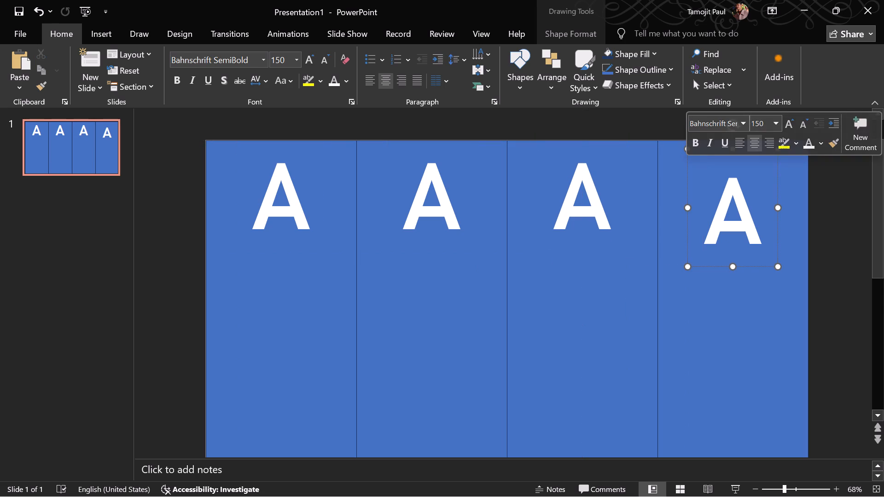
left_click(683, 170)
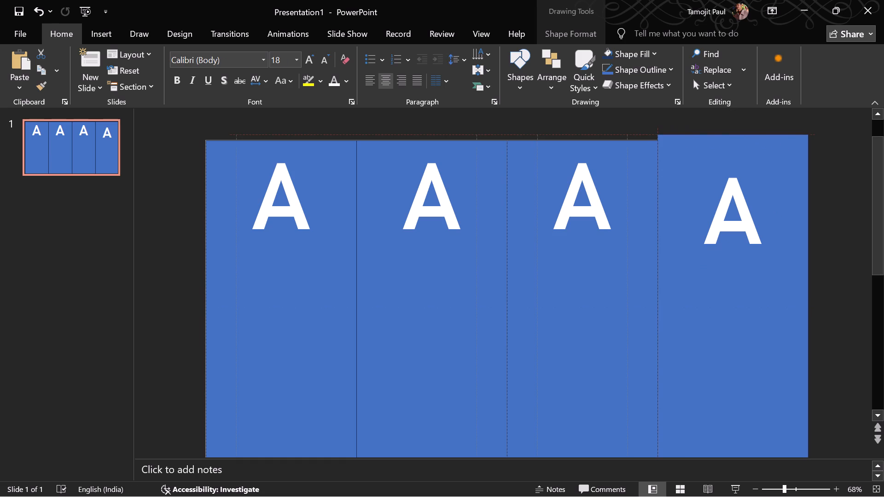
left_click(719, 184)
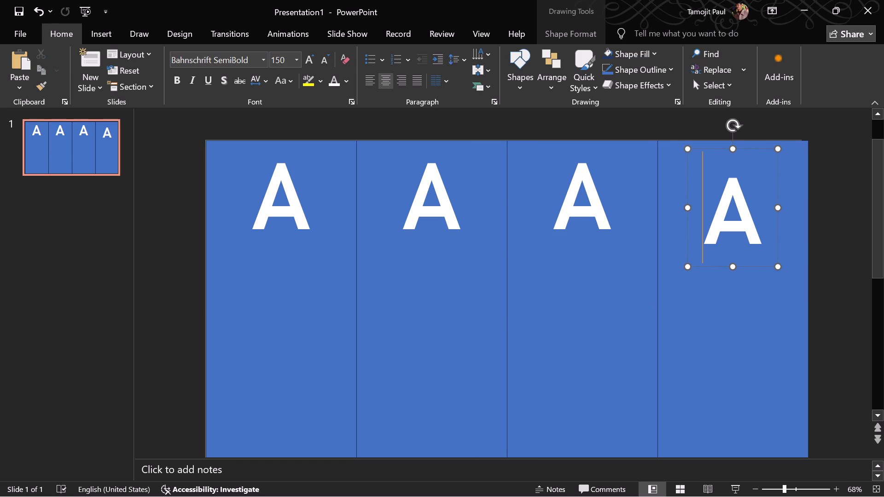
left_click(682, 173)
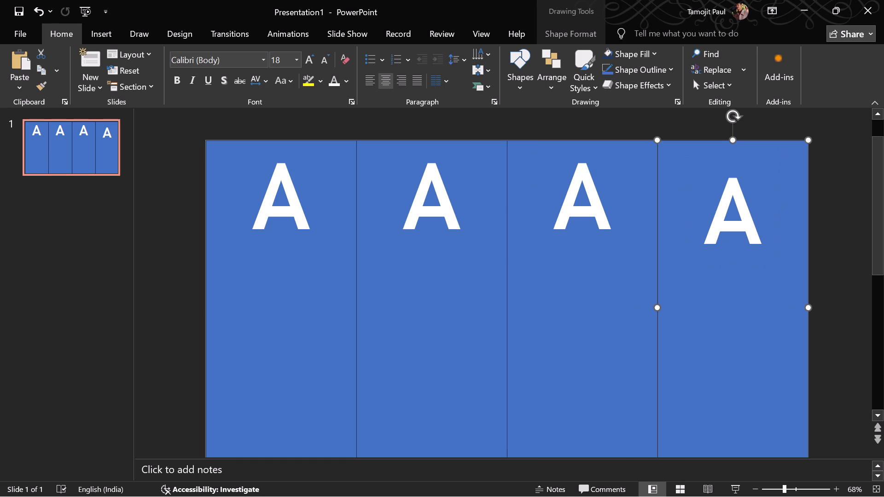
left_click(715, 188)
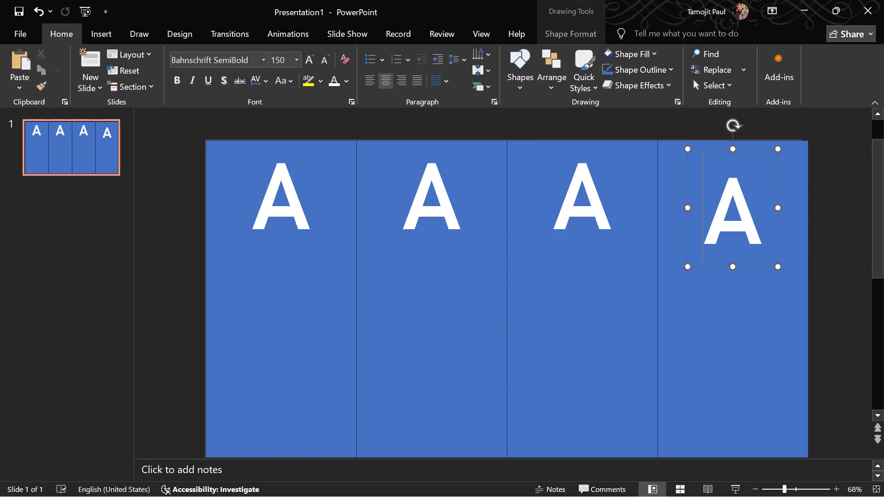
left_click_drag(705, 149, 706, 142)
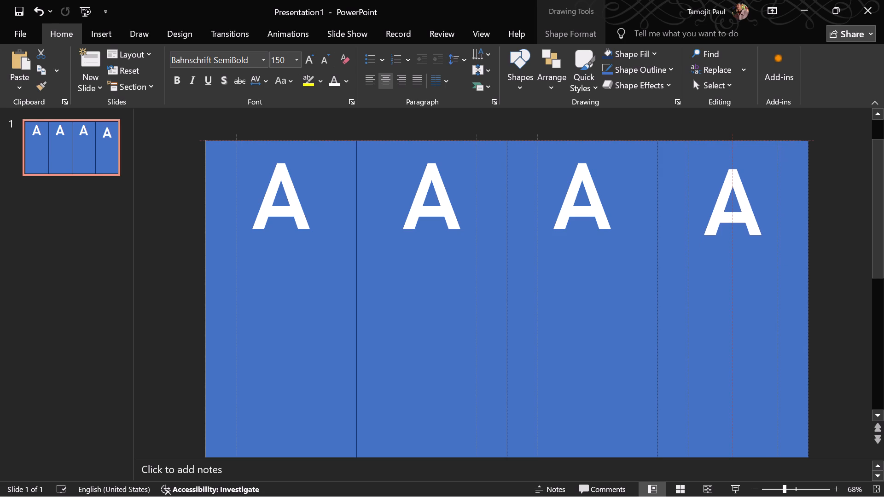
left_click_drag(706, 142, 706, 137)
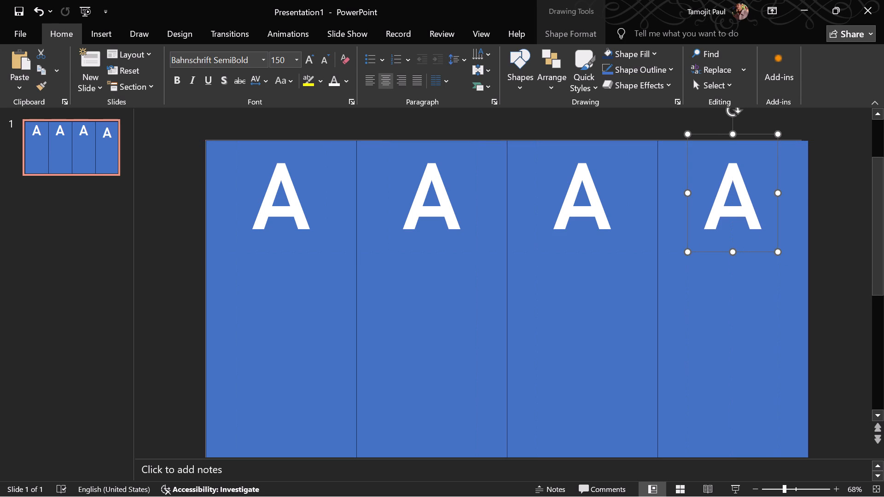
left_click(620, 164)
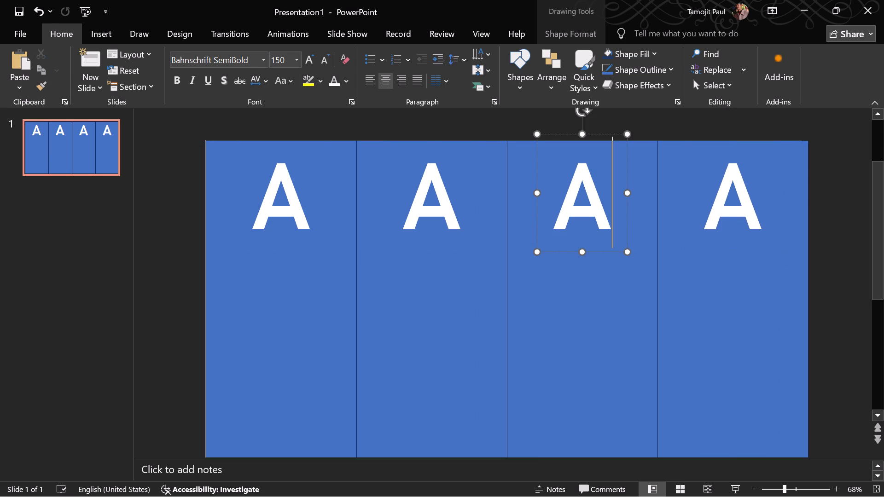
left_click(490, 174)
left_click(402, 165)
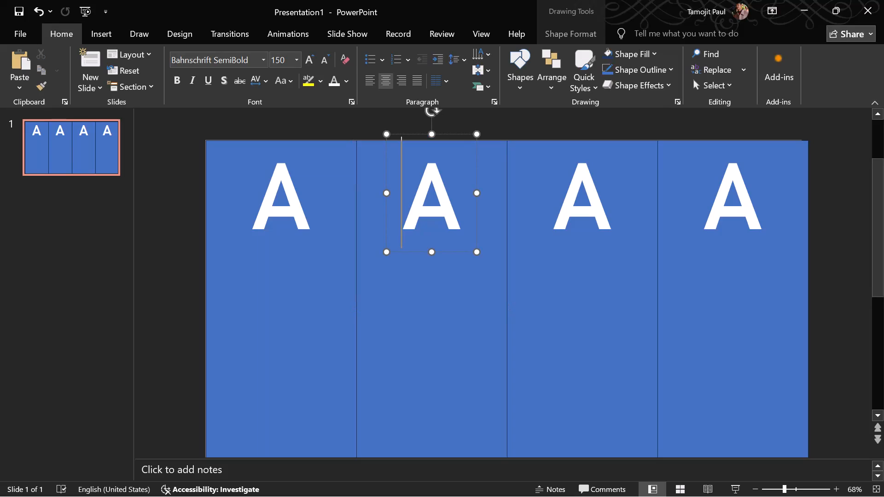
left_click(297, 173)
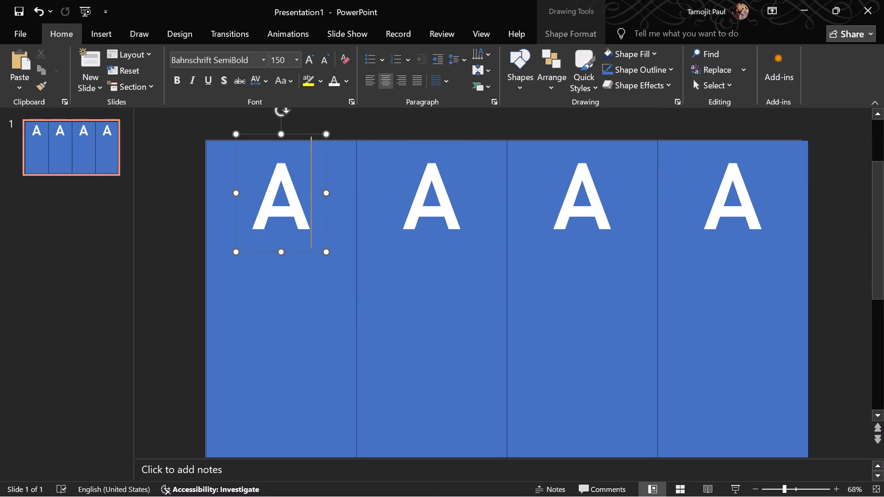
Replace the letter A in the second, third and fourth panels with B, C and D respectively.
left_click(458, 199)
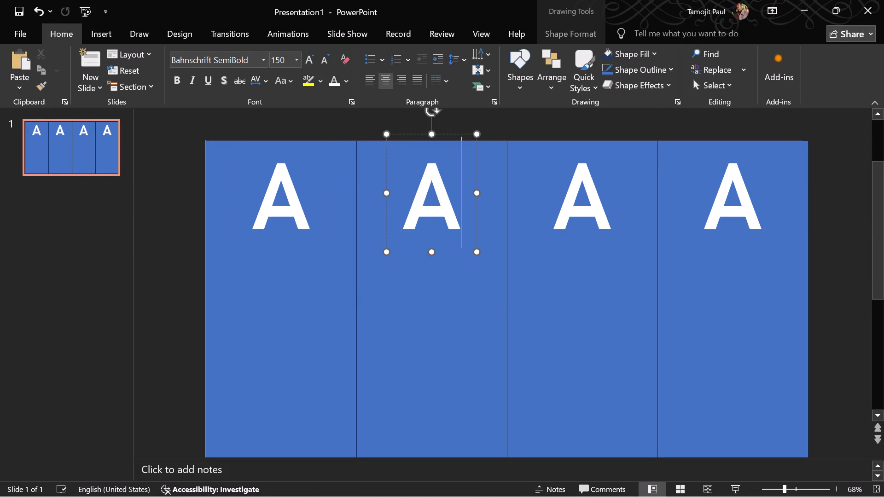
key("BackSpace")
key("b")
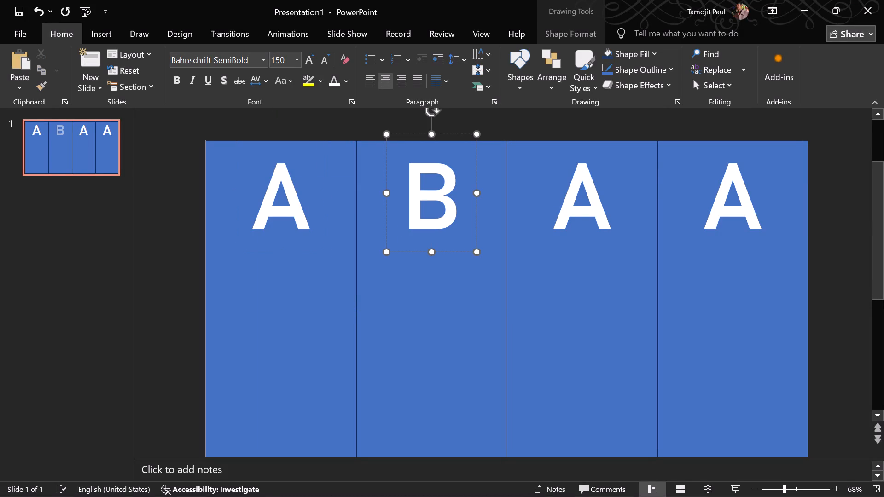
left_click(608, 207)
key("BackSpace")
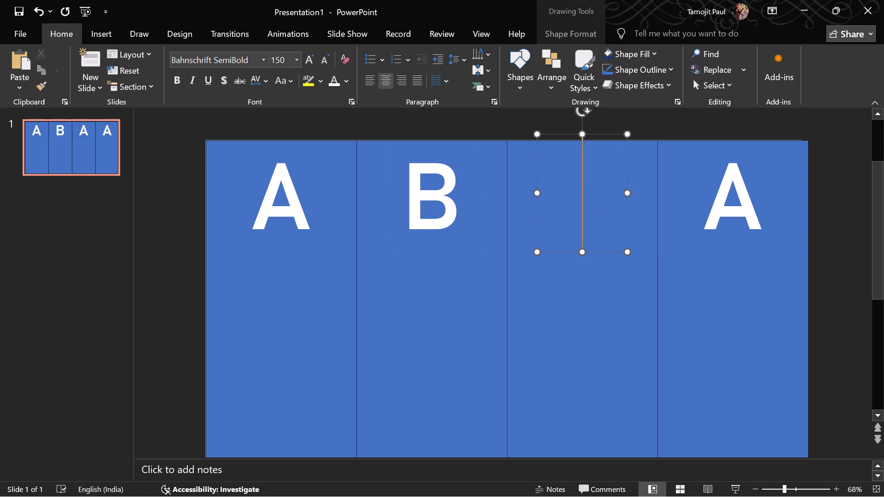
key("c")
left_click(728, 201)
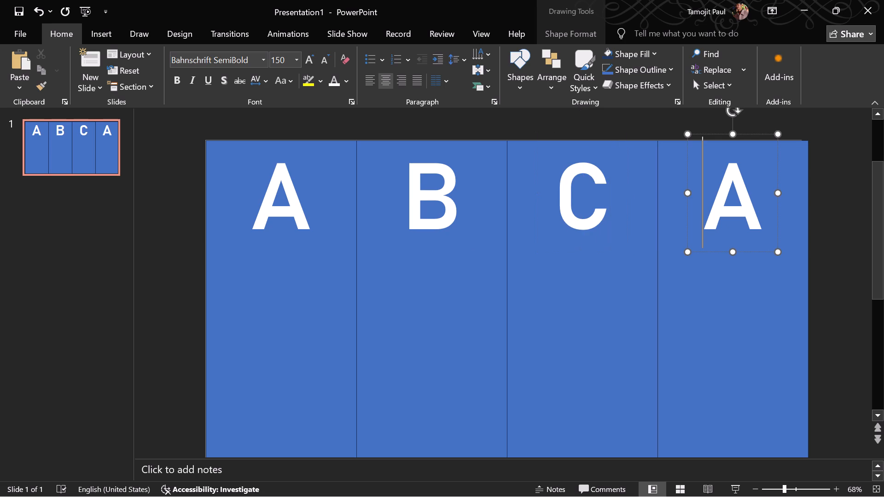
key("Right")
key("d")
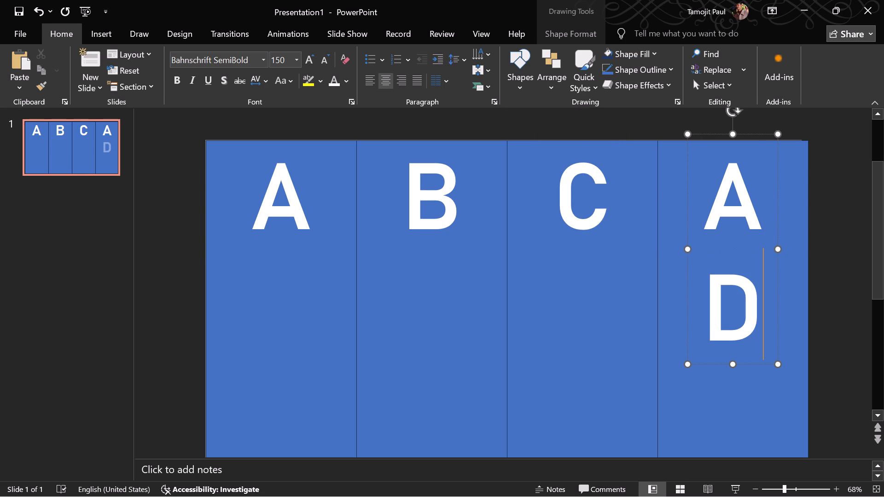
key("BackSpace")
key("BackSpace")
key("d")
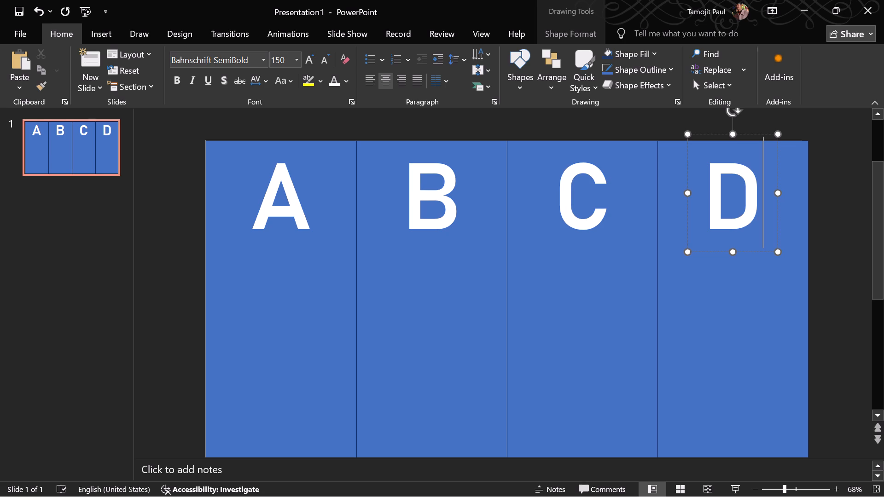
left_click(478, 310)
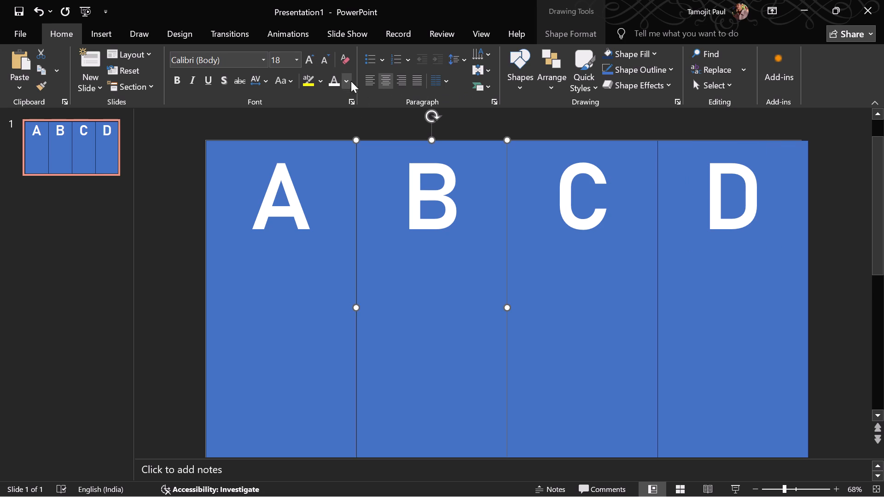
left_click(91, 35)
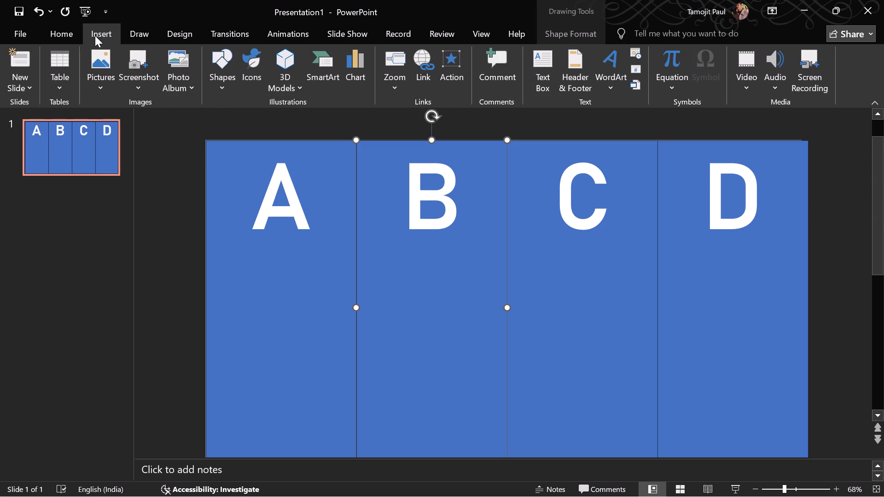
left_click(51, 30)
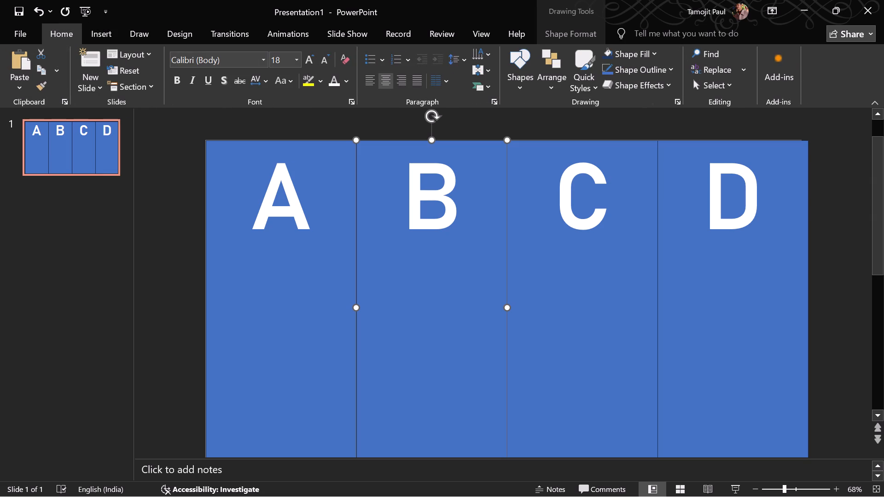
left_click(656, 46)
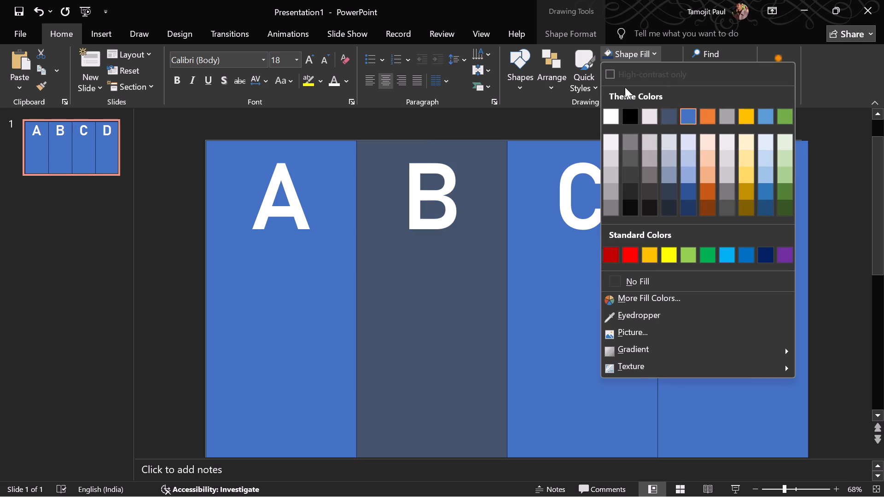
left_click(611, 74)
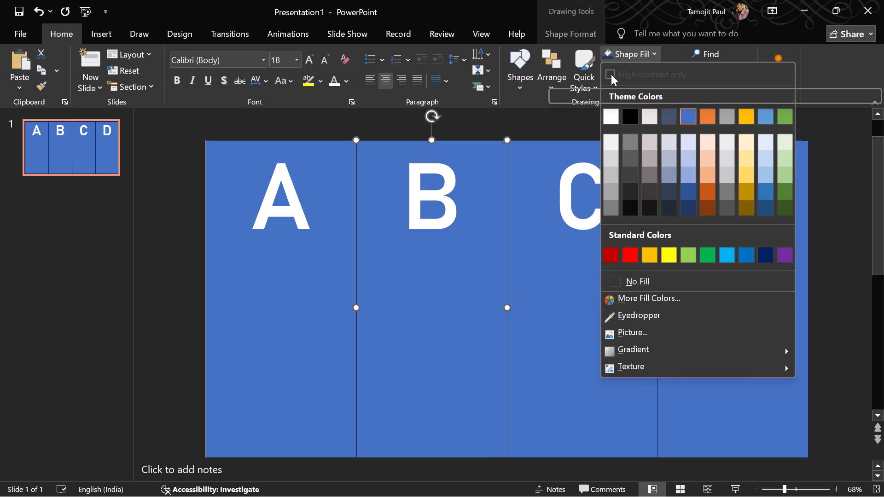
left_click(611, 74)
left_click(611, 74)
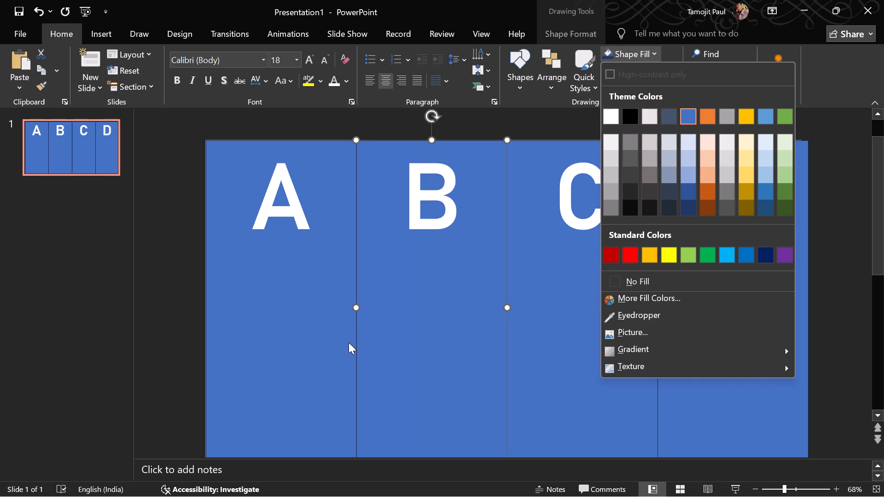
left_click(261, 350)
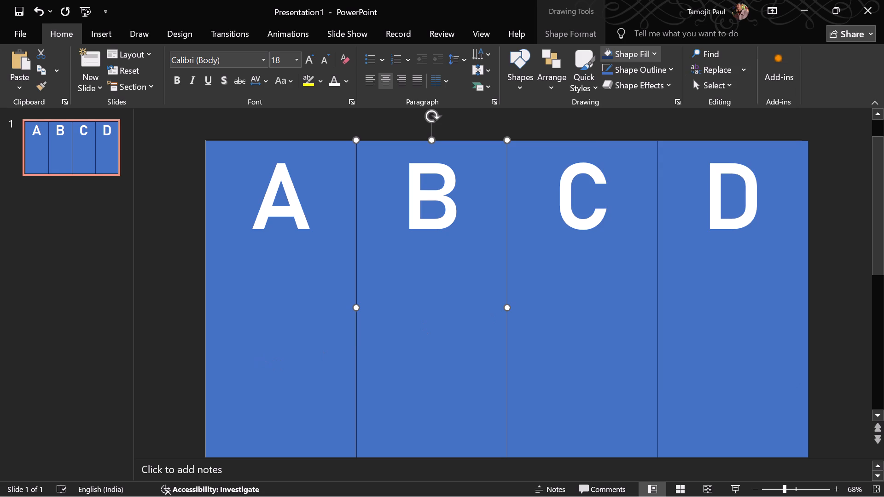
Fill the second panel, behind the letter B, with the bright light blue standard colour.
left_click(457, 342)
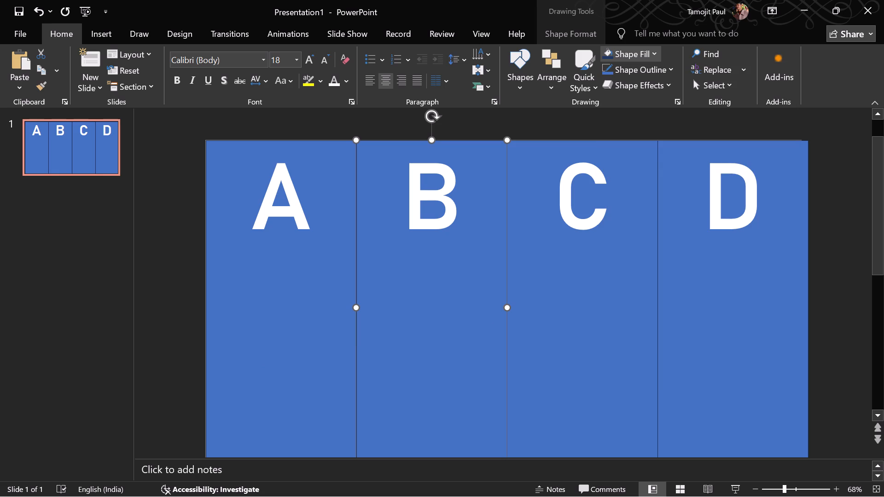
right_click(457, 335)
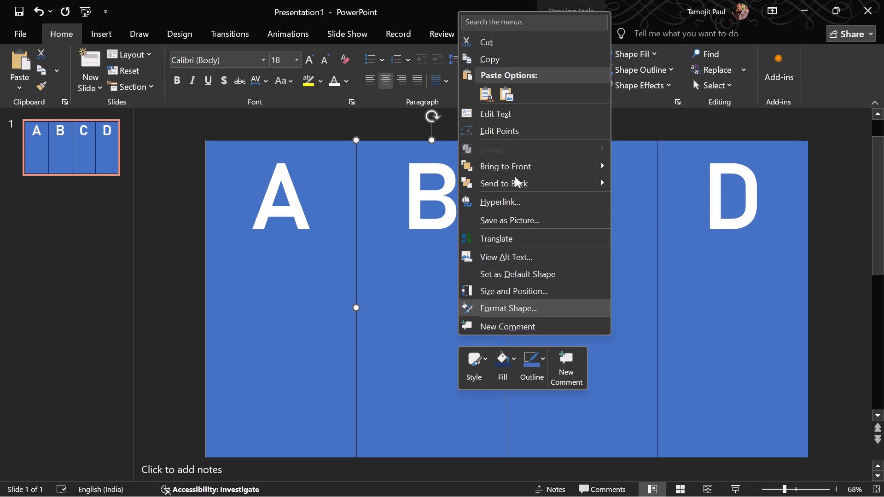
left_click(514, 356)
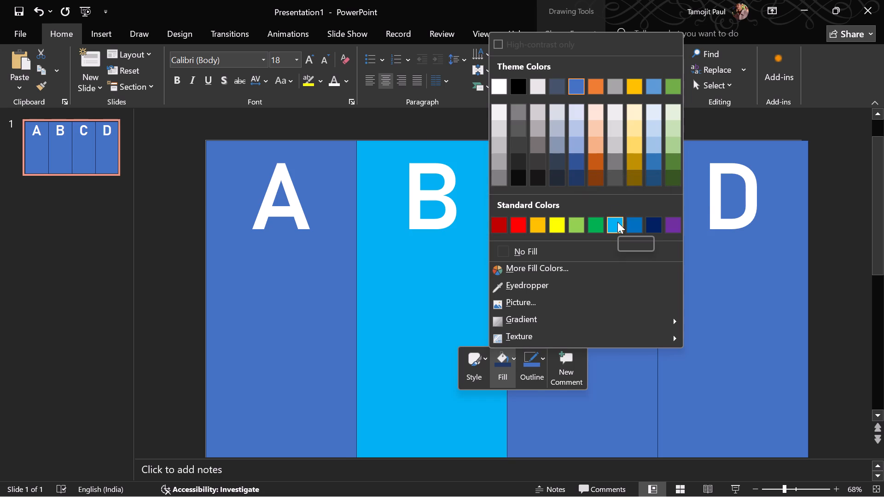
left_click(617, 222)
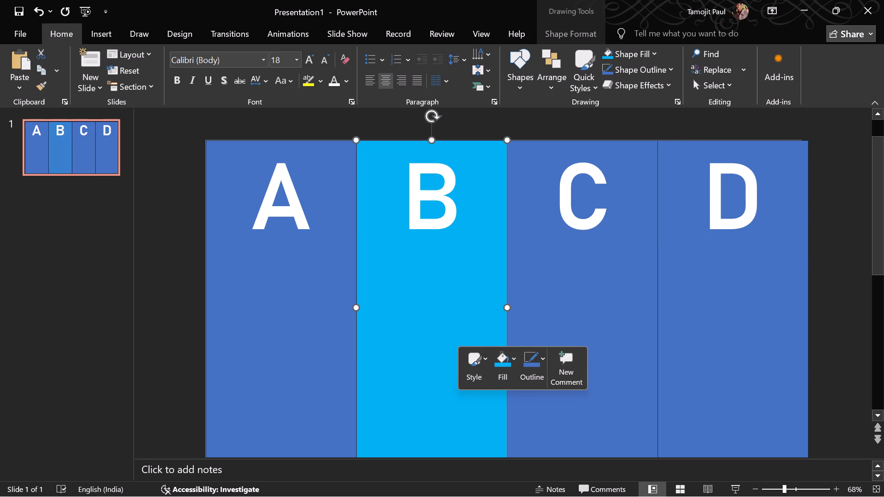
Fill the third panel, behind the letter C, with the dark navy blue standard colour.
left_click(615, 278)
right_click(615, 278)
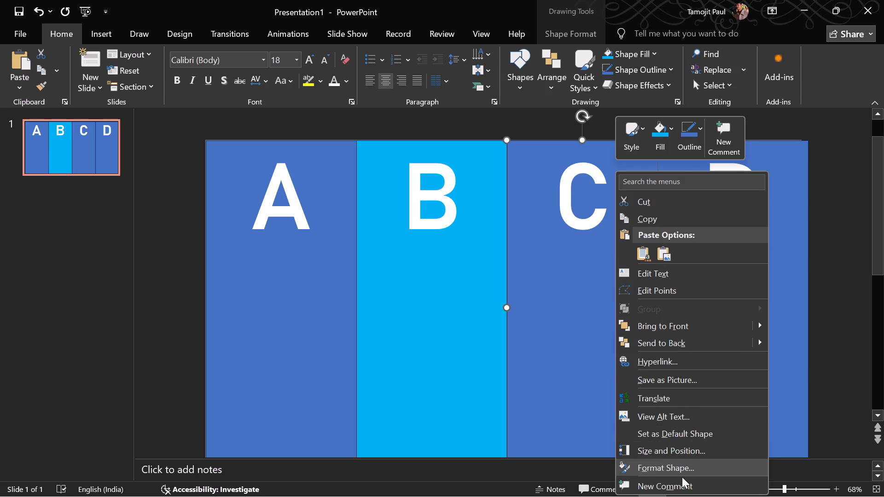
left_click(665, 136)
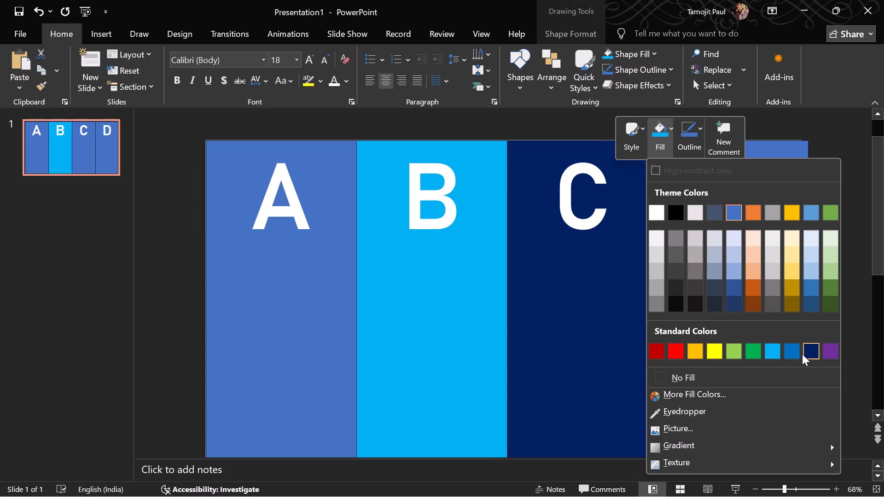
left_click(802, 354)
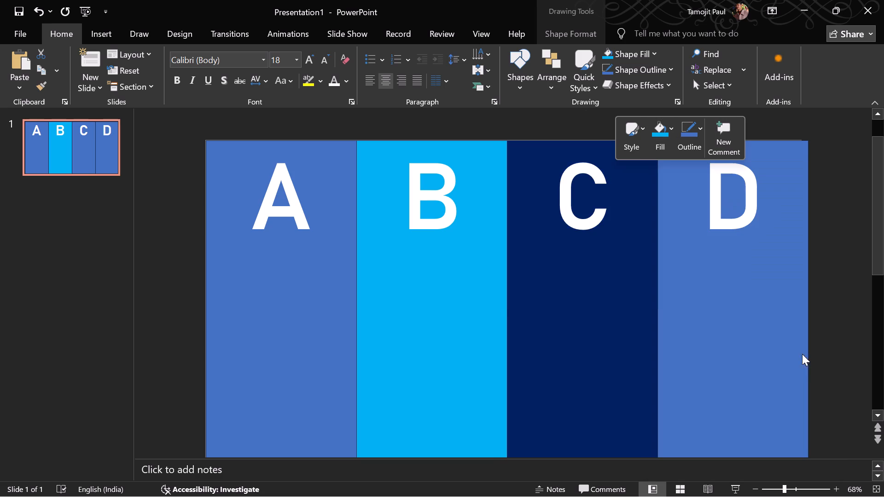
Fill the fourth panel, behind the letter D, with the medium-light tint of the blue theme colour.
left_click(759, 321)
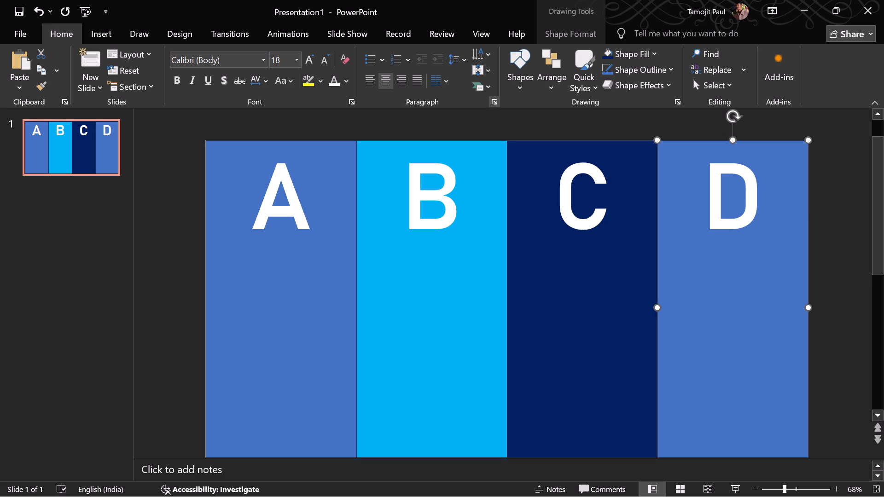
right_click(738, 234)
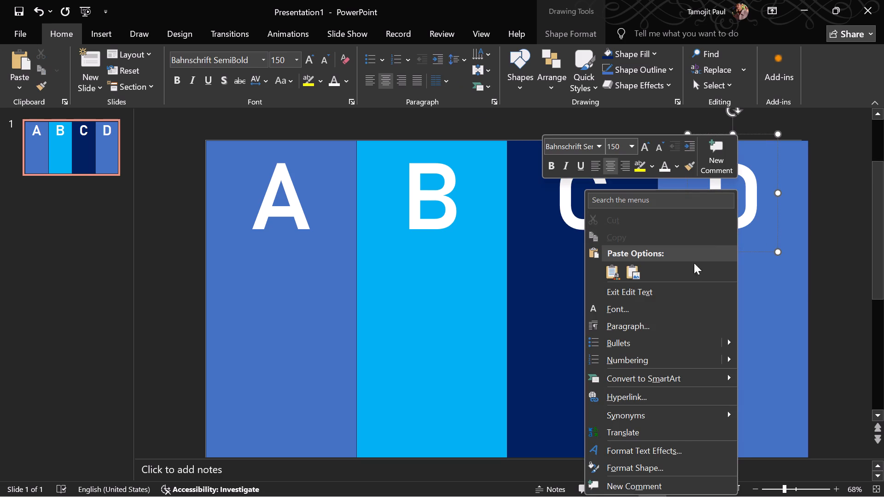
left_click(791, 398)
left_click(791, 398)
right_click(791, 398)
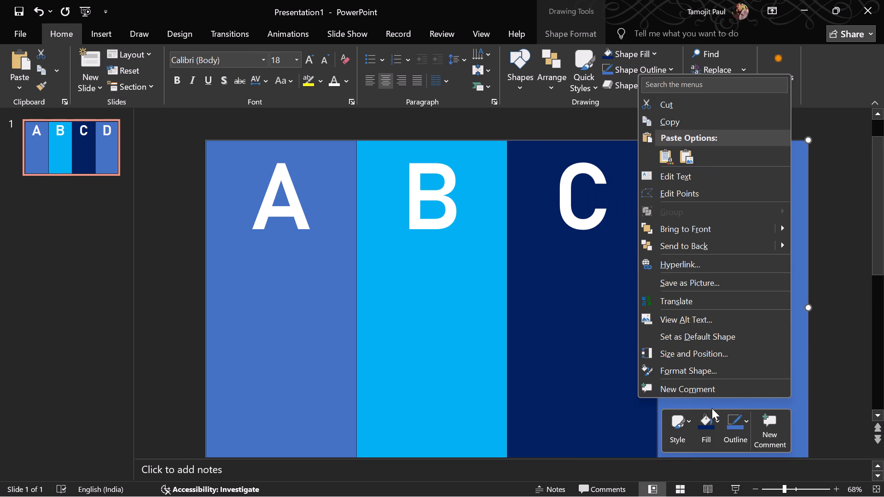
left_click(713, 423)
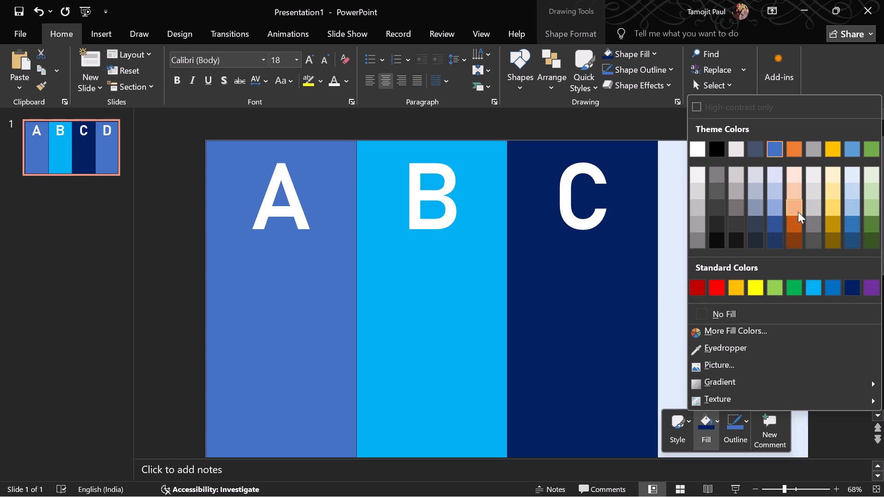
left_click(773, 215)
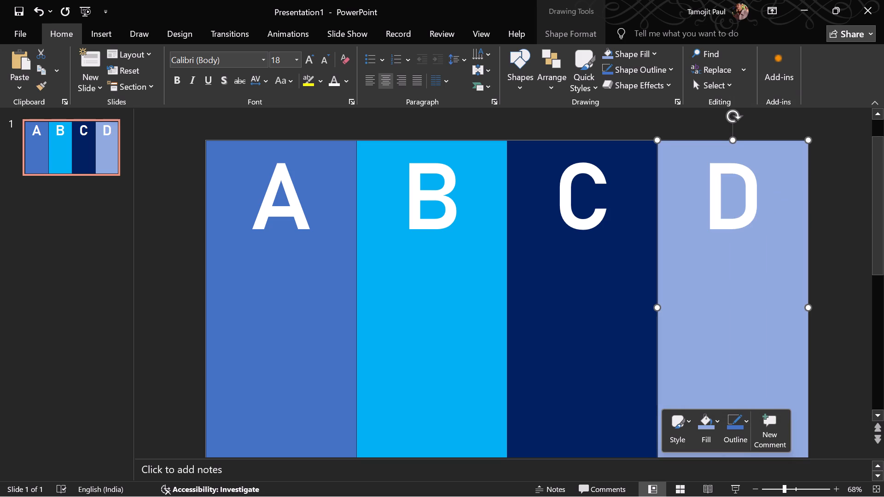
left_click(855, 232)
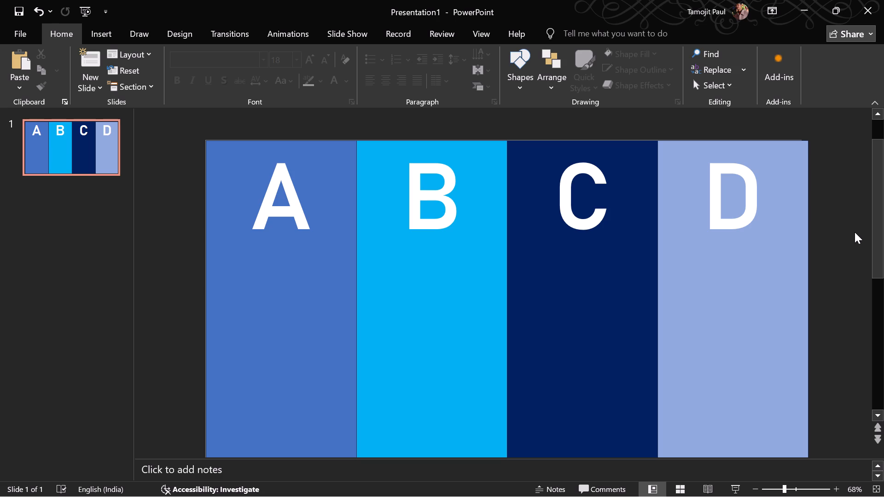
Open the first panel, behind the letter A, for text entry.
left_click(260, 265)
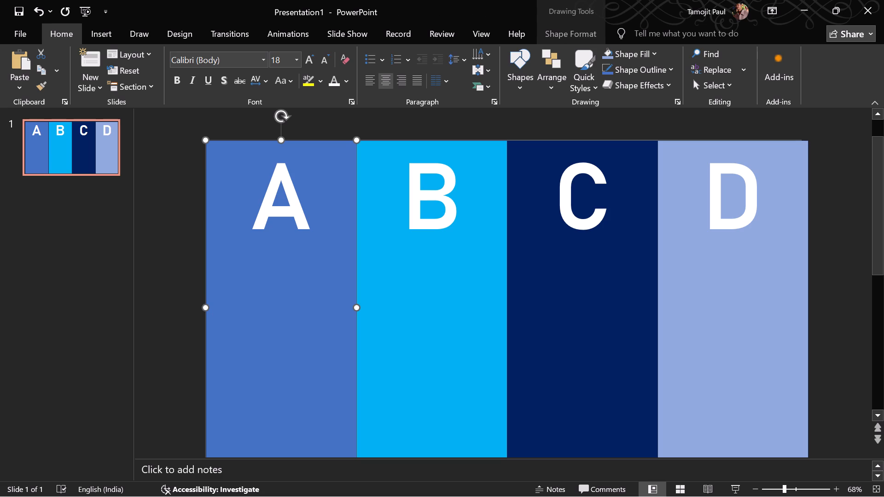
left_click(240, 359)
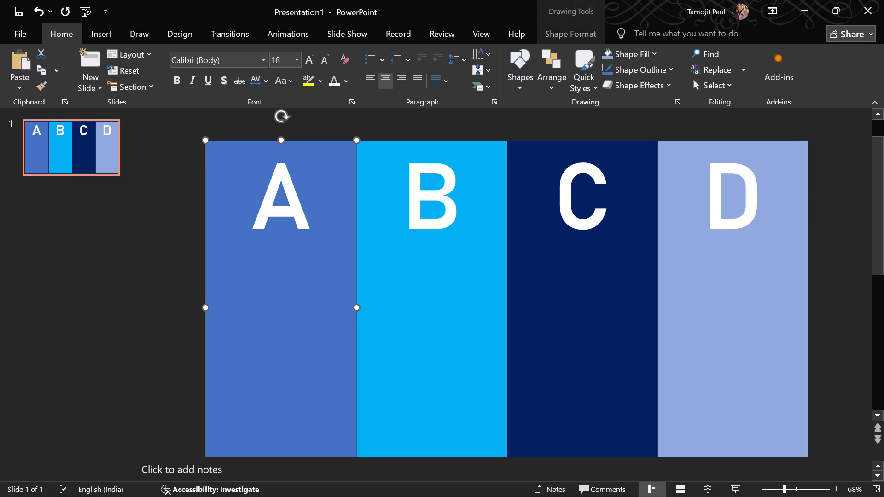
left_click(250, 253)
double_click(250, 253)
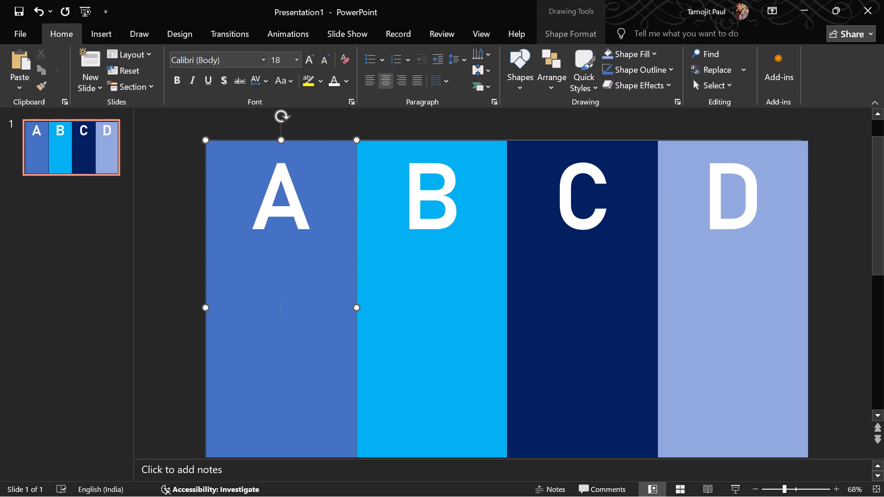
key("Up")
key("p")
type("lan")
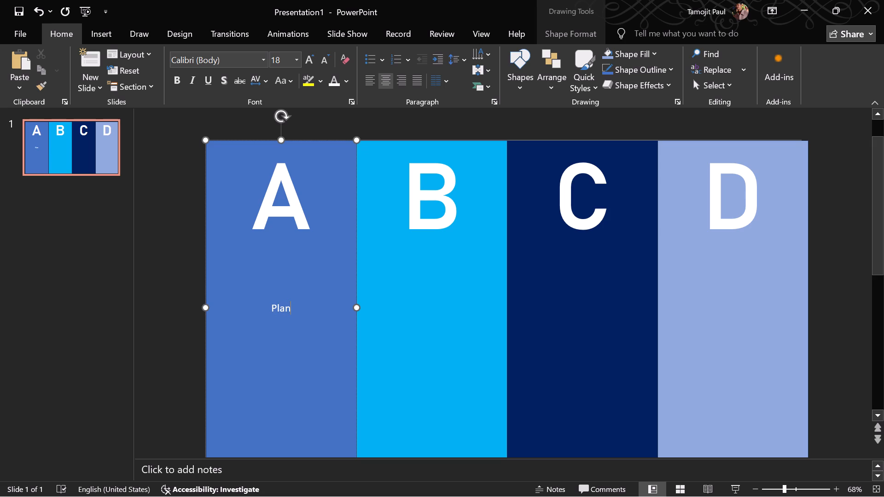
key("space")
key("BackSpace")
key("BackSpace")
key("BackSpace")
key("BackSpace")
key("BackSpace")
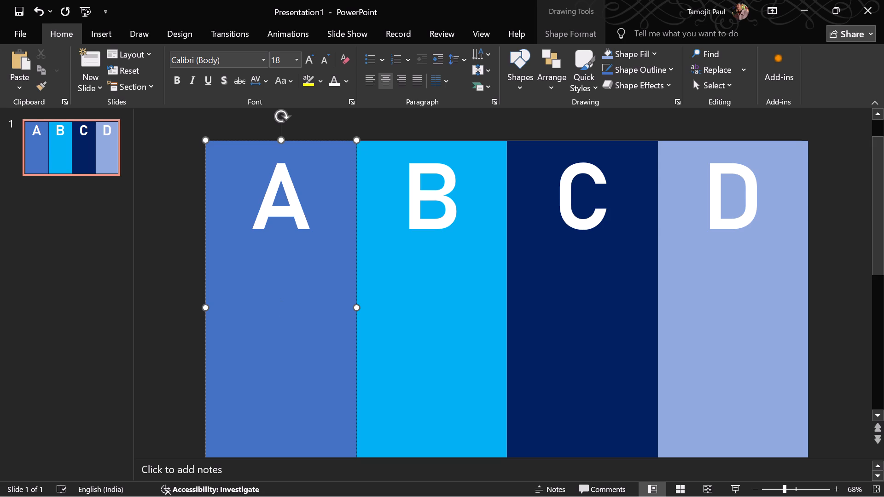
Write the heading "Short Cut" in the first panel, below the letter A, and make it bold.
key("s")
type("hort")
key("space")
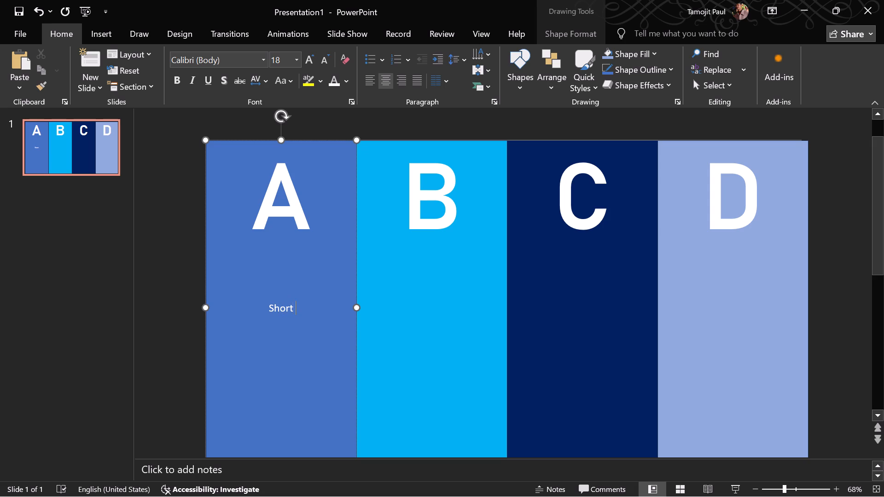
type("ut")
left_click_drag(260, 307, 305, 310)
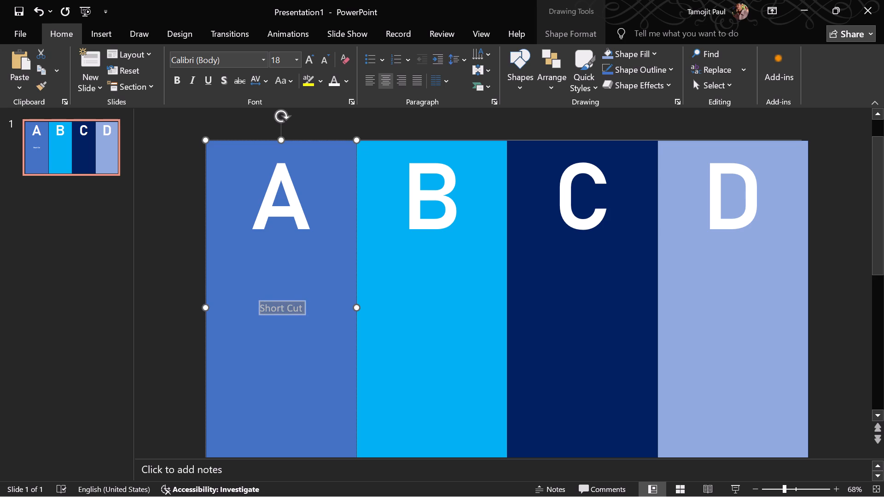
left_click(315, 283)
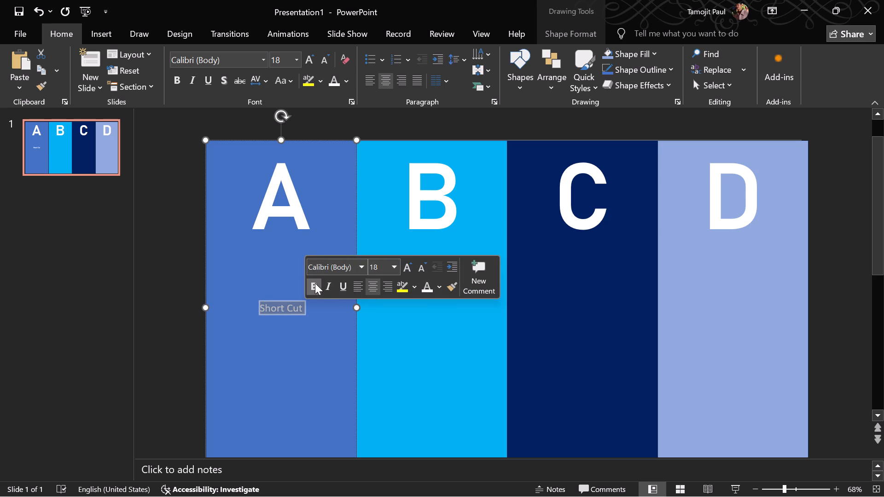
left_click(295, 310)
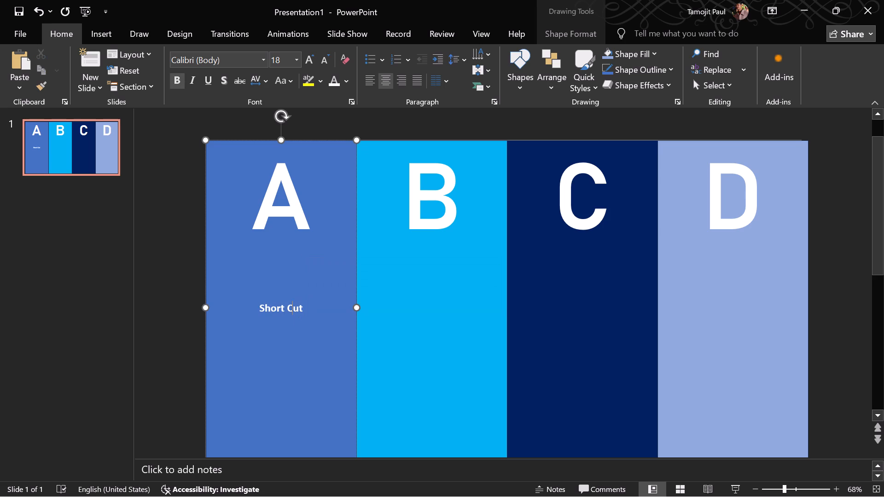
Start a new line below the heading "Short Cut", leaving one blank line between them.
left_click(315, 305)
left_click(301, 306)
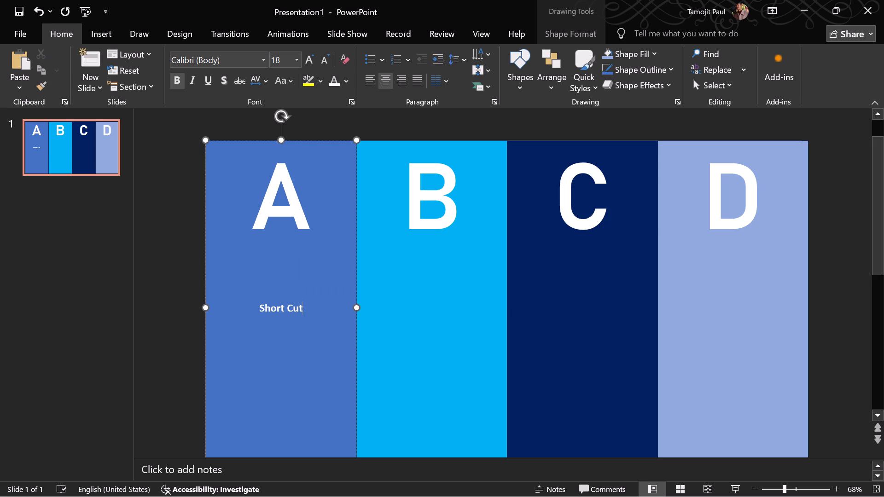
key("Return")
key("Return")
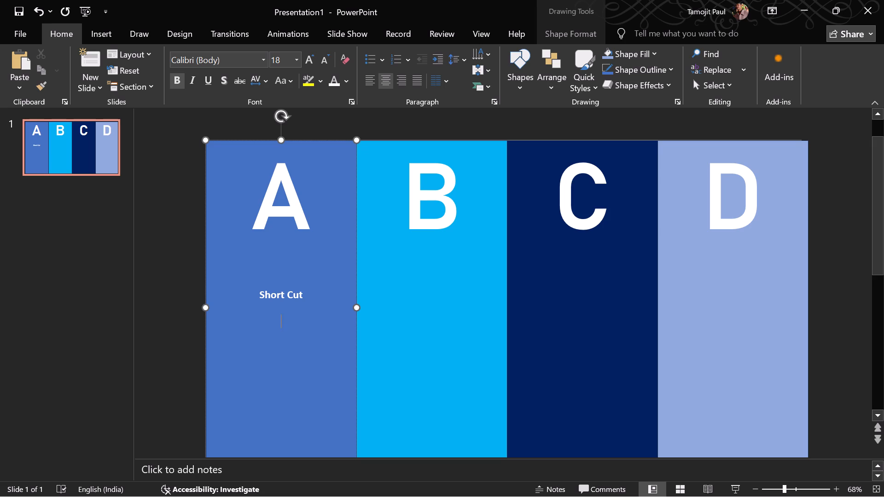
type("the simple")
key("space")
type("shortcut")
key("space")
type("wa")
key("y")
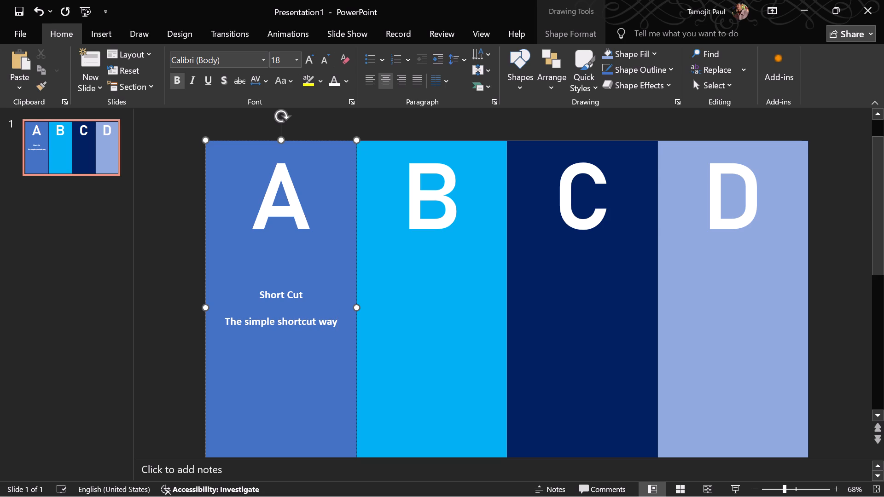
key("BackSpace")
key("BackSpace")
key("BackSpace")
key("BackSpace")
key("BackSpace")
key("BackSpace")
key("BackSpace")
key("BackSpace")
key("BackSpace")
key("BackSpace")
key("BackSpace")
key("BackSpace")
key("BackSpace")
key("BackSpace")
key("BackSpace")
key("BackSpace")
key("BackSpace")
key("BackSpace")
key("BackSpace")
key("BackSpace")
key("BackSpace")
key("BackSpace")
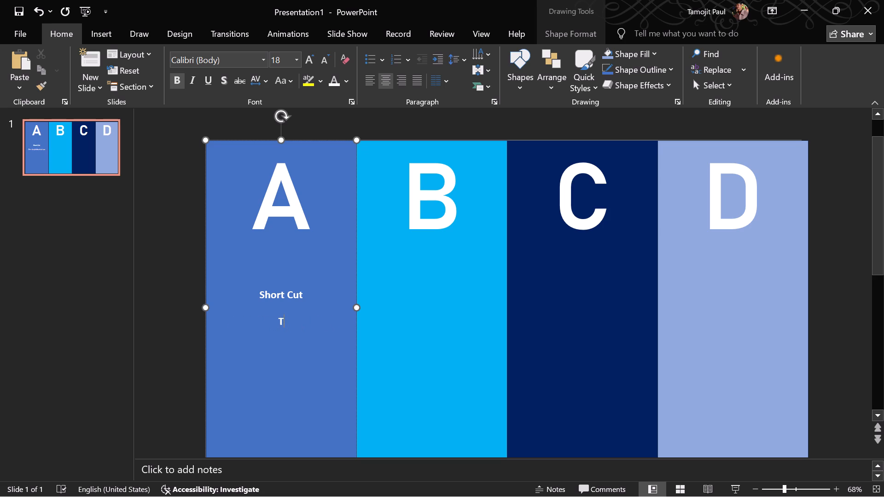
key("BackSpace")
Write "The simple shortcut way can we do to complete the things...." in non-bold text below the "Short Cut" heading.
left_click(181, 83)
type("th")
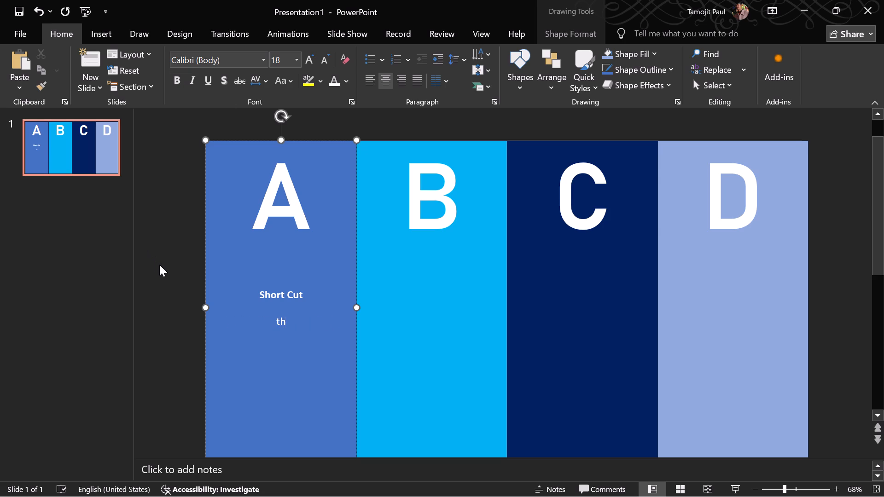
key("BackSpace")
key("BackSpace")
type("he simple shortcut way can")
key("space")
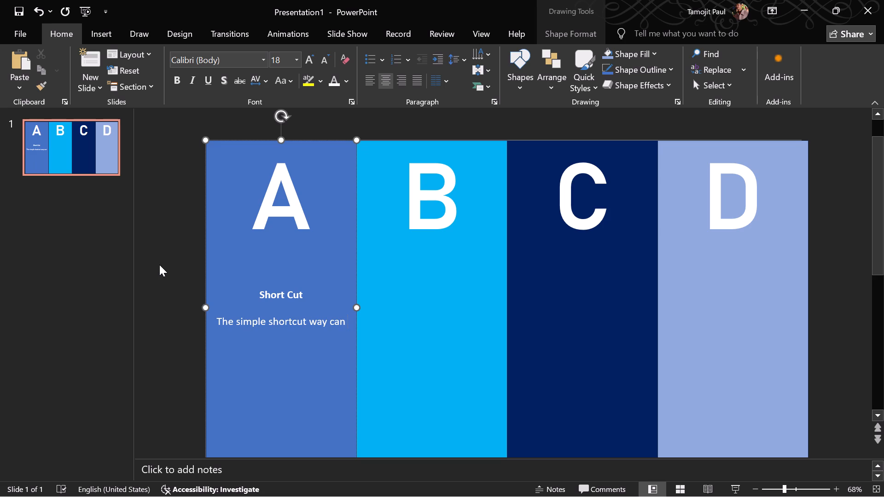
type("we")
key("space")
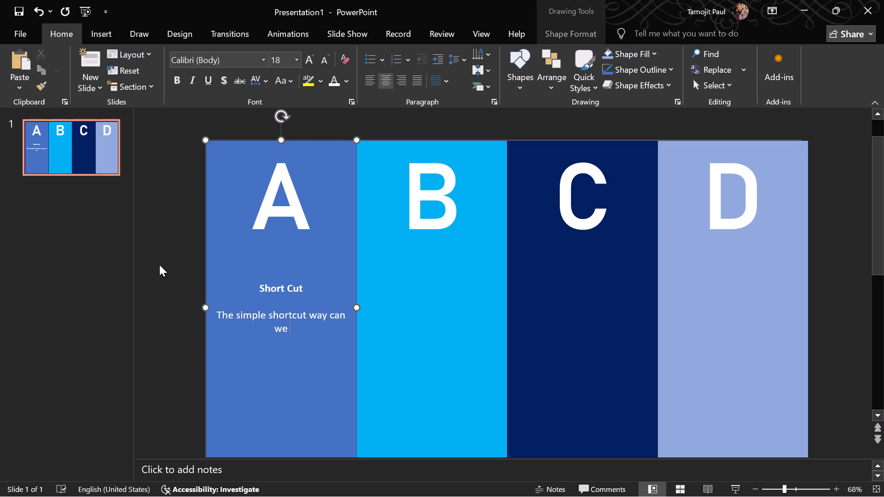
type("do")
key("space")
type("to complete the thing")
key("s")
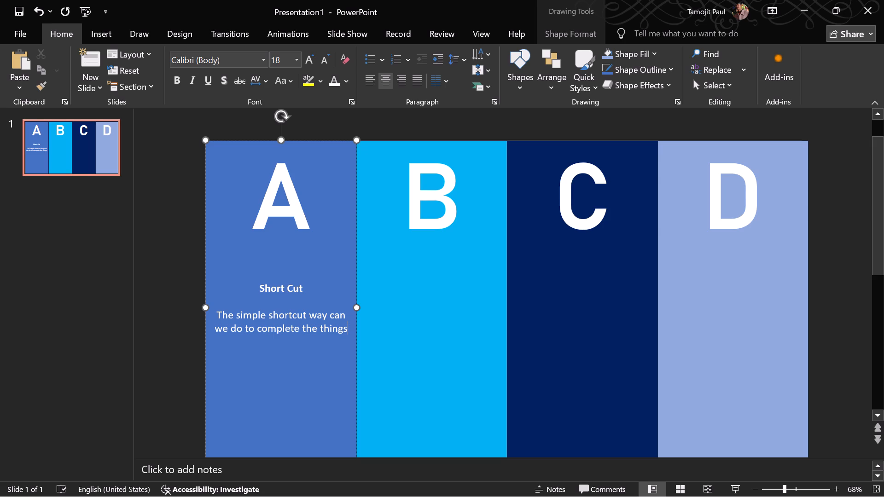
type("...")
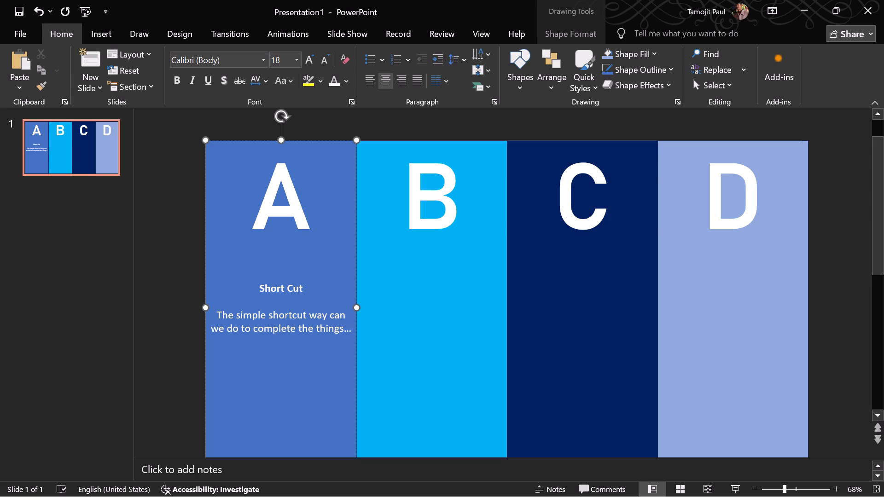
type("..")
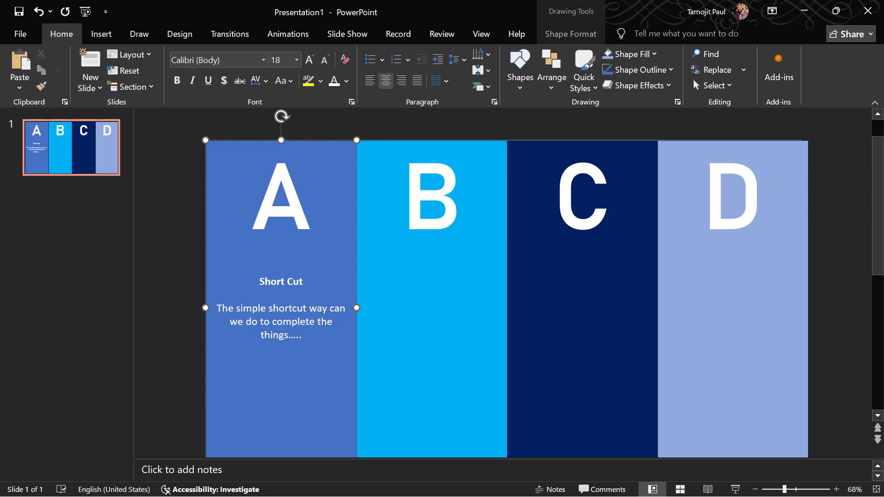
key("BackSpace")
key("BackSpace")
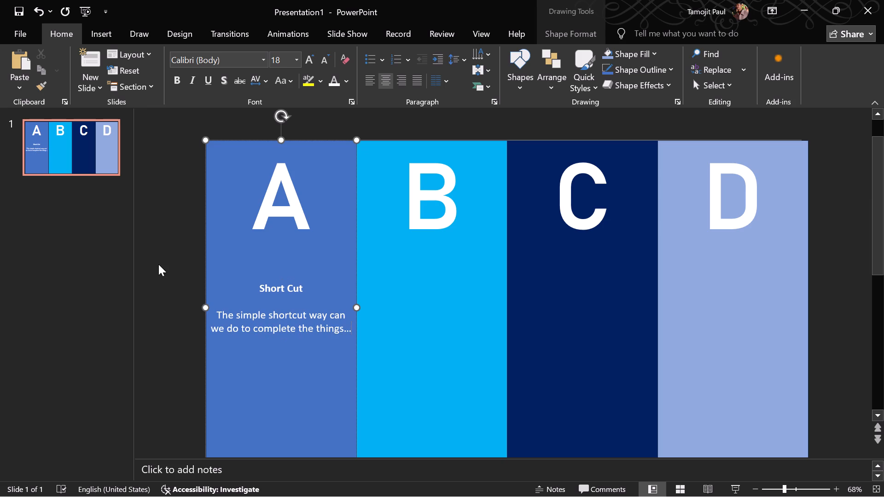
key("period")
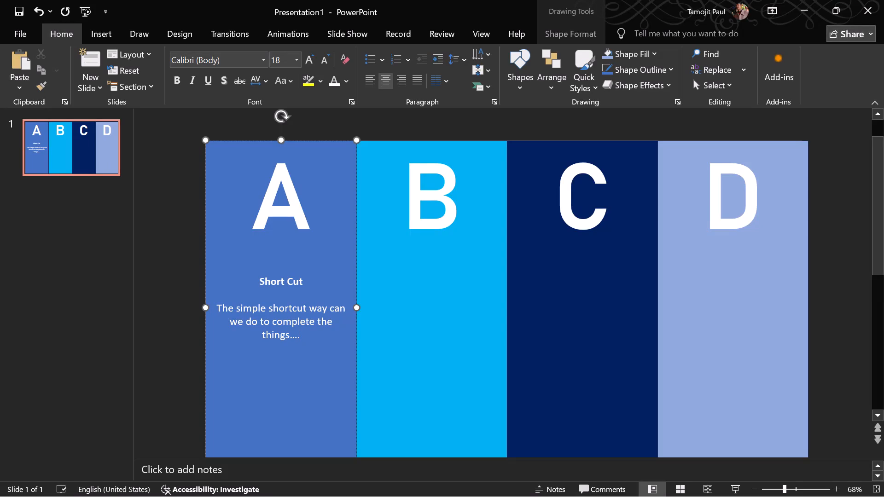
Search the icon library for "easy" and clear the search term.
left_click(93, 36)
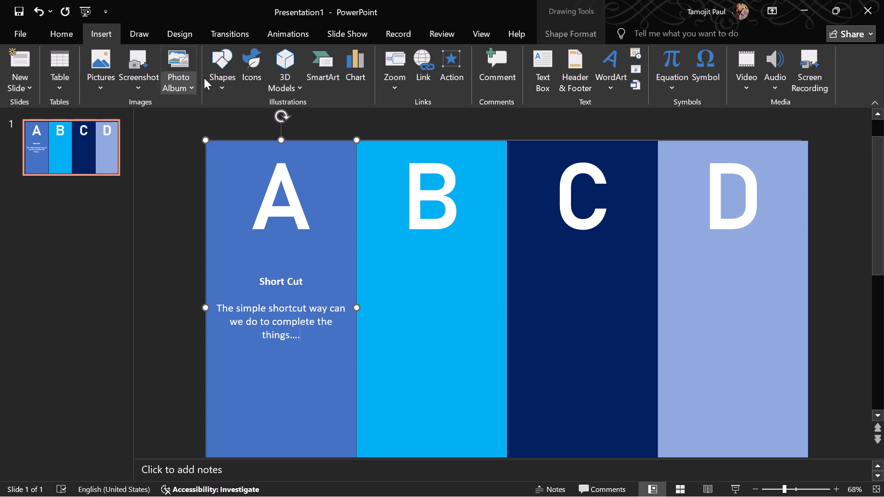
left_click(253, 76)
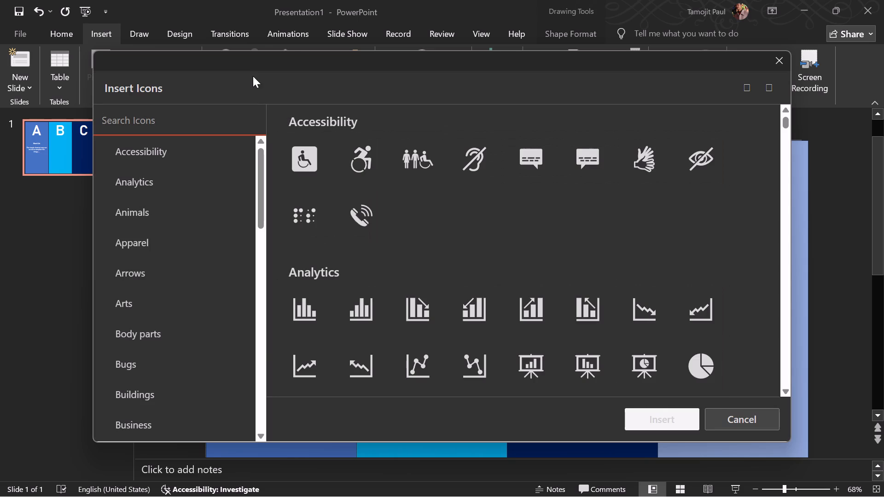
type("easy")
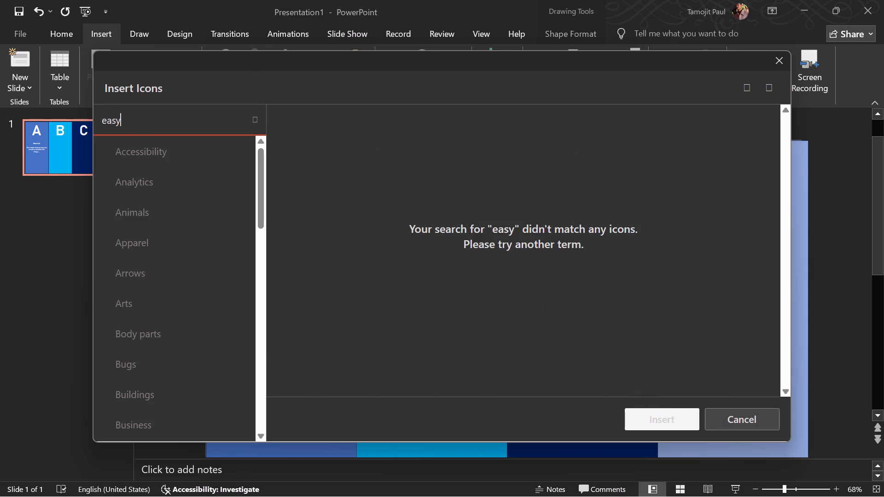
key("BackSpace")
key("BackSpace")
key("BackSpace")
key("BackSpace")
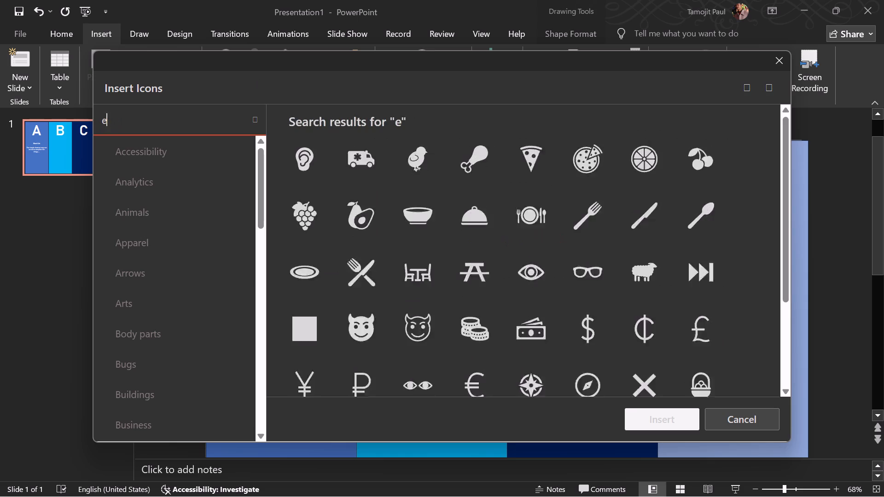
key("BackSpace")
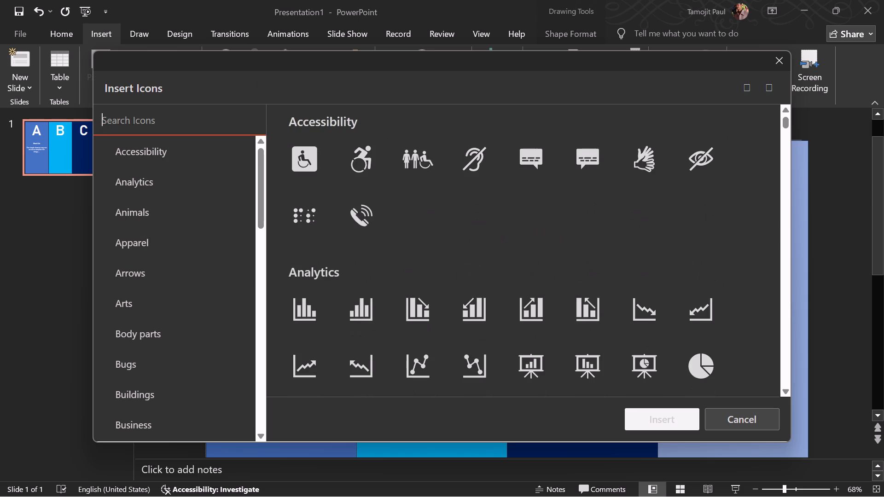
left_click(253, 76)
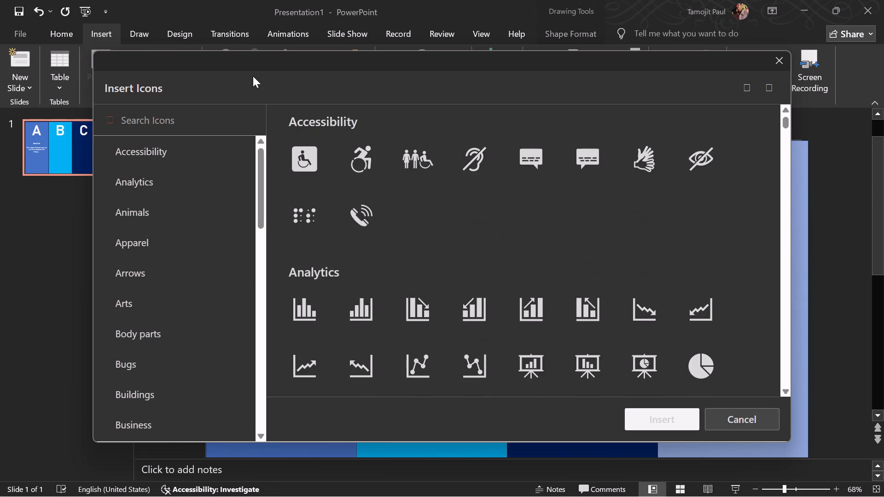
Search the icon library for "straight" and insert the thin straight left arrow and the thin U-turn arrow icons.
left_click(194, 121)
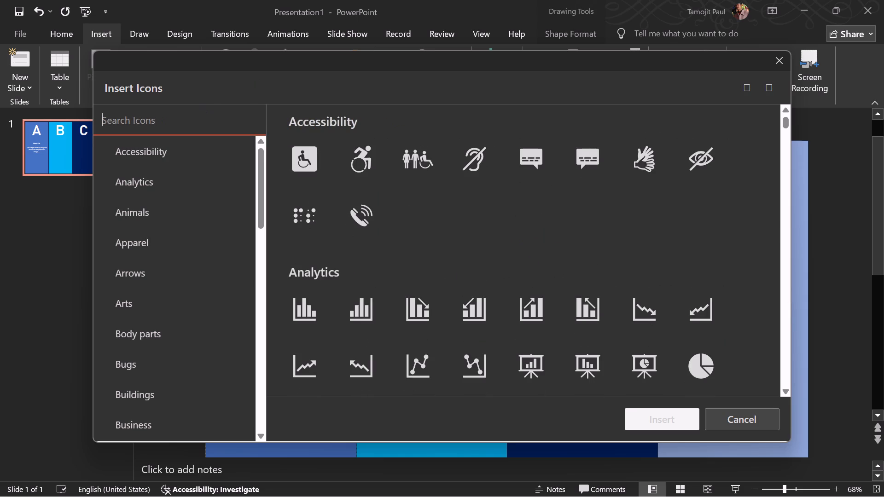
type("straight")
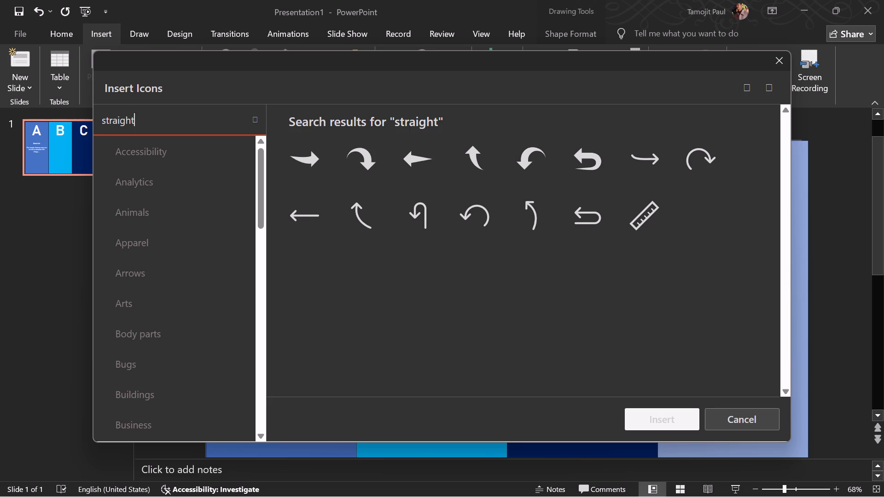
left_click(311, 205)
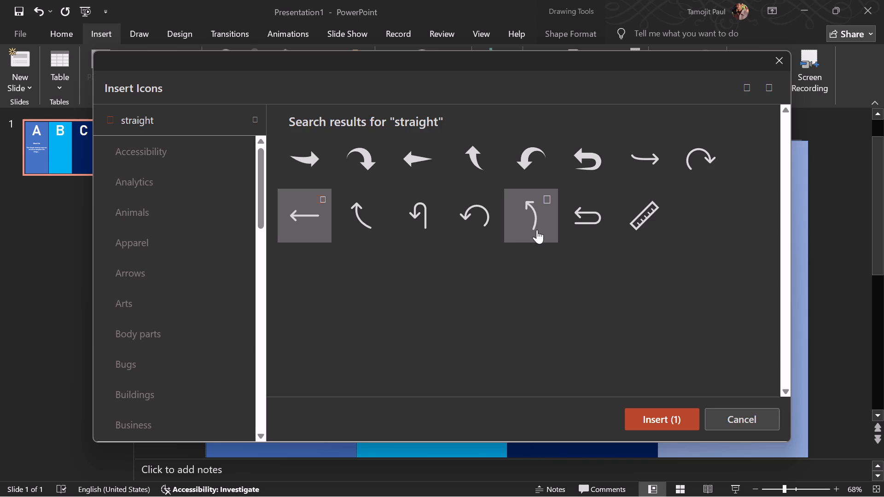
left_click(570, 228)
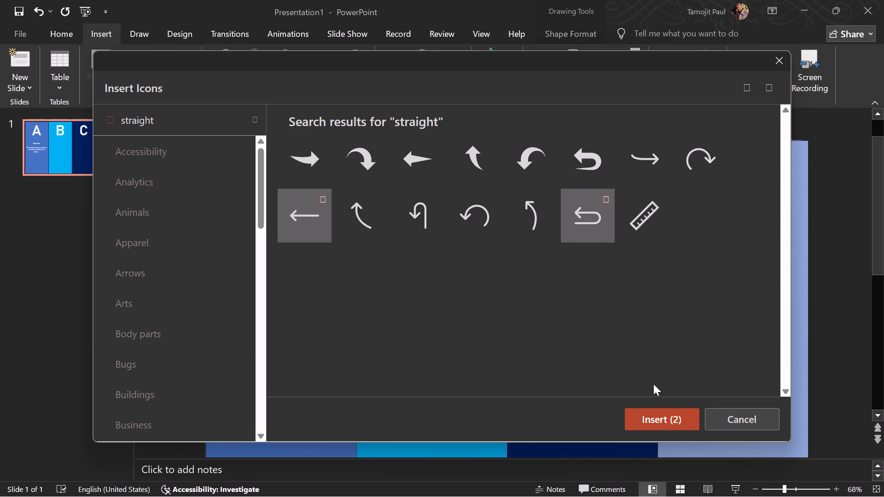
left_click(671, 415)
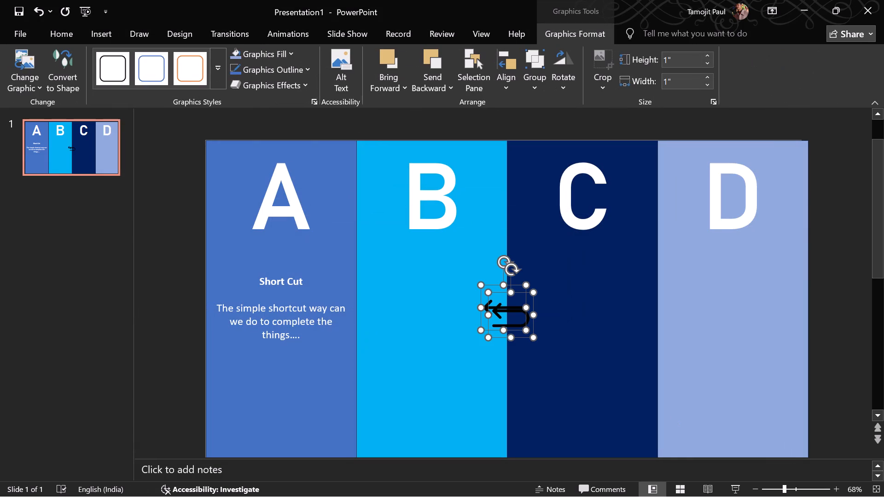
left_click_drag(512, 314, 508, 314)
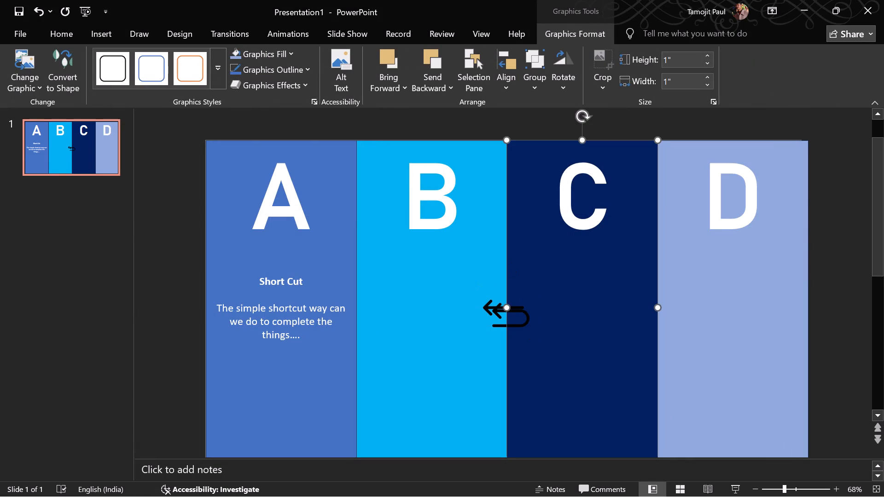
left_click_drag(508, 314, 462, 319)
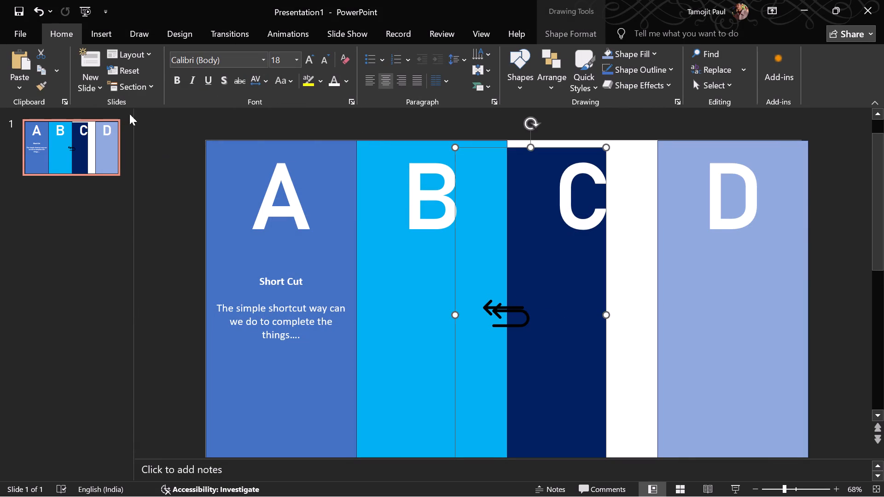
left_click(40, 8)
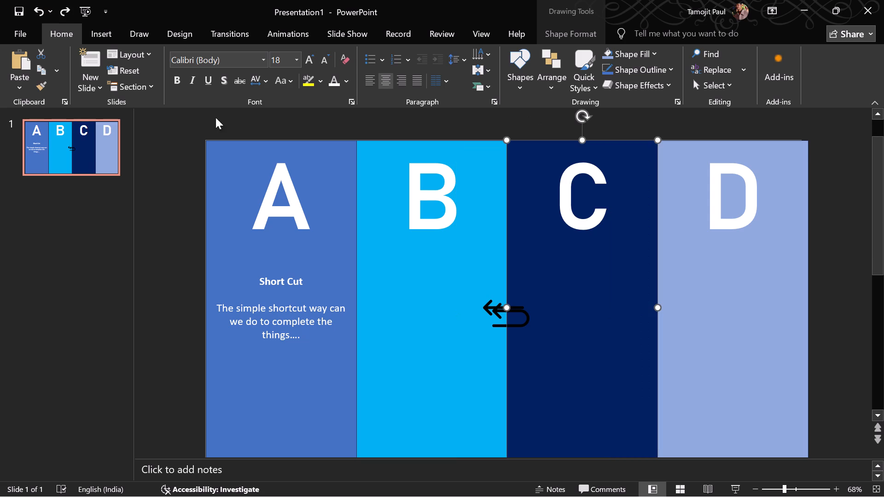
Move the straight arrow icon away from the overlapping U-turn arrow into the lower part of panel B.
left_click(489, 293)
left_click(493, 306)
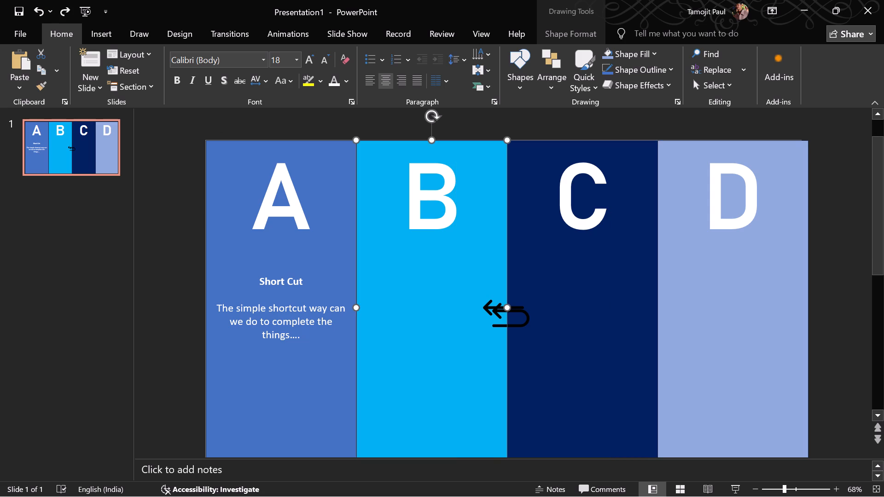
left_click(493, 309)
left_click_drag(493, 309, 453, 315)
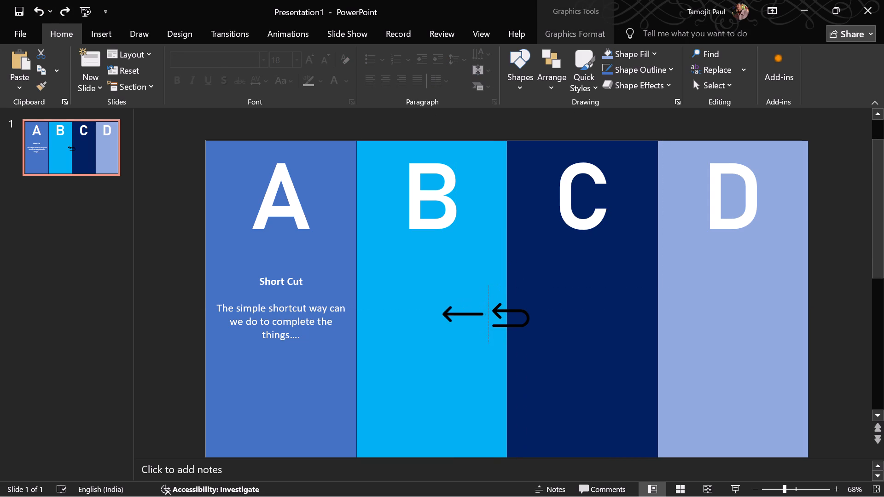
left_click_drag(453, 315, 391, 361)
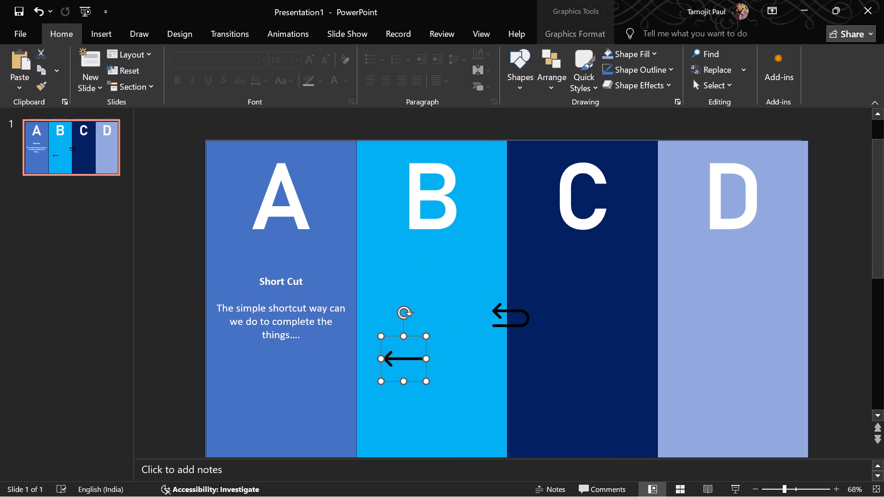
Rotate the straight arrow icon 90° clockwise so that it points up.
left_click_drag(405, 313, 452, 353)
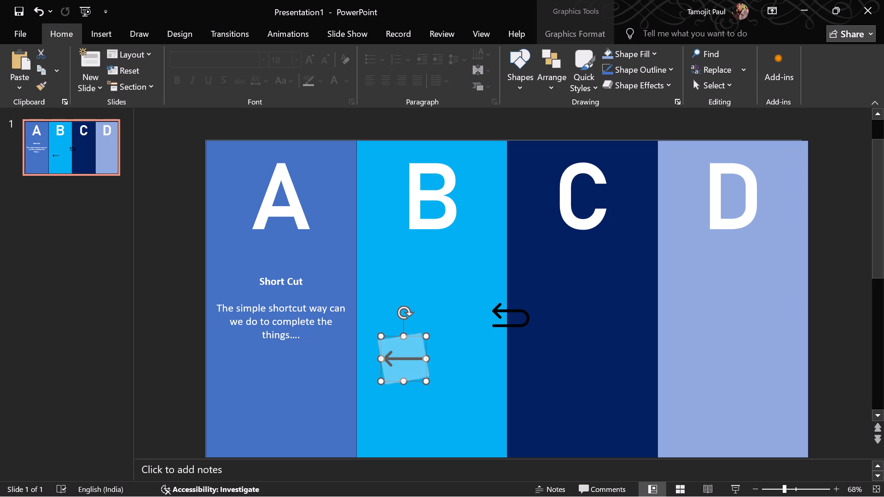
left_click_drag(452, 353, 455, 360)
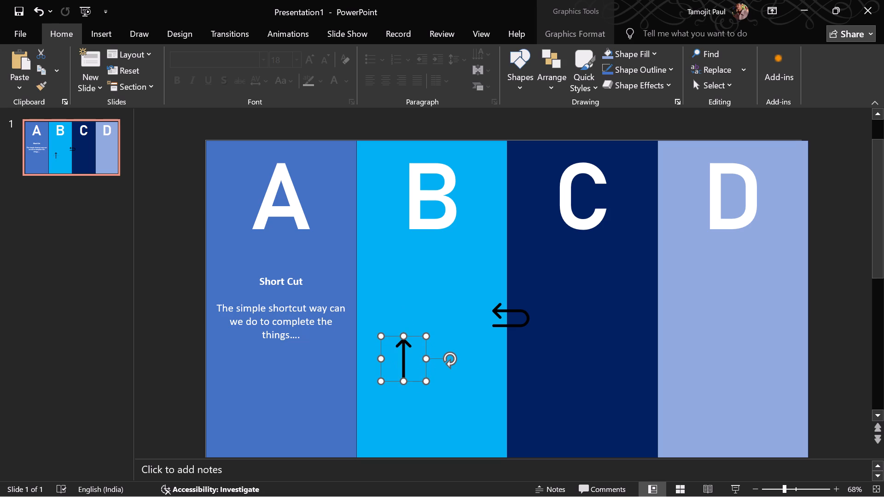
Place the upward straight arrow icon in panel A, centred below the description text.
left_click_drag(405, 362, 362, 376)
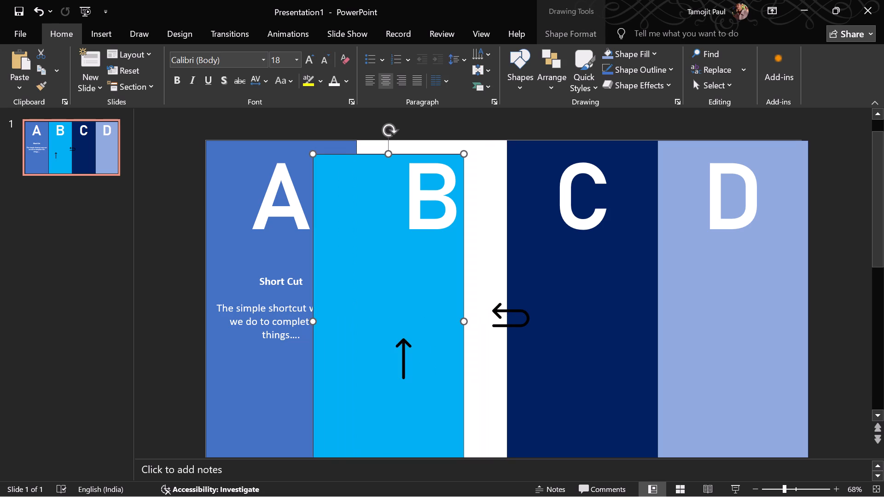
left_click(39, 12)
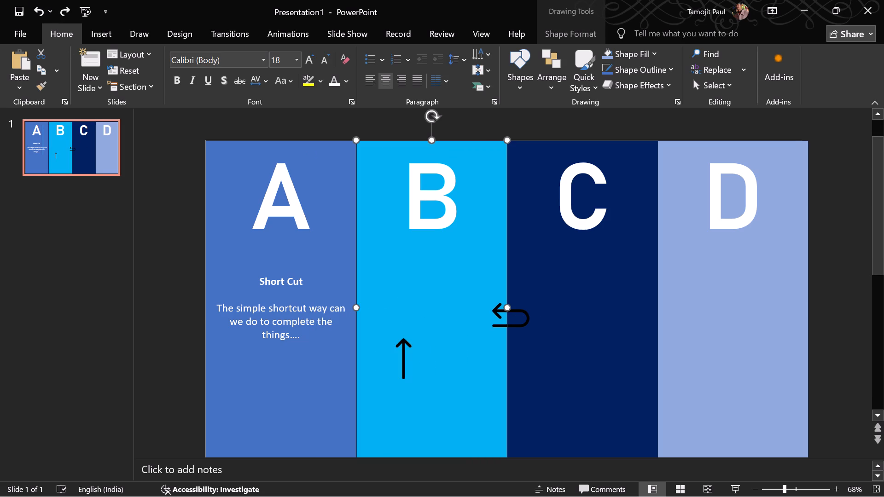
left_click(410, 357)
left_click(399, 358)
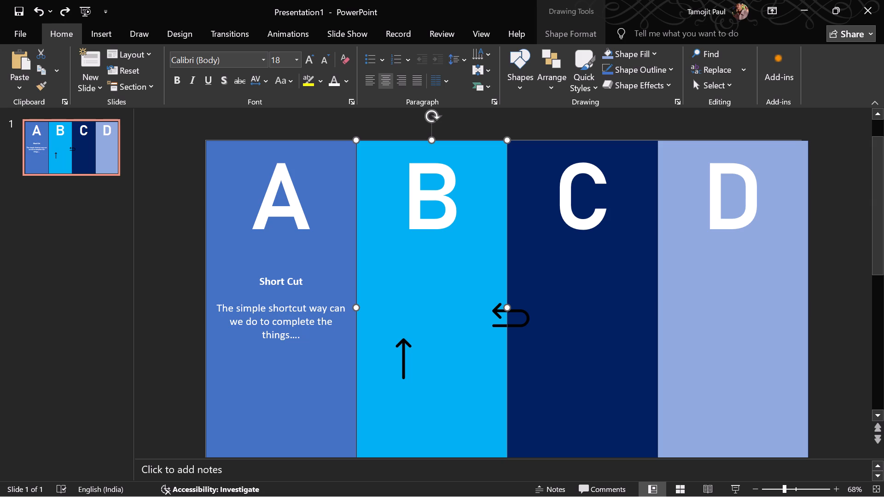
left_click(402, 358)
left_click_drag(402, 358, 392, 358)
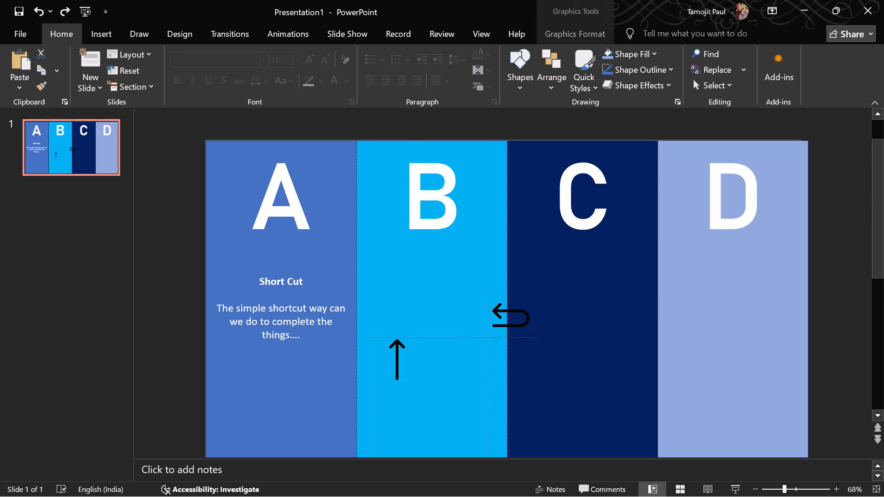
left_click_drag(392, 358, 275, 378)
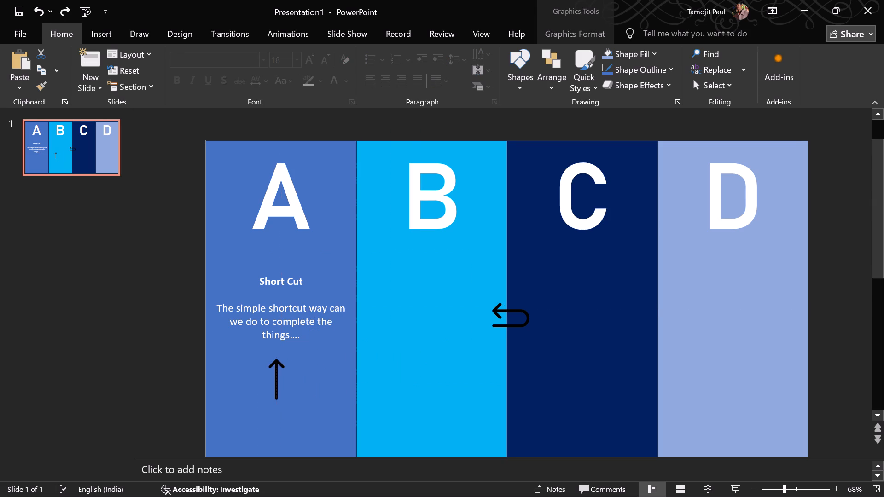
left_click_drag(275, 378, 282, 378)
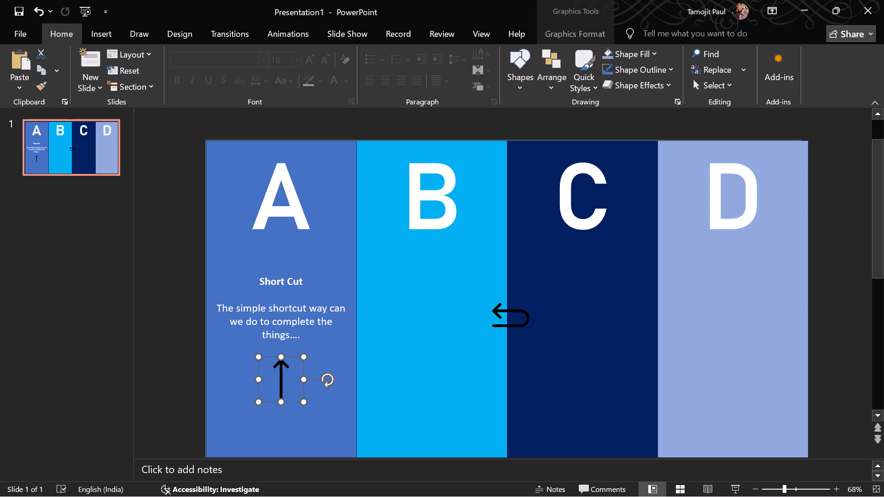
Rotate the U-turn arrow icon 90° clockwise so that its arrowhead points up.
left_click(518, 317)
left_click(503, 316)
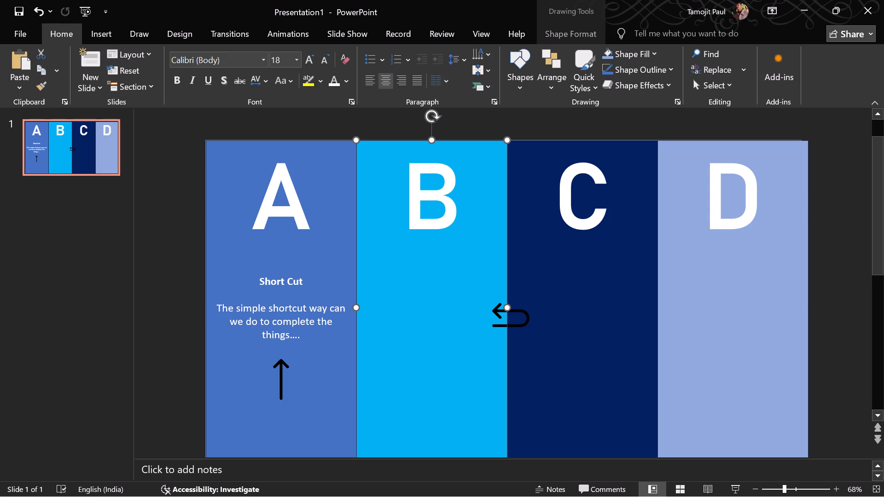
left_click(501, 316)
left_click(499, 320)
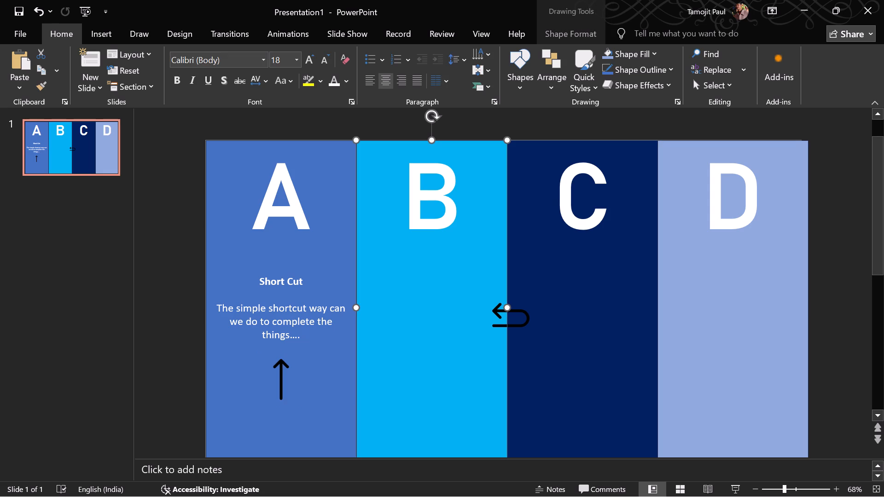
left_click(510, 320)
left_click(496, 310)
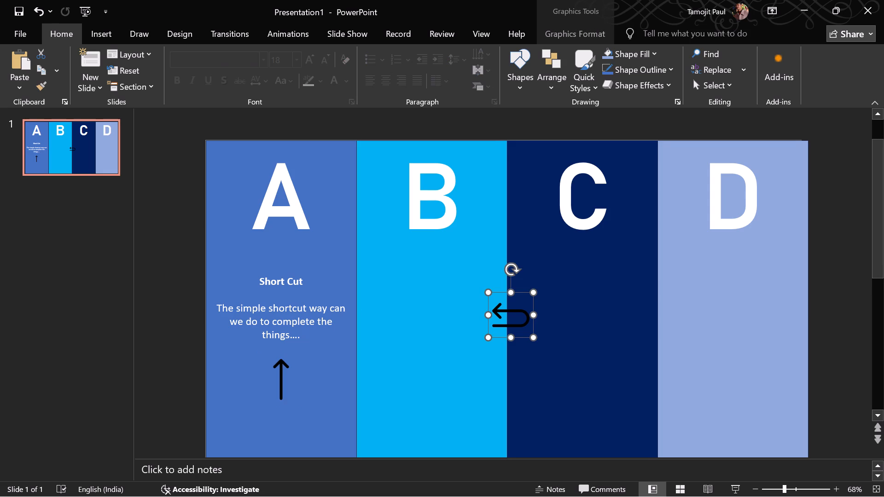
left_click_drag(512, 269, 553, 320)
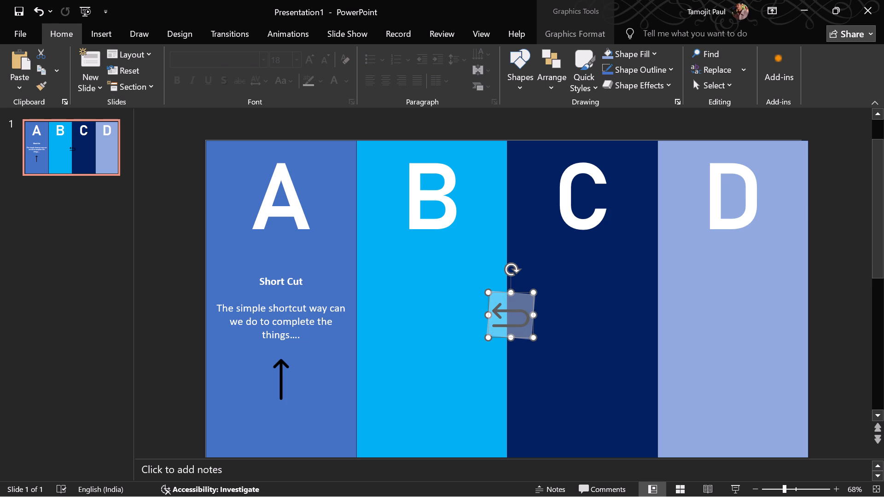
left_click_drag(553, 320, 553, 317)
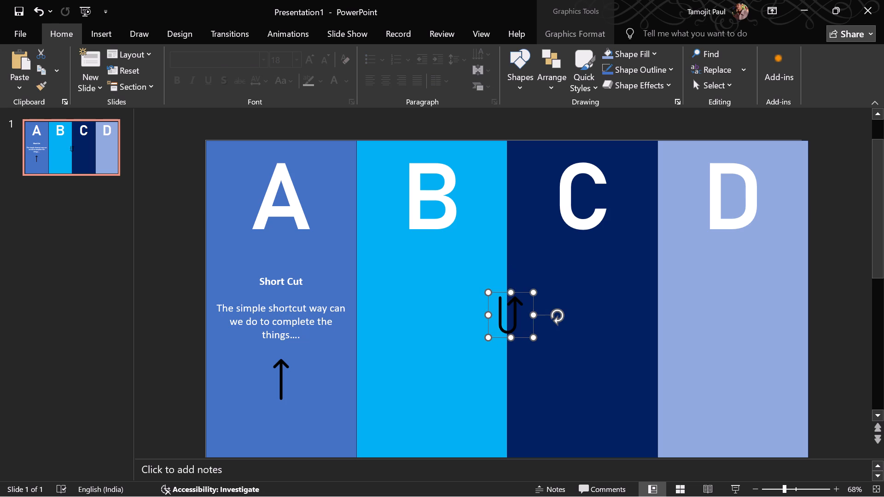
Place the upward U-turn arrow icon in the lower part of panel B, centred under the letter and level with panel A's arrow.
left_click(503, 313)
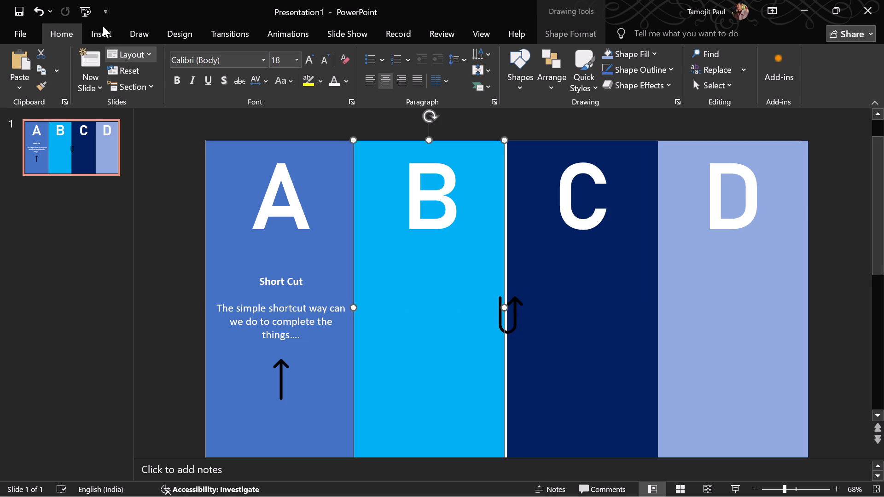
left_click(41, 14)
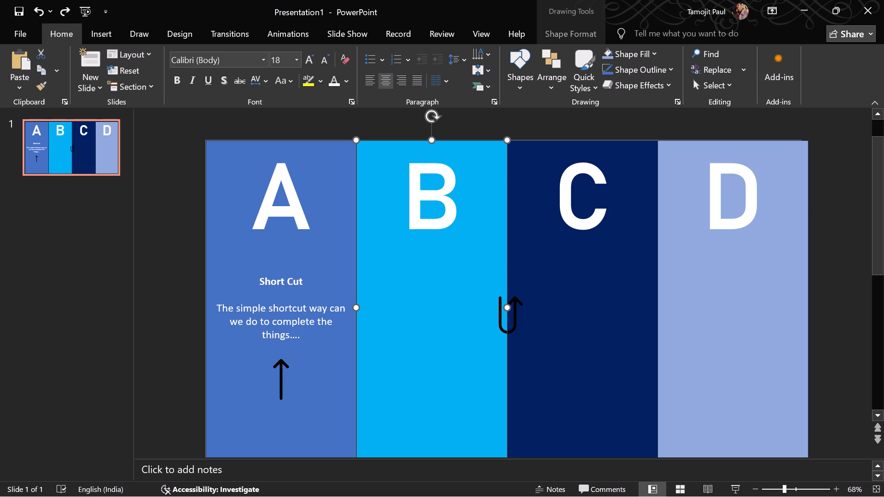
left_click(500, 303)
left_click_drag(500, 303, 461, 341)
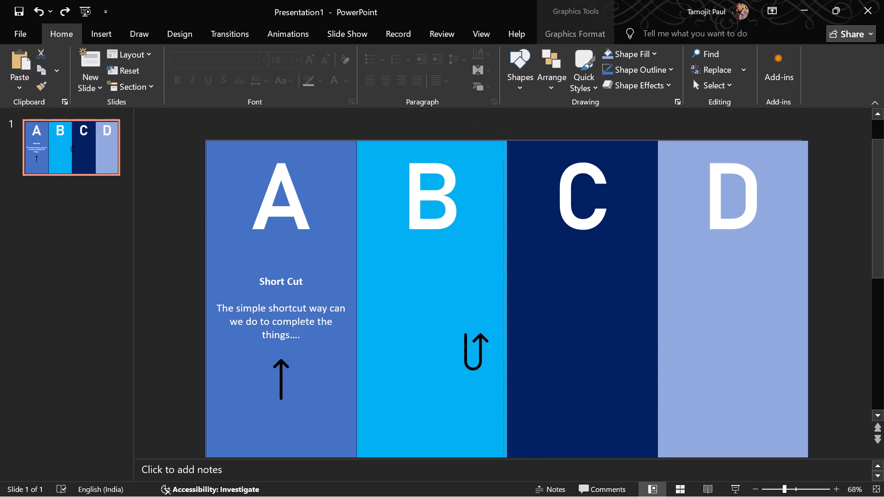
left_click_drag(461, 341, 427, 362)
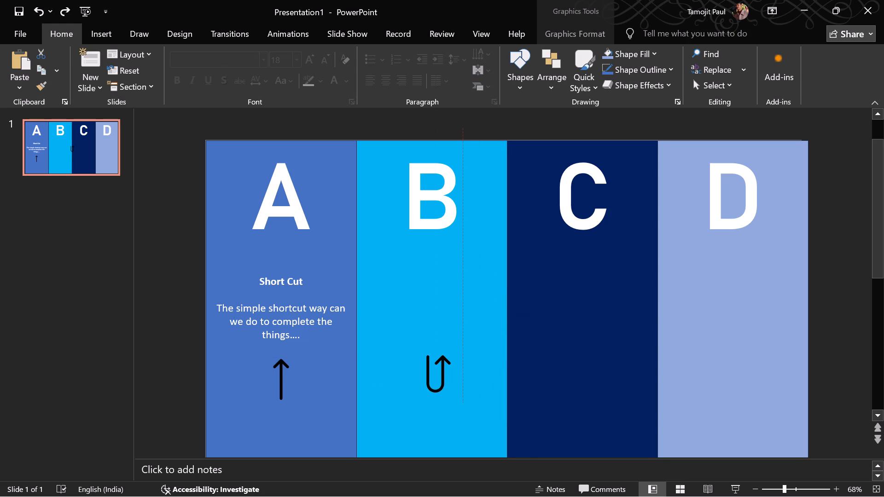
left_click_drag(427, 362, 422, 362)
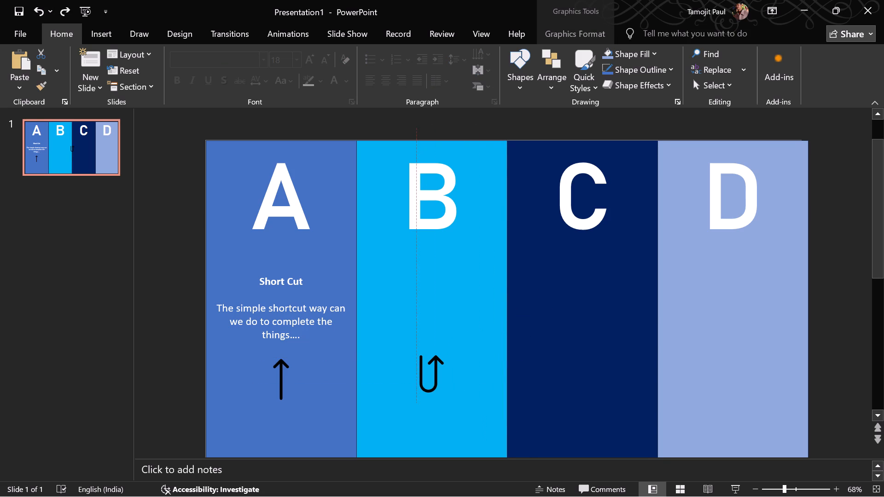
left_click_drag(422, 362, 420, 362)
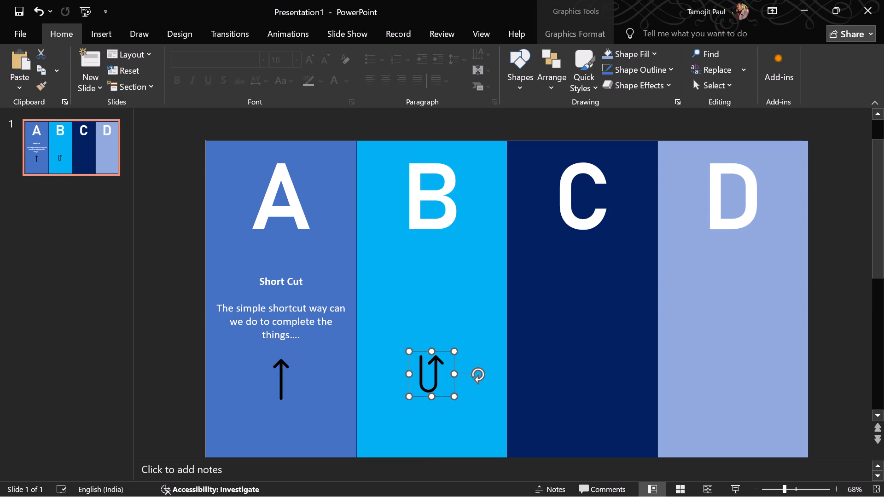
Add the bold, underlined heading "Long Cut" to panel B, followed by a blank line.
left_click(431, 274)
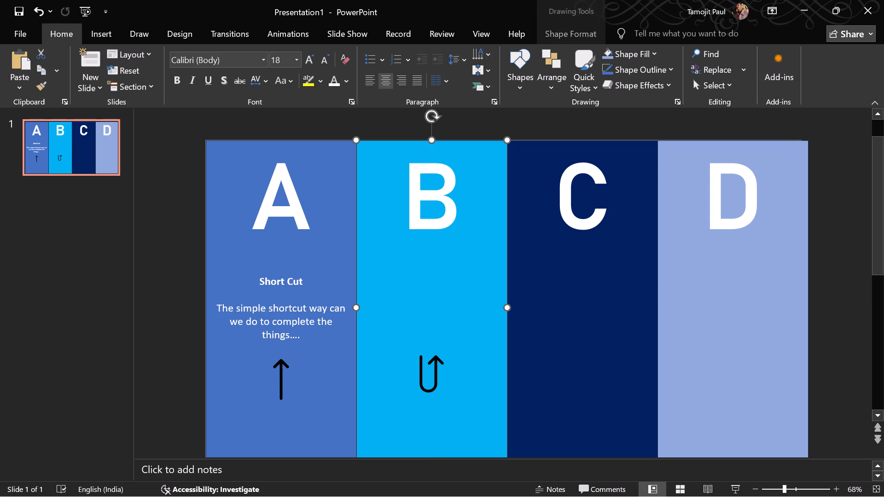
left_click(417, 275)
double_click(417, 275)
key("l")
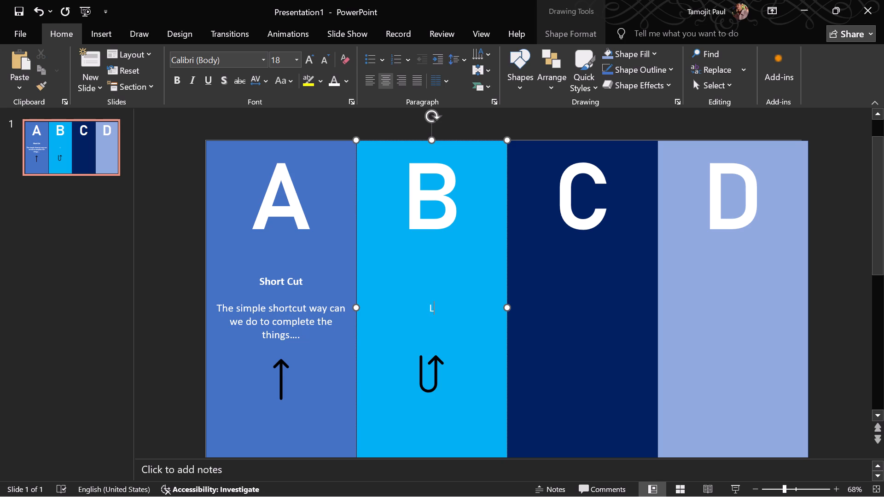
key("o")
key("BackSpace")
key("BackSpace")
left_click(175, 85)
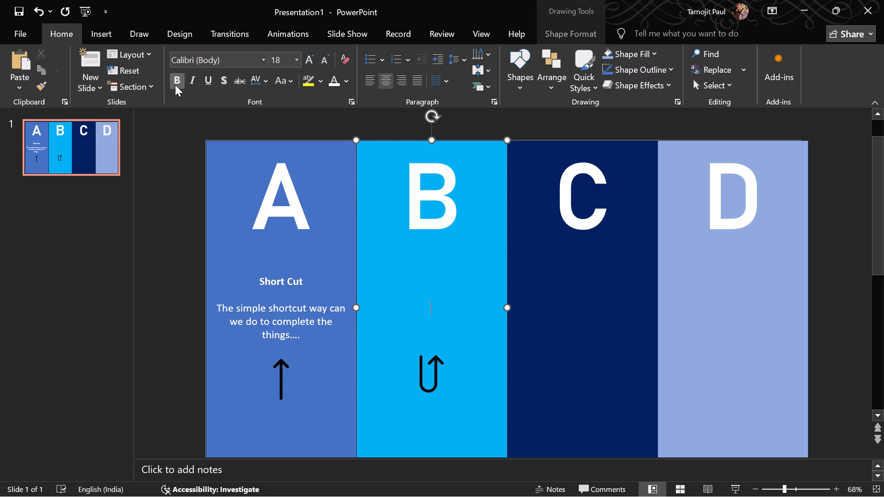
left_click(208, 85)
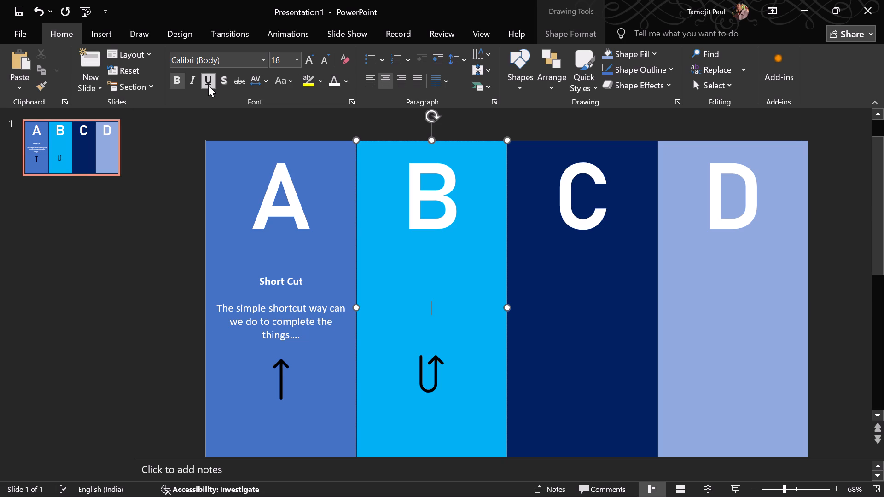
key("l")
type("ONG")
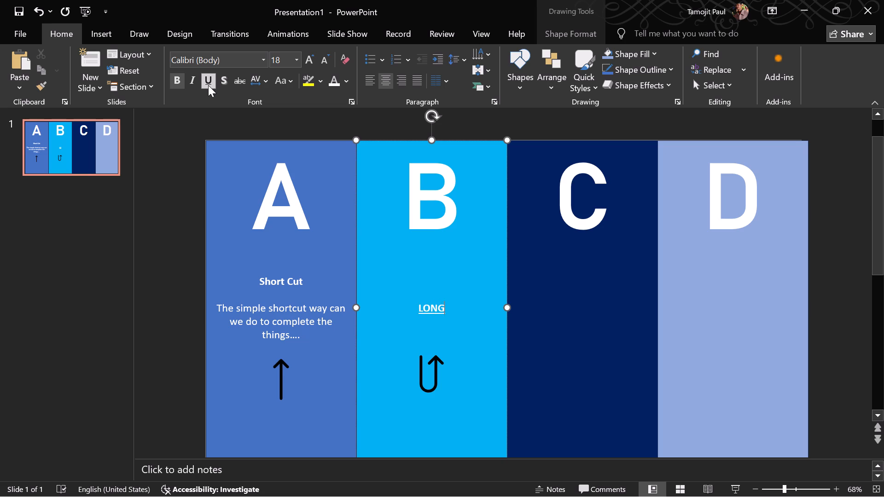
key("BackSpace")
key("BackSpace")
key("BackSpace")
key("c")
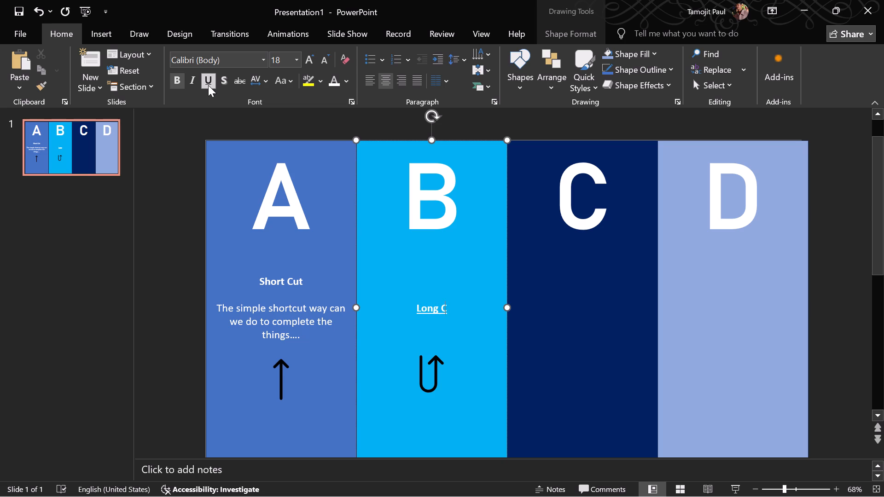
type("ut")
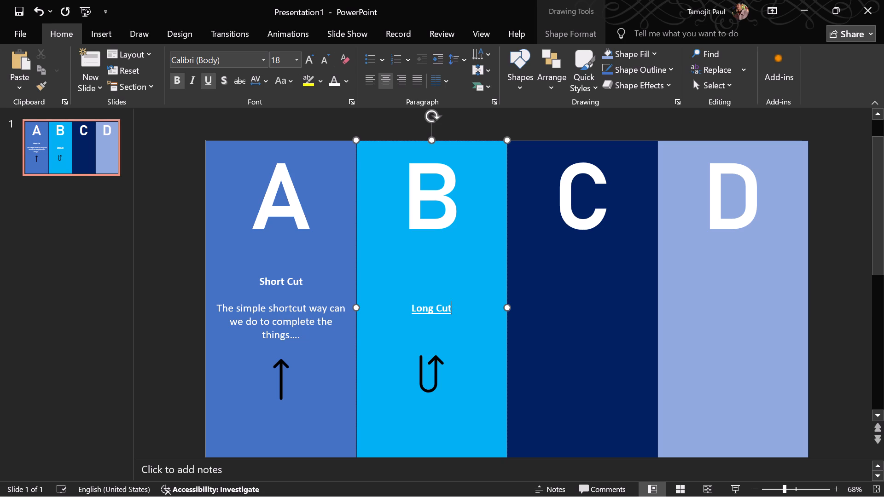
key("Return")
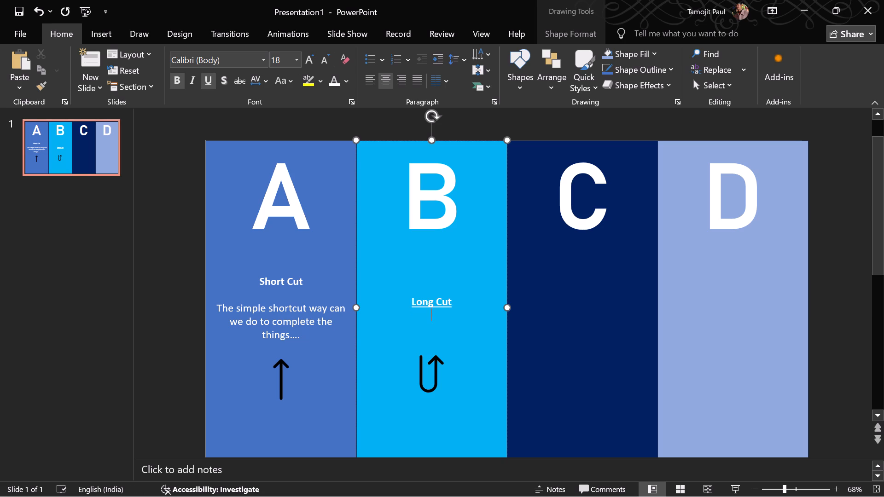
key("Return")
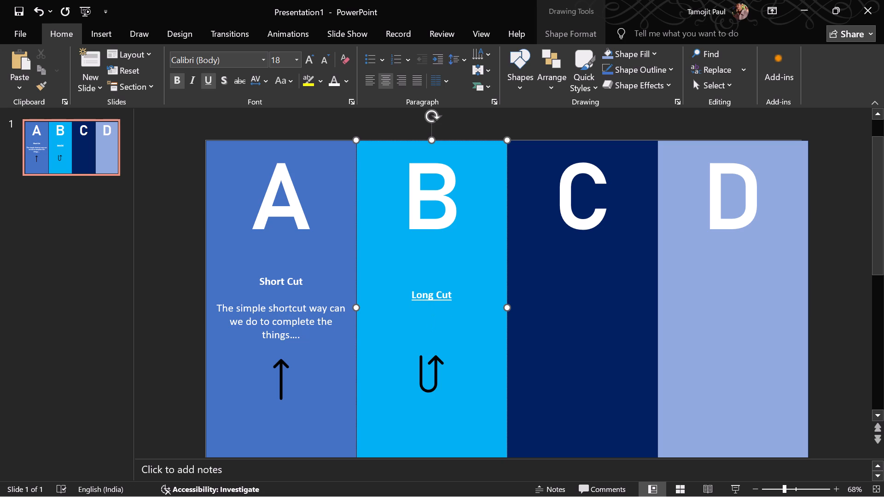
Enter "This is mainly the backup plan which is definitely work but it I too lengthy" below panel B's heading, without underline.
left_click_drag(183, 75, 216, 76)
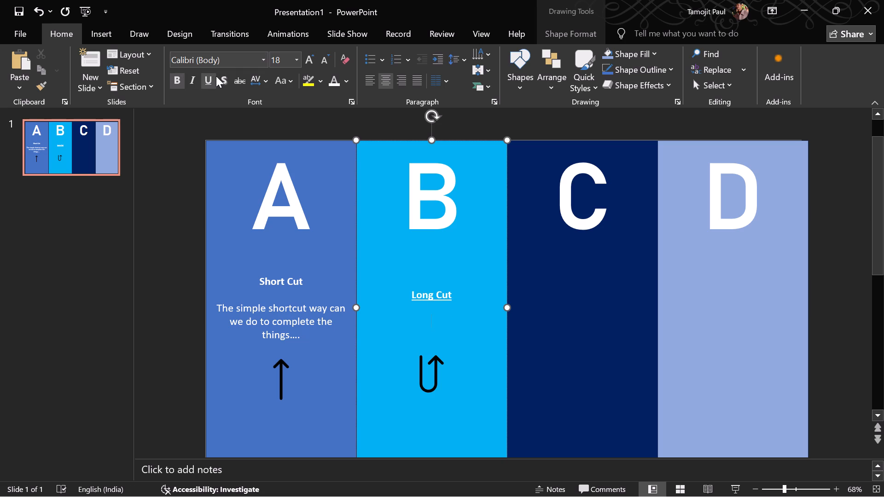
left_click(213, 76)
key("h")
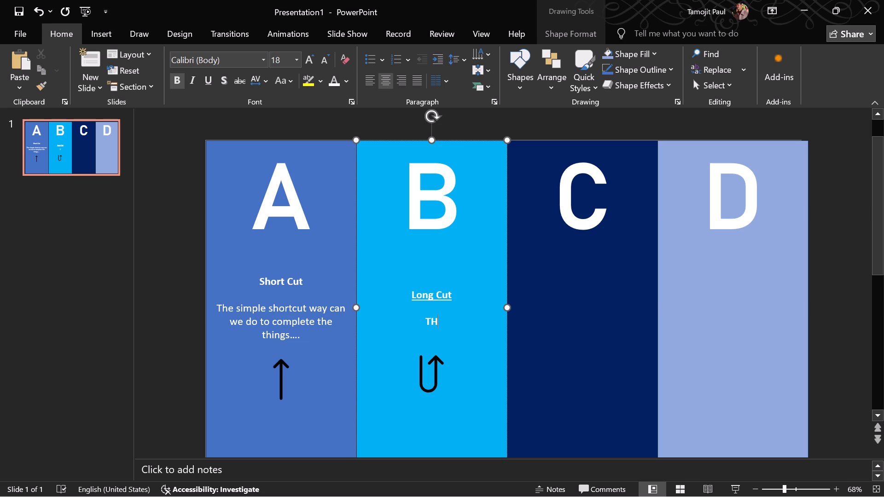
type("his")
key("space")
type("is mainly the b")
type("ck")
key("BackSpace")
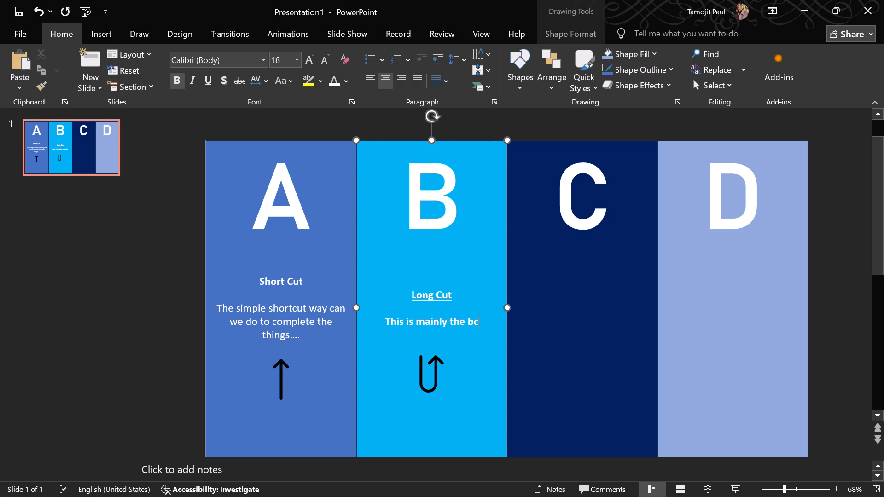
key("BackSpace")
type("ackup plk")
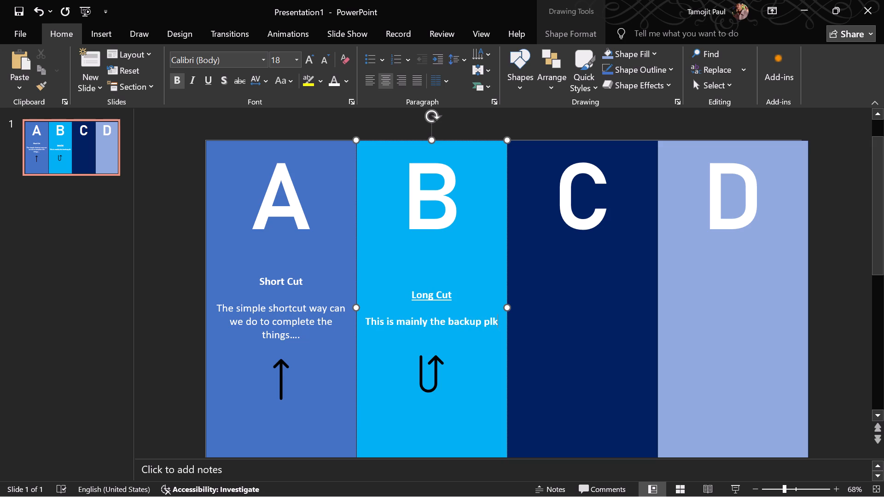
key("BackSpace")
type("an")
key("space")
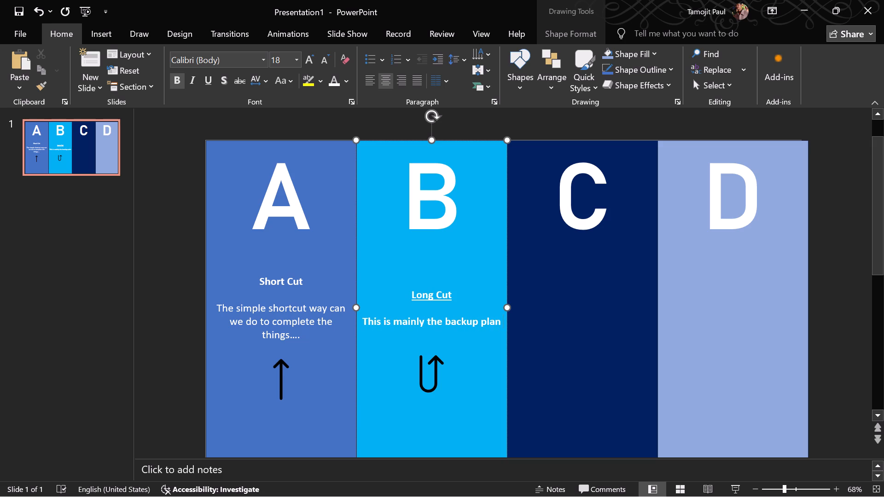
type("which is defi")
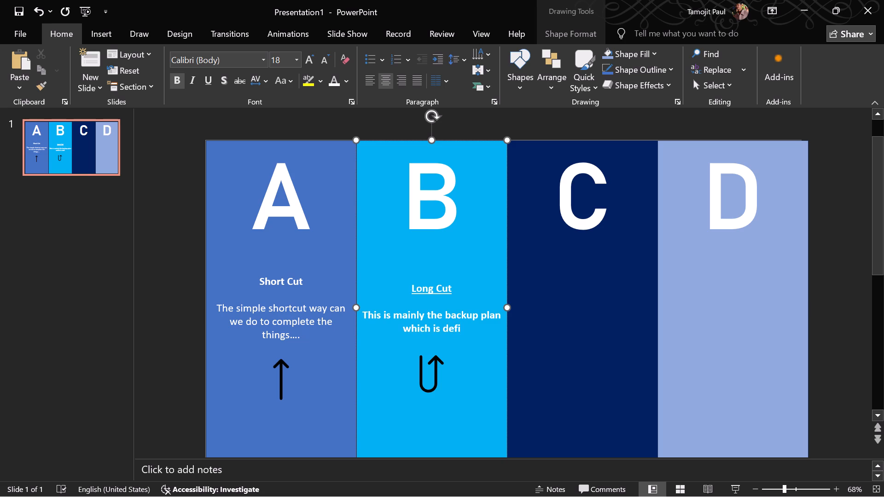
type("nate")
type("ly work but it i too")
key("space")
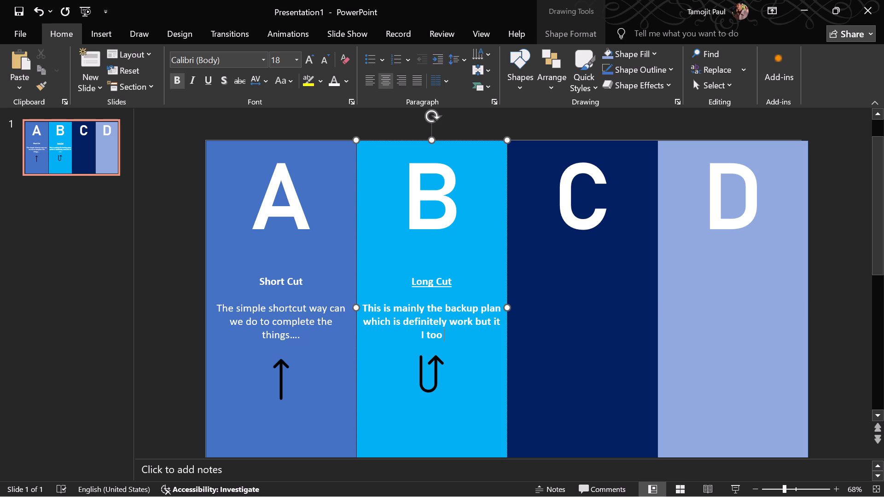
type("lenghty")
key("space")
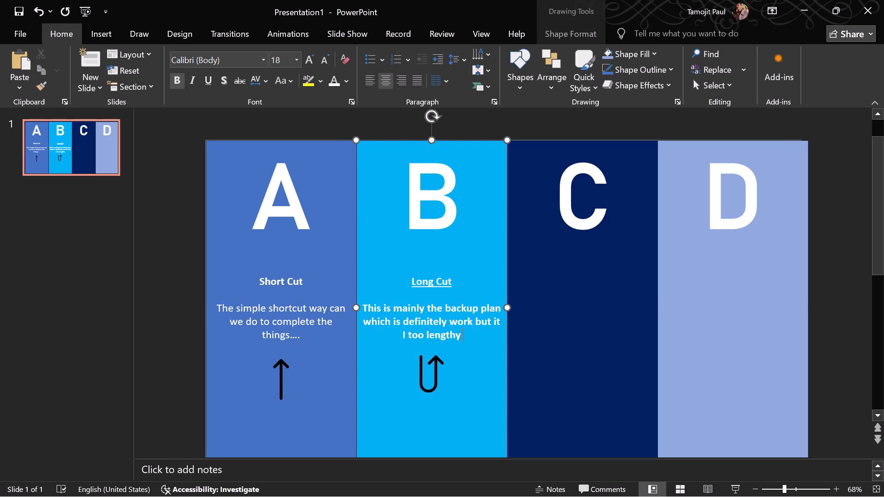
Delete the stray "I" before "too lengthy" in panel B's description.
key("Left")
key("Left")
key("Left")
key("Left")
key("Left")
key("Left")
key("Left")
key("Left")
key("Left")
key("Left")
key("Left")
key("Left")
key("Left")
key("BackSpace")
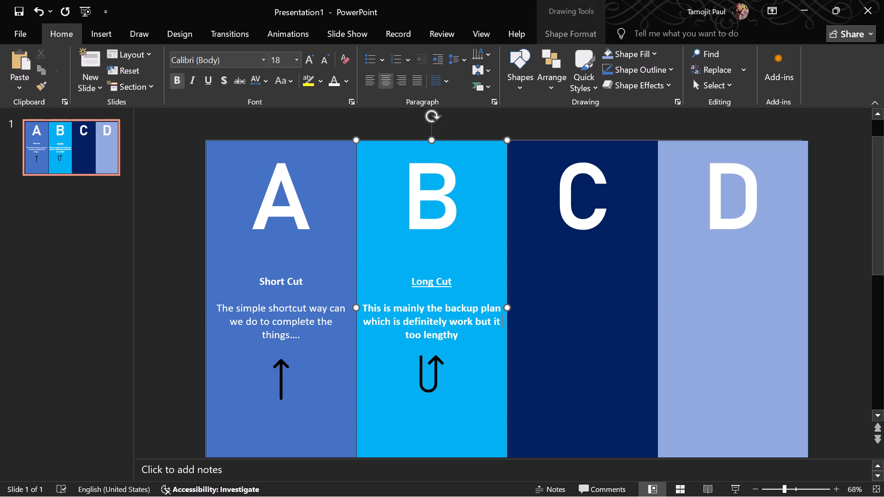
Append "as boring..." to the end of panel B's description.
key("Down")
type("as botri")
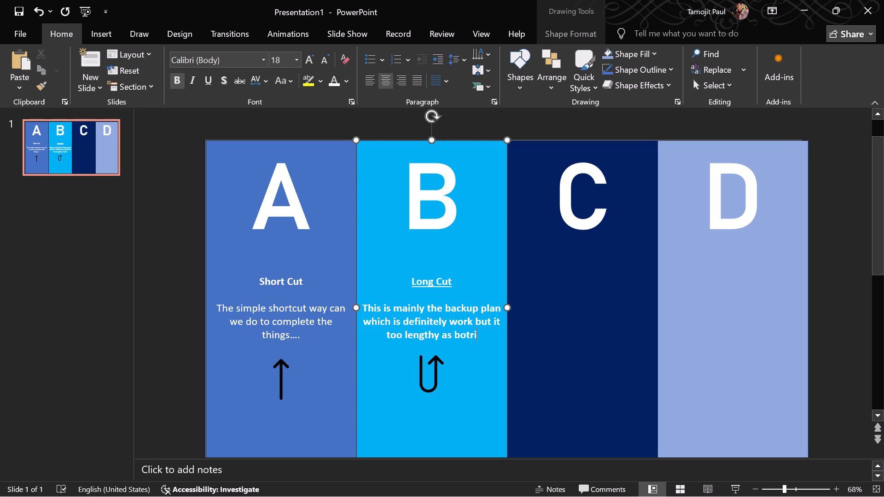
key("BackSpace")
key("BackSpace")
key("BackSpace")
type("ring...")
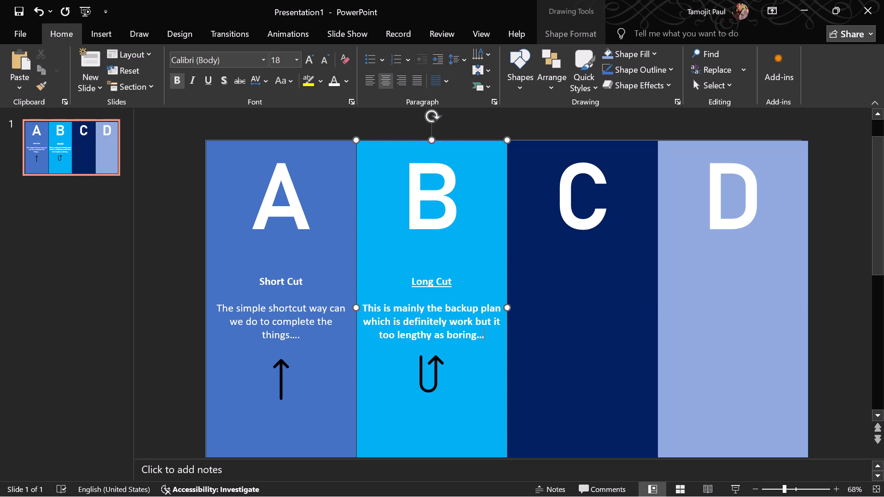
Remove the bold formatting from panel B's description, keeping the "Long Cut" heading bold.
left_click(171, 85)
left_click_drag(364, 306, 492, 344)
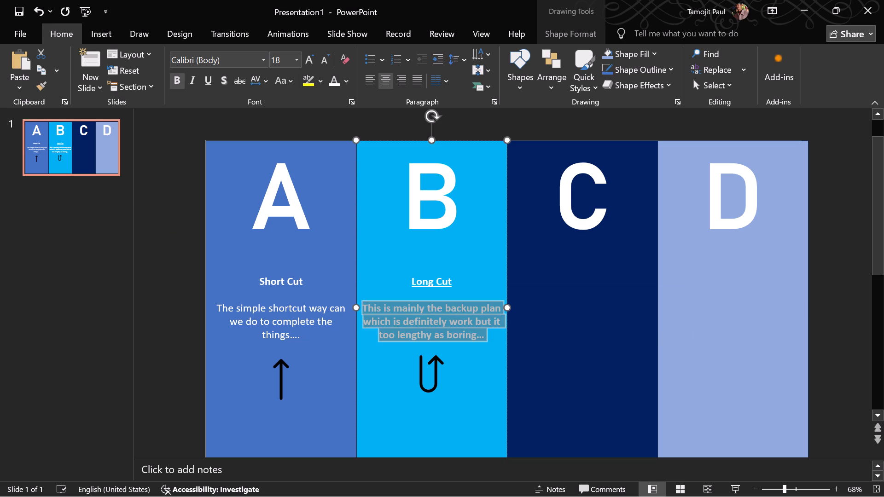
left_click(504, 319)
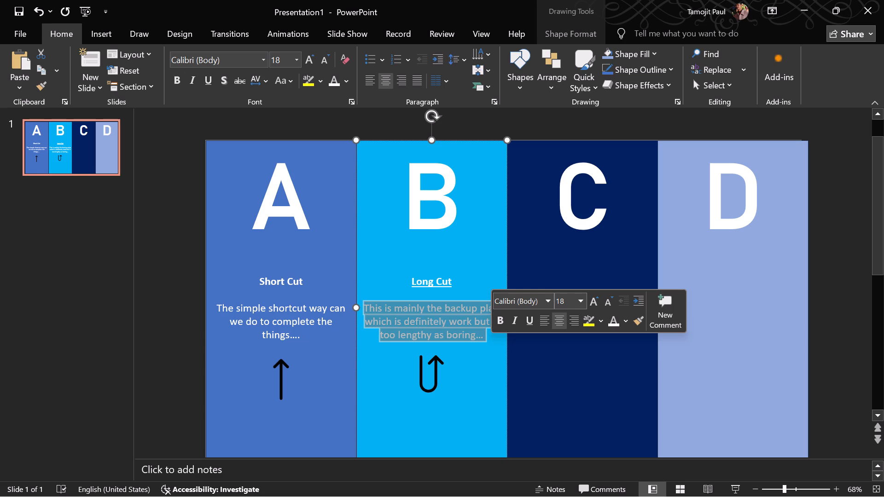
left_click(180, 333)
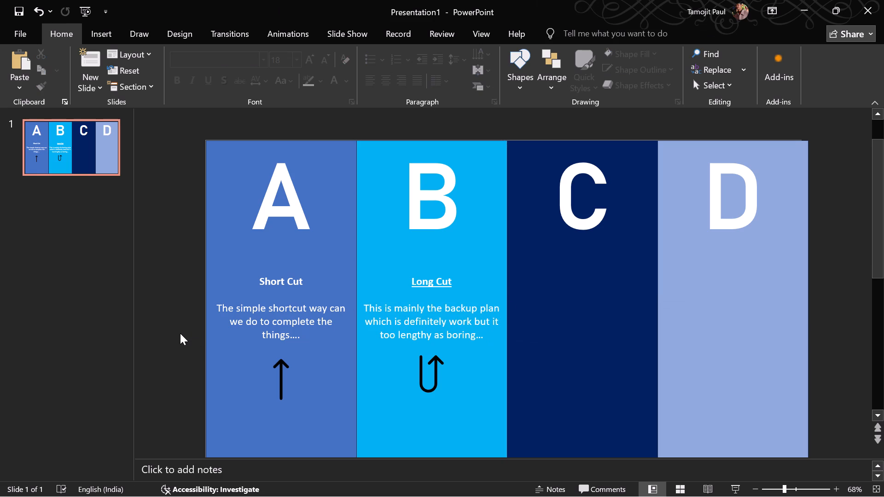
Underline the "Short Cut" heading in panel A.
scroll(265, 278, "down", 1)
left_click_drag(265, 278, 272, 279)
left_click_drag(272, 279, 309, 279)
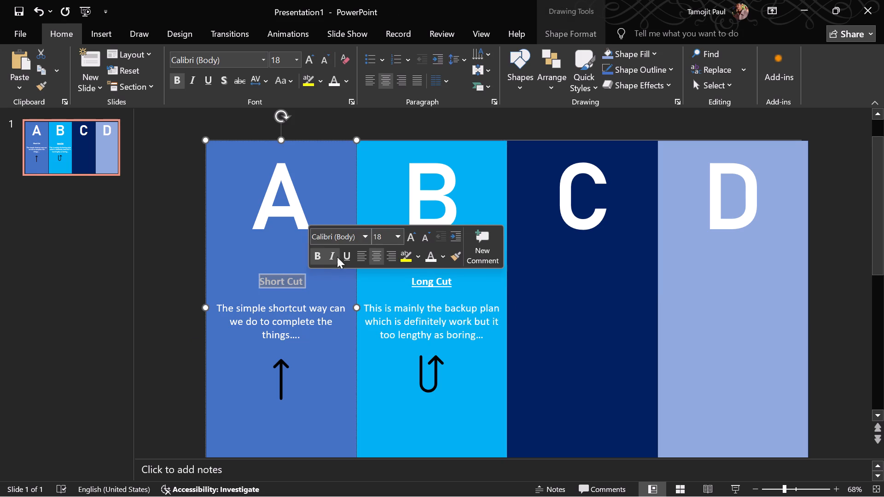
left_click(346, 257)
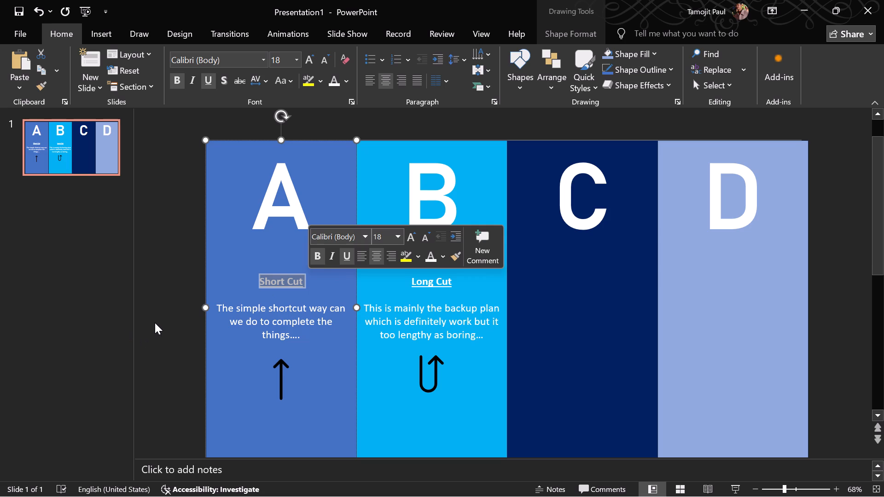
left_click(156, 323)
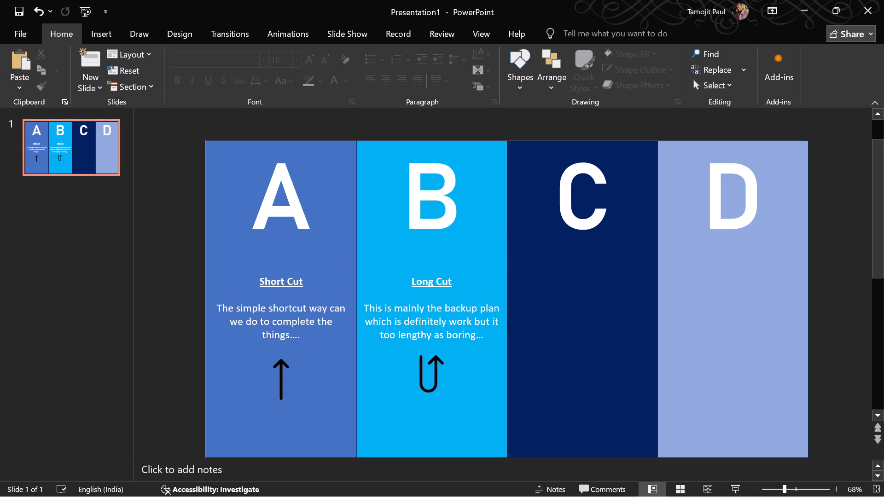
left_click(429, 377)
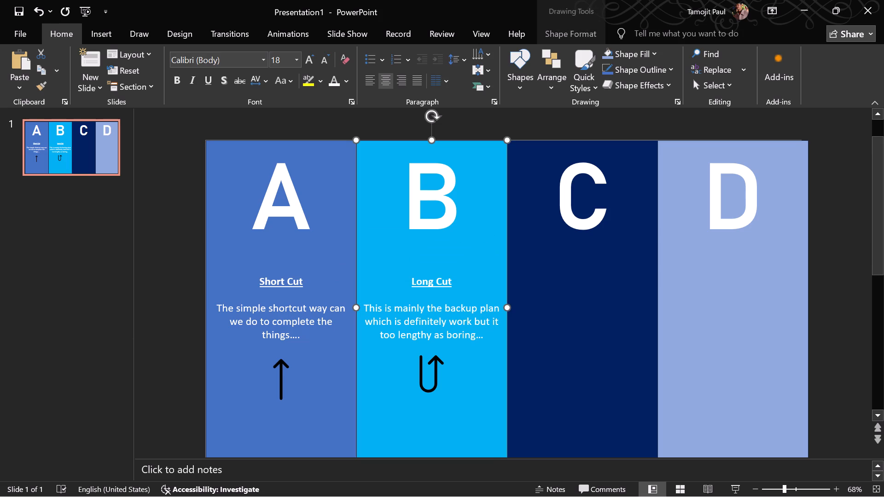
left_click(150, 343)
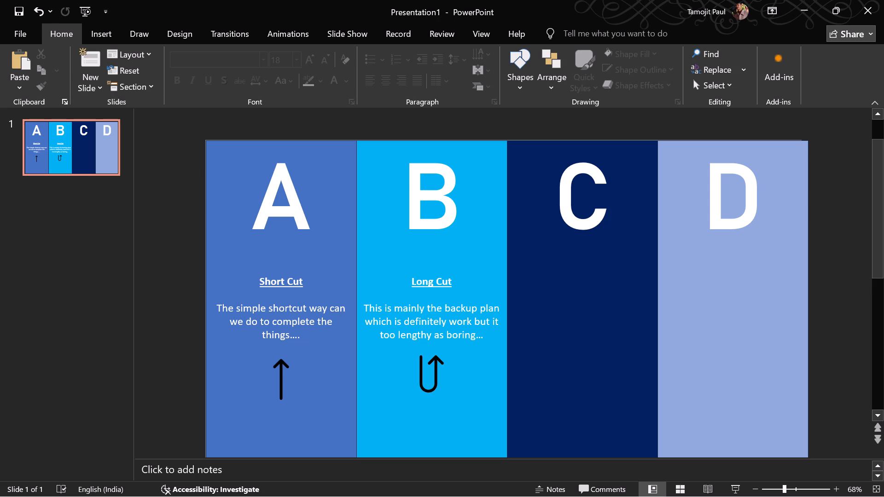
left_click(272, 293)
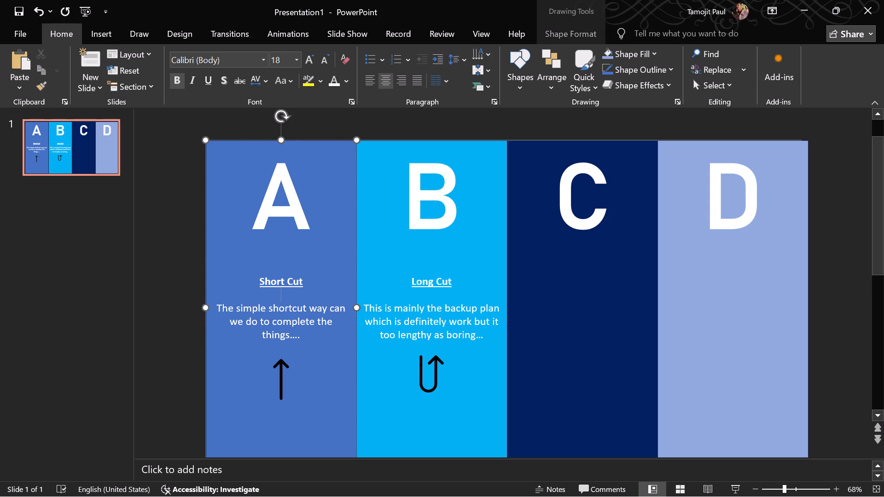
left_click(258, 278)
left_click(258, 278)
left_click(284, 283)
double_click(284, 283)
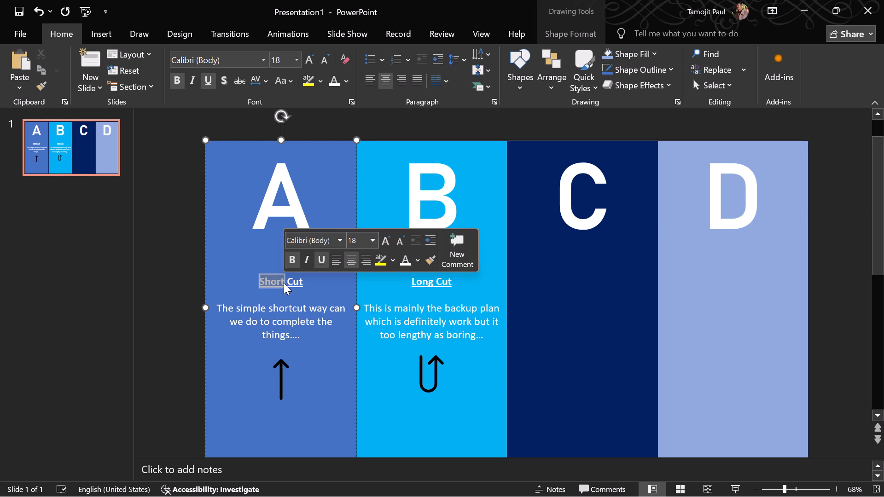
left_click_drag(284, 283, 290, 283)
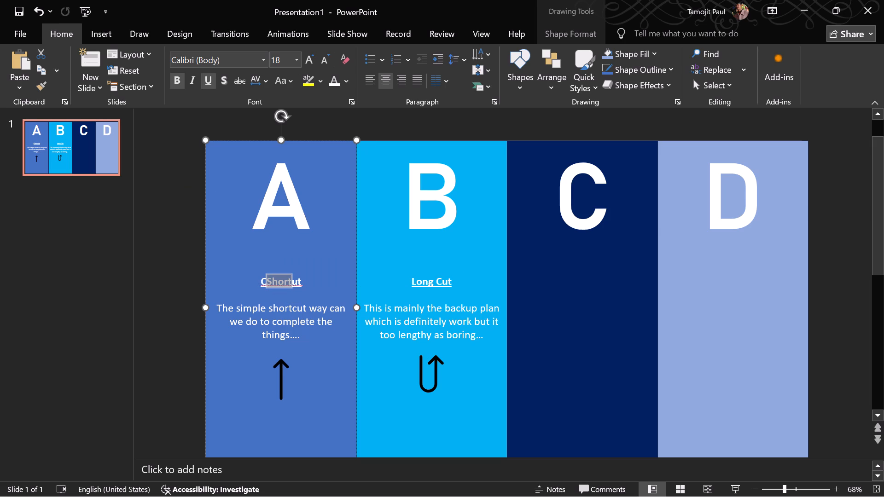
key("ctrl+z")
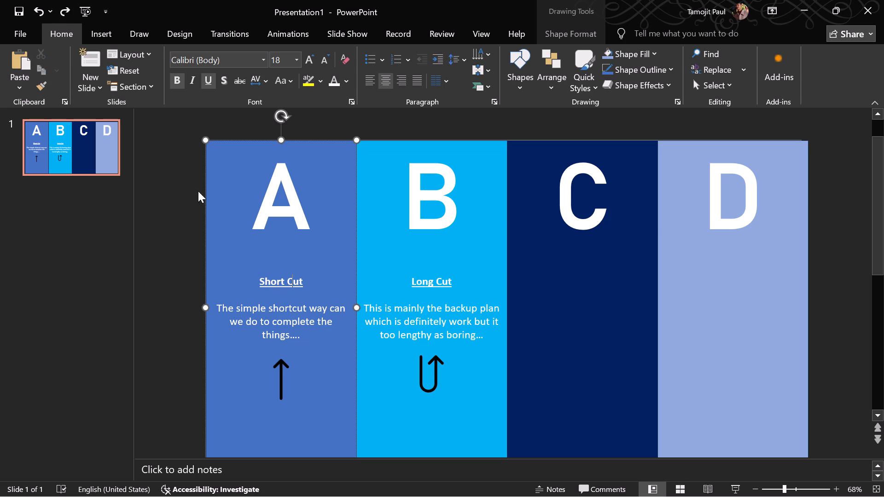
Copy panel A's "Short Cut" heading and description into panel C.
left_click_drag(257, 282, 307, 300)
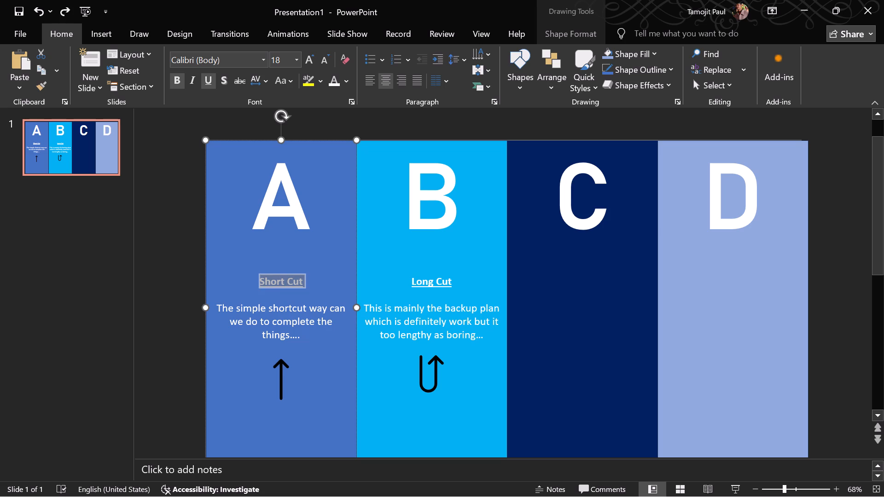
left_click_drag(307, 300, 276, 393)
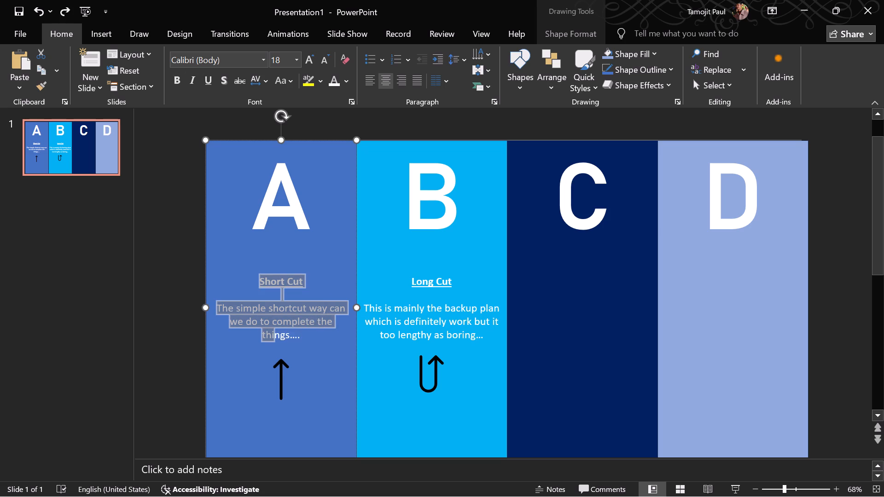
left_click_drag(276, 393, 321, 422)
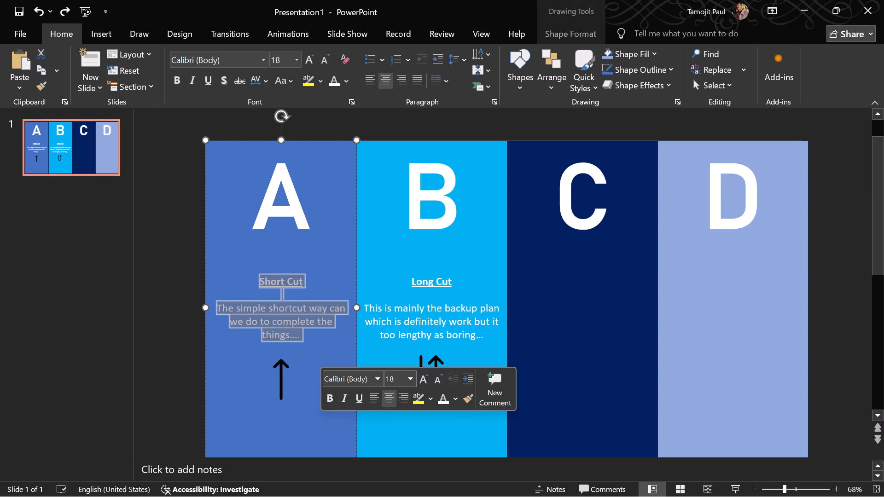
key("ctrl+c")
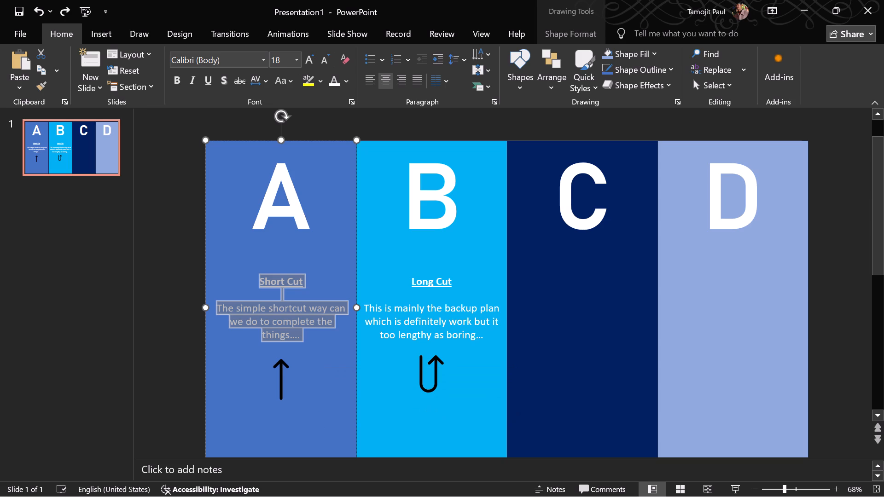
left_click(560, 283)
double_click(560, 283)
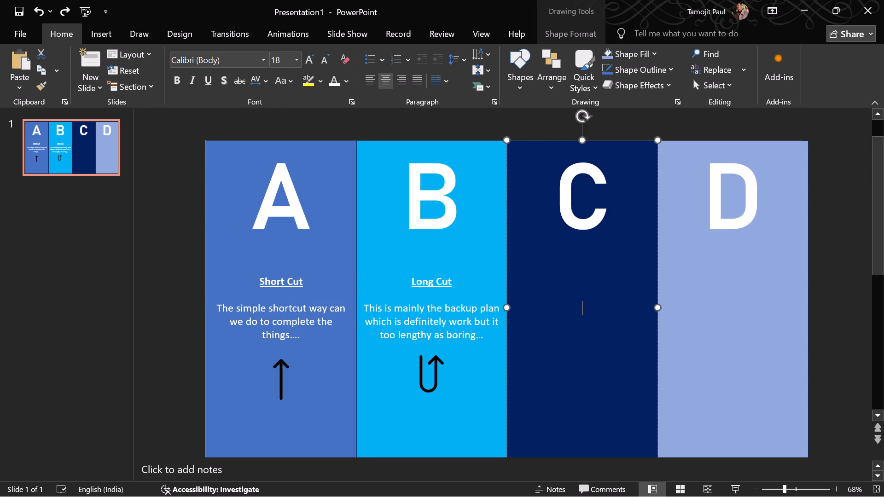
key("ctrl+v")
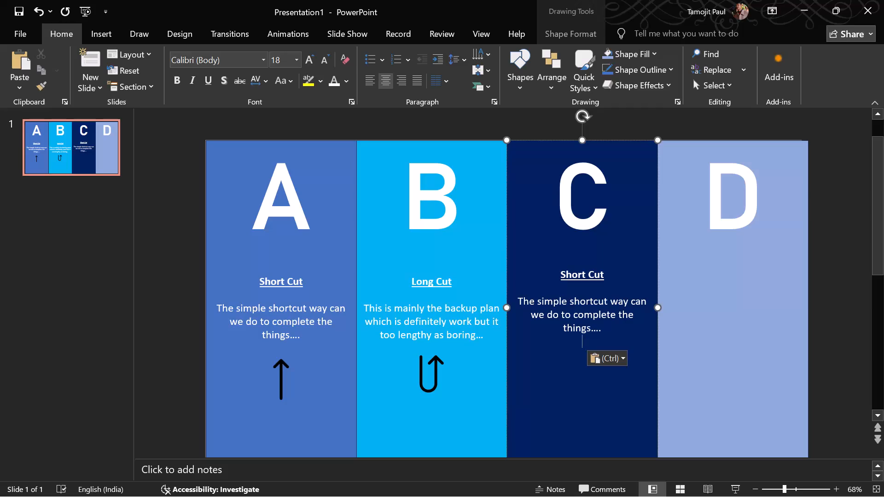
Copy panel B's "Long Cut" heading and description into panel D.
left_click_drag(408, 281, 474, 351)
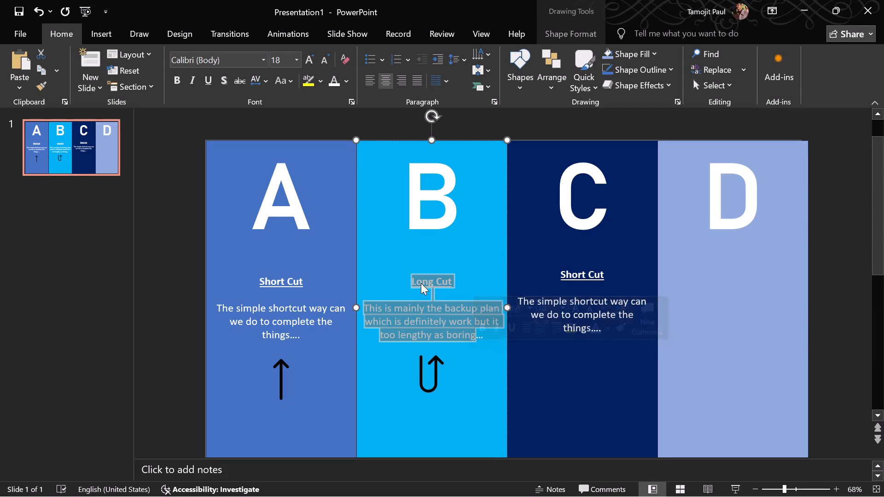
left_click(409, 277)
left_click_drag(409, 277, 525, 349)
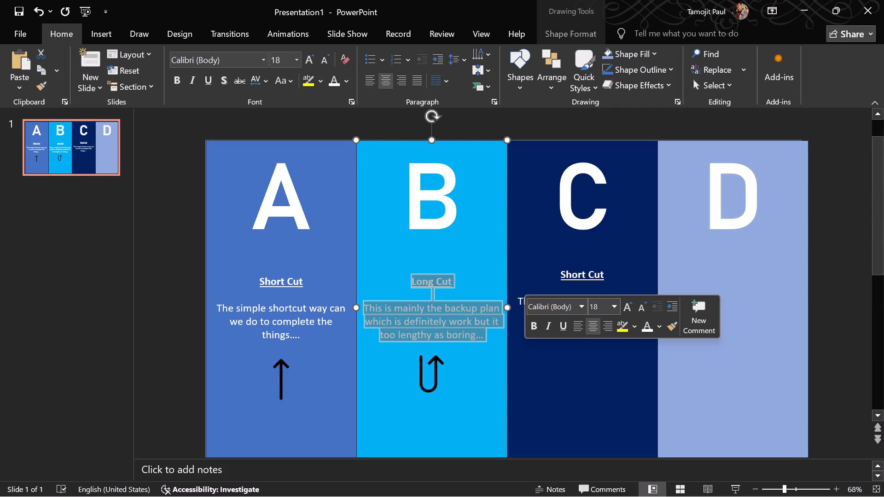
key("ctrl+c")
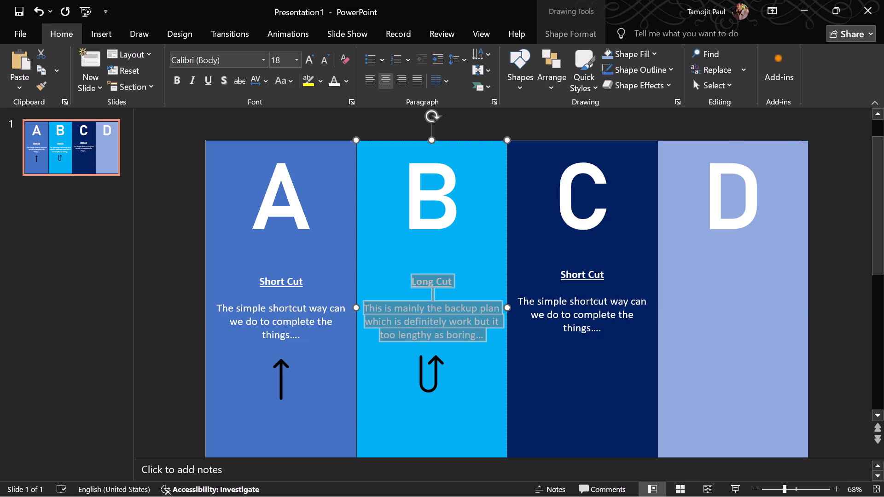
double_click(722, 277)
key("ctrl+v")
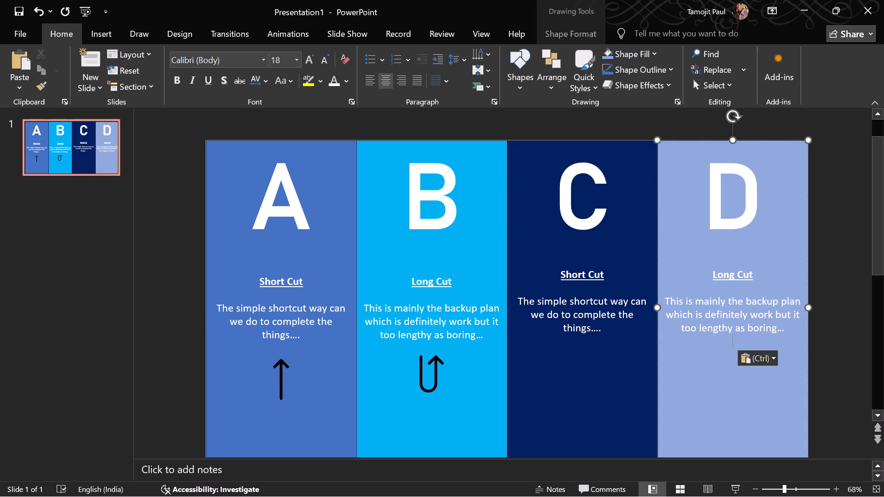
Duplicate panel A's up-arrow icon and place one under panel C's description, adding a blank line after that text.
left_click(277, 376)
left_click(279, 376)
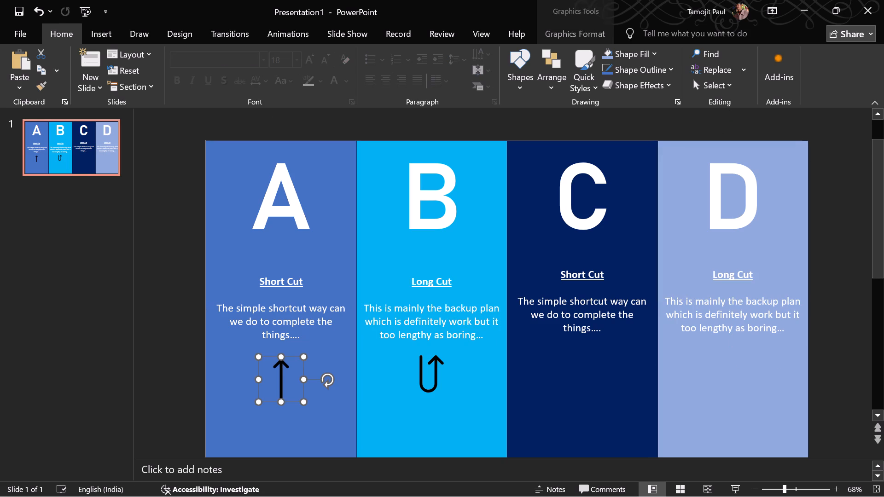
key("ctrl+c")
left_click(575, 374)
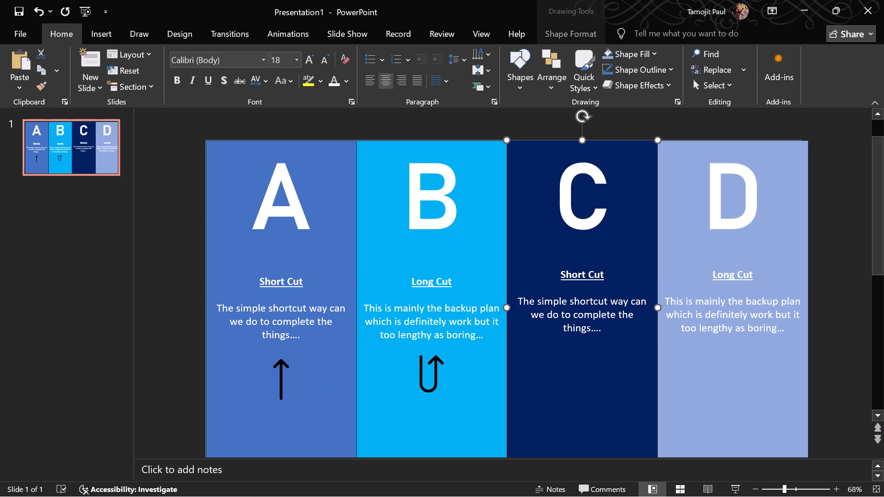
double_click(575, 374)
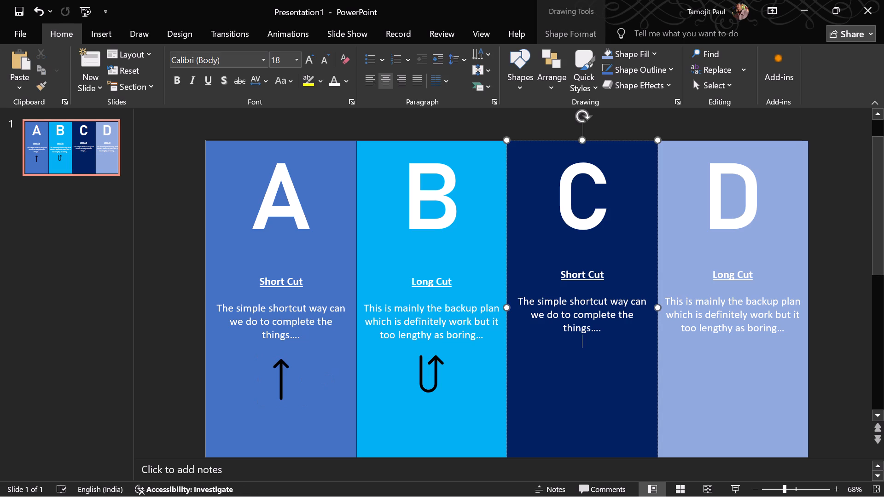
key("Return")
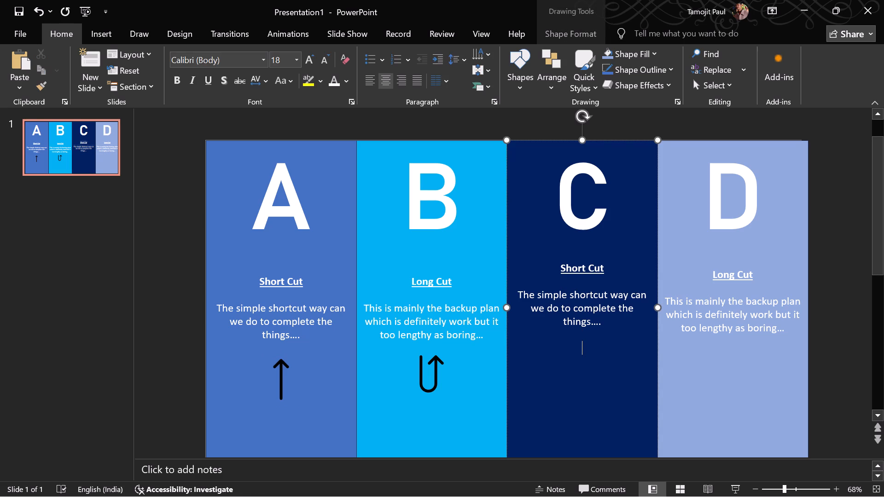
key("ctrl+v")
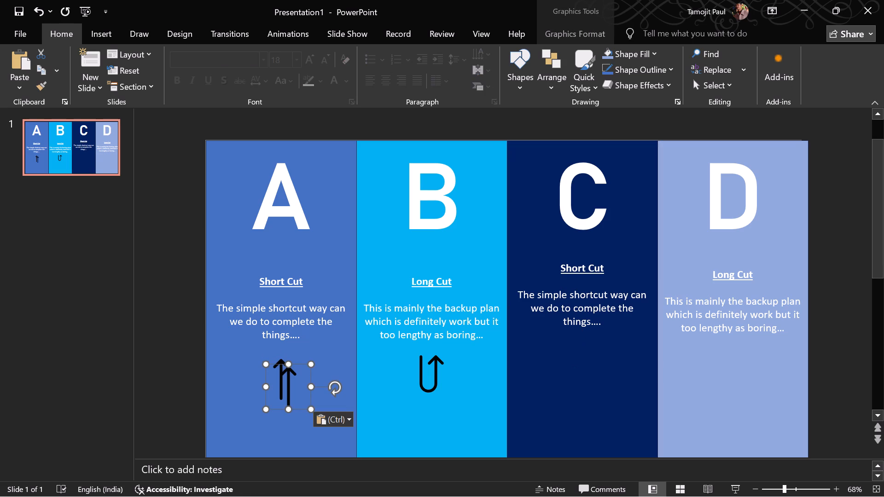
left_click_drag(281, 388, 436, 396)
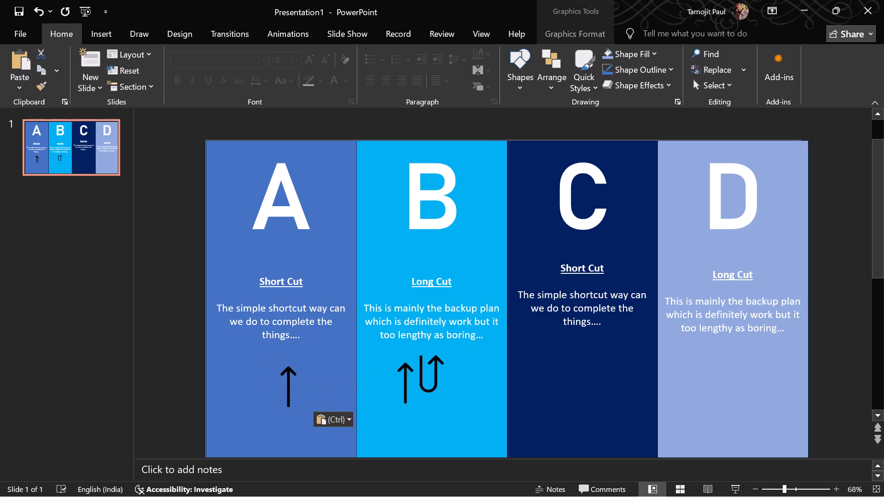
left_click_drag(436, 396, 591, 385)
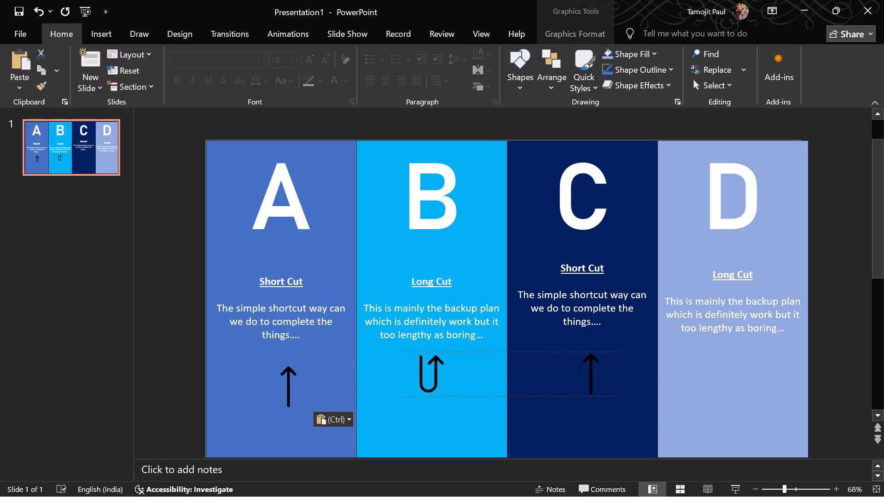
left_click_drag(591, 385, 587, 383)
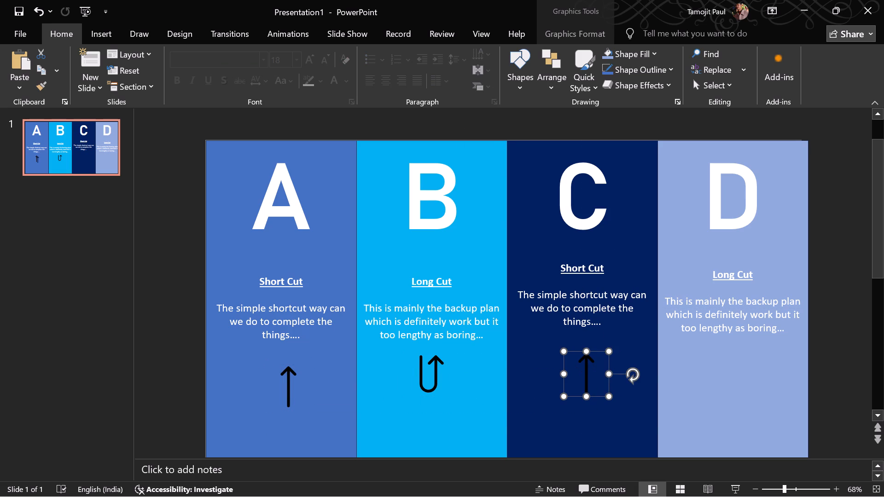
Move panel A's up-arrow icon closer under its description, level with the arrow icons in panels B and C.
left_click(300, 384)
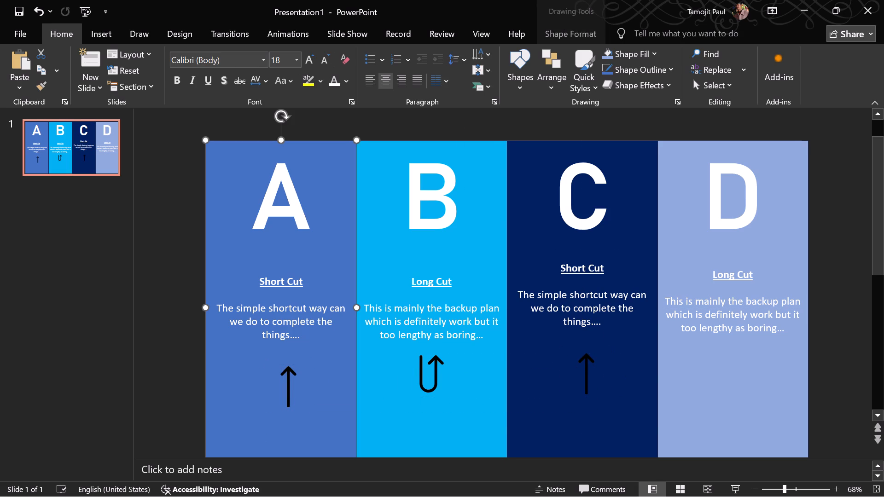
left_click(294, 383)
left_click(288, 383)
left_click_drag(288, 383, 288, 379)
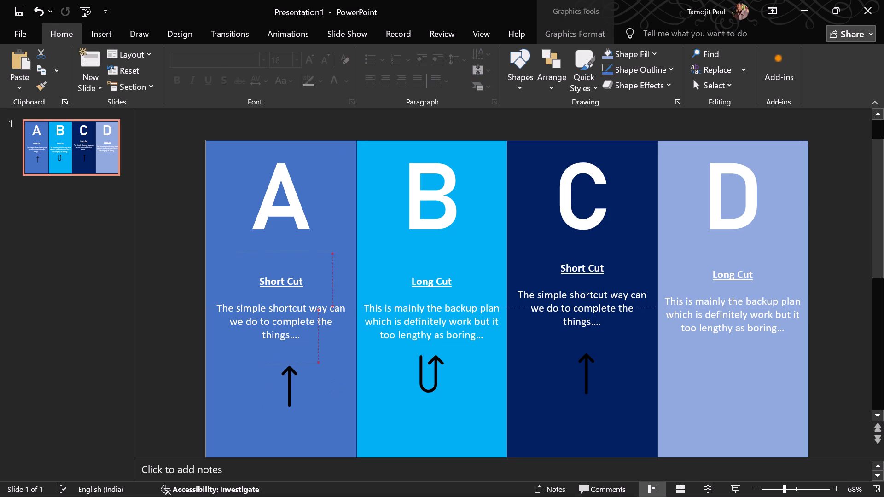
left_click_drag(288, 379, 288, 370)
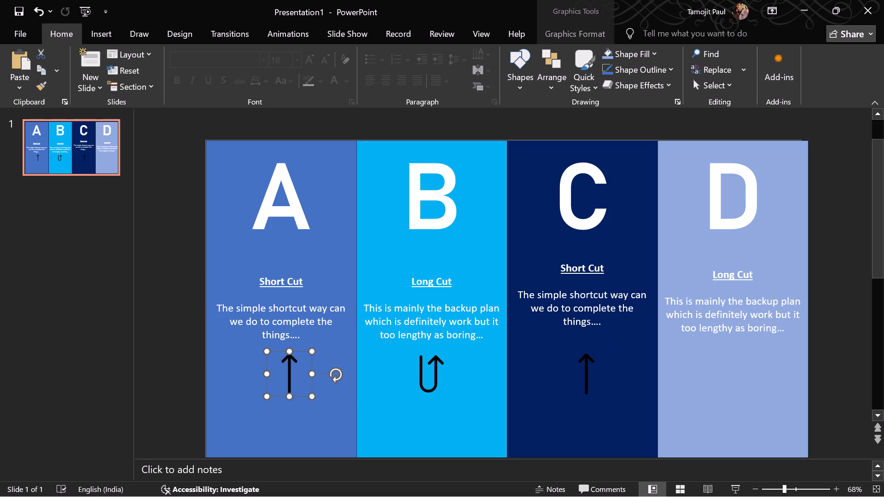
left_click(437, 433)
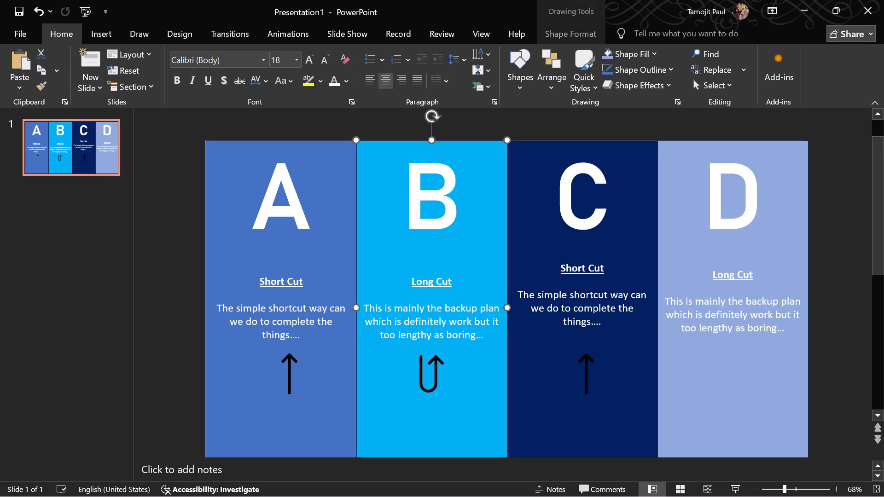
Remove the blank line after panel C's description and add one above its "Short Cut" heading, aligning the text with panels A and B.
left_click(586, 311)
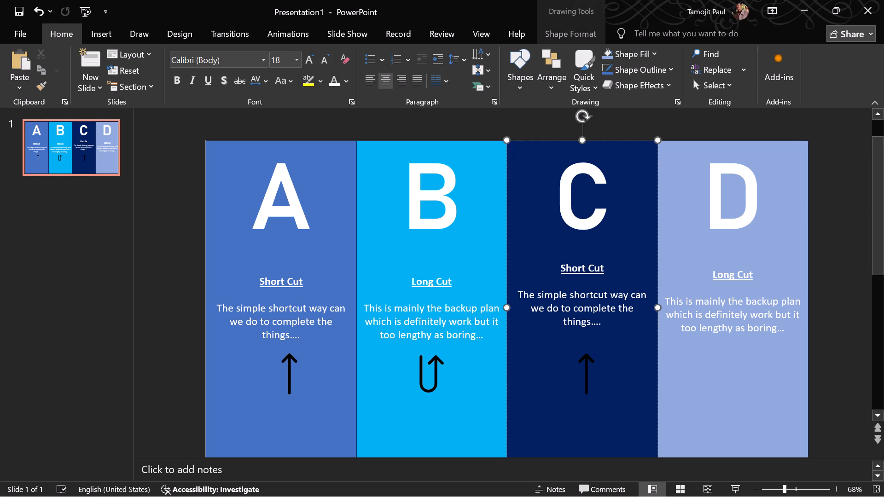
left_click(584, 341)
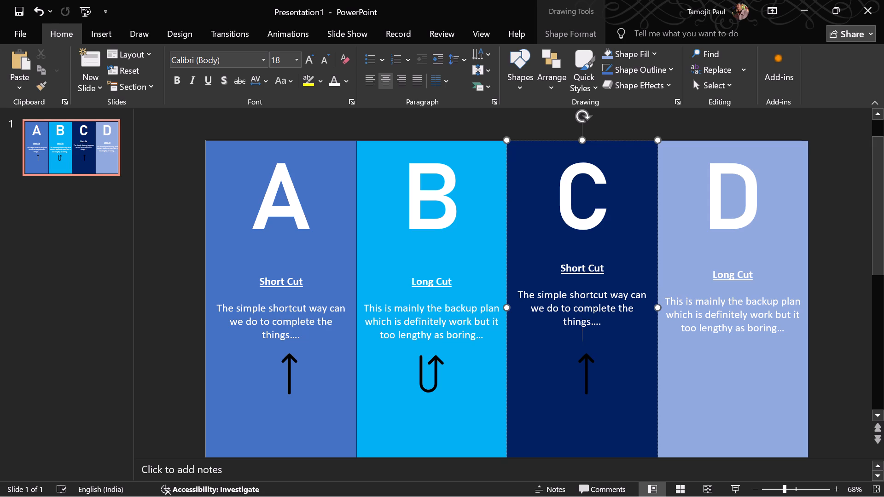
key("BackSpace")
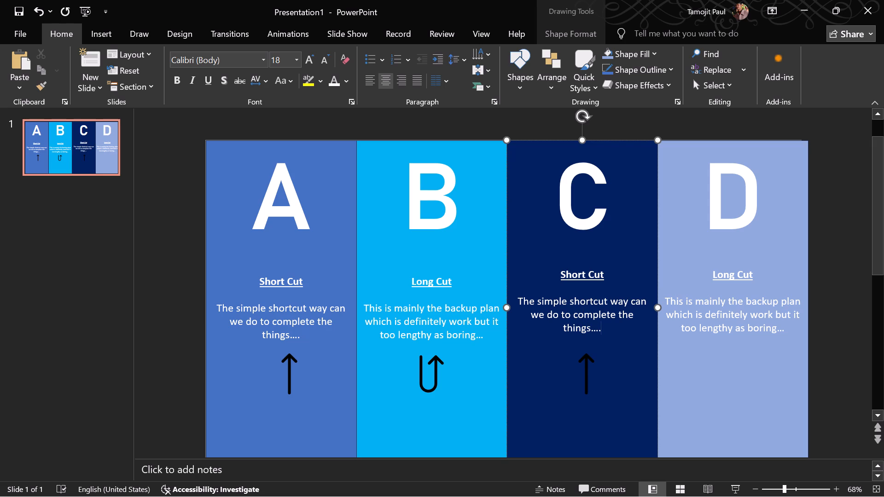
key("BackSpace")
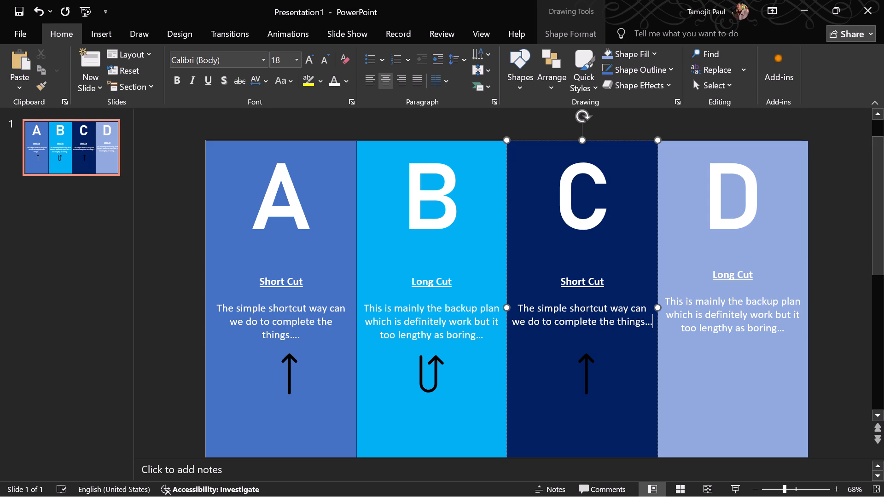
key("period")
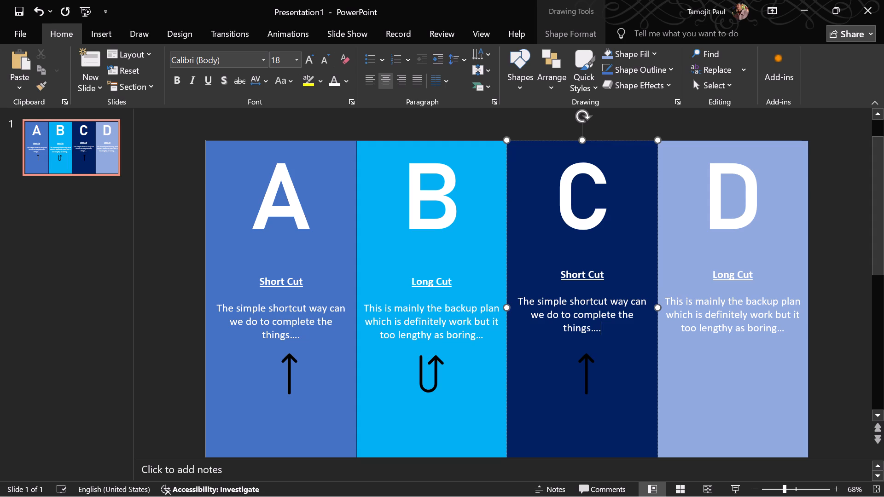
left_click(560, 276)
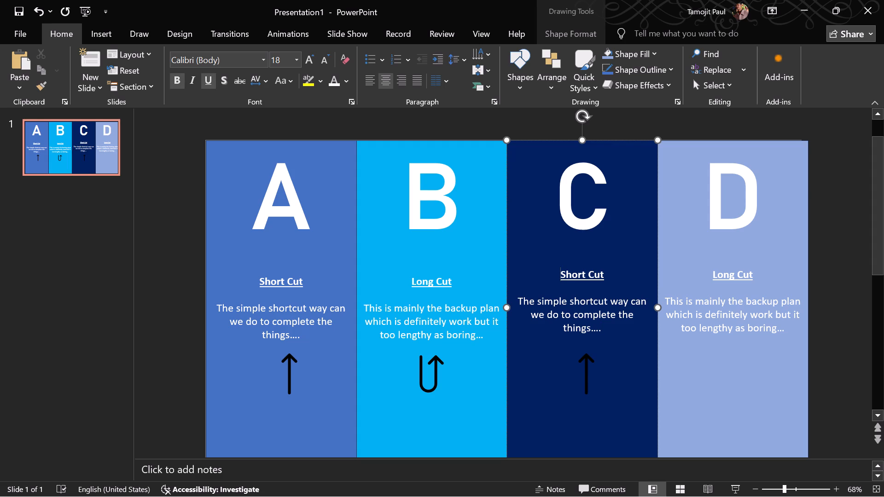
key("Return")
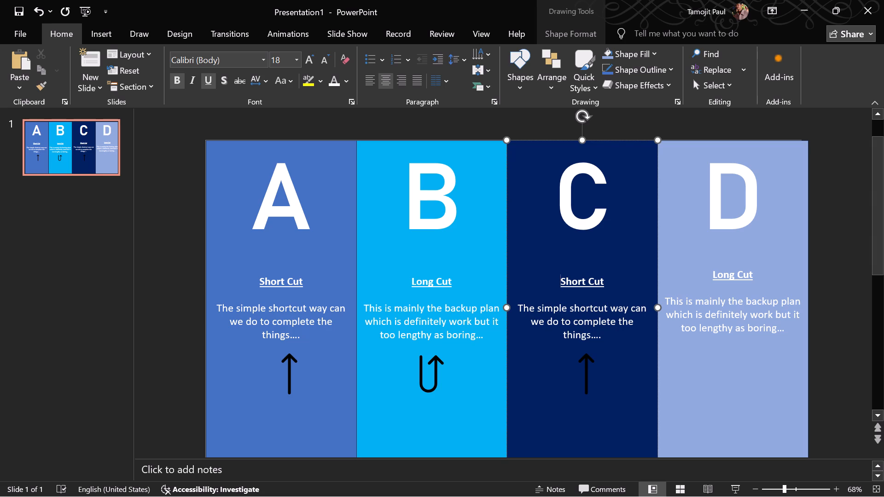
Duplicate panel B's U-turn arrow icon and place the copy centred under panel D's description, level with the other icons.
left_click(426, 372)
left_click(426, 372)
triple_click(426, 372)
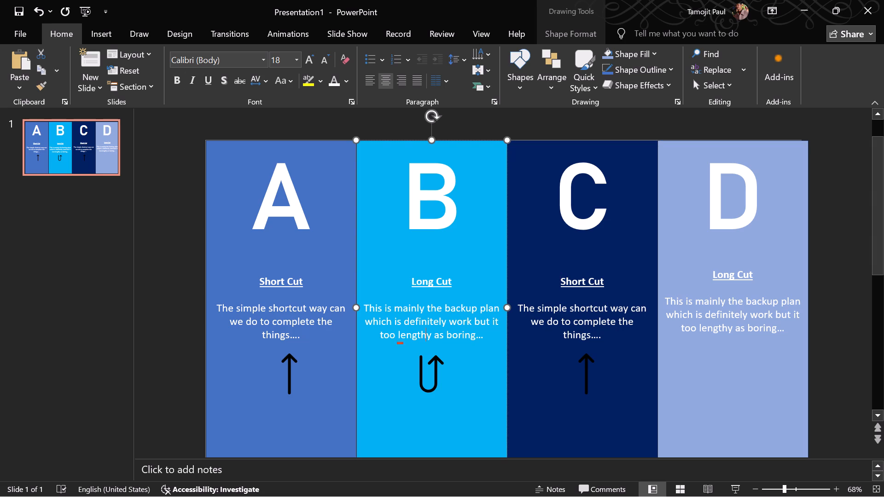
left_click(426, 383)
left_click(439, 379)
left_click(493, 381)
left_click(389, 362)
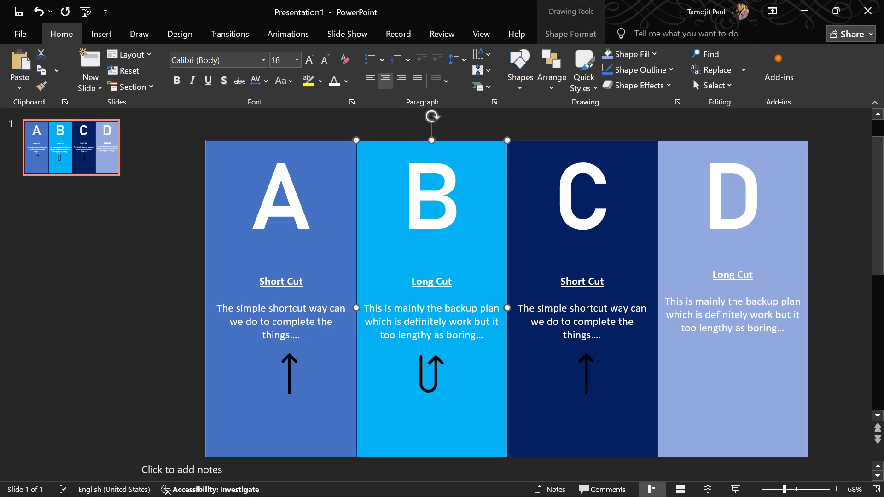
triple_click(422, 369)
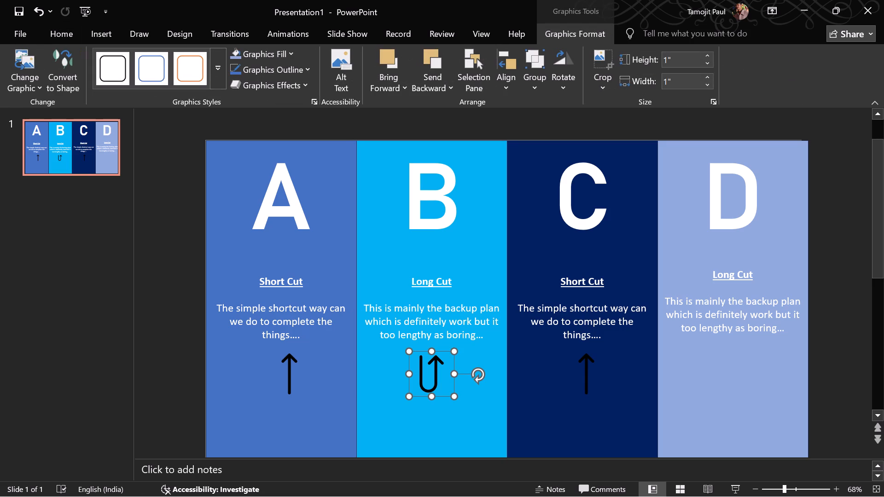
key("ctrl+c")
key("ctrl+v")
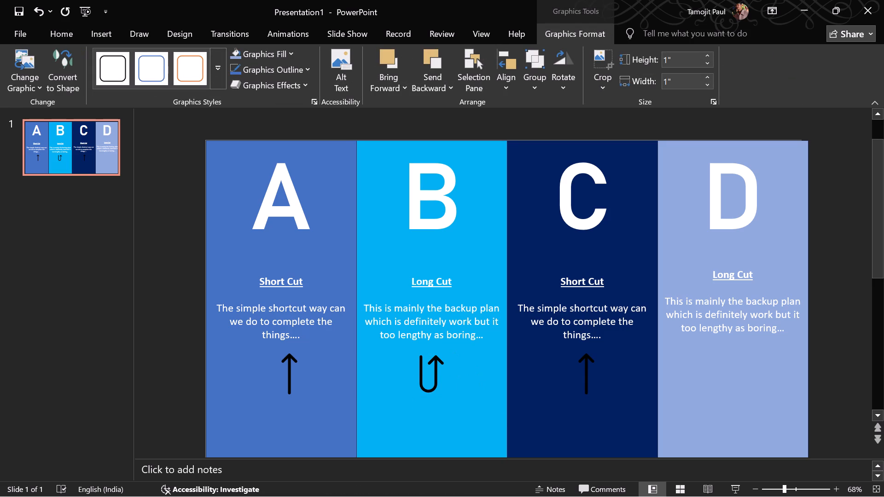
left_click_drag(437, 385, 507, 386)
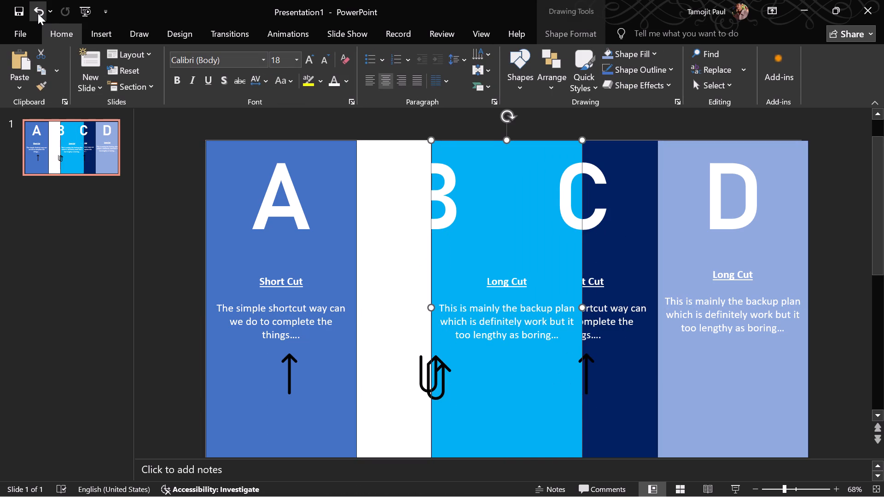
left_click(38, 13)
left_click(447, 369)
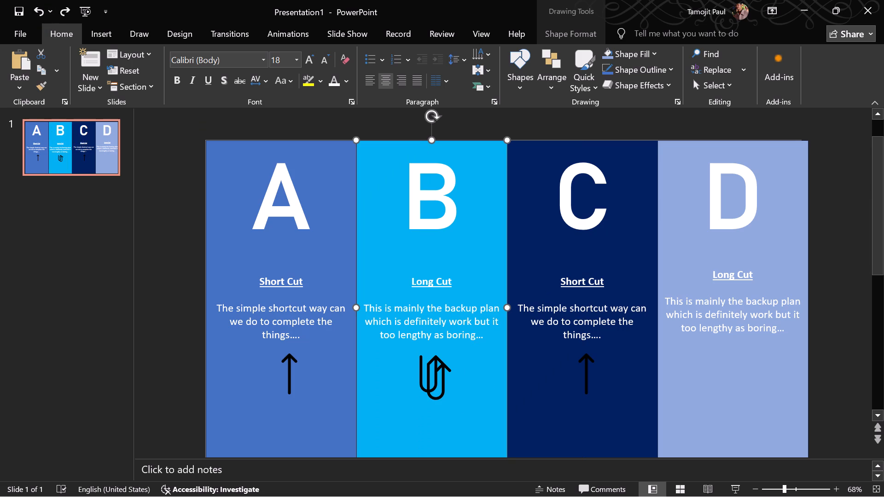
left_click_drag(447, 369, 716, 361)
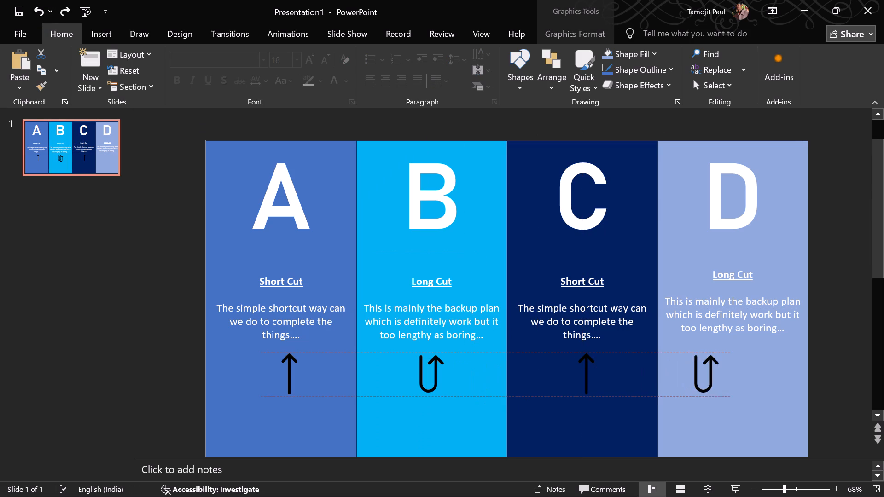
left_click_drag(716, 361, 743, 363)
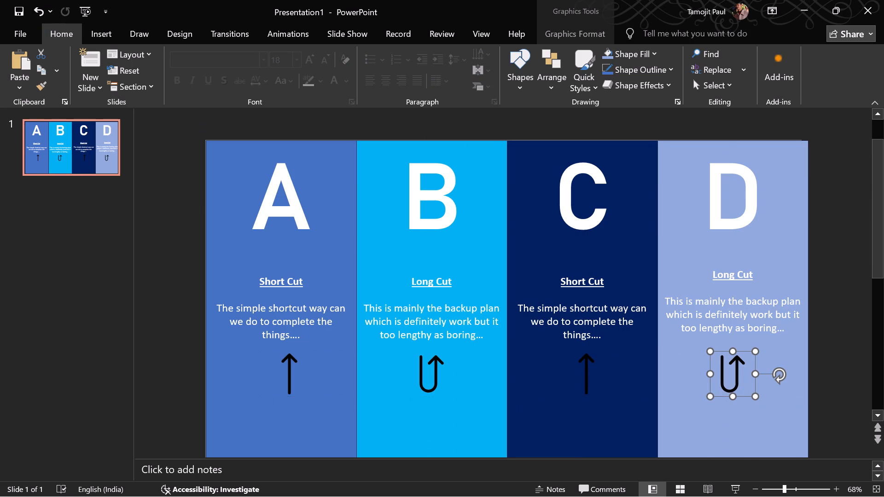
left_click(512, 433)
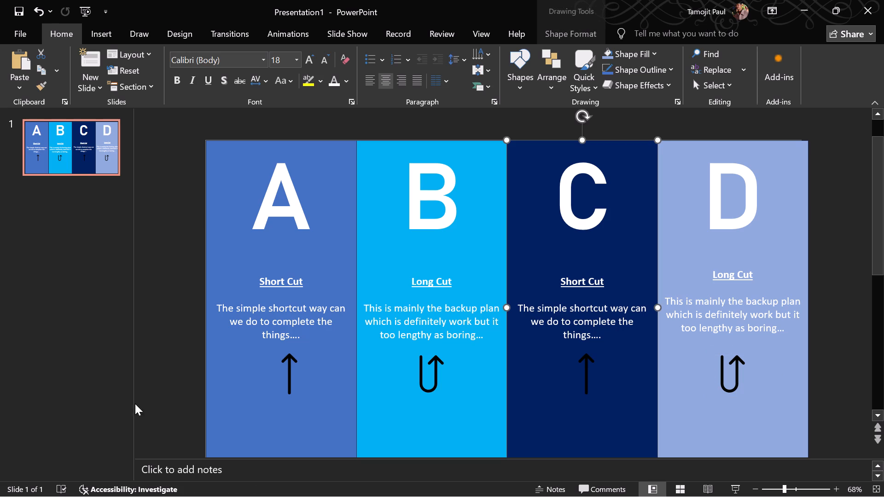
left_click(166, 393)
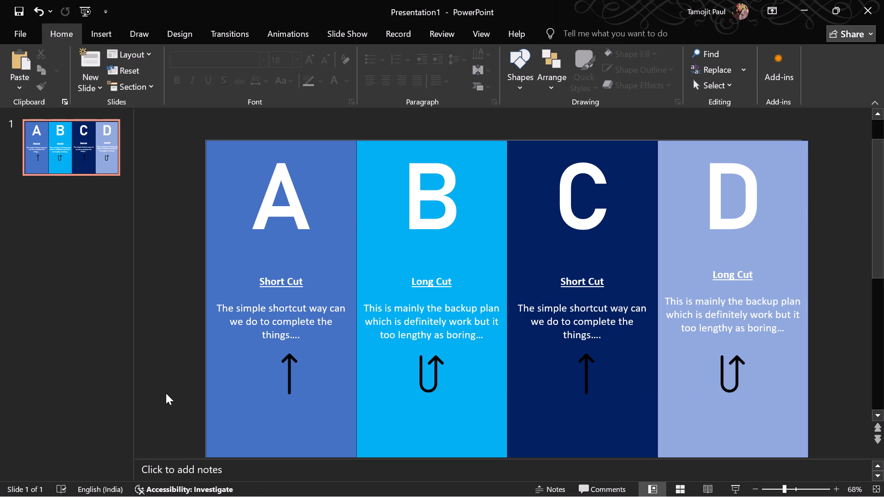
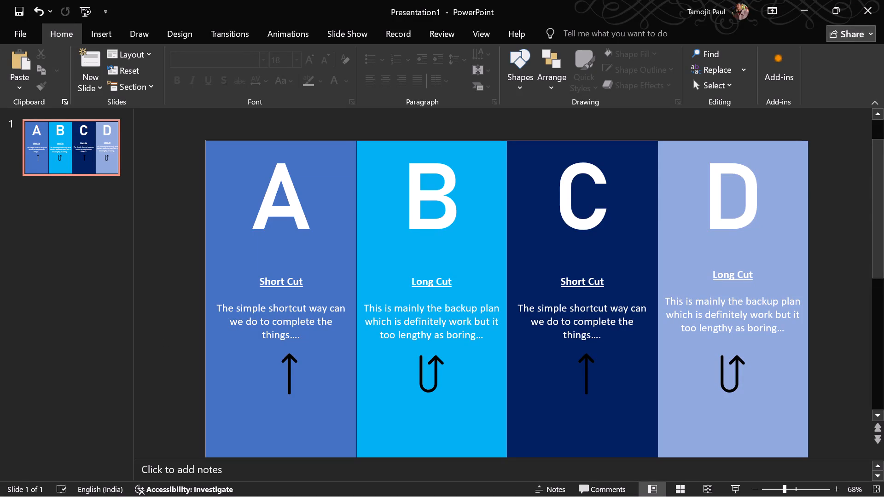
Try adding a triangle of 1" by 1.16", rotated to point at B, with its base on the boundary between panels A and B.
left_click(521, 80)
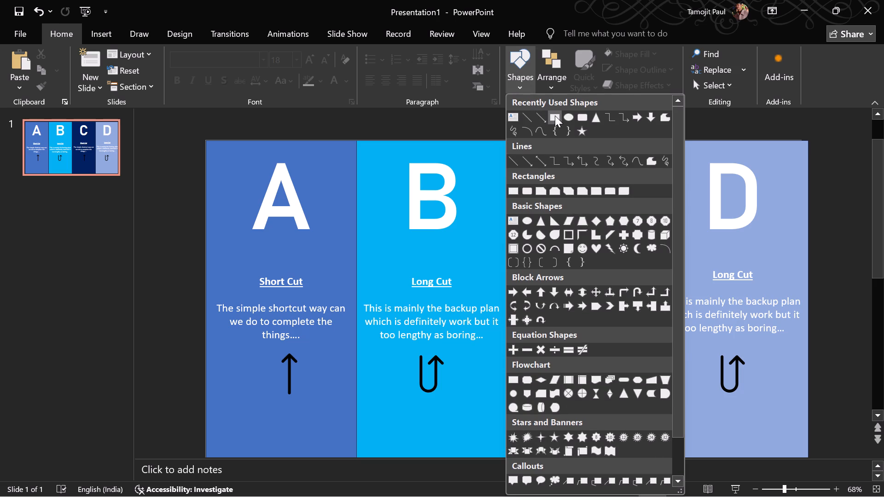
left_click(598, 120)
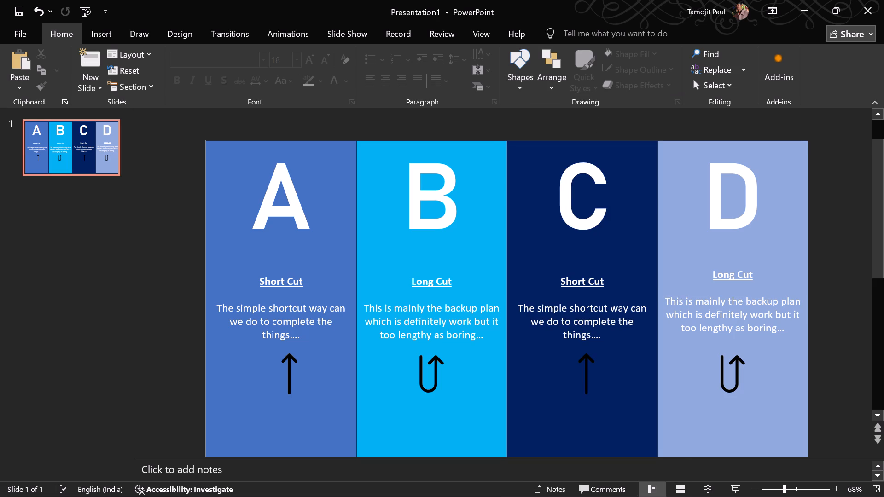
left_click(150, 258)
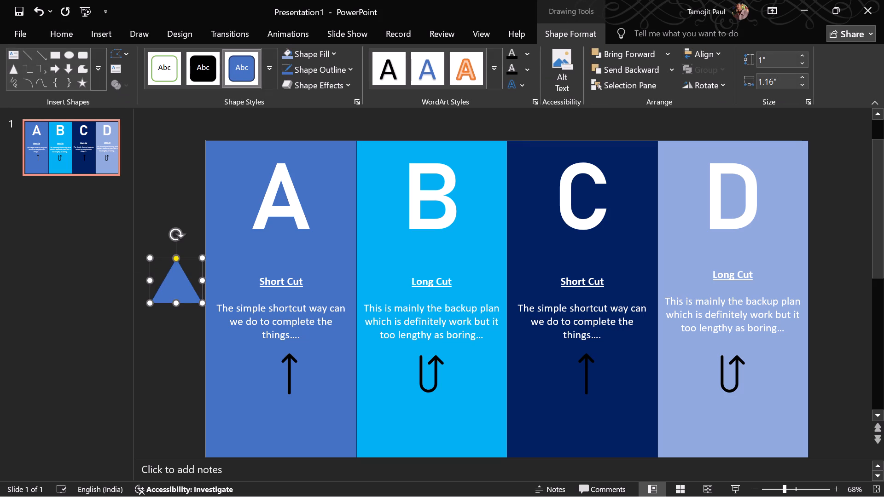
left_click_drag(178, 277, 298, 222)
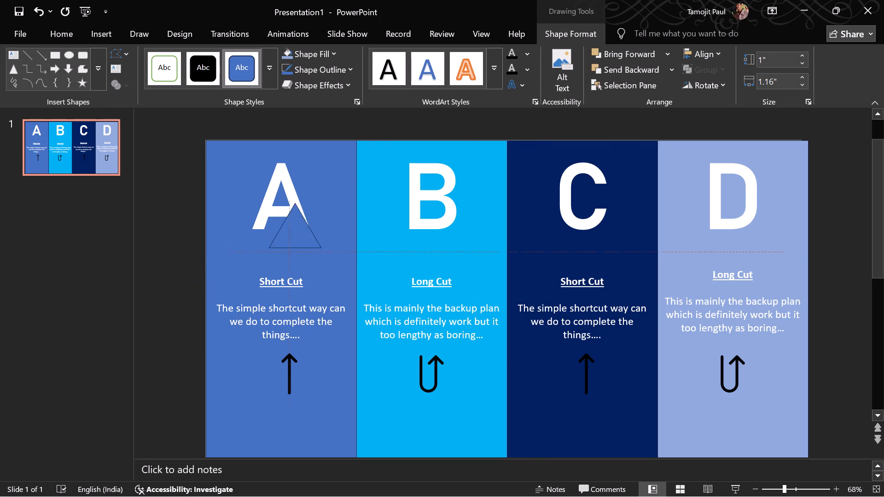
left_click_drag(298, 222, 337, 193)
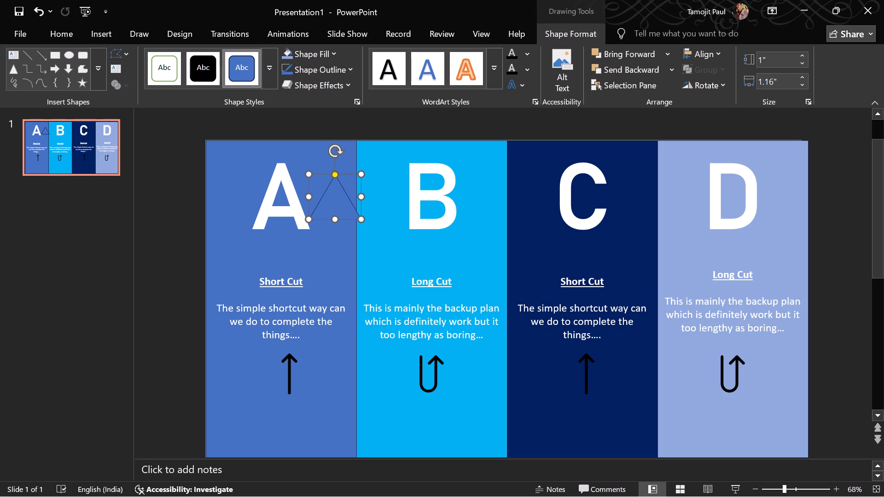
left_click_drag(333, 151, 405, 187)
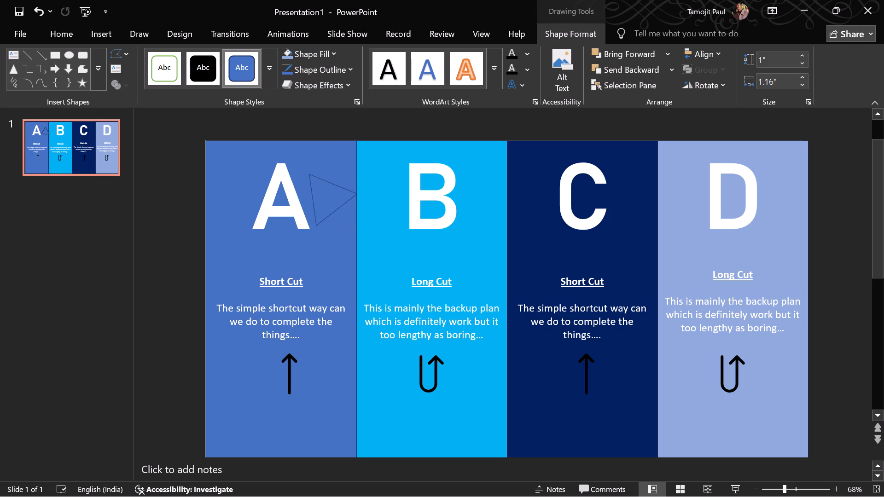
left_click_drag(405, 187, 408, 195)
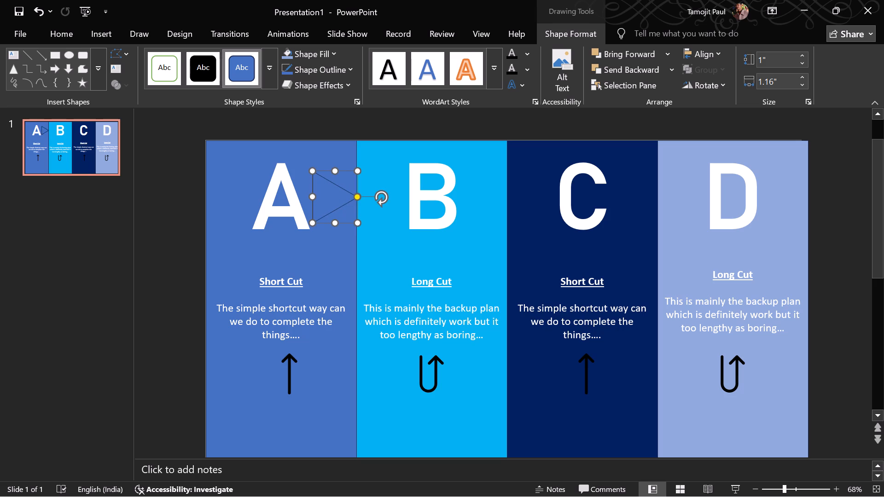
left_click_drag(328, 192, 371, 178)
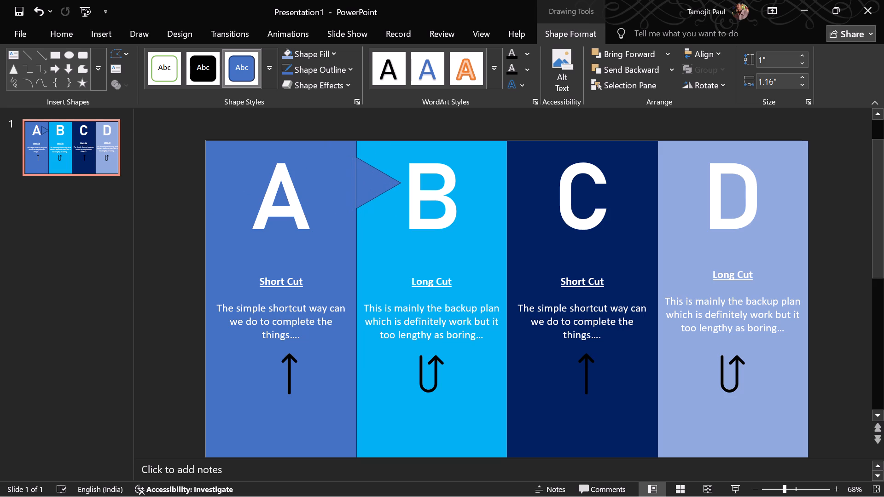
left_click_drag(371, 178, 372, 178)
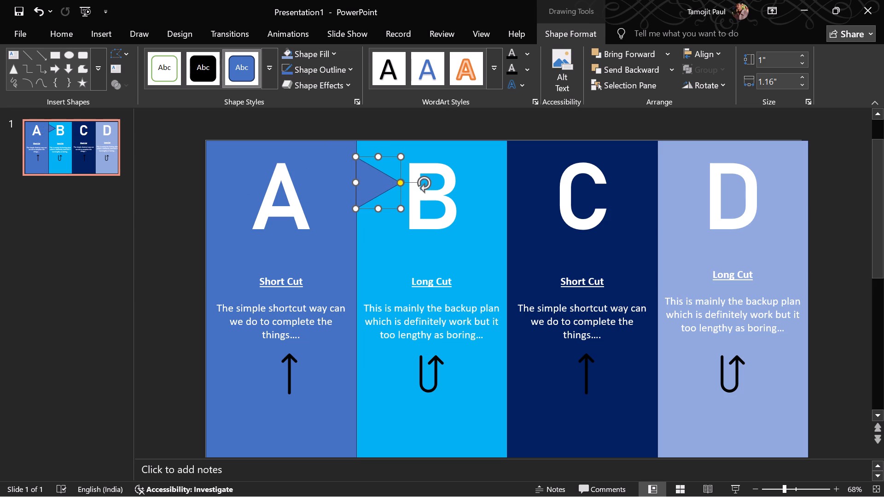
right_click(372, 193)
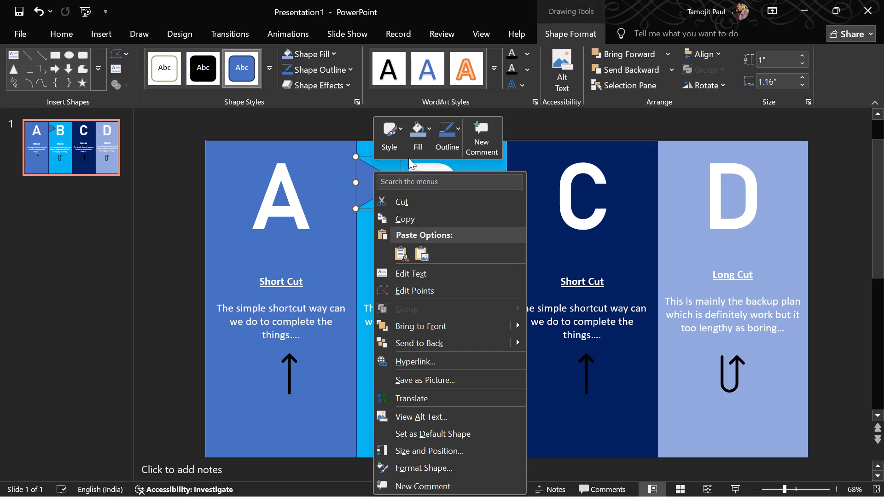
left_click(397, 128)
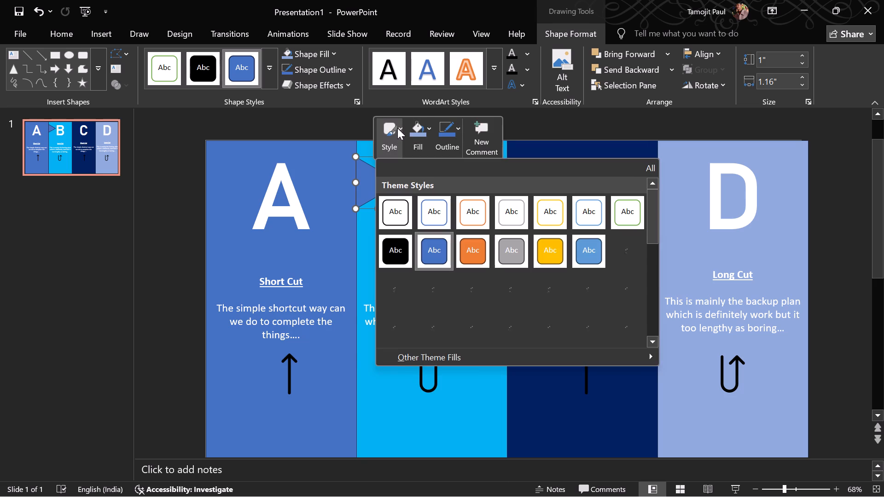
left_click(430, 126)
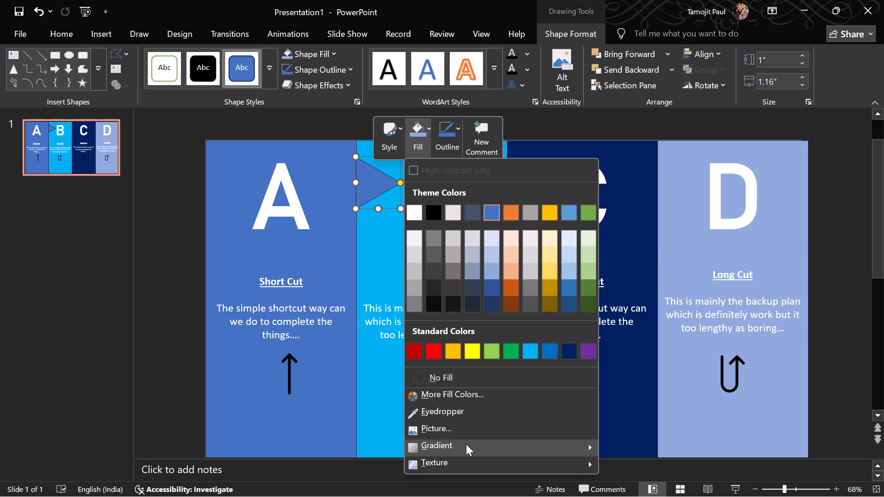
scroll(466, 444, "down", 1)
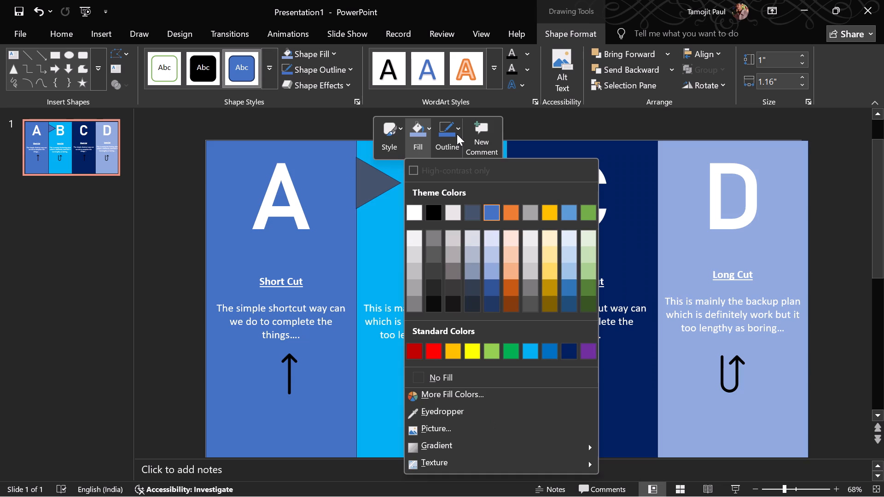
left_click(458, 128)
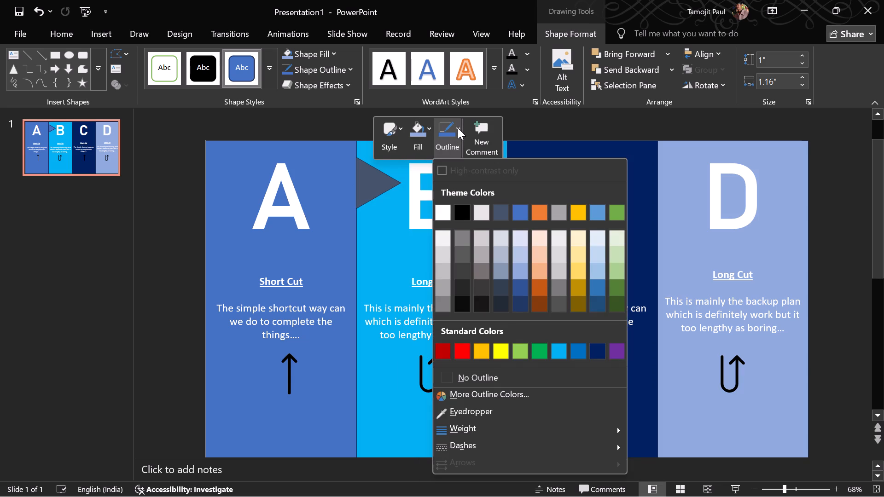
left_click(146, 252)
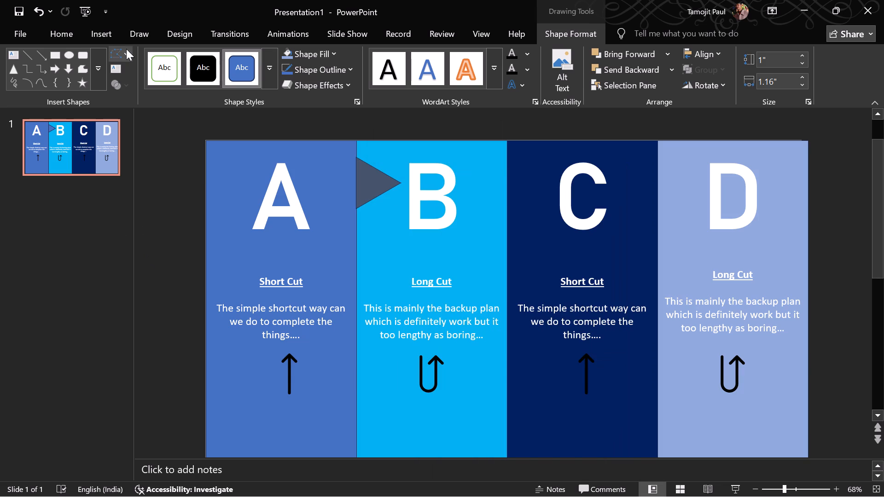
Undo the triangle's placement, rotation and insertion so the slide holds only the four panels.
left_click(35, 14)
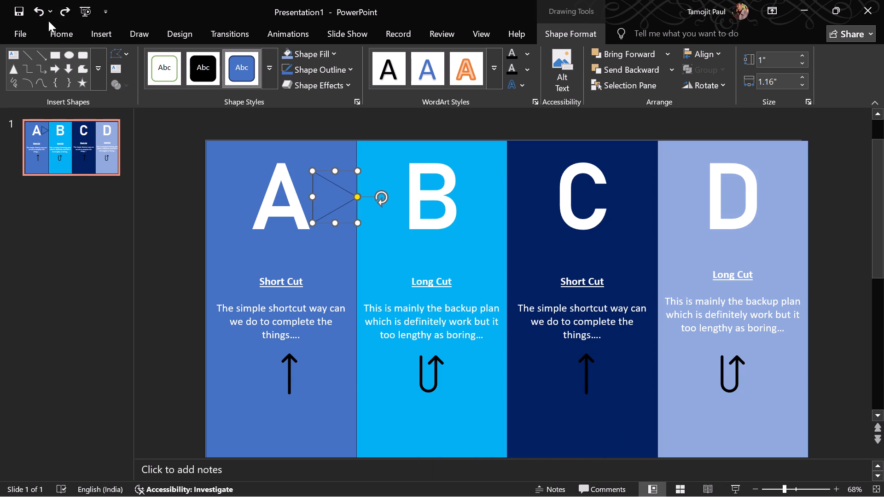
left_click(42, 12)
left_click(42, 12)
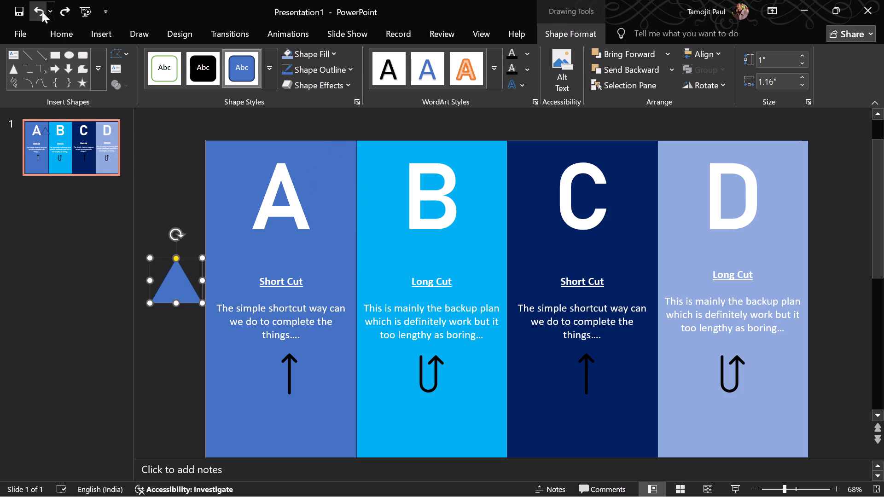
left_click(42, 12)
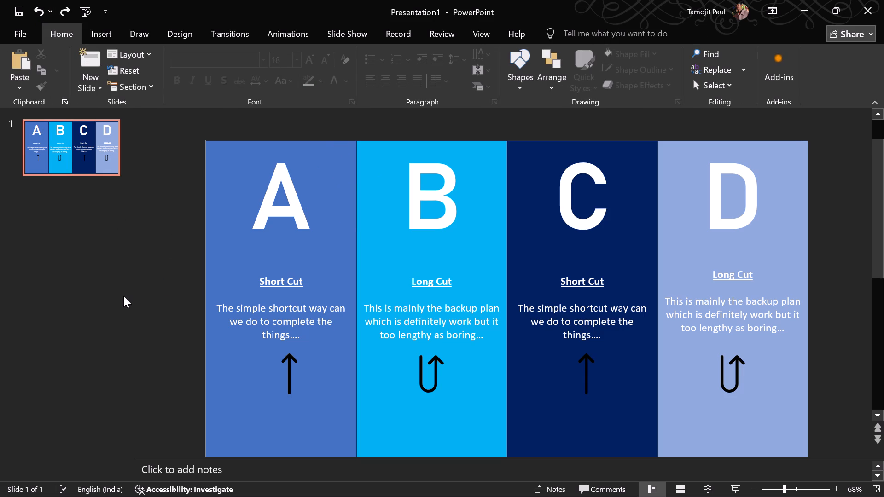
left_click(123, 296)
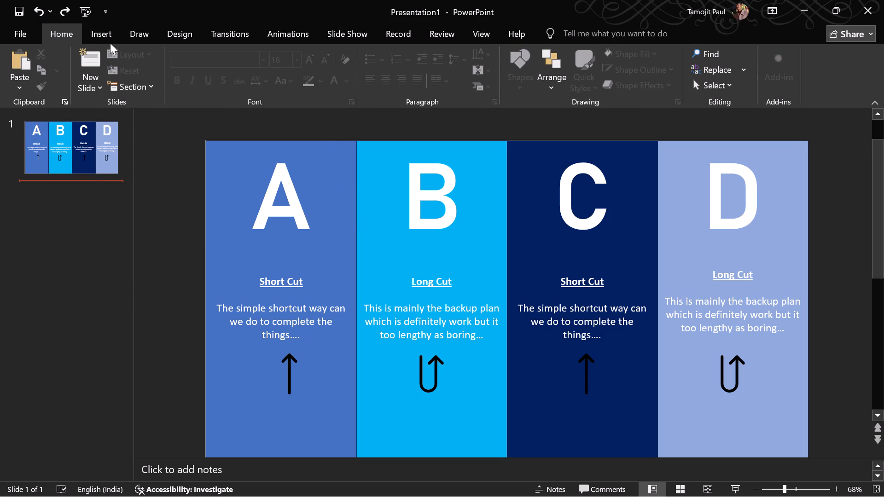
Insert an isosceles triangle beside the slide and shrink it to about 0.75" high by 0.81" wide.
left_click(107, 24)
left_click(168, 275)
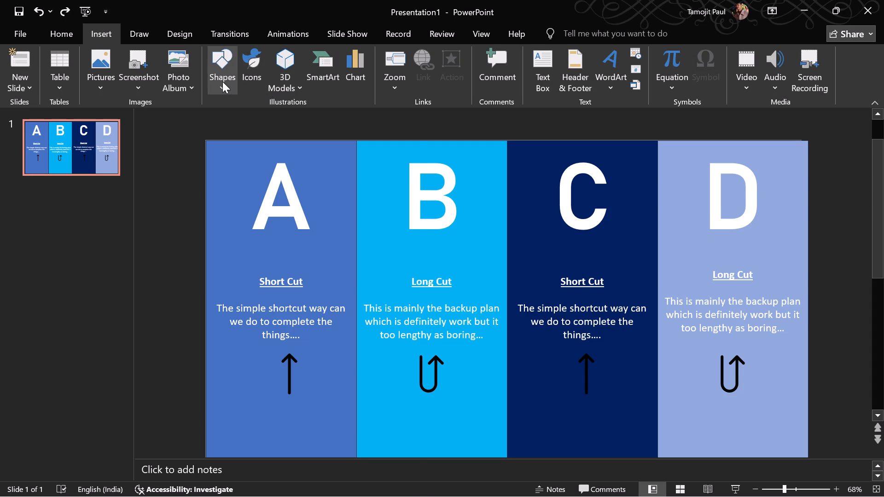
left_click(222, 81)
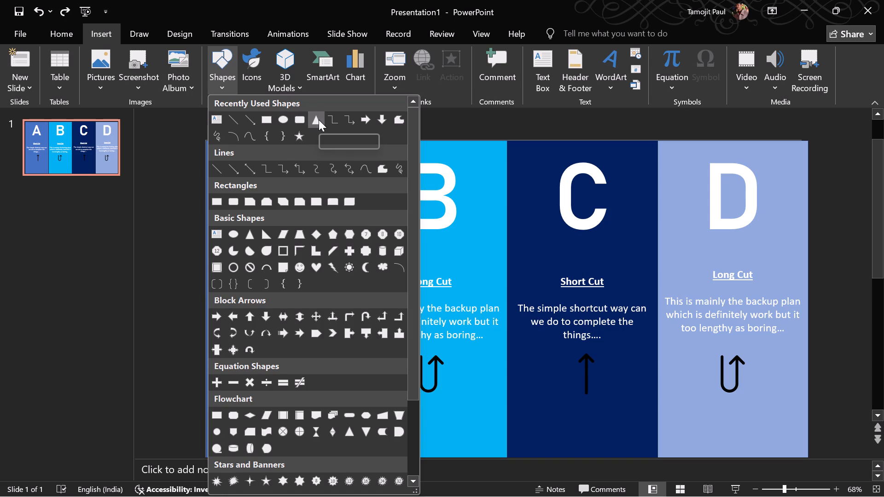
left_click(244, 235)
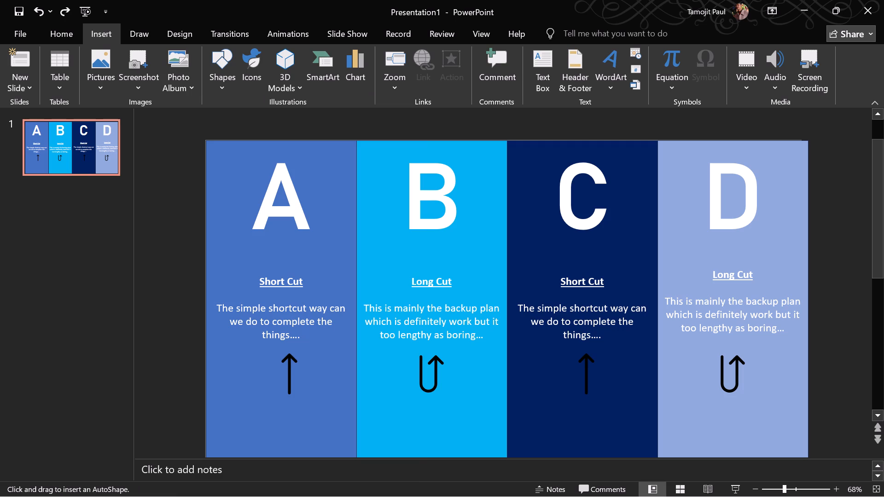
left_click(156, 253)
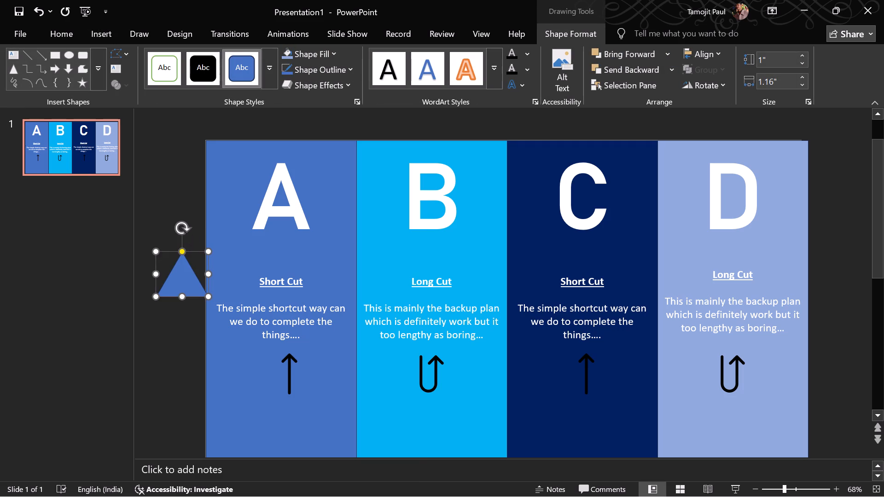
left_click_drag(208, 298, 194, 285)
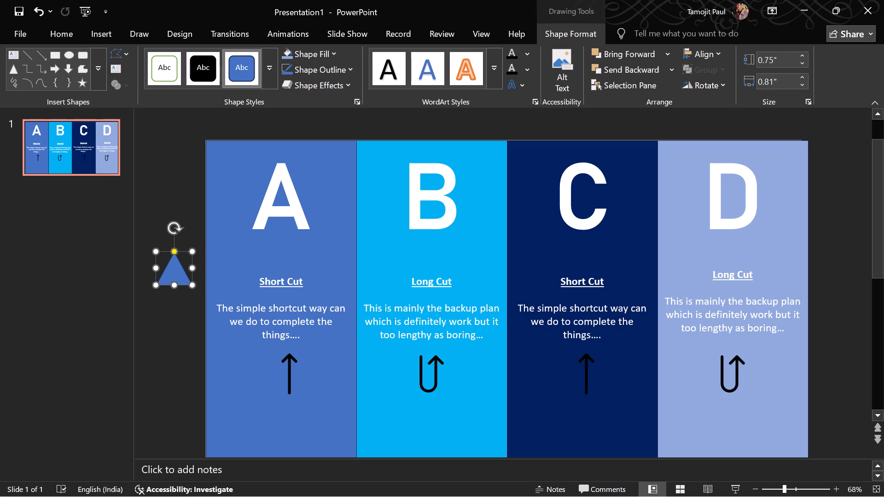
Rotate the triangle 90° clockwise and place its base on the boundary between panels A and B, level with the top of the letters.
left_click_drag(174, 228, 203, 243)
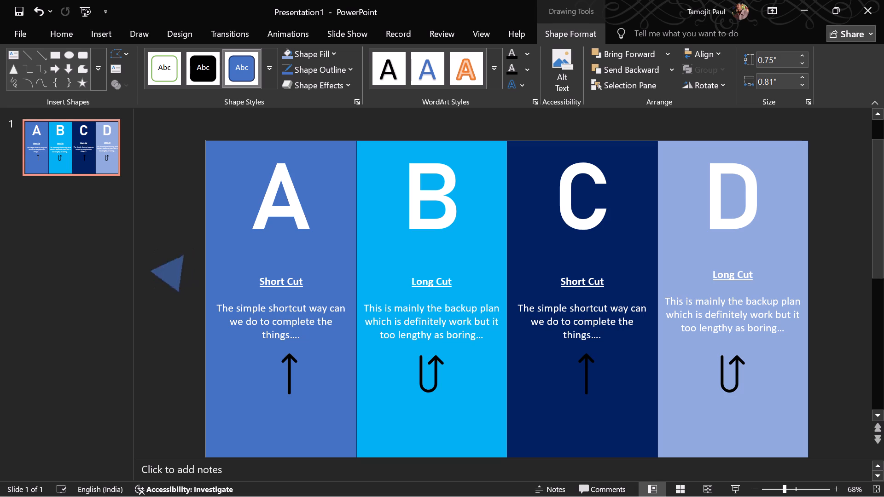
left_click_drag(203, 243, 214, 266)
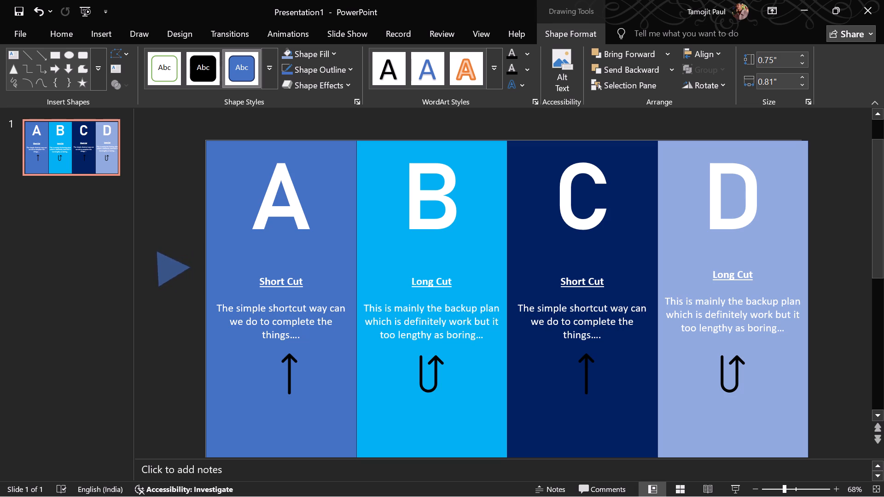
left_click_drag(214, 266, 215, 269)
left_click_drag(170, 269, 366, 177)
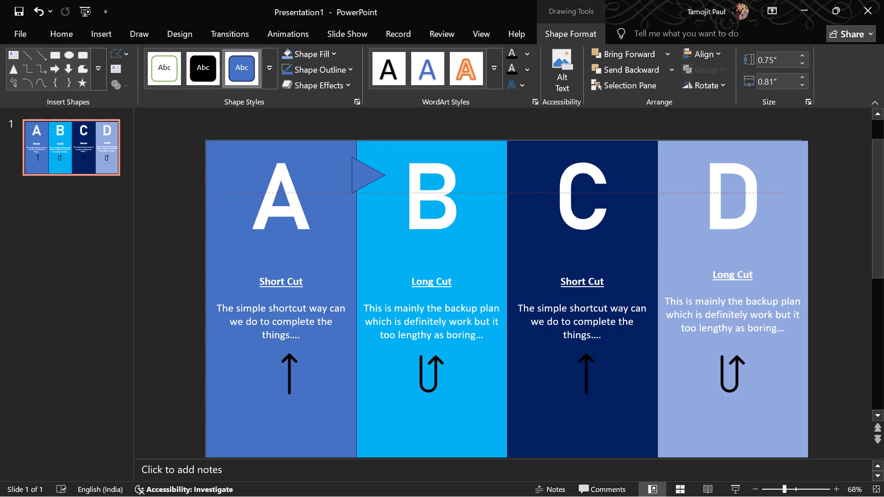
left_click_drag(366, 177, 372, 173)
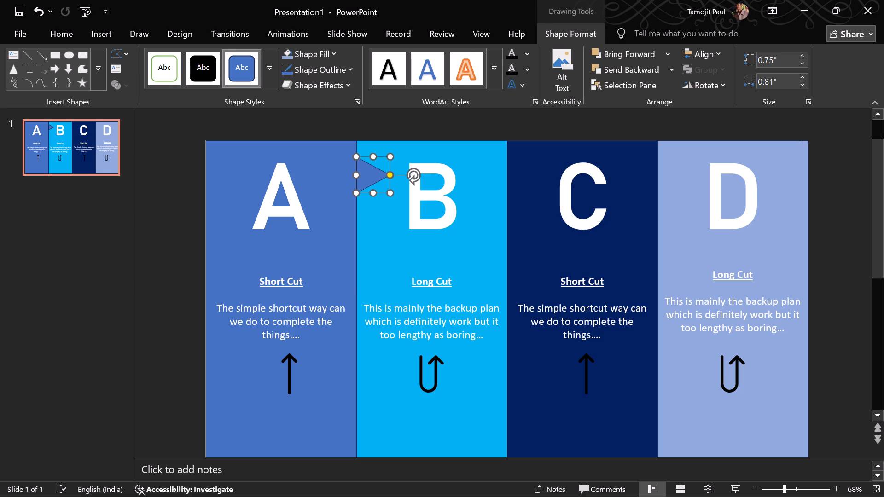
Resize the triangle between panels A and B to about 0.44" high by 0.94" wide.
scroll(396, 187, "up", 2, "ctrl")
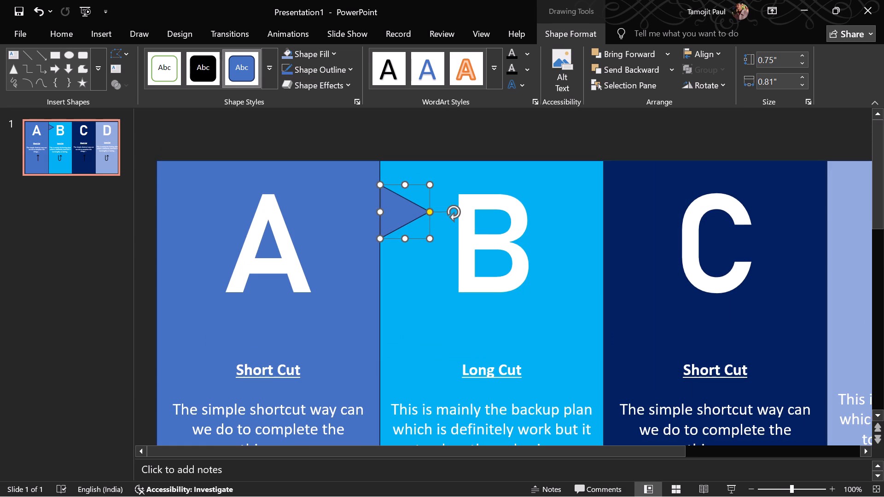
scroll(428, 226, "up", 1, "ctrl")
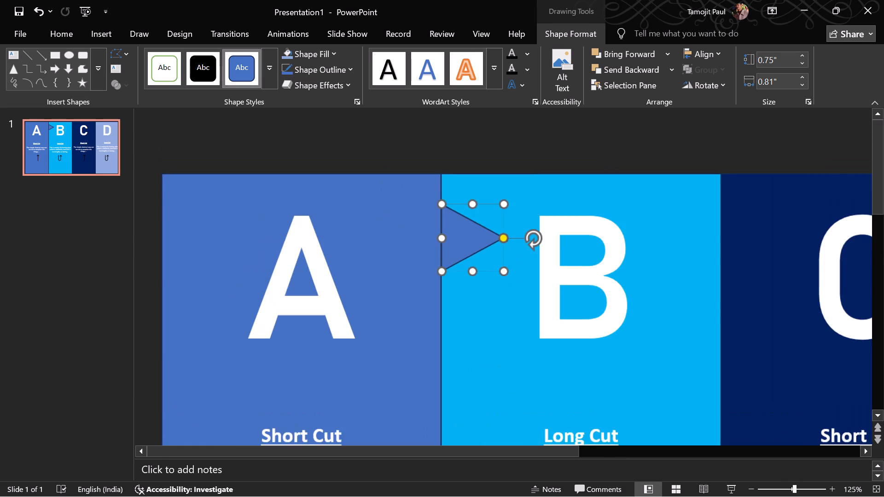
scroll(428, 226, "up", 1, "ctrl")
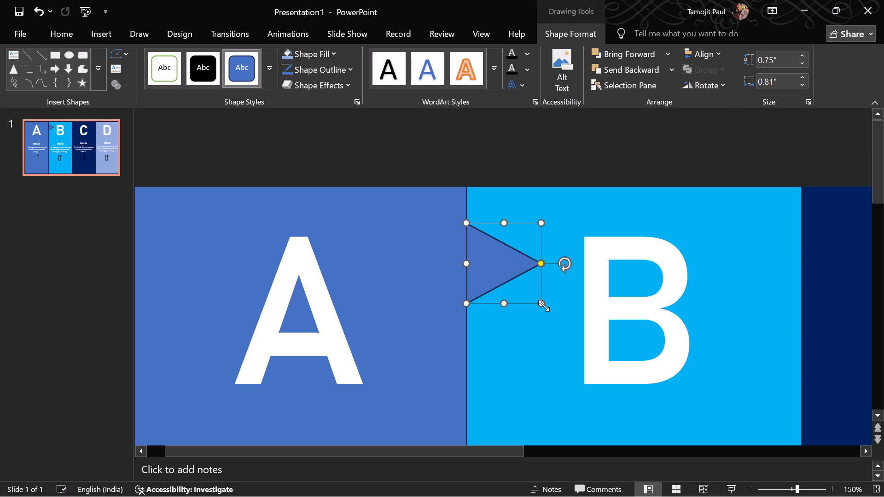
left_click_drag(541, 303, 562, 316)
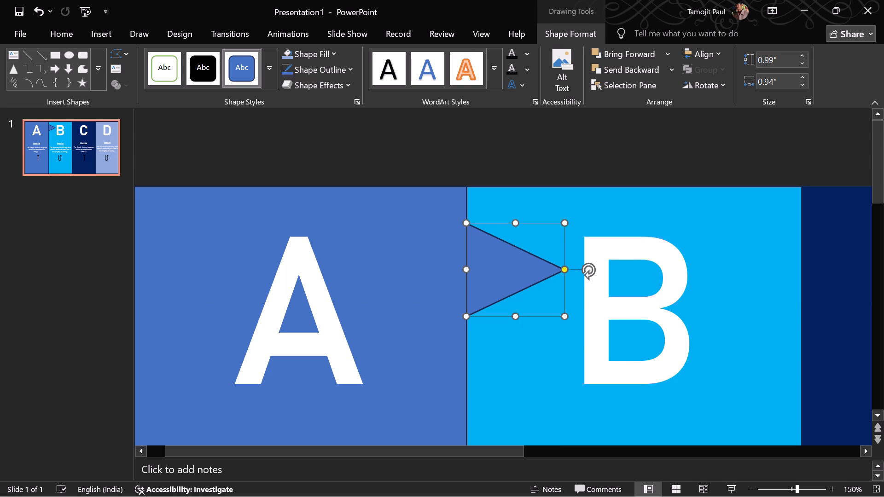
left_click_drag(466, 271, 491, 269)
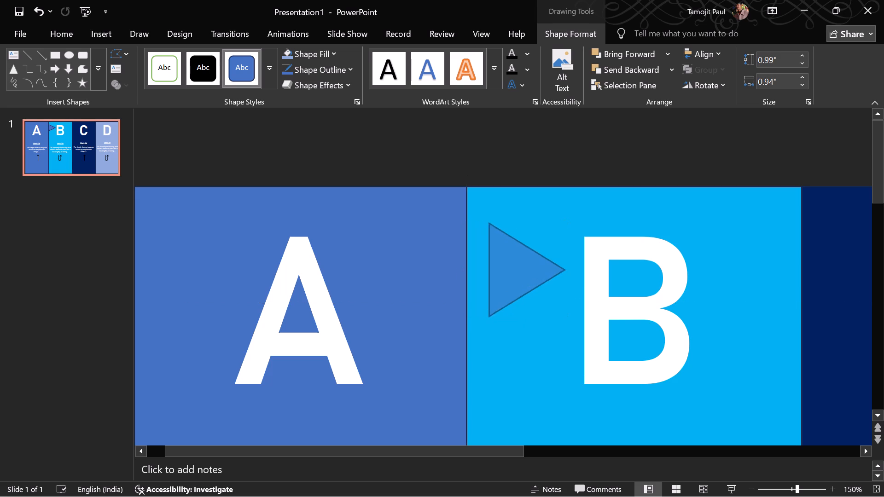
left_click_drag(491, 269, 521, 272)
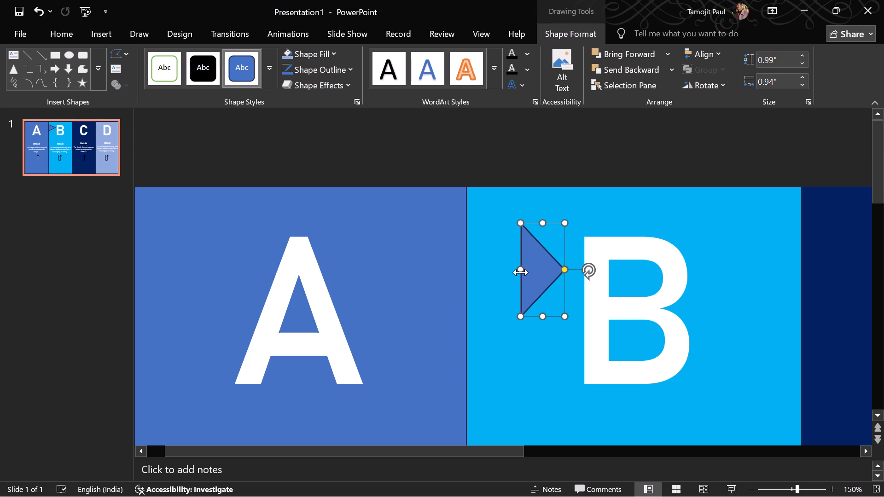
Move the triangle so its base sits on the boundary between panels A and B, slightly above the letters' mid-height.
left_click_drag(546, 268, 500, 285)
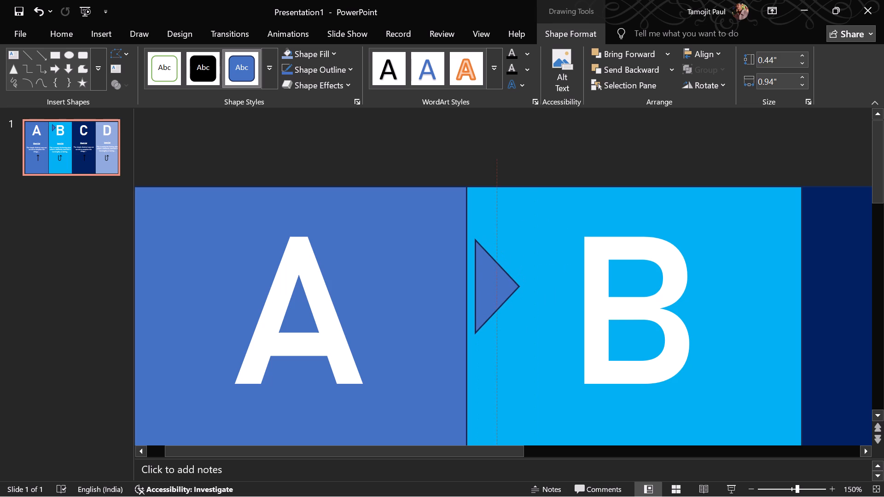
left_click_drag(500, 285, 493, 294)
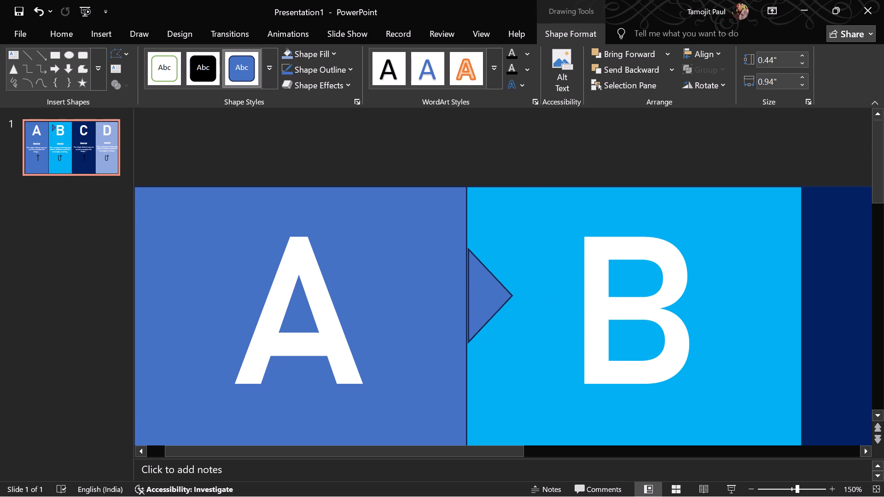
left_click_drag(493, 294, 490, 295)
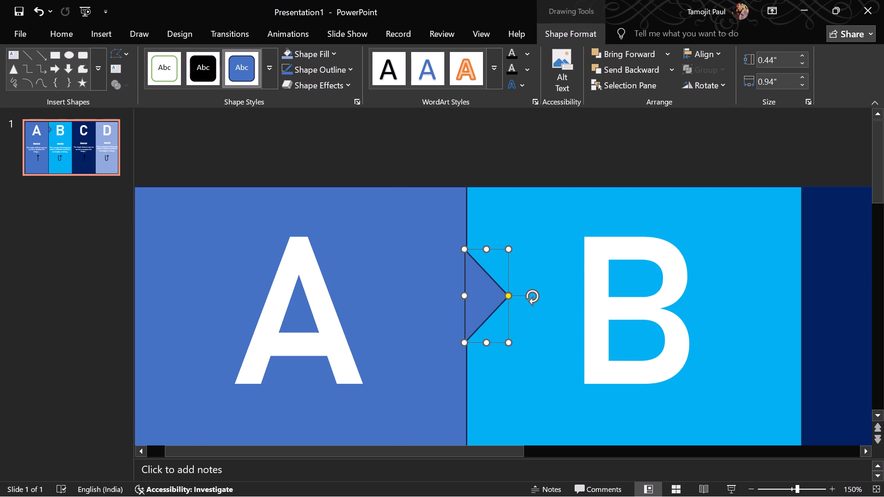
left_click(485, 295)
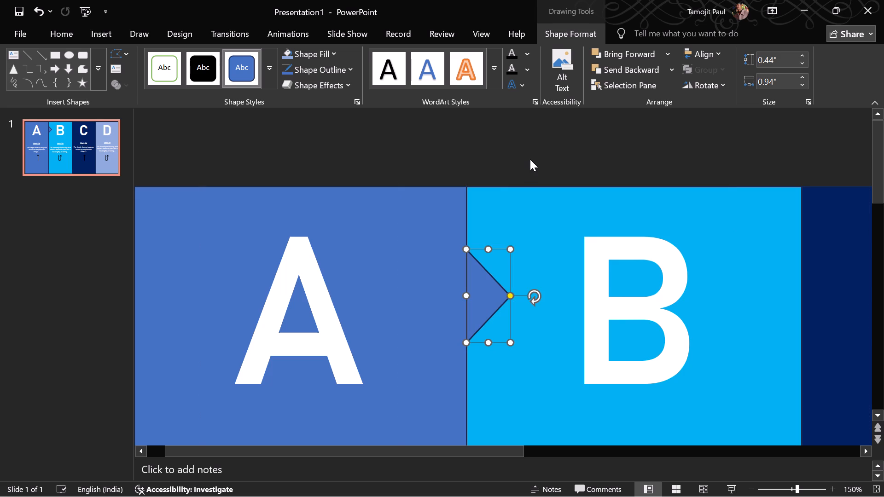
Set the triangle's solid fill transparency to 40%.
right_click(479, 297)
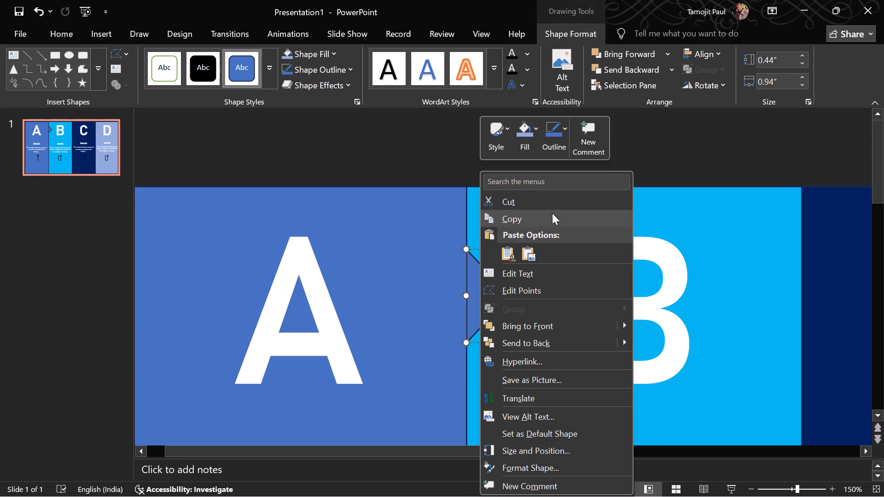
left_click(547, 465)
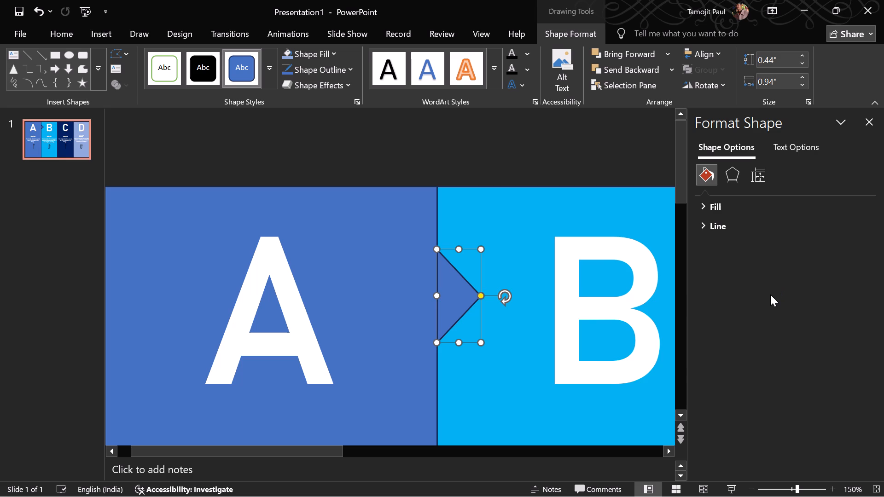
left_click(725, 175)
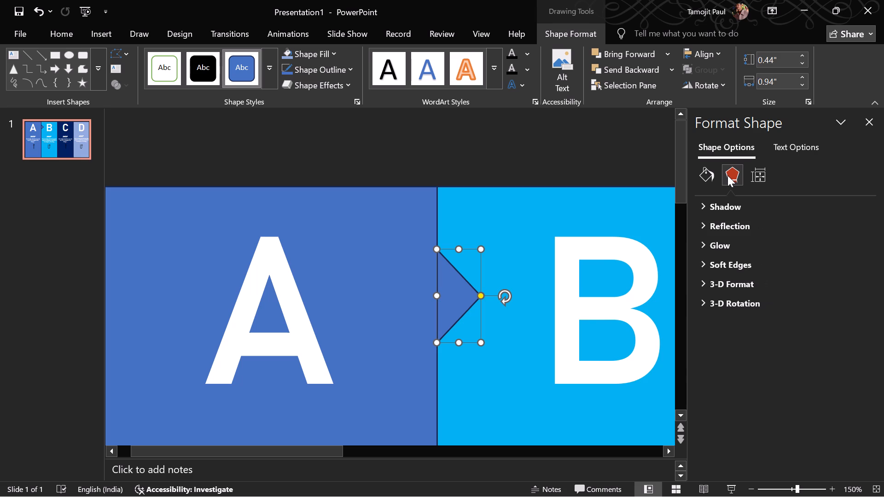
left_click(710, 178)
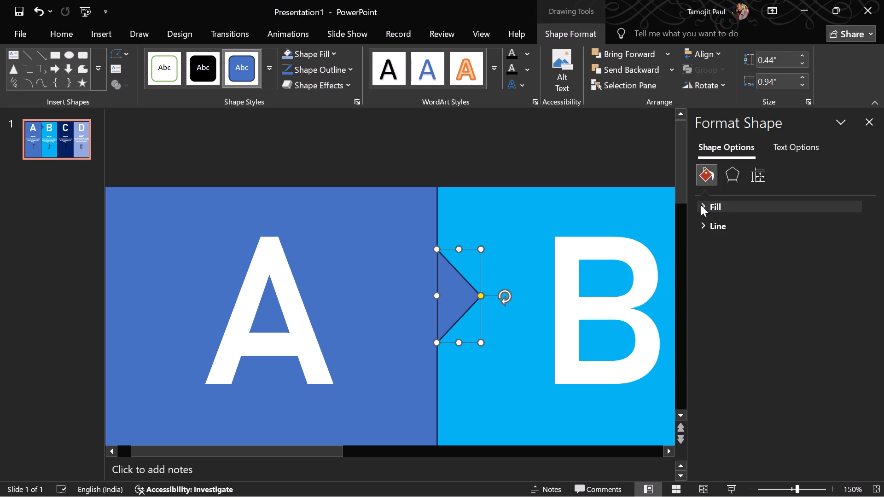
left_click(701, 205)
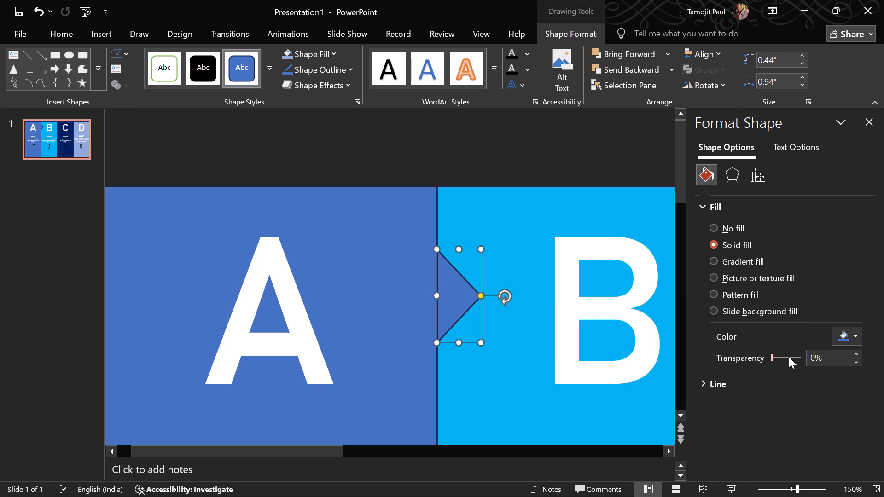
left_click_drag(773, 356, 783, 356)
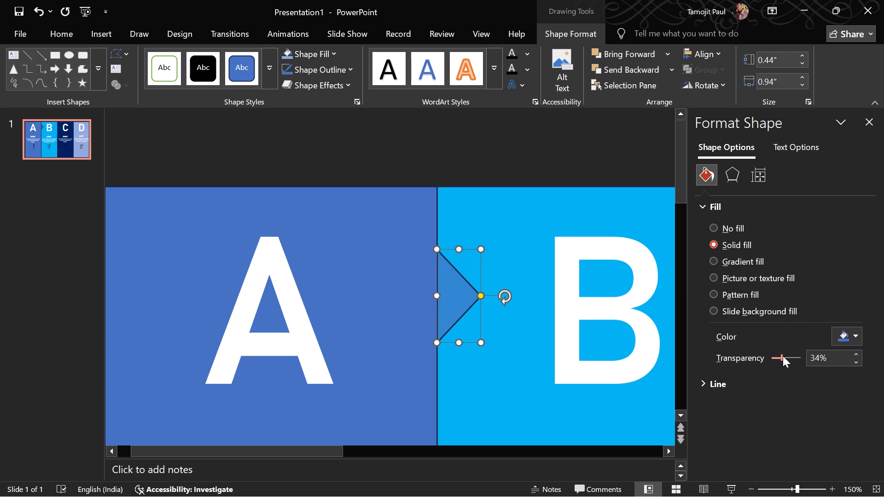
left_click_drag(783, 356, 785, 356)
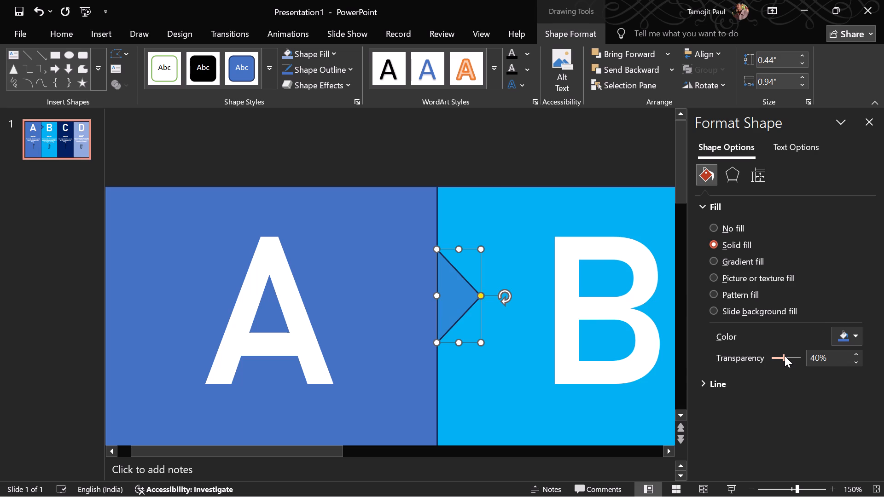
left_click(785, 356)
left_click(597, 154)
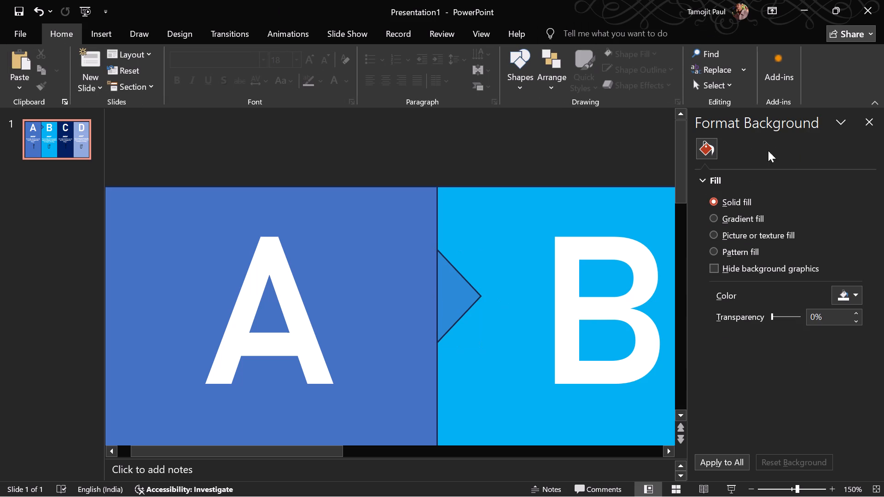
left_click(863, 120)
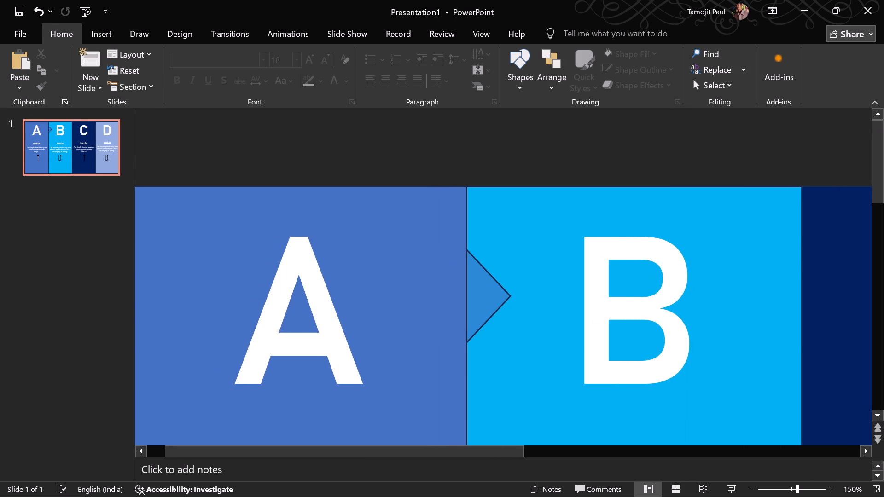
Match the triangle's fill to panel A's colour, Blue, Accent 1, and set its transparency to 0%.
scroll(690, 172, "down", 4, "ctrl")
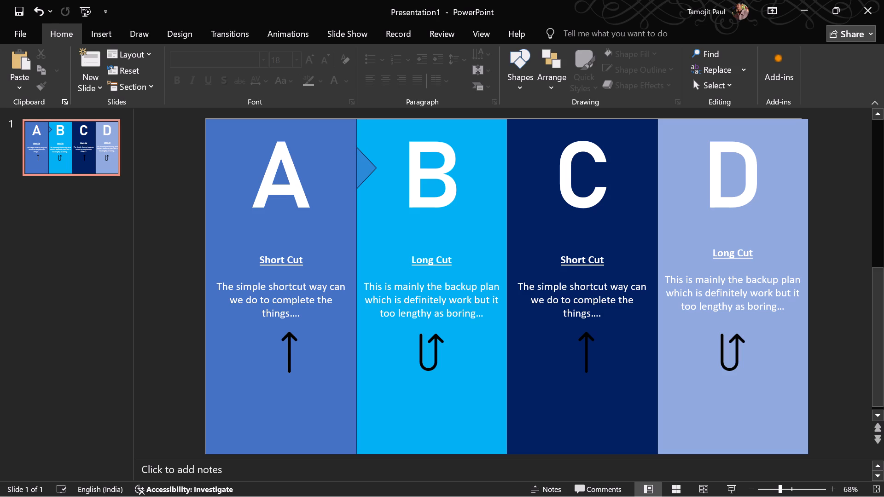
left_click(341, 172)
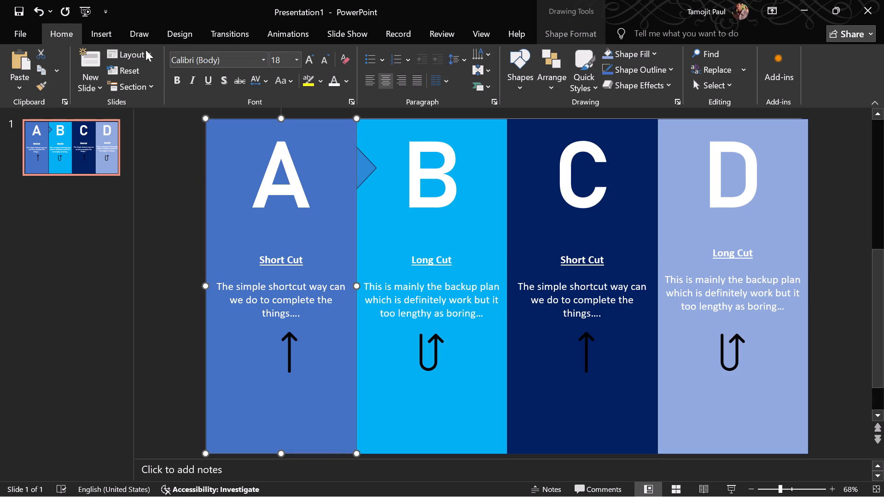
right_click(330, 229)
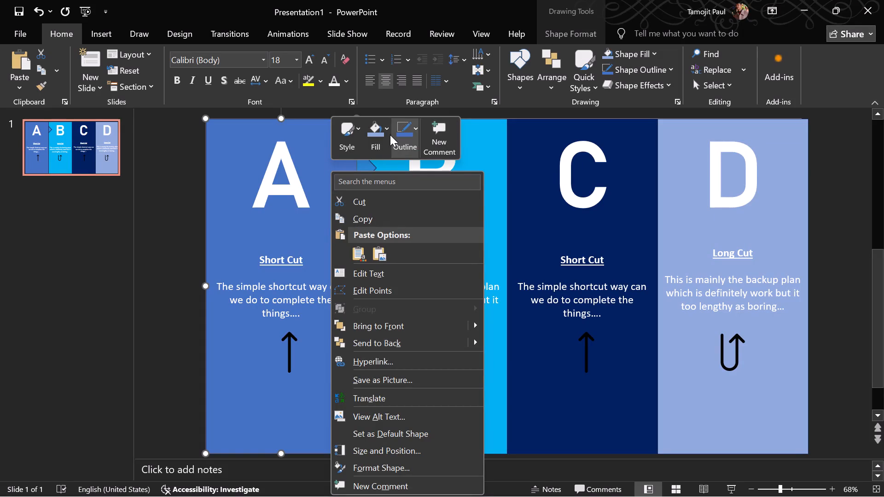
left_click(386, 133)
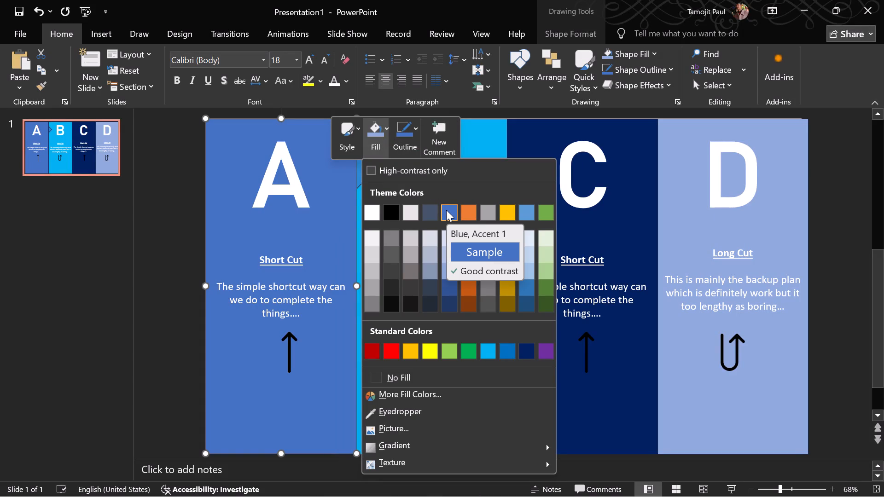
left_click(175, 342)
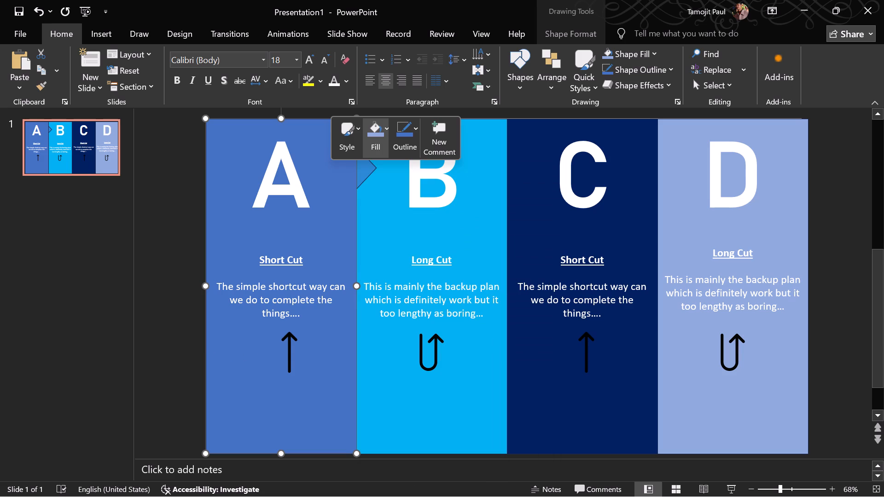
left_click(360, 166)
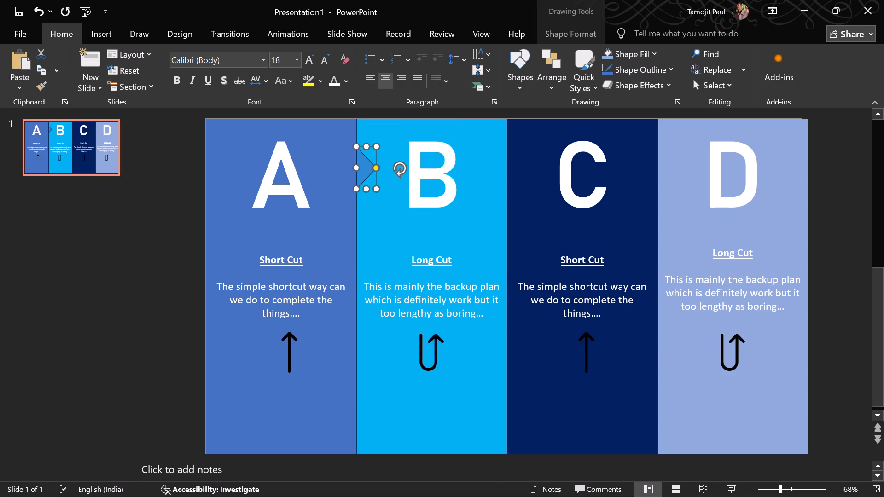
right_click(363, 166)
left_click(427, 457)
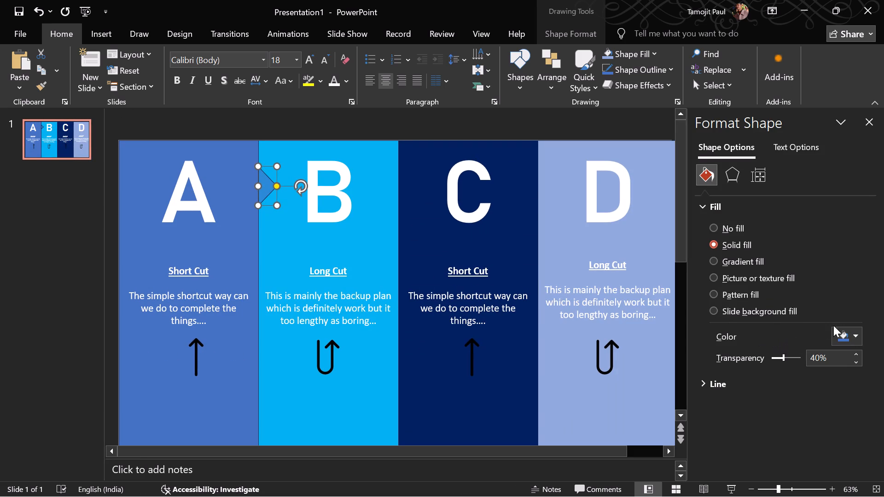
left_click(859, 336)
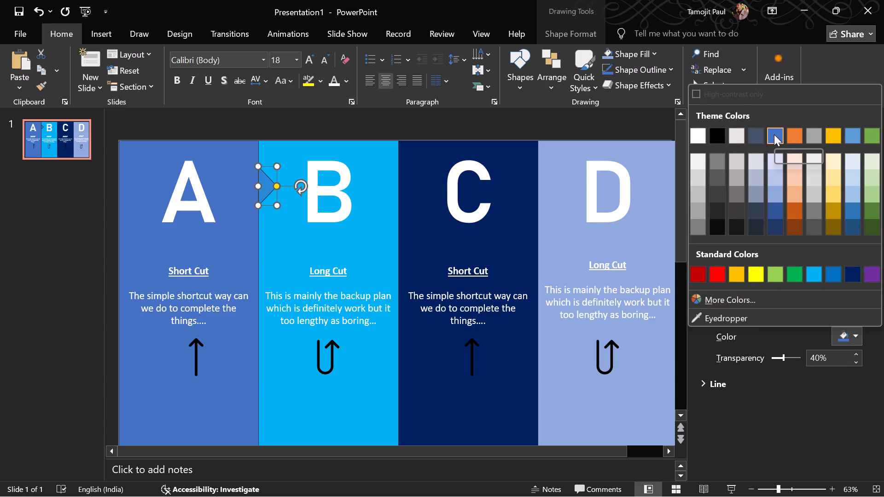
left_click(774, 134)
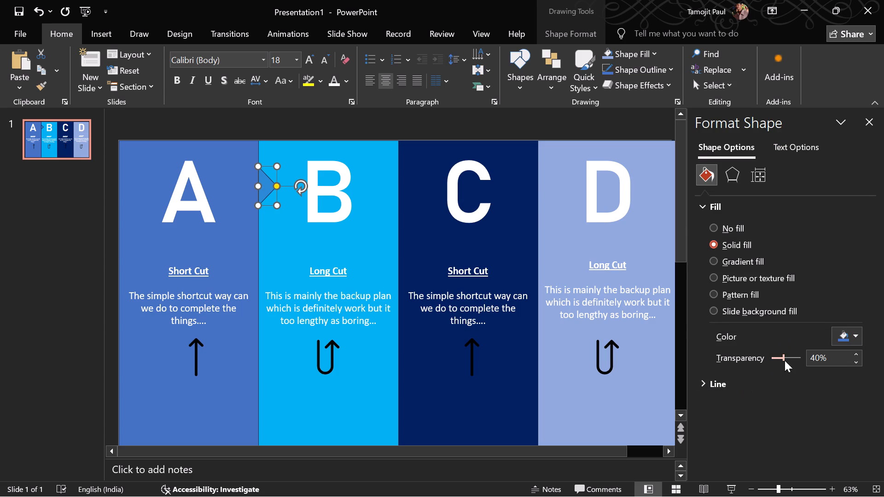
left_click_drag(783, 356, 744, 362)
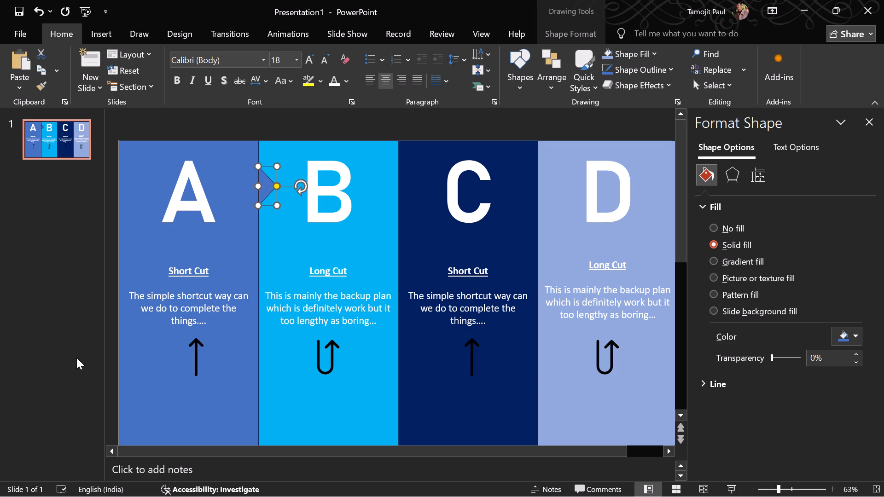
left_click(69, 357)
Move the triangle slightly down to align it with the centre of the letters' text boxes, keeping its base on the A–B boundary.
left_click(265, 185)
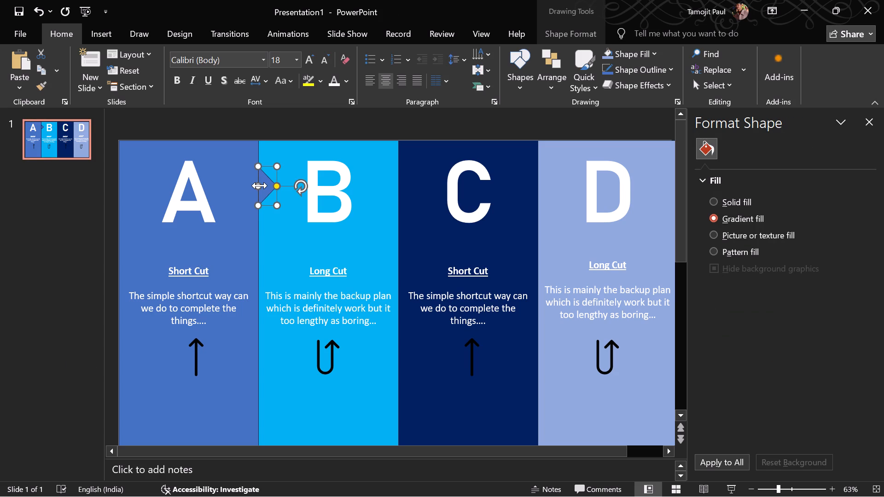
left_click(266, 186)
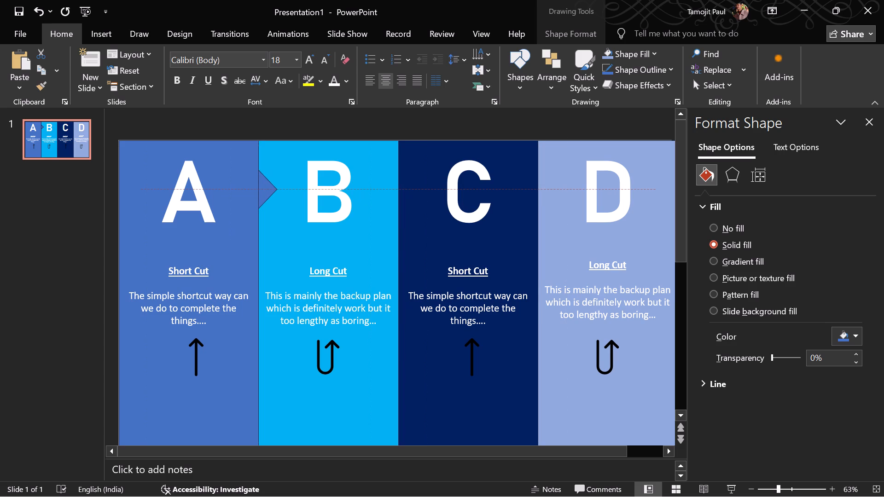
left_click(286, 123)
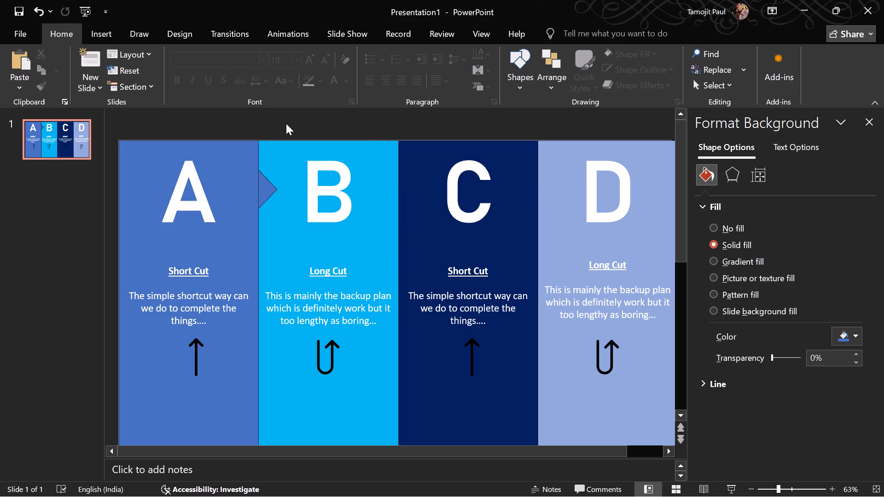
left_click(265, 191)
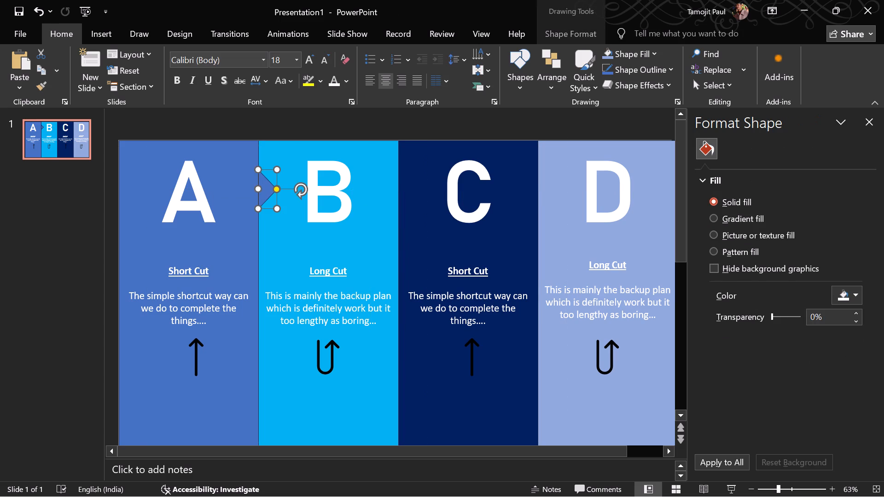
left_click(231, 191)
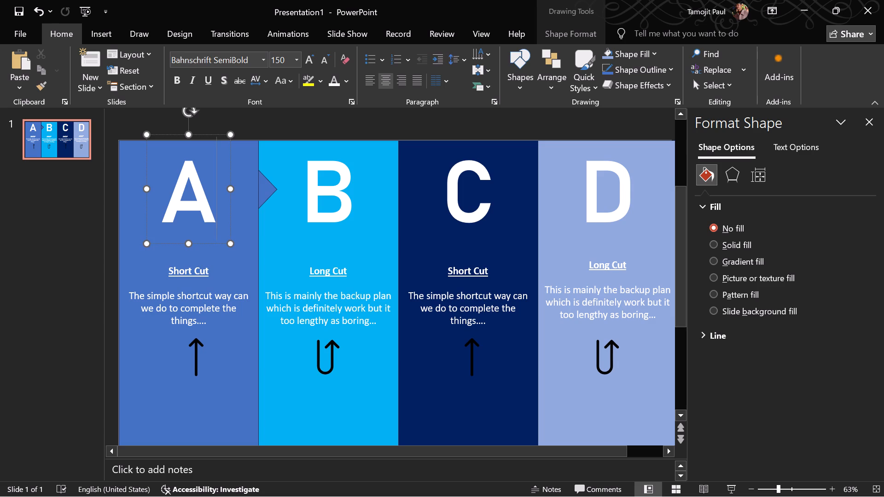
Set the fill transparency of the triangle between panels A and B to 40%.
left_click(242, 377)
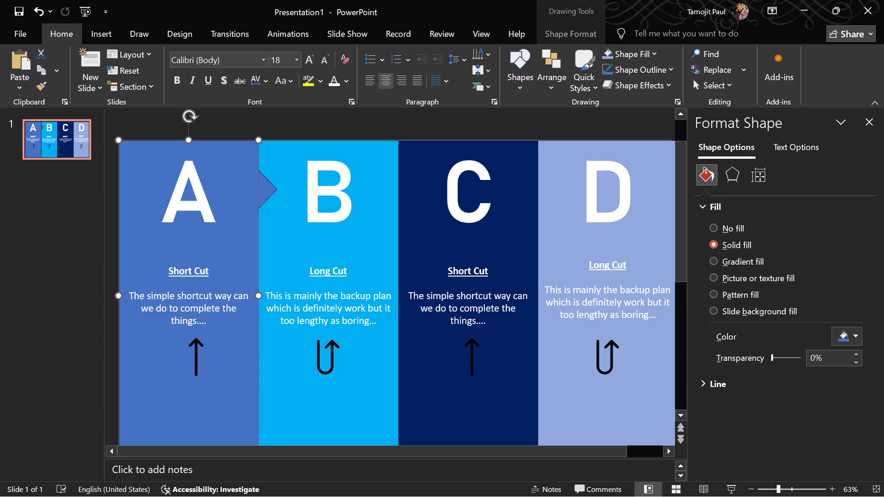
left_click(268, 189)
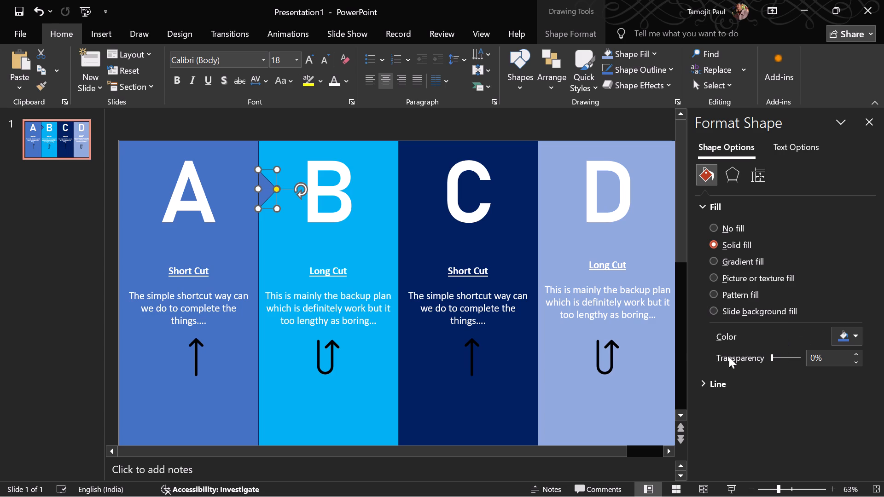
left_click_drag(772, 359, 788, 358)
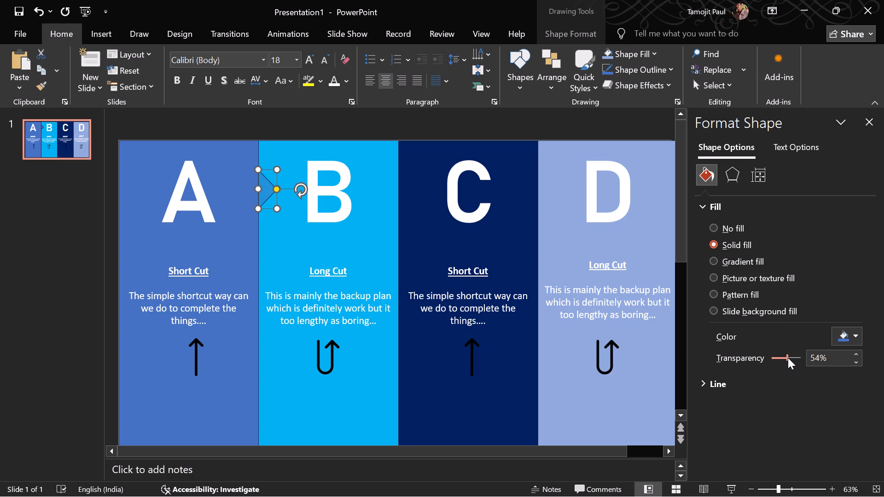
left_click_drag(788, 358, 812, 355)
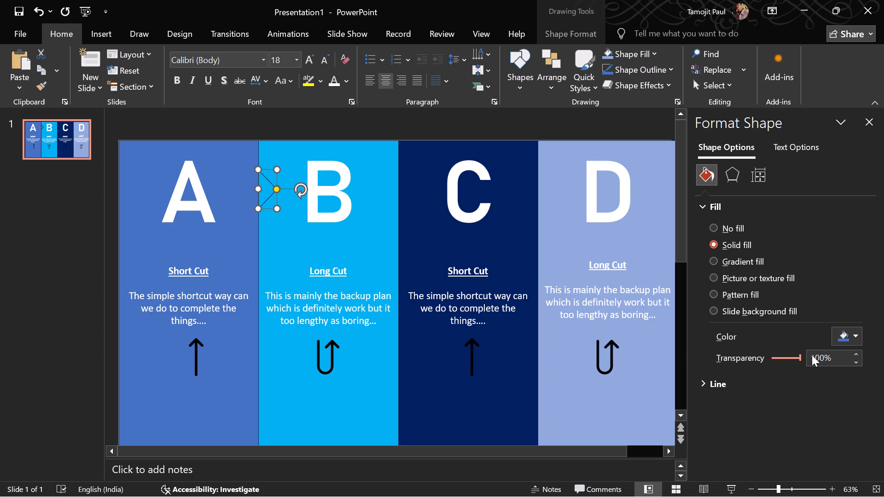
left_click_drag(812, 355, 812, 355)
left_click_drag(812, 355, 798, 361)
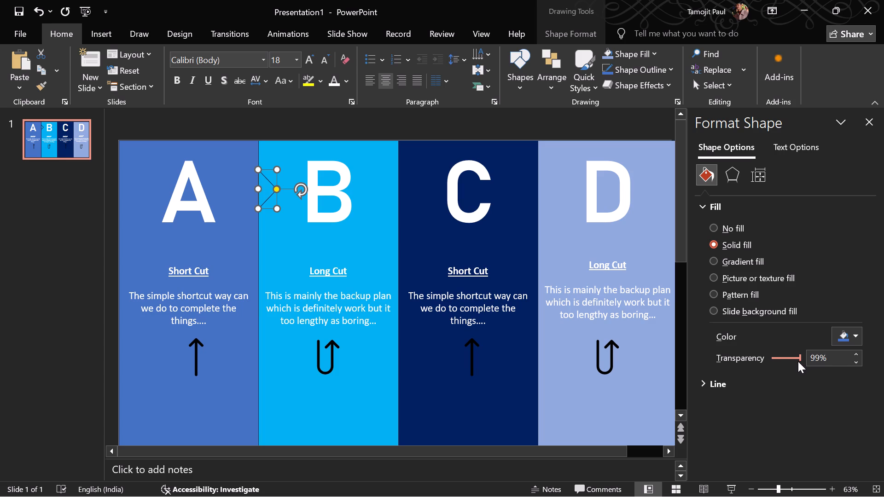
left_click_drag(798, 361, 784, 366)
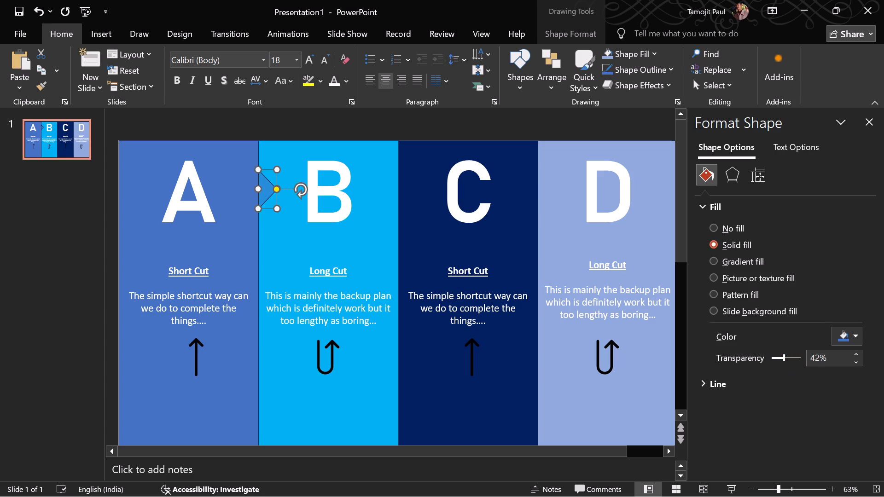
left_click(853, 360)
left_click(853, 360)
Remove the outline from the triangle between panels A and B by setting it to No line.
left_click(713, 385)
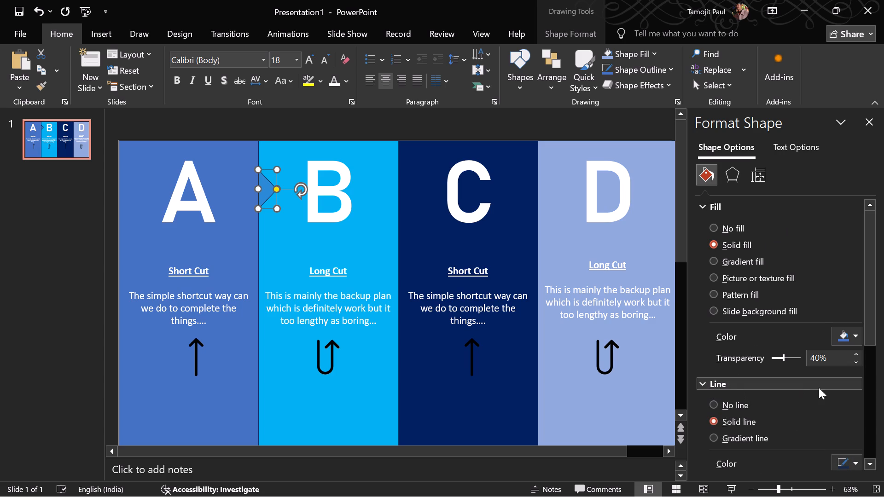
scroll(831, 391, "down", 2)
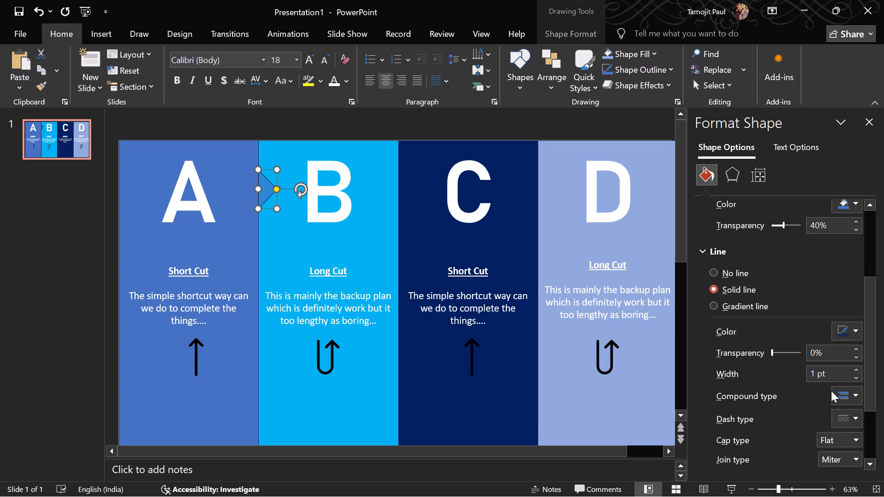
left_click(717, 268)
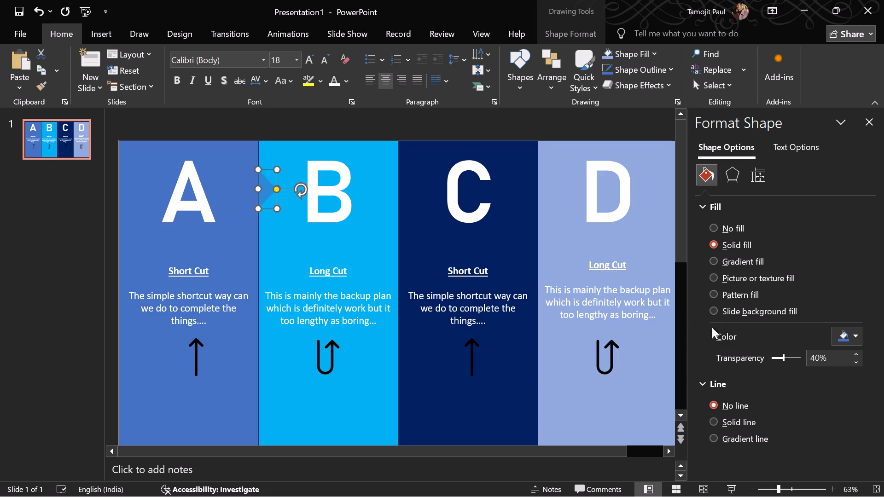
left_click(712, 422)
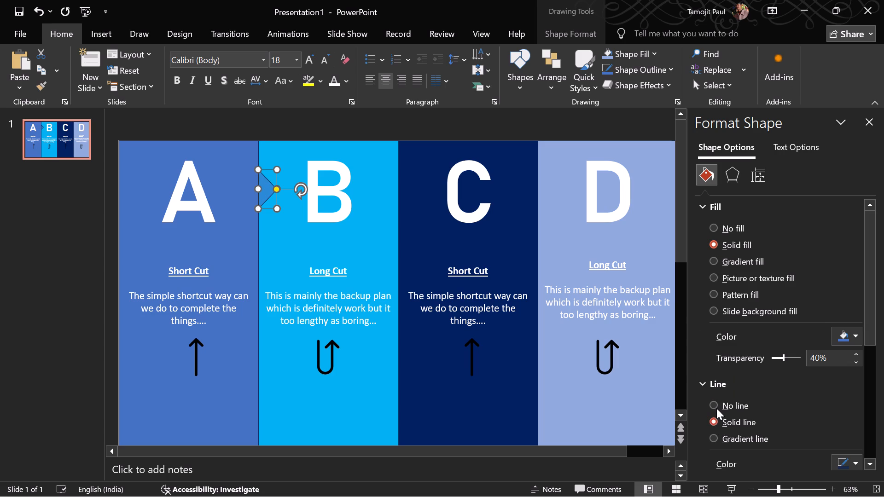
left_click(717, 408)
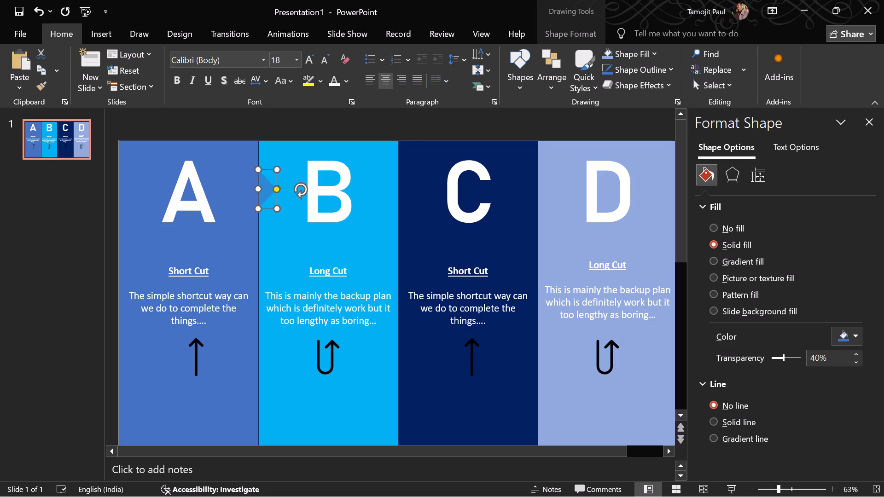
left_click(406, 133)
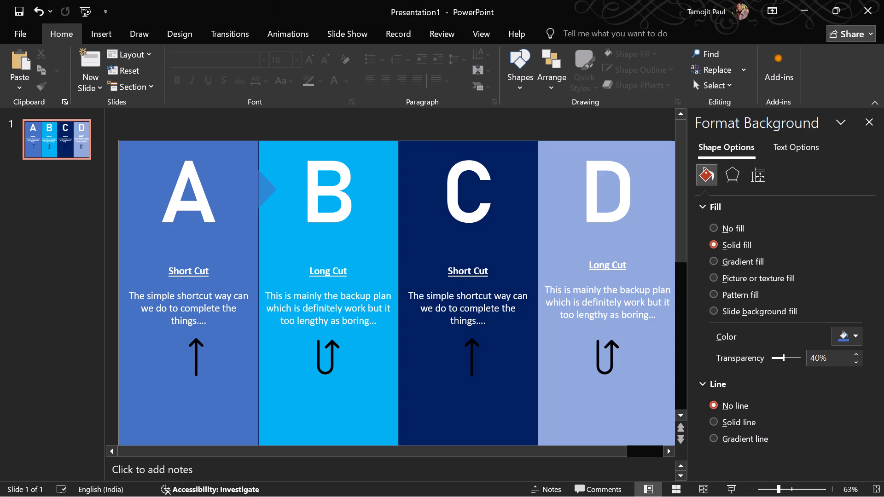
Set the triangle's fill transparency to 0% so it matches panel A.
left_click(266, 191)
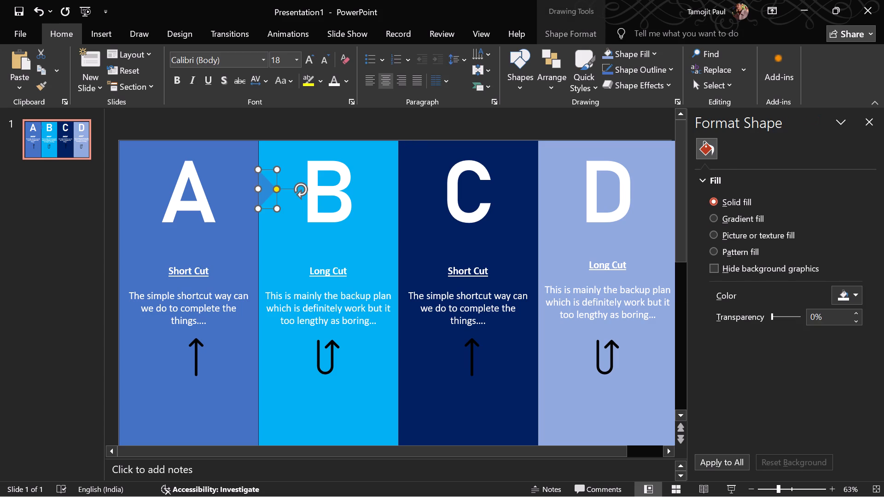
left_click_drag(782, 357, 797, 357)
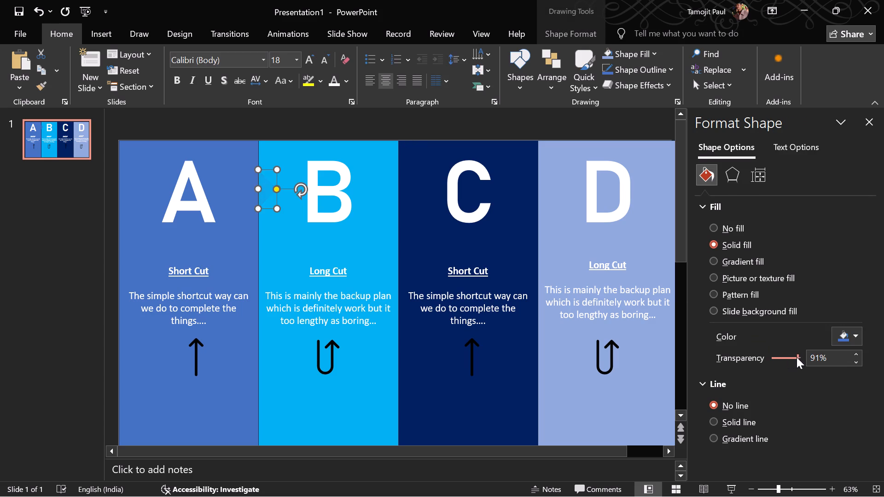
left_click_drag(797, 357, 708, 394)
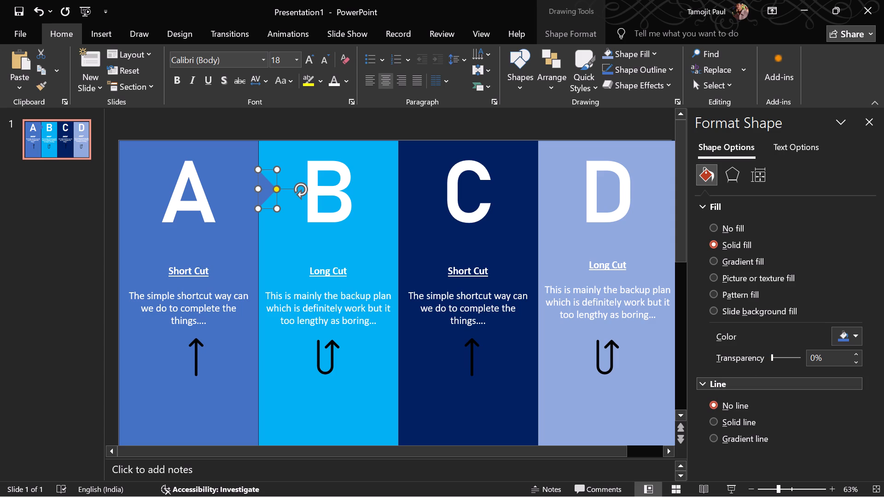
left_click(524, 121)
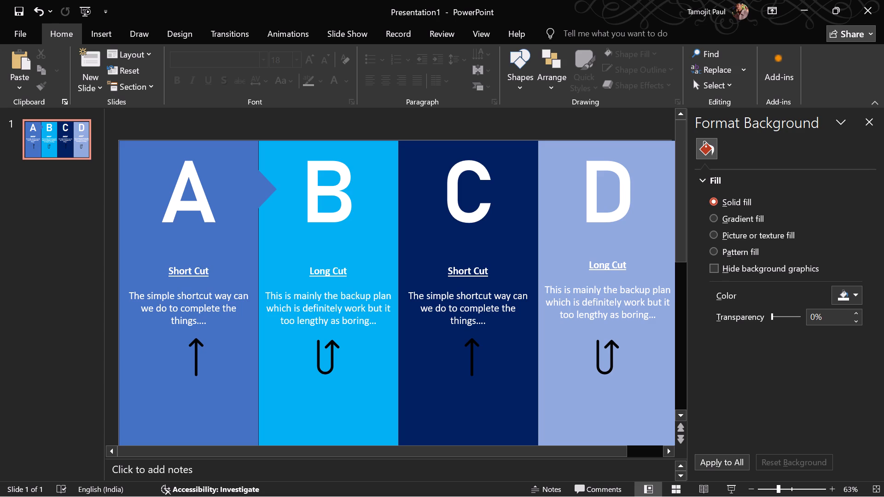
Remove the outline of panel A's rectangle by setting it to No line.
left_click(244, 400)
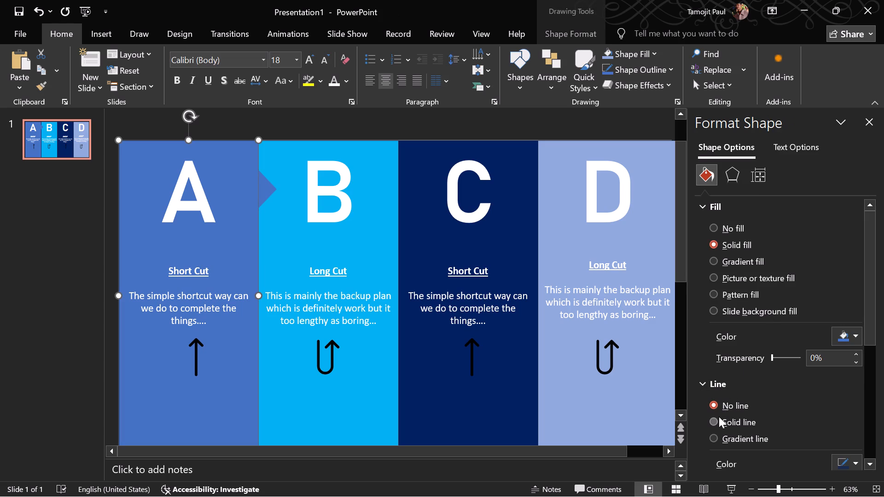
left_click(719, 416)
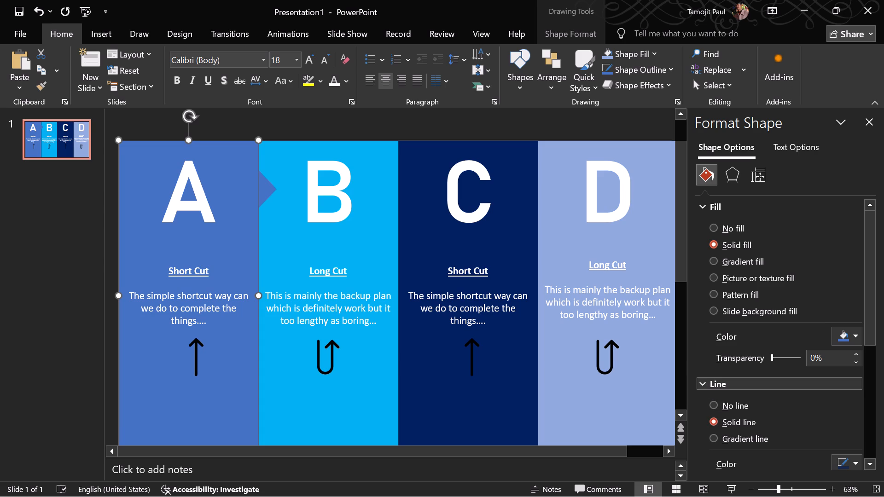
left_click(549, 129)
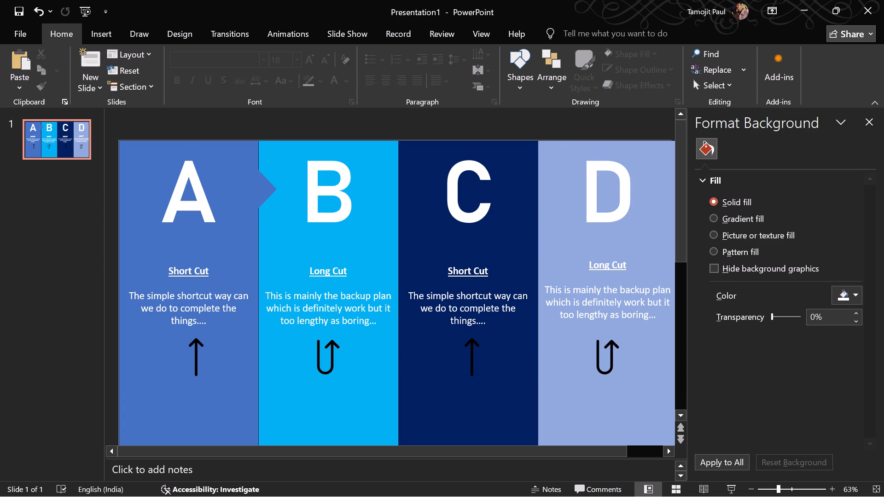
left_click(230, 390)
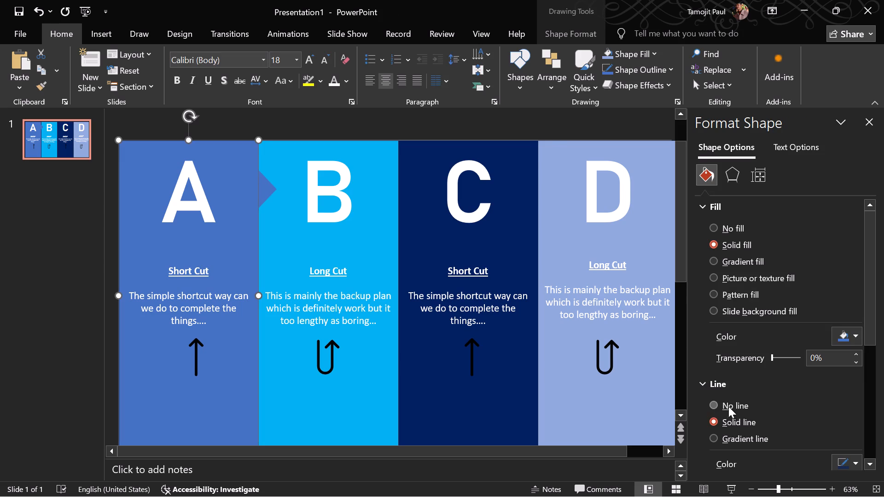
left_click(715, 406)
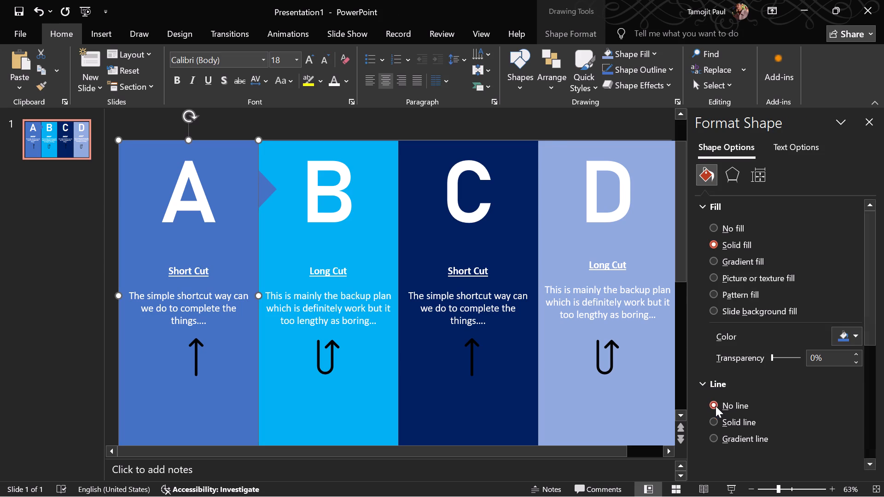
left_click(482, 133)
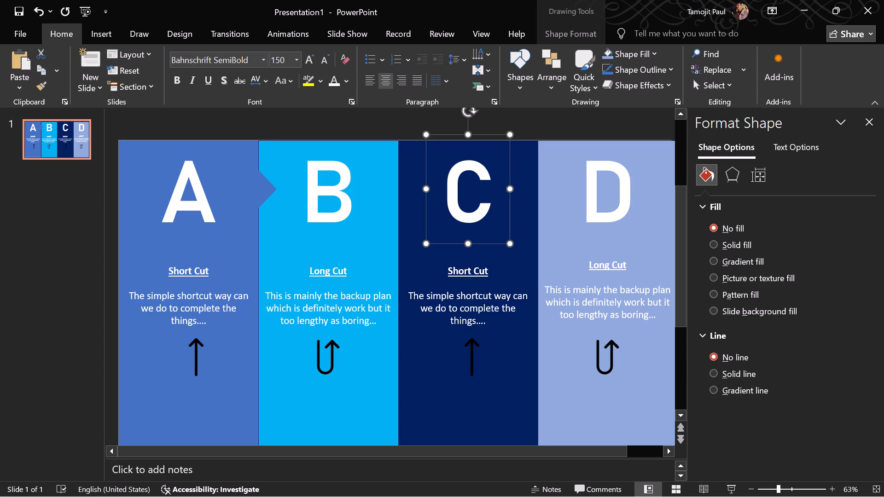
left_click(404, 116)
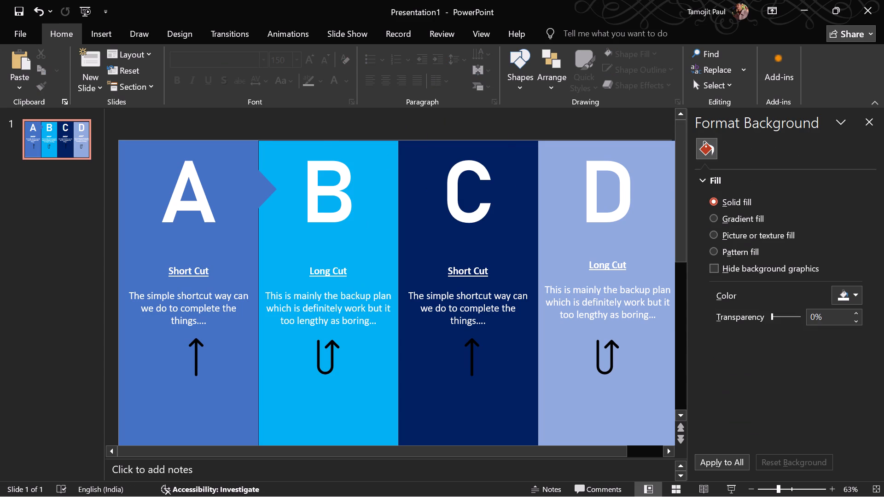
Remove the outline of panel B's rectangle by setting it to No line.
left_click(364, 386)
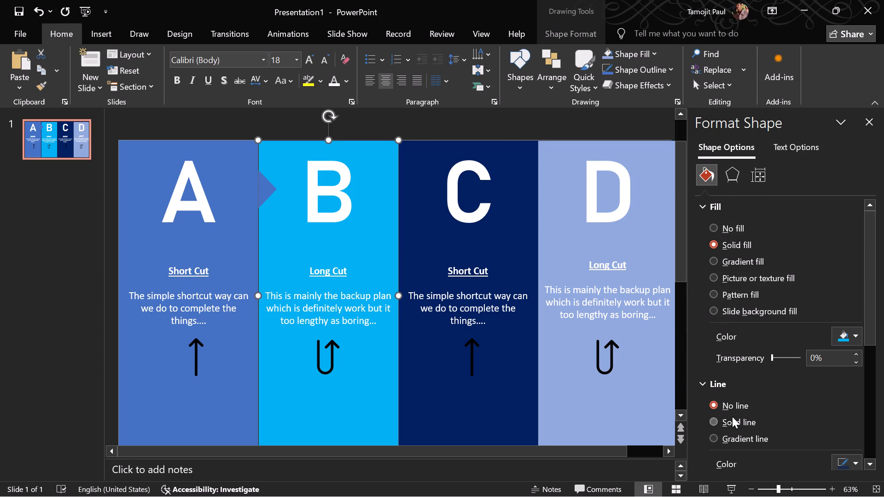
left_click(716, 434)
left_click(711, 422)
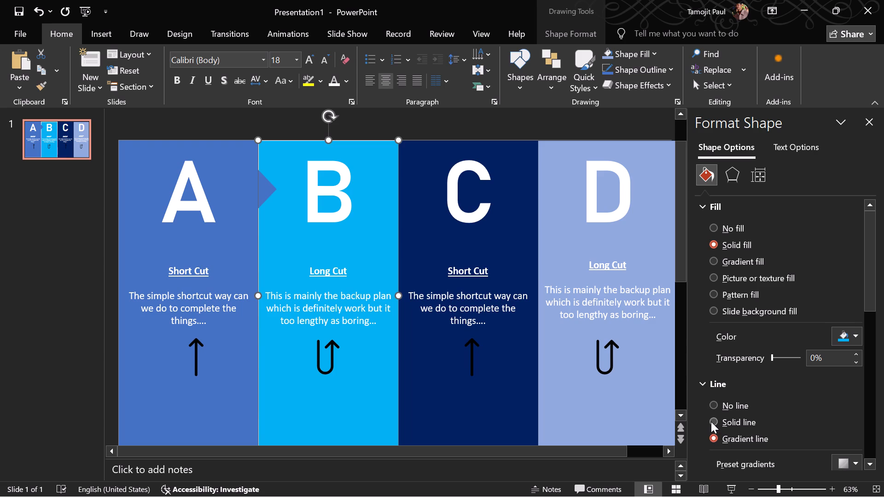
left_click(712, 407)
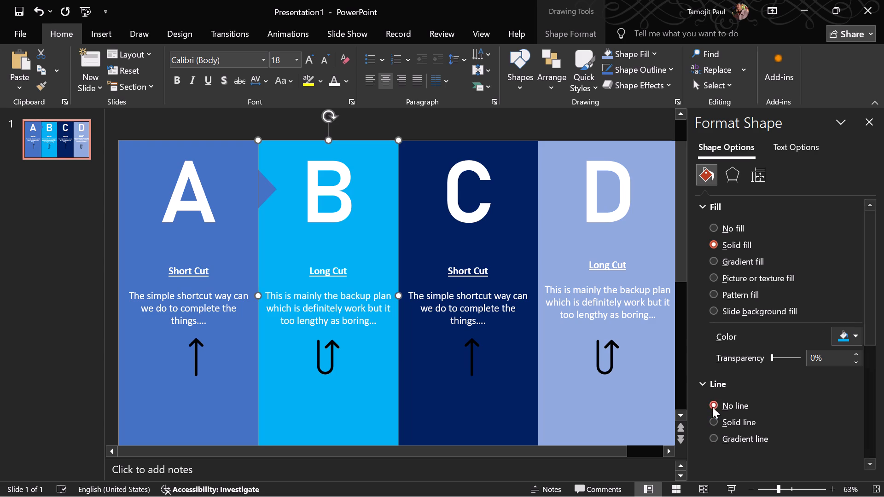
left_click(497, 121)
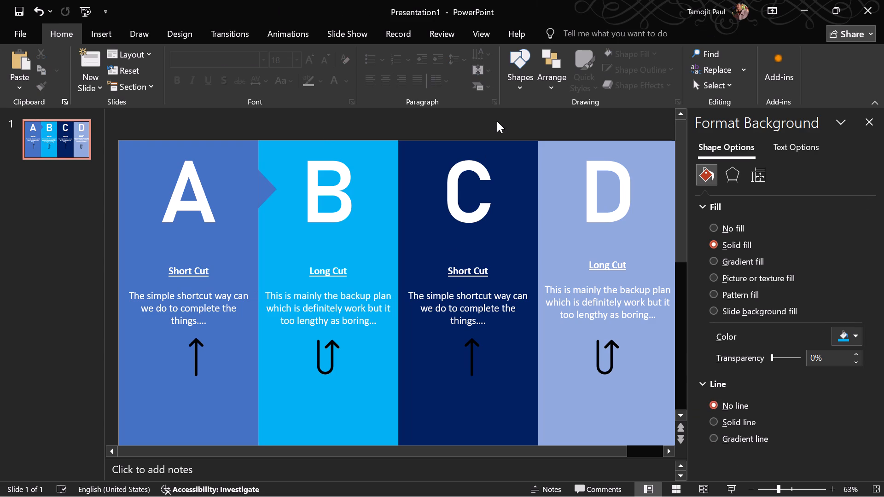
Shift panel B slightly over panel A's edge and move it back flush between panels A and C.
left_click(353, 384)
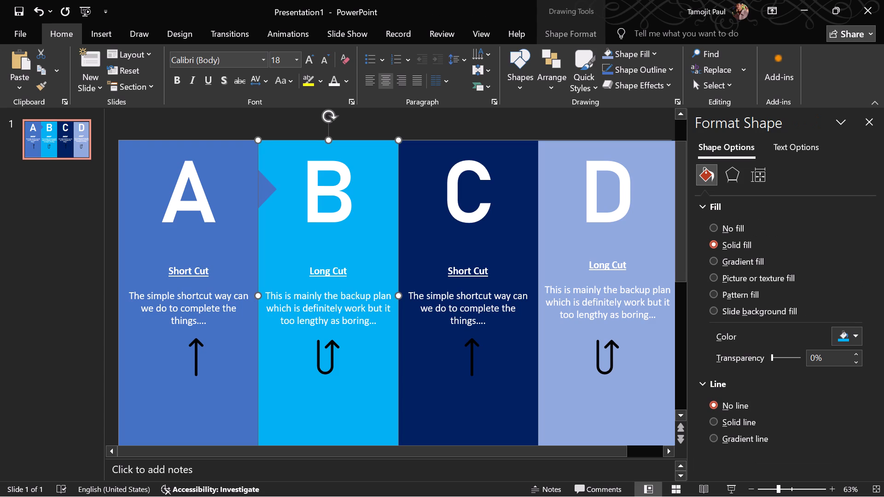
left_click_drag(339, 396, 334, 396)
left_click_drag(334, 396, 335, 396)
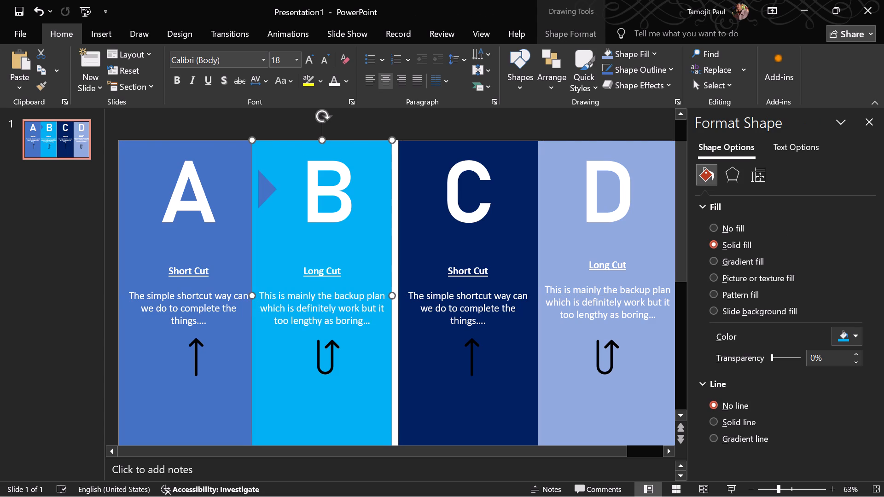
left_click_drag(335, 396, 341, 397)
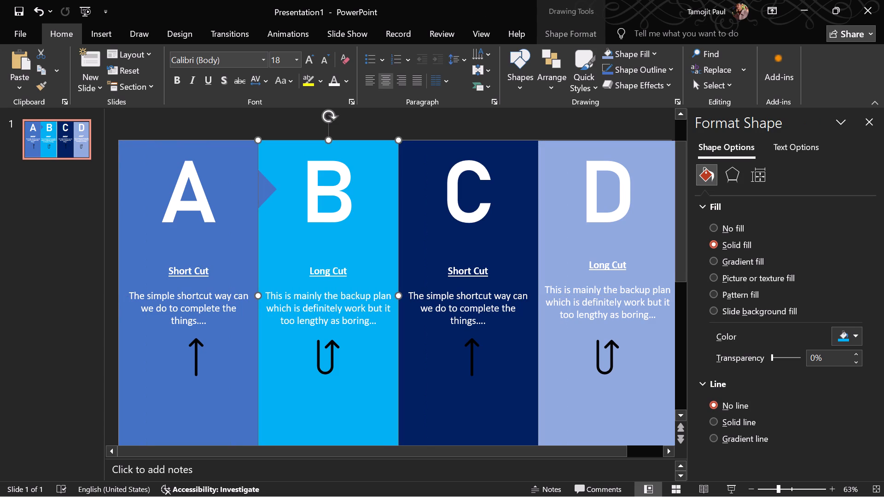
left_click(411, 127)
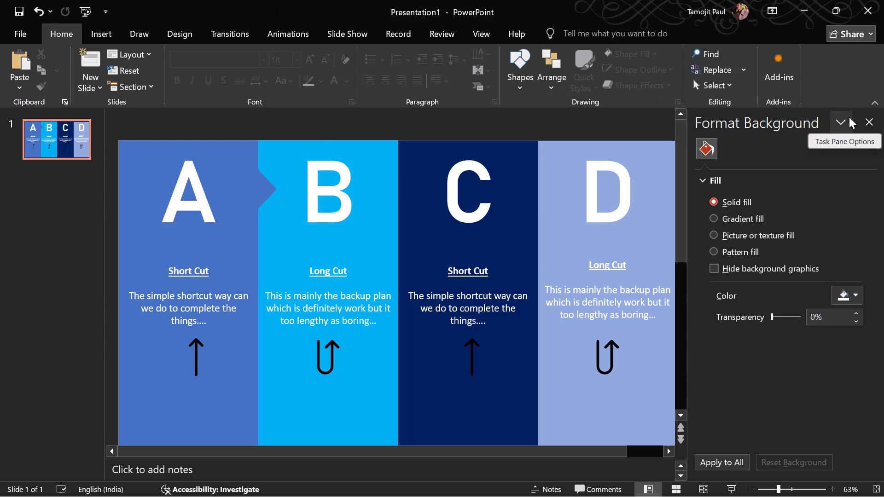
Close the Format Background pane.
left_click(866, 124)
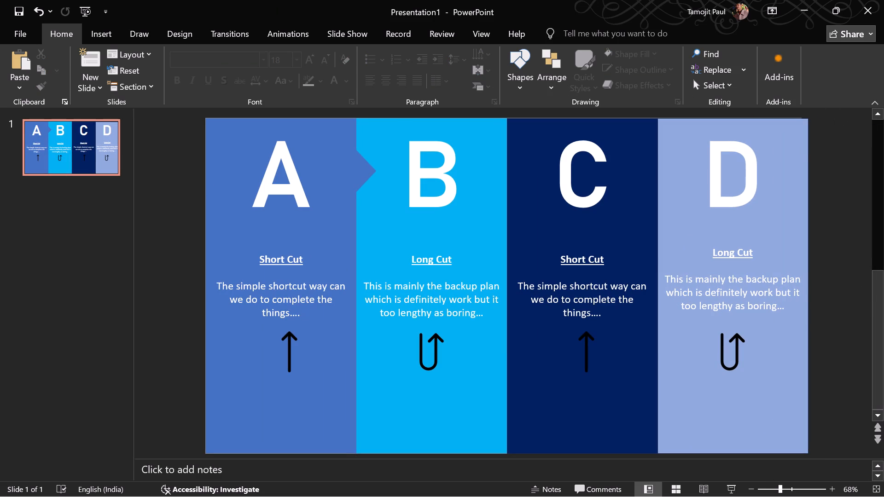
Copy the triangle pointer on the border between panels A and B and paste three duplicates of it.
left_click(366, 173)
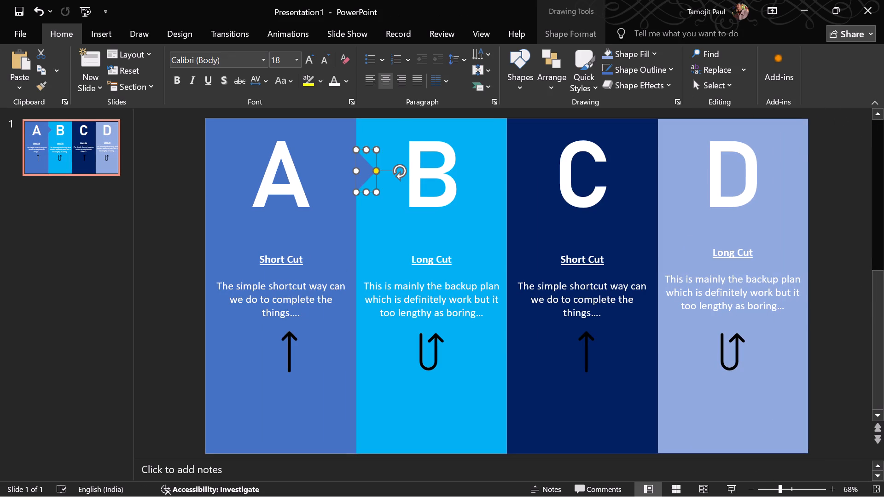
key("ctrl+c")
key("ctrl+c")
key("ctrl+c")
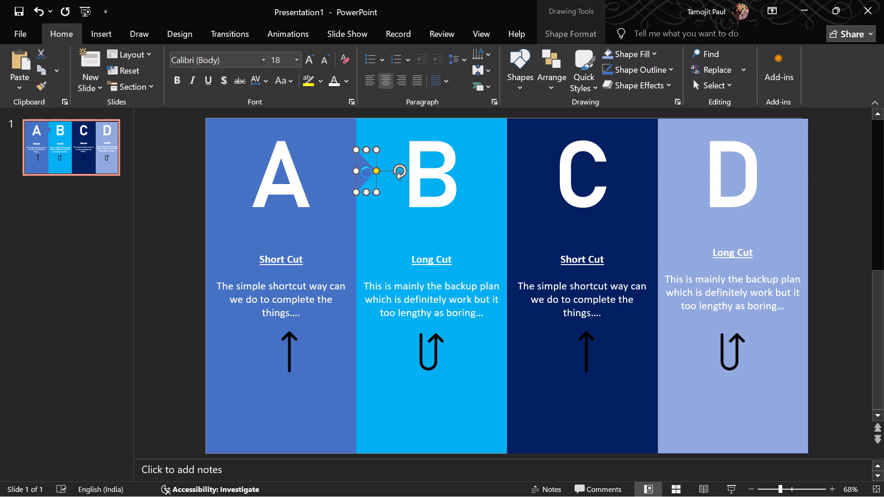
left_click(360, 173)
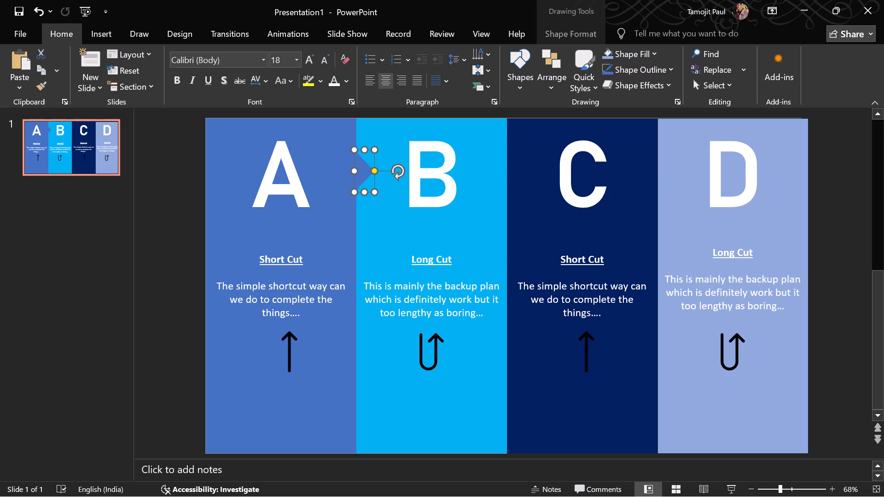
right_click(362, 169)
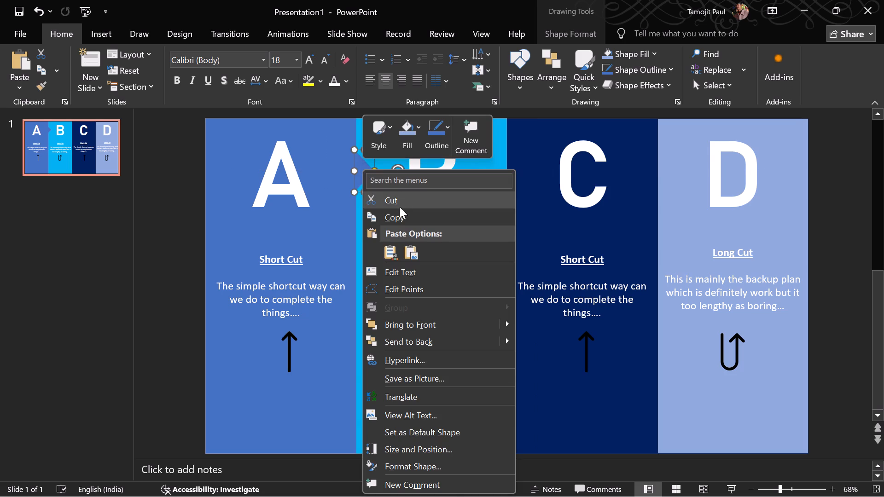
left_click(401, 215)
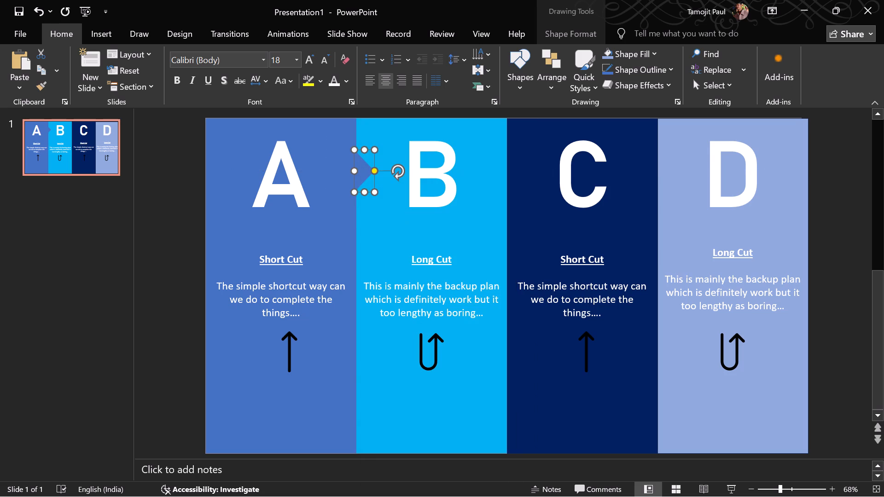
key("ctrl+v")
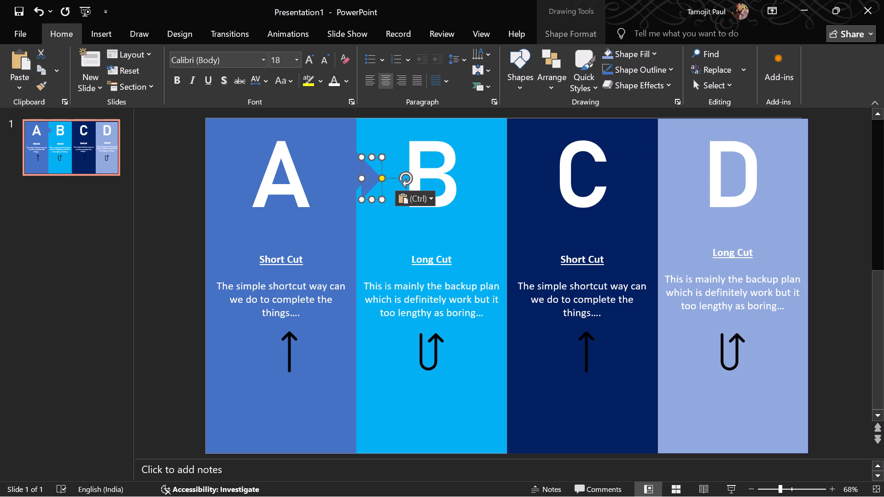
key("ctrl+v")
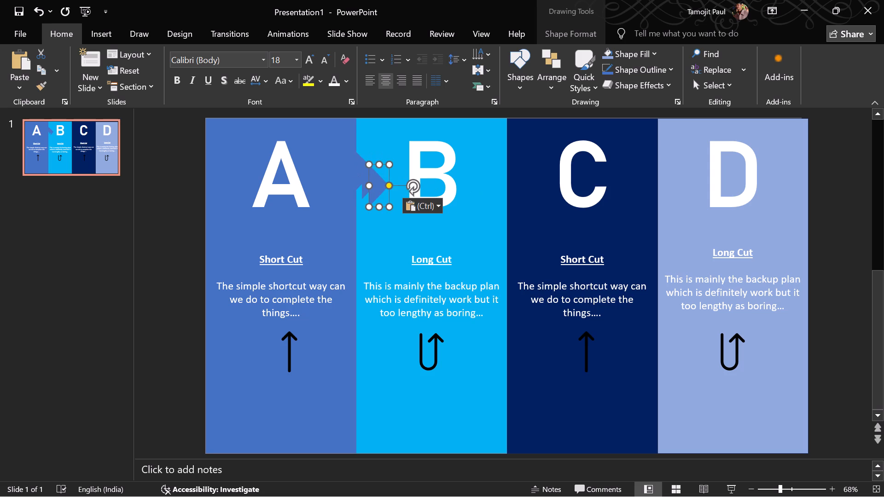
key("ctrl+v")
Move one triangle copy to the border between panels B and C, level with the original triangle.
left_click_drag(388, 192, 513, 173)
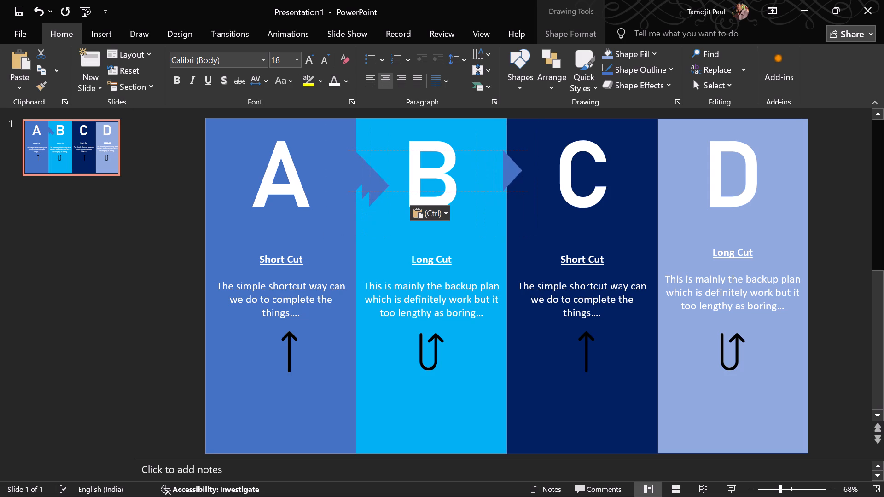
left_click_drag(513, 173, 380, 171)
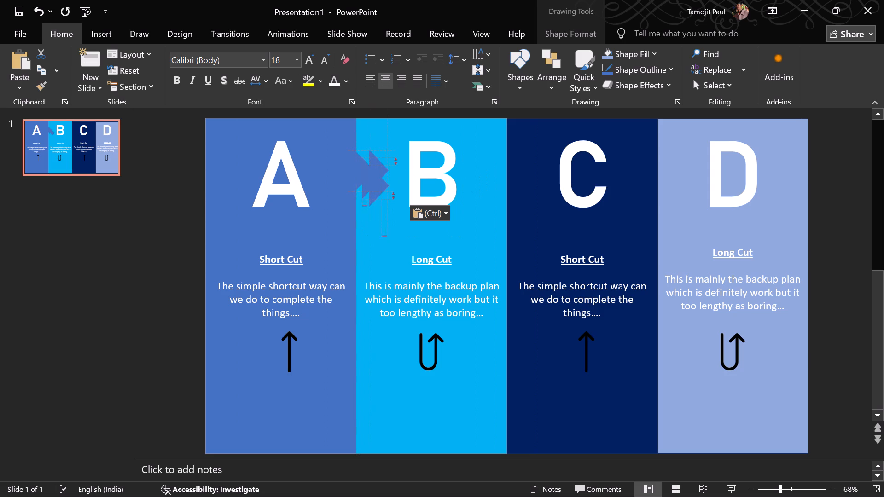
left_click_drag(380, 171, 484, 176)
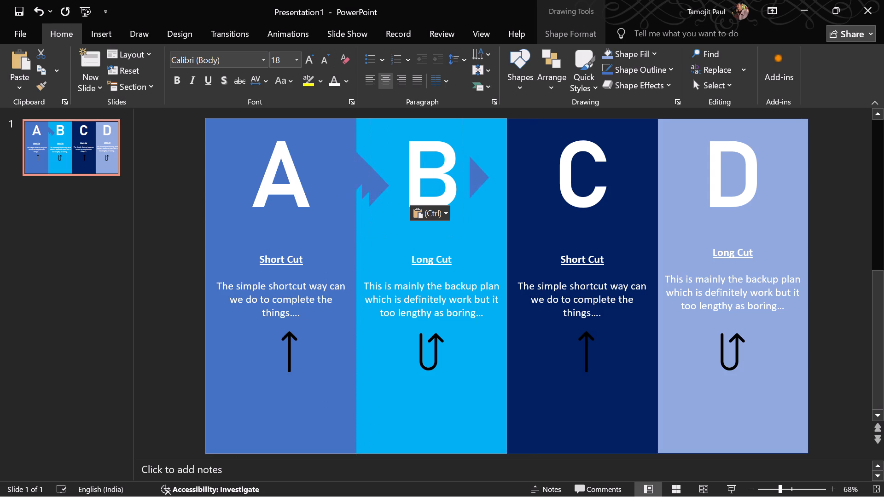
left_click_drag(484, 176, 511, 169)
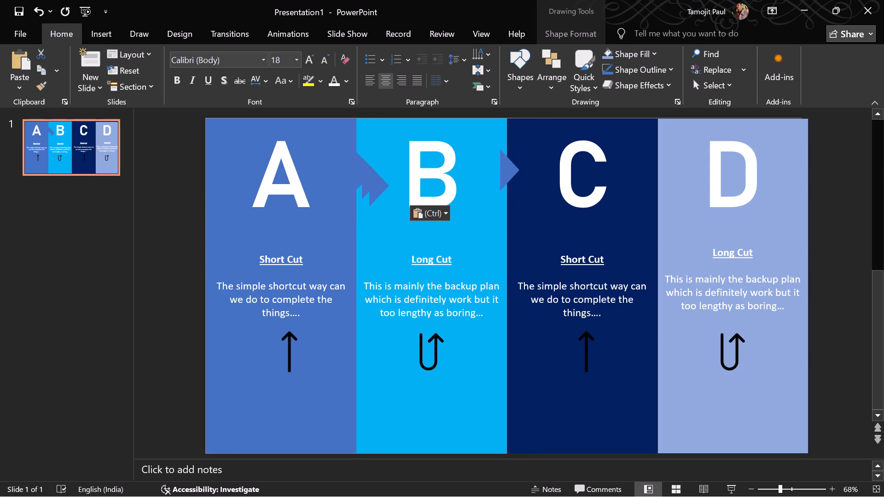
left_click_drag(511, 169, 507, 170)
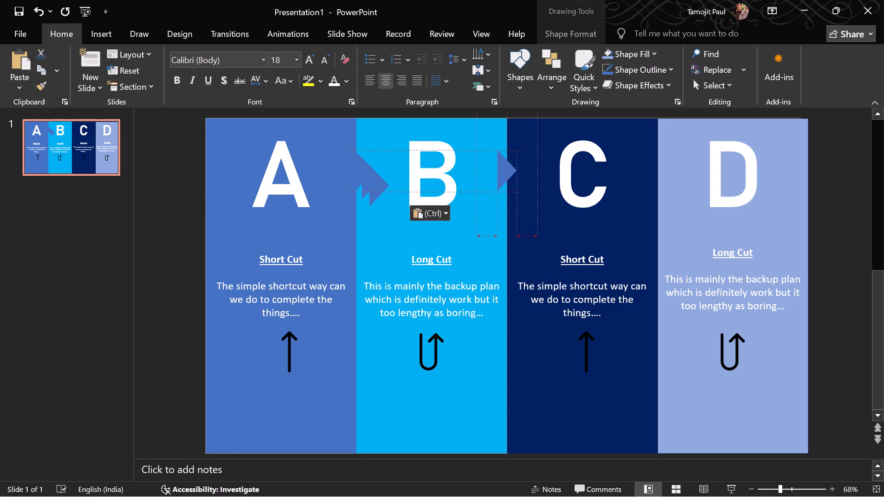
left_click_drag(507, 170, 508, 174)
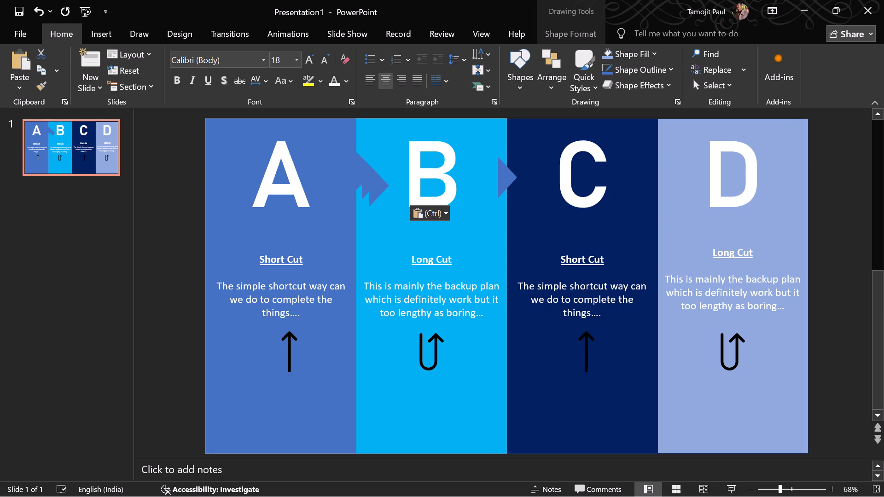
left_click_drag(508, 174, 517, 170)
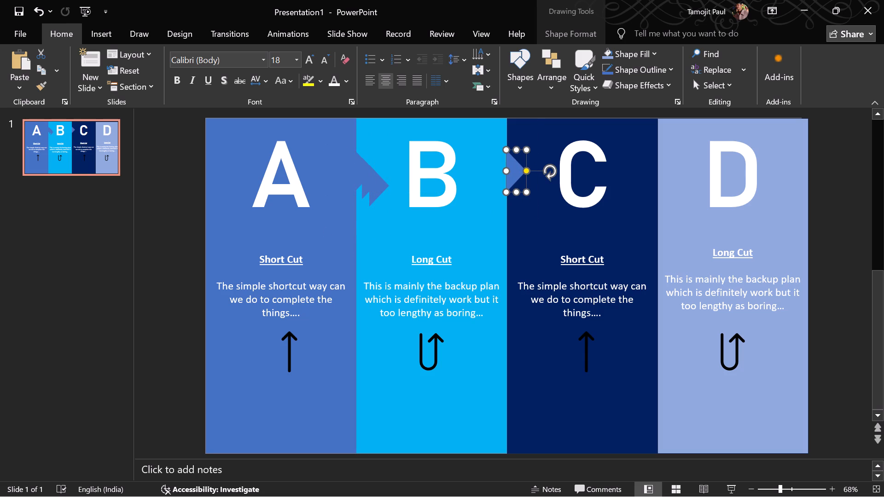
Move a second triangle copy to the border between panels C and D, roughly level with the other pointers.
left_click(378, 190)
left_click_drag(378, 190, 477, 177)
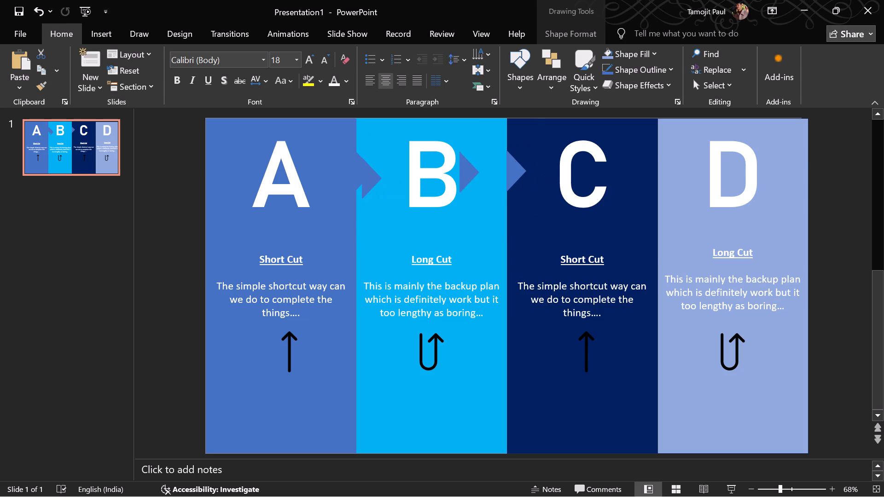
left_click_drag(477, 177, 517, 179)
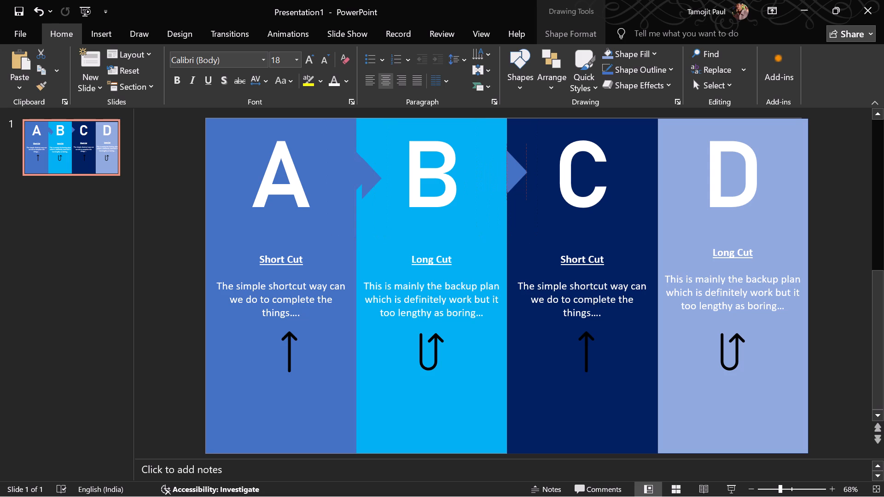
left_click_drag(517, 179, 566, 178)
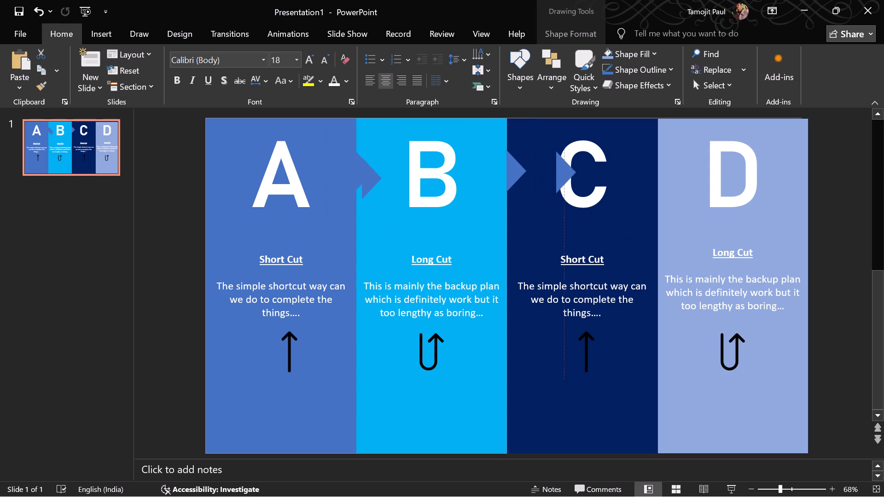
left_click_drag(566, 178, 616, 178)
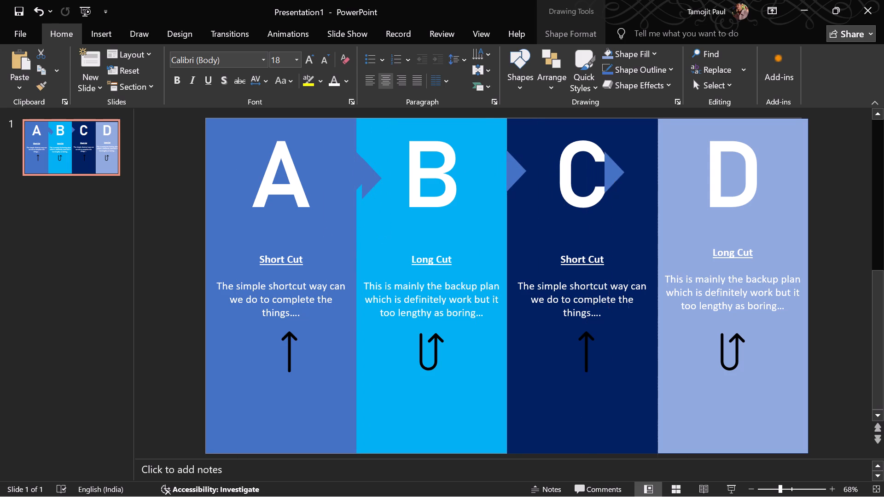
left_click_drag(616, 178, 659, 179)
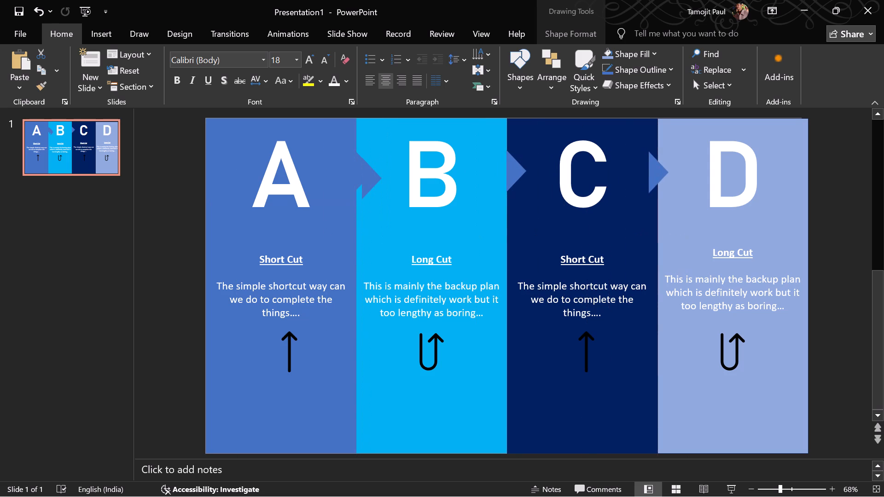
left_click_drag(659, 179, 664, 179)
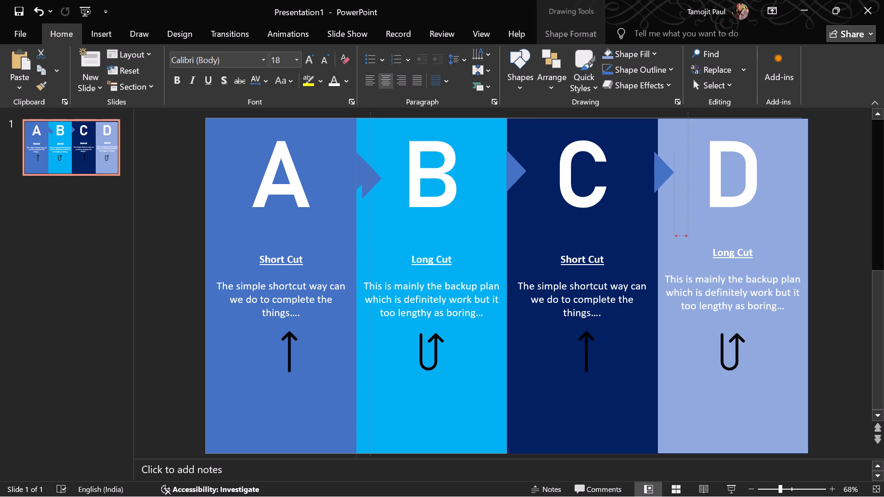
left_click_drag(664, 179, 666, 179)
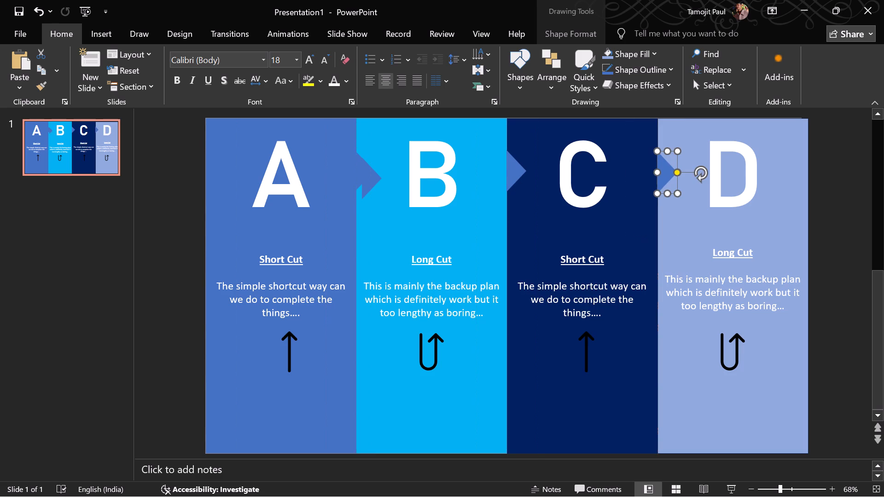
Cut the surplus triangle copy overlapping the original pointer between panels A and B.
left_click(373, 182)
right_click(373, 182)
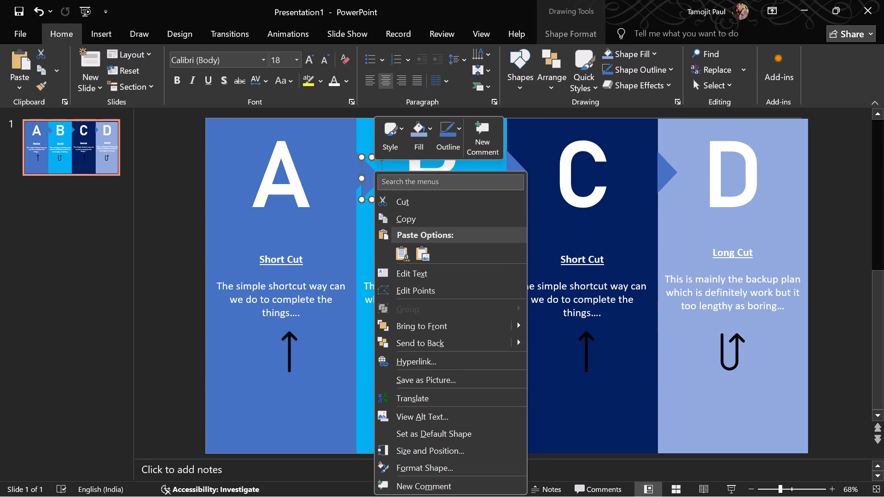
left_click(419, 202)
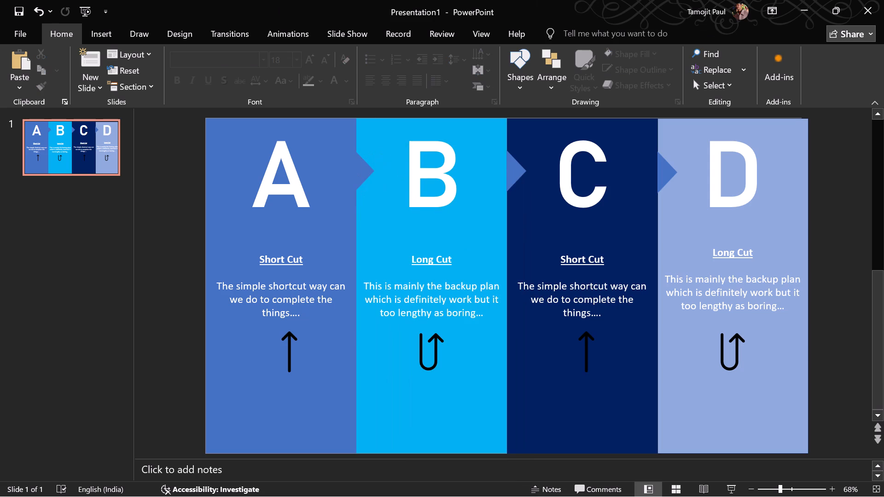
Check which fill colour panel B's rectangle uses, without changing it.
left_click(476, 203)
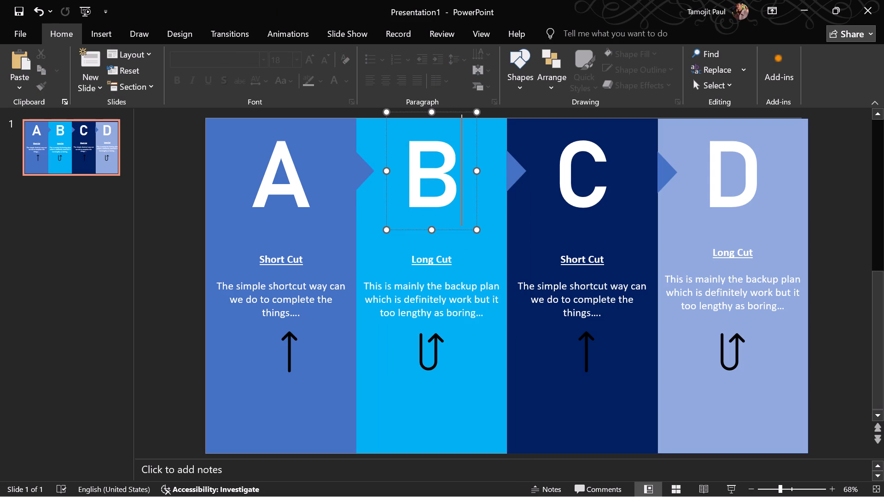
left_click(477, 405)
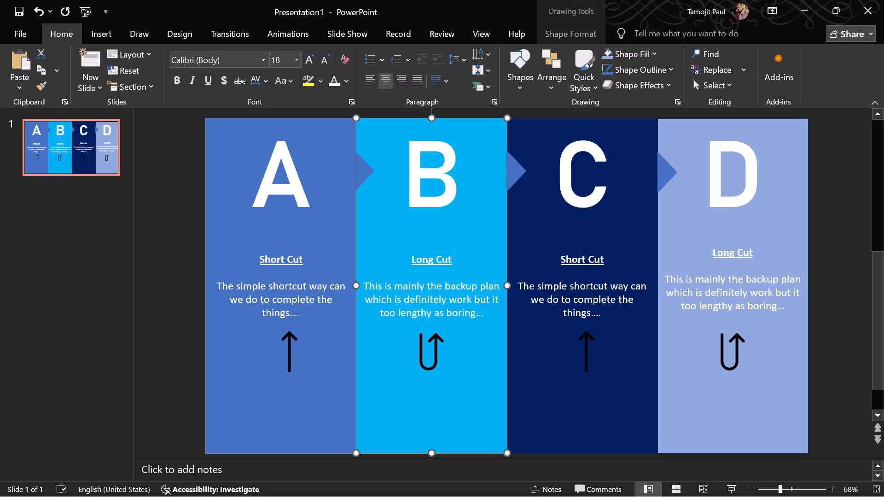
right_click(442, 359)
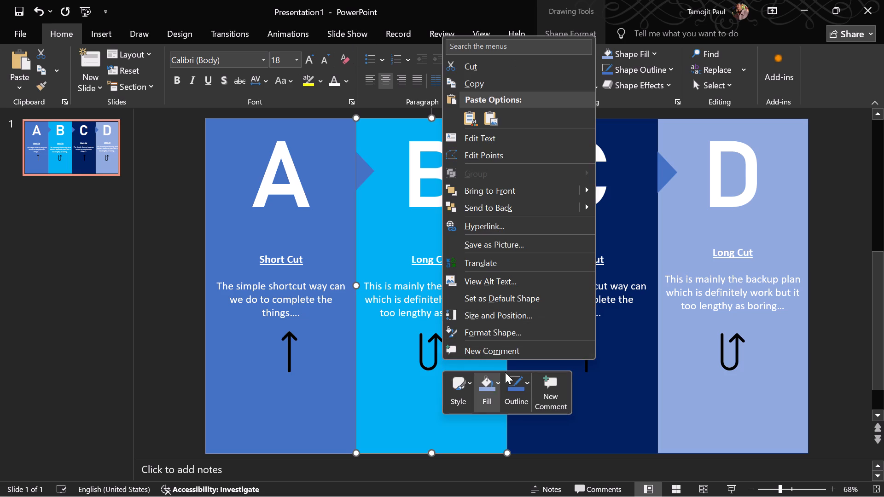
left_click(500, 383)
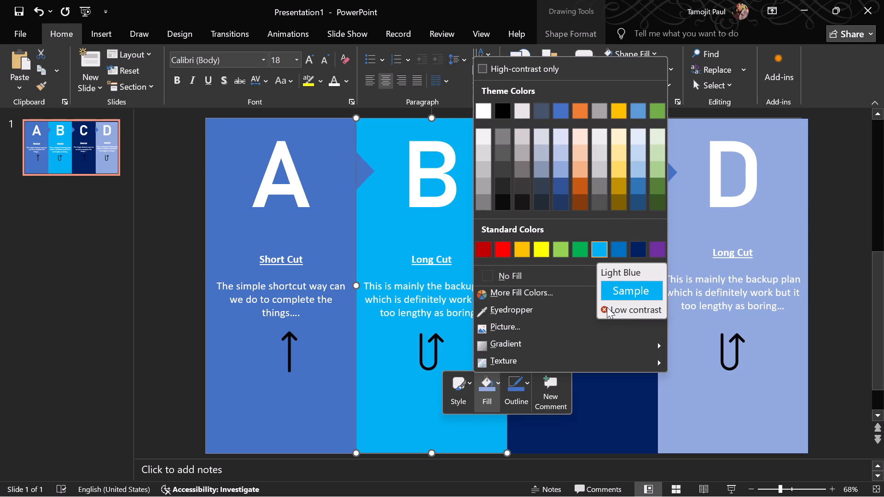
left_click(604, 310)
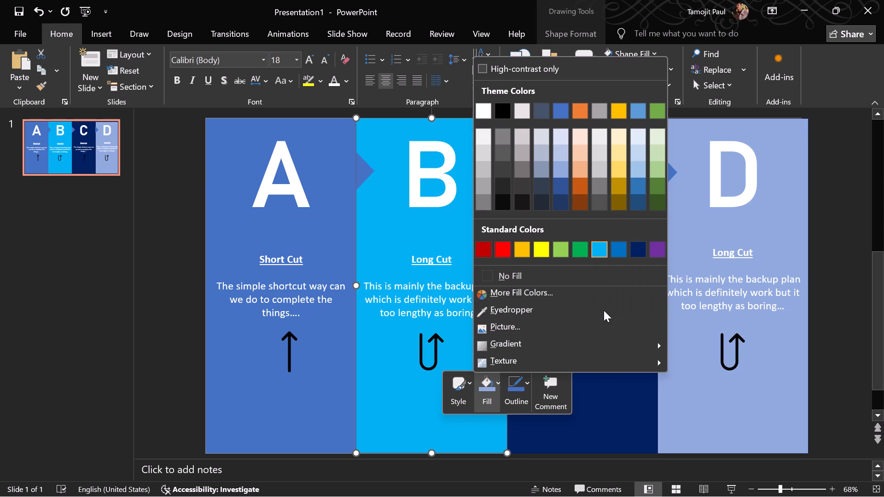
left_click(599, 409)
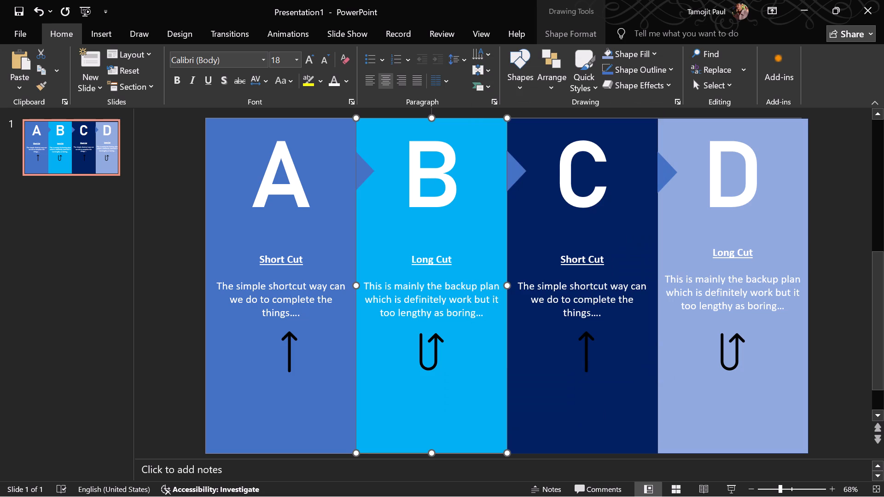
Fill the triangle pointer between panels B and C with the standard light blue that matches panel B.
left_click(507, 168)
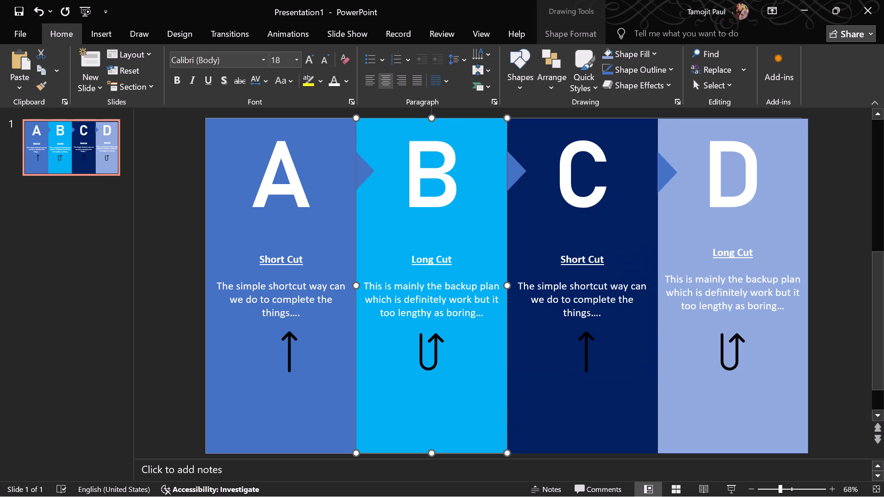
left_click(510, 168)
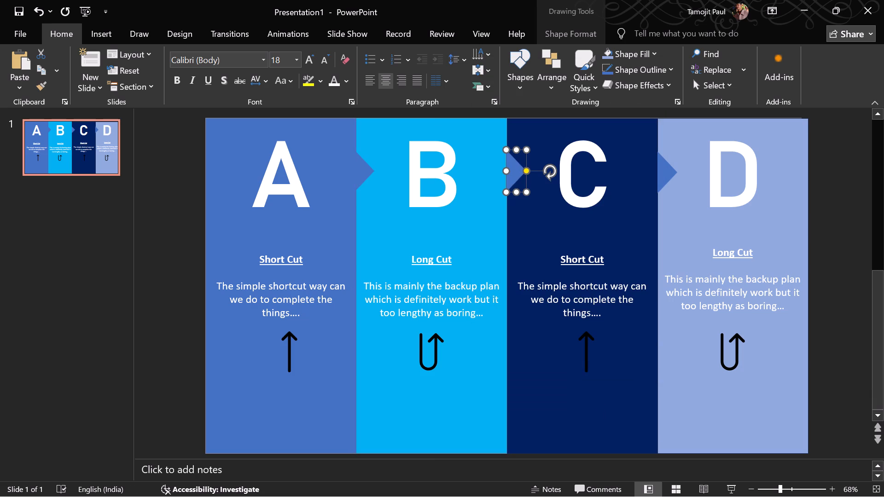
right_click(512, 171)
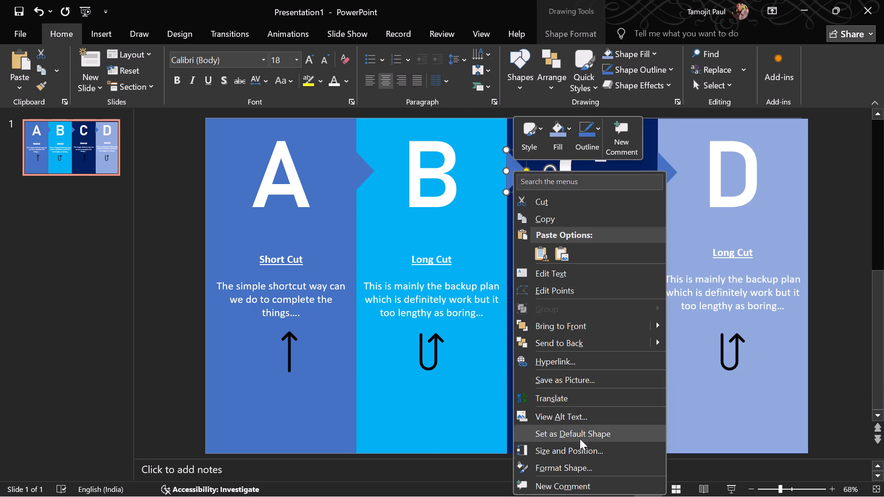
left_click(582, 464)
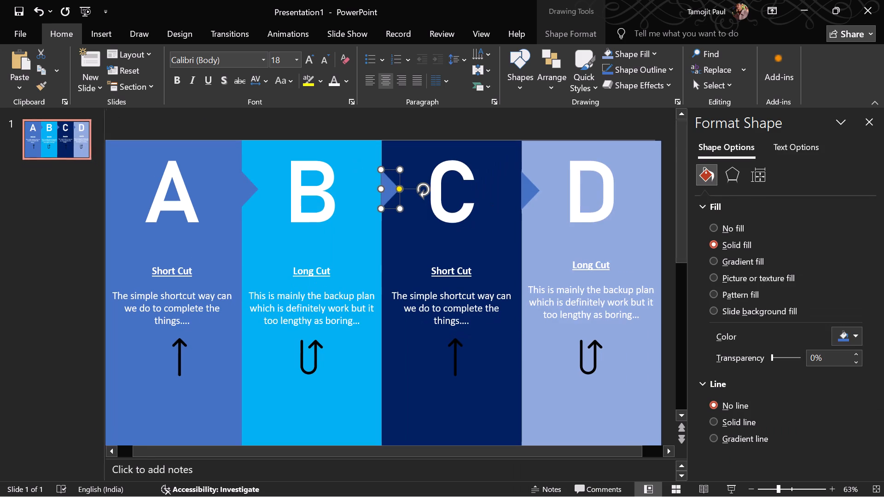
left_click(855, 336)
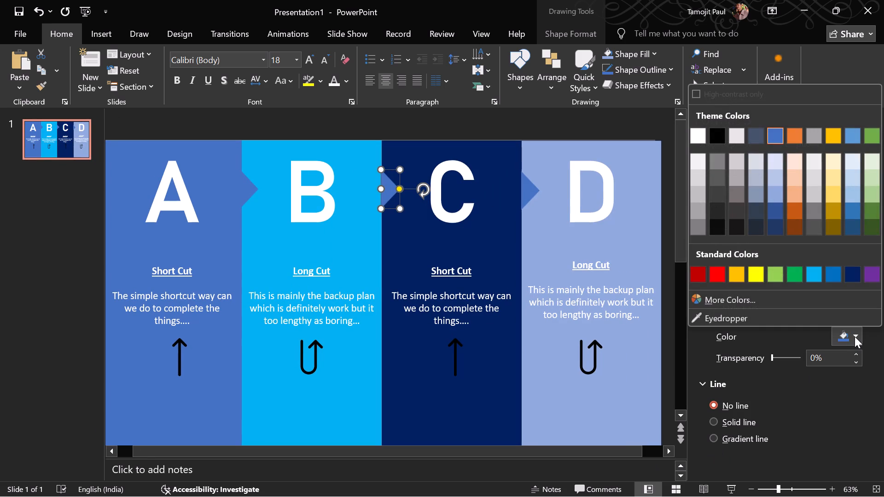
left_click(813, 269)
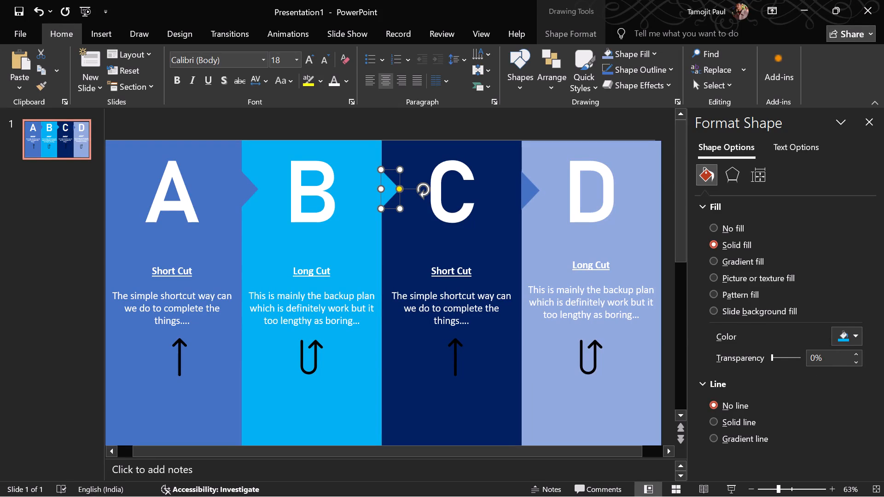
left_click(549, 351)
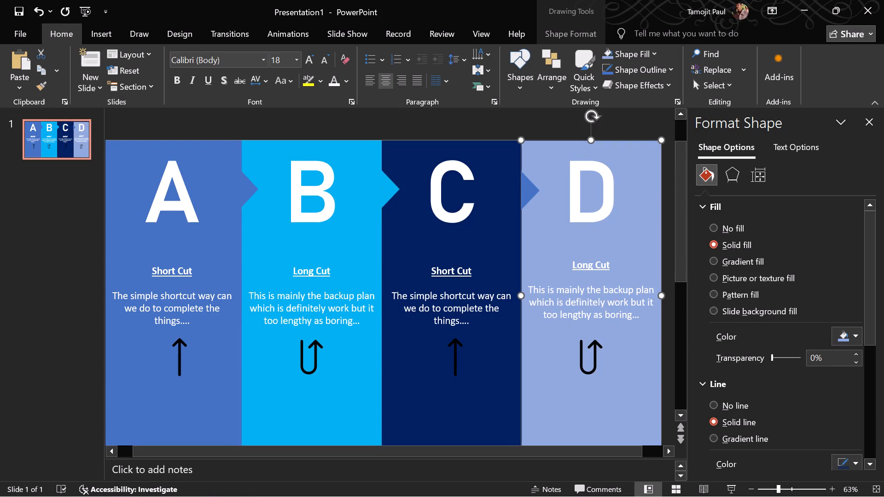
left_click(502, 238)
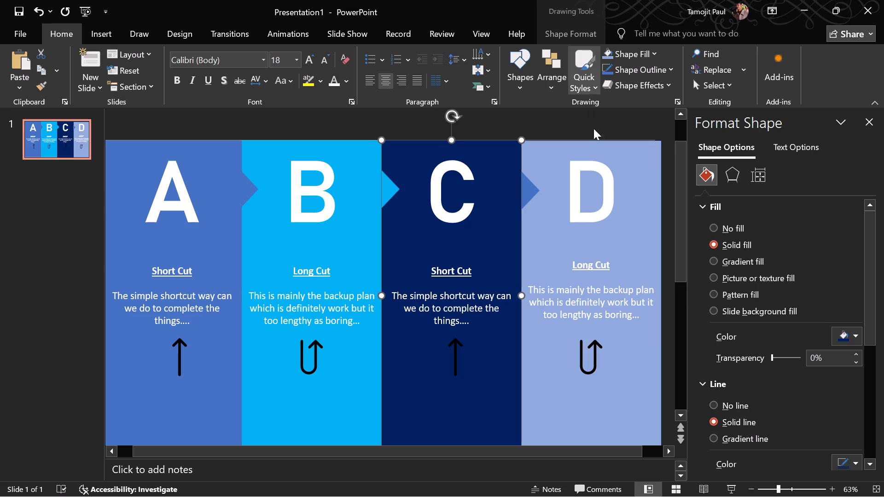
left_click(871, 122)
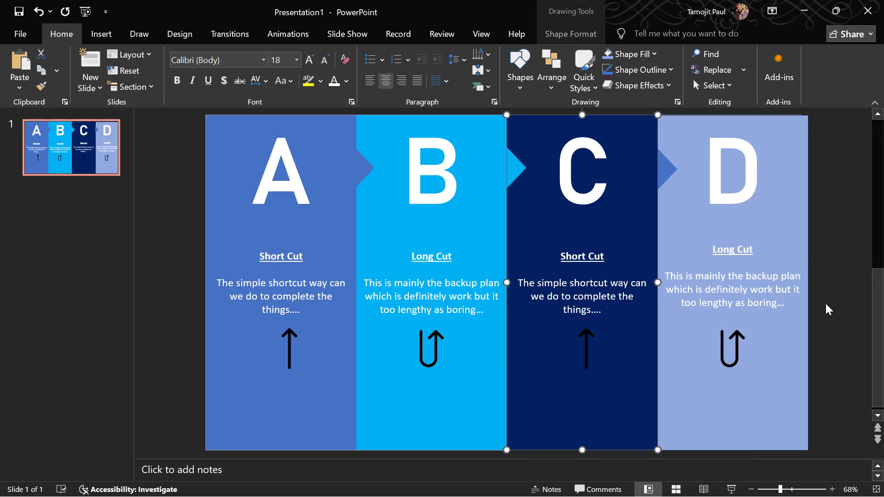
left_click(832, 305)
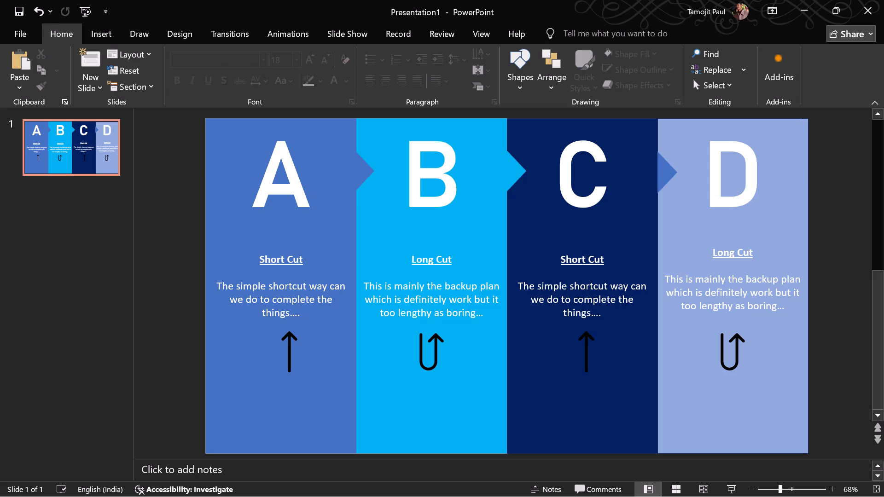
Check which fill colour panel C's rectangle uses, without changing it.
left_click(621, 378)
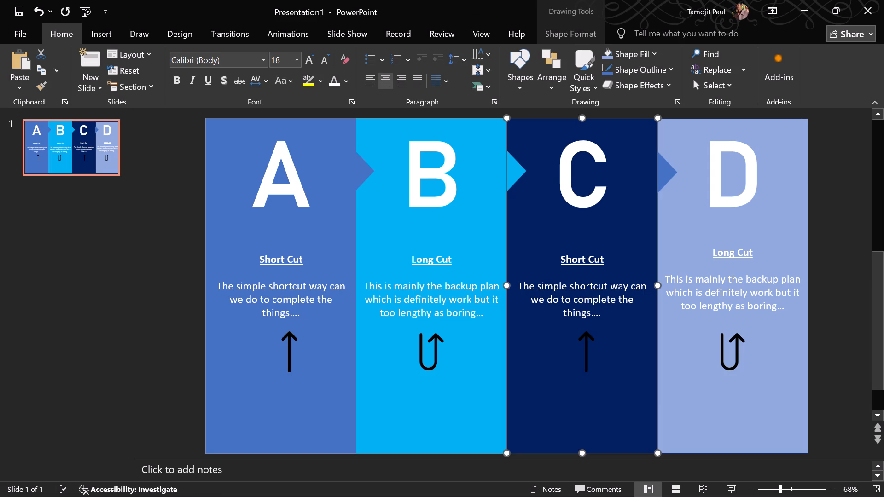
left_click(658, 58)
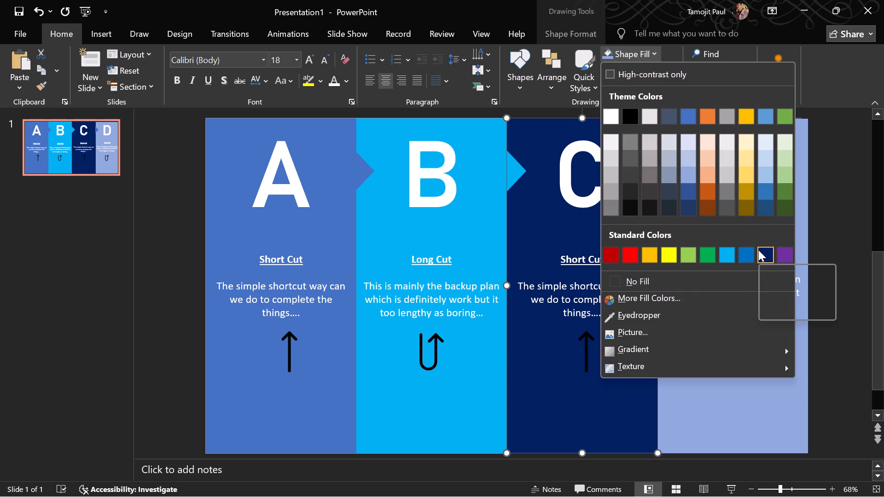
left_click(849, 248)
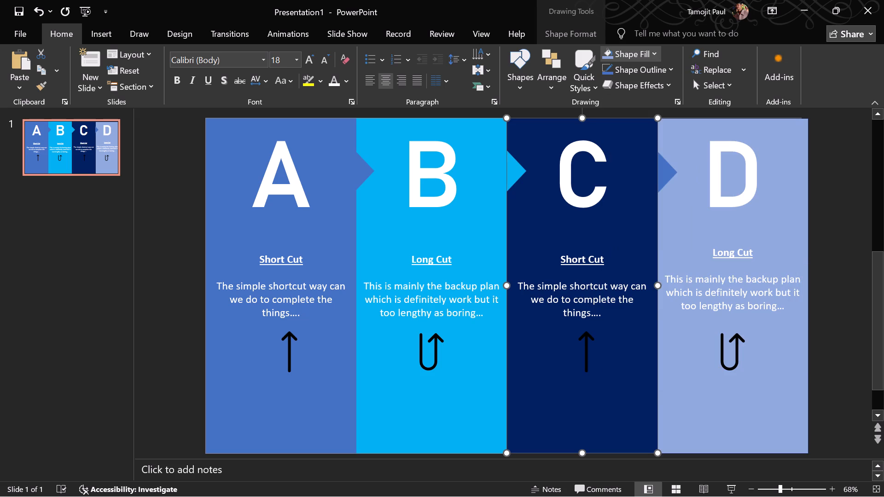
Fill the triangle pointer between panels C and D with the standard dark blue that matches panel C.
left_click(665, 177)
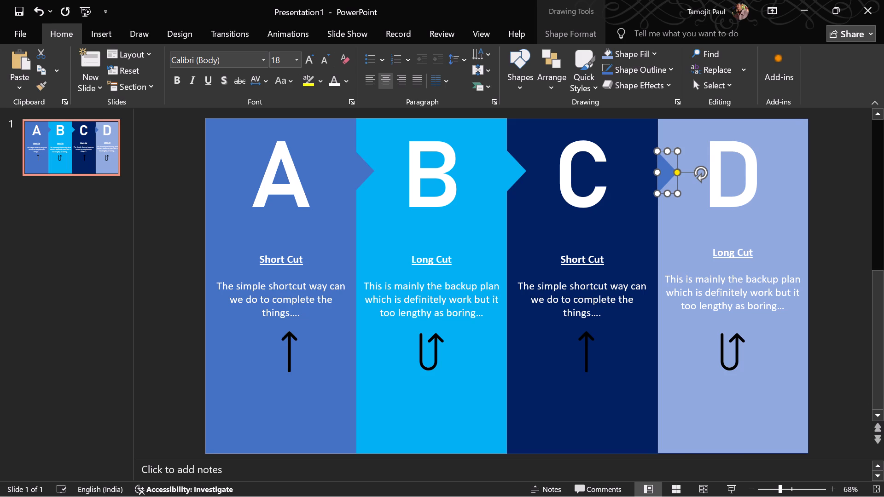
right_click(665, 177)
left_click(702, 465)
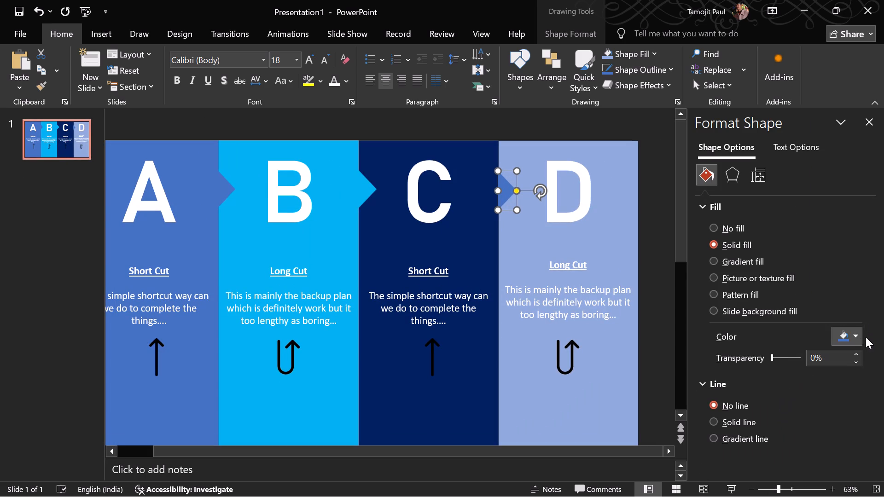
left_click(858, 338)
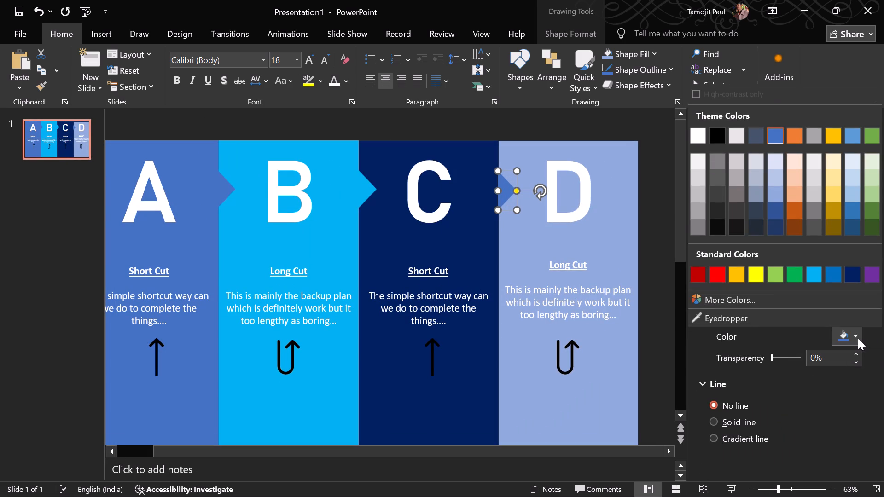
left_click(851, 271)
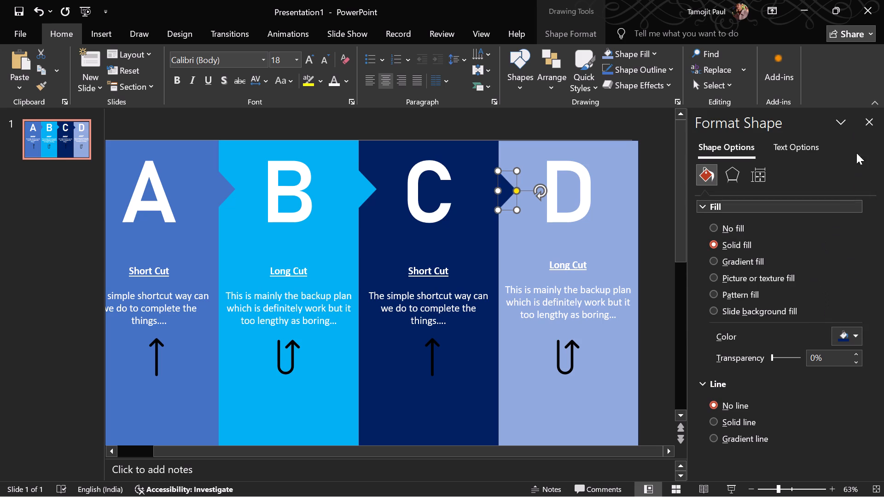
left_click(868, 116)
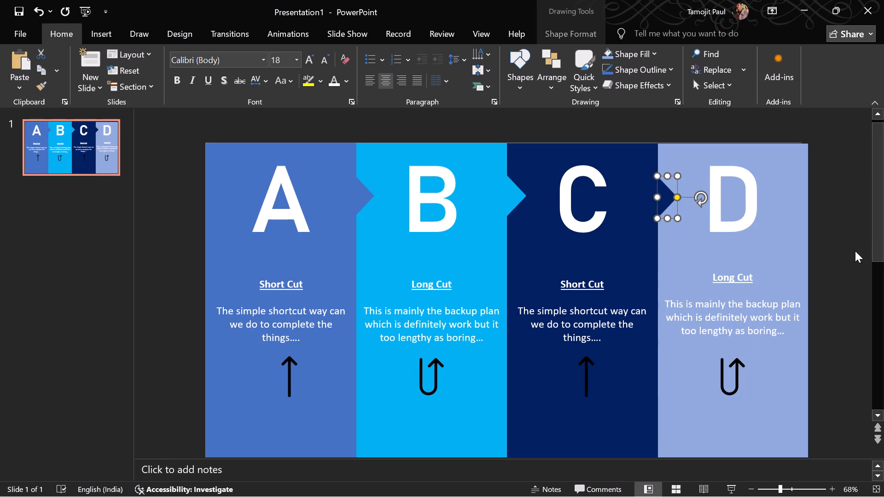
left_click(843, 257)
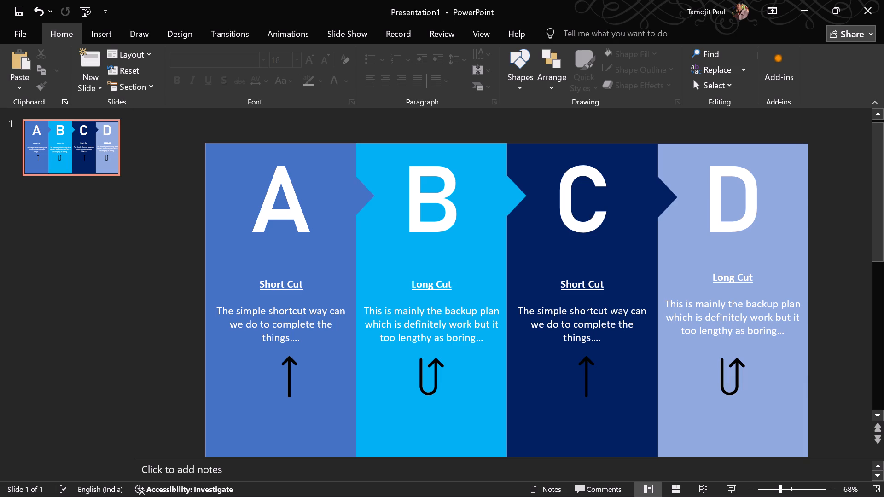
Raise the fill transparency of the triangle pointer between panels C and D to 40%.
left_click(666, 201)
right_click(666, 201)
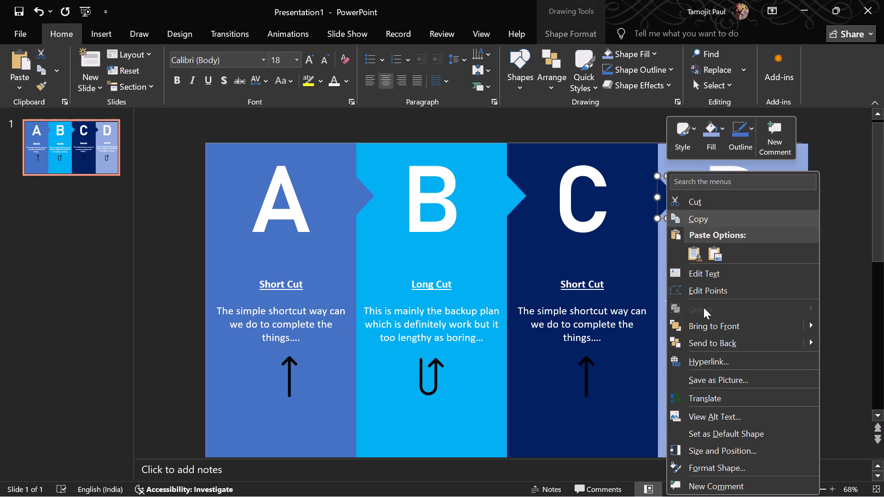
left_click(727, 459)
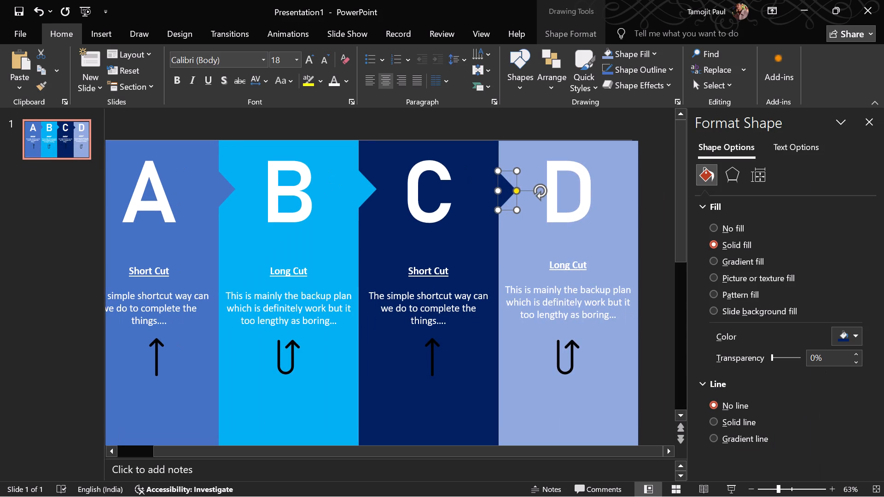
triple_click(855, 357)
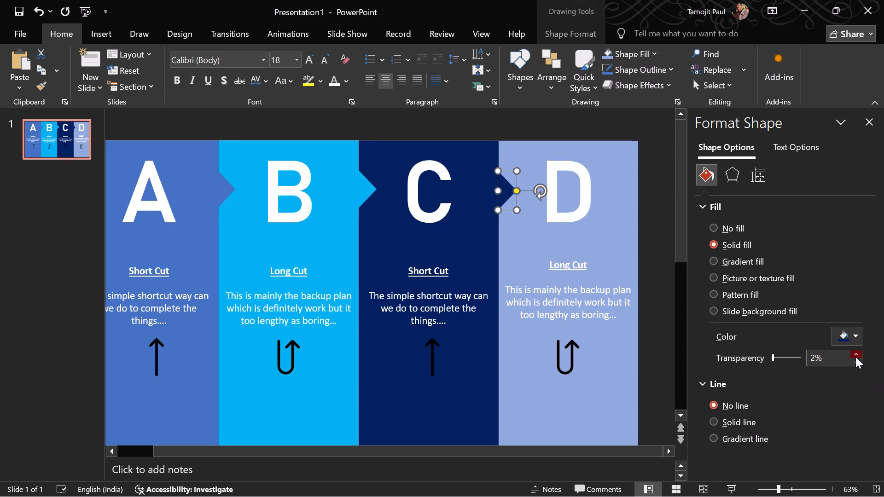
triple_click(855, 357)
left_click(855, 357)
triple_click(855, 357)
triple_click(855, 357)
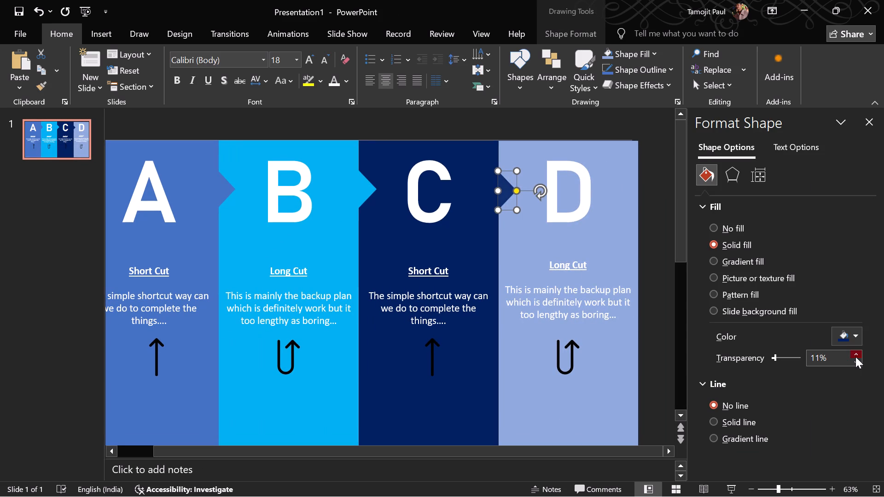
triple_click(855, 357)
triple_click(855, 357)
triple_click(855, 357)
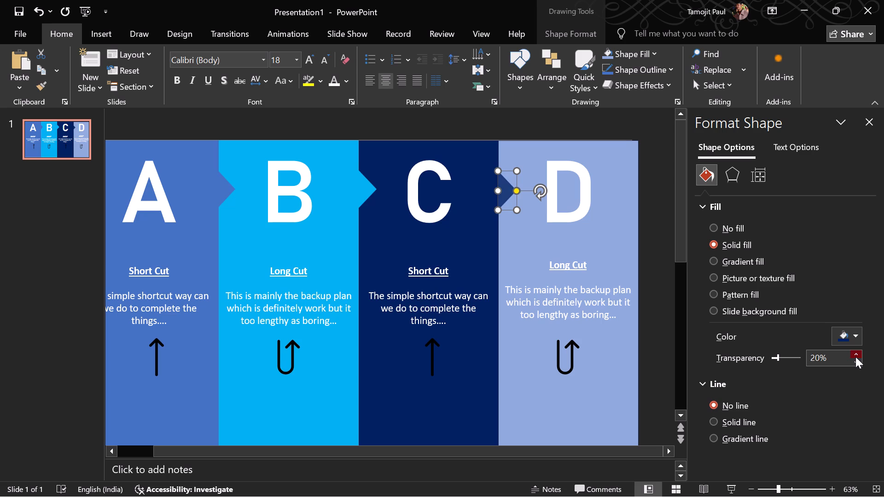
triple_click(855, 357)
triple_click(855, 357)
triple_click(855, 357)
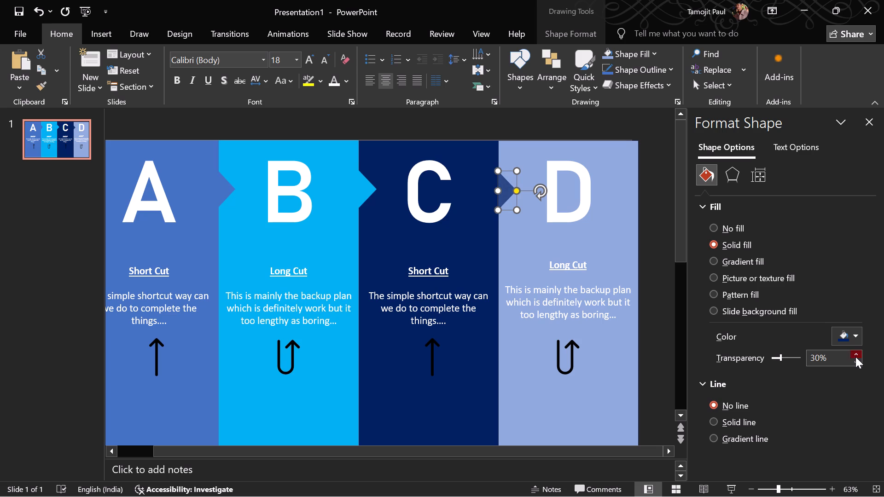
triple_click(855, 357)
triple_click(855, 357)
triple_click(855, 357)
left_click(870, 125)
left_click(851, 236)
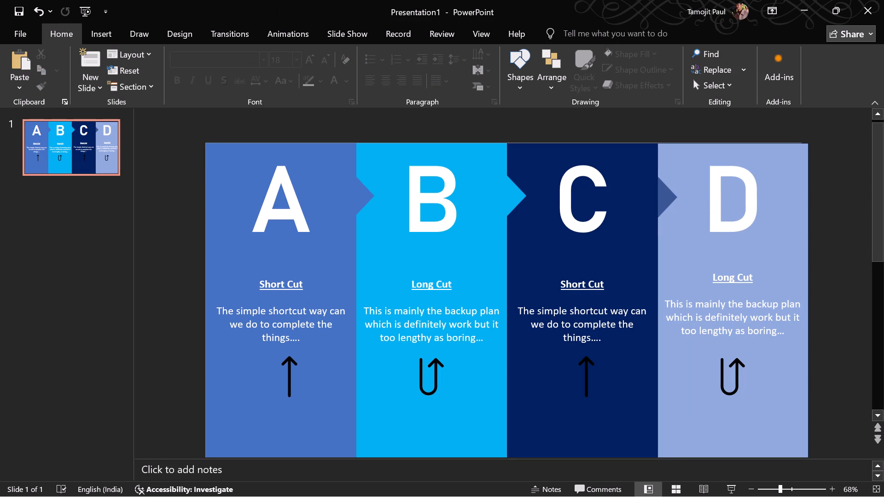
Move the triangle pointer between panels C and D up slightly, level with the other two pointers.
left_click(665, 200)
left_click(665, 200)
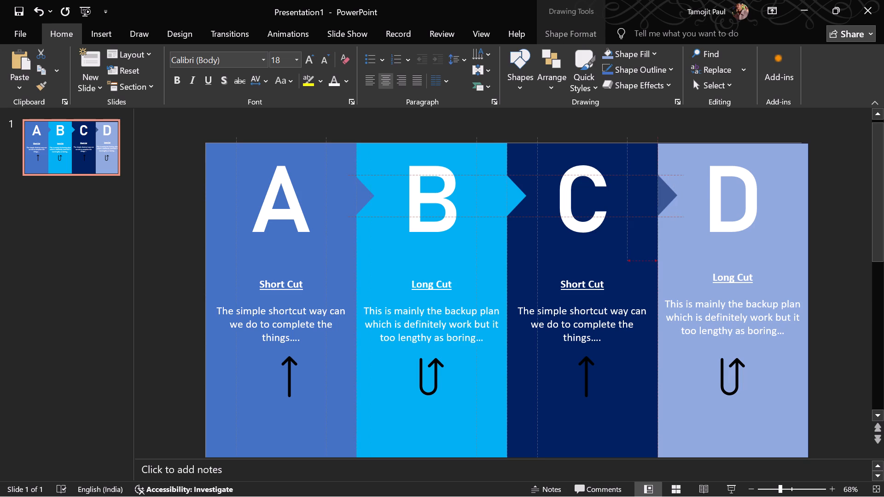
left_click(835, 202)
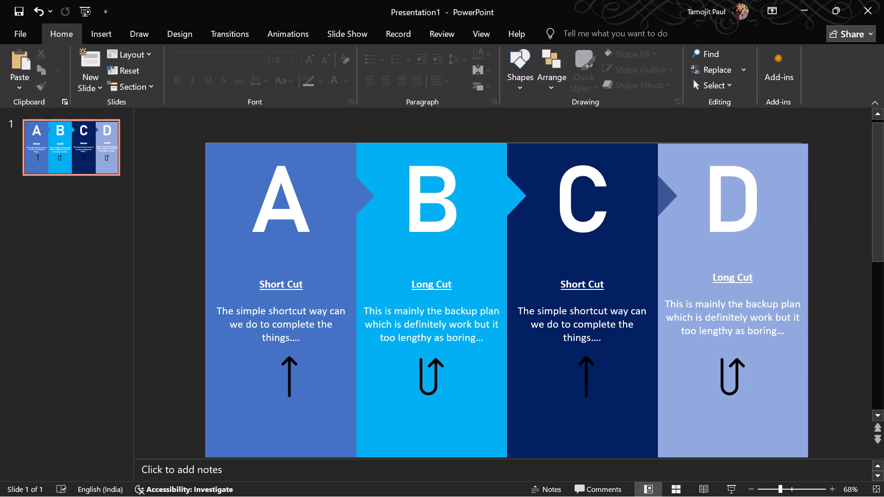
Set the fill transparency of the triangle pointer between panels C and D to 0%.
left_click(669, 200)
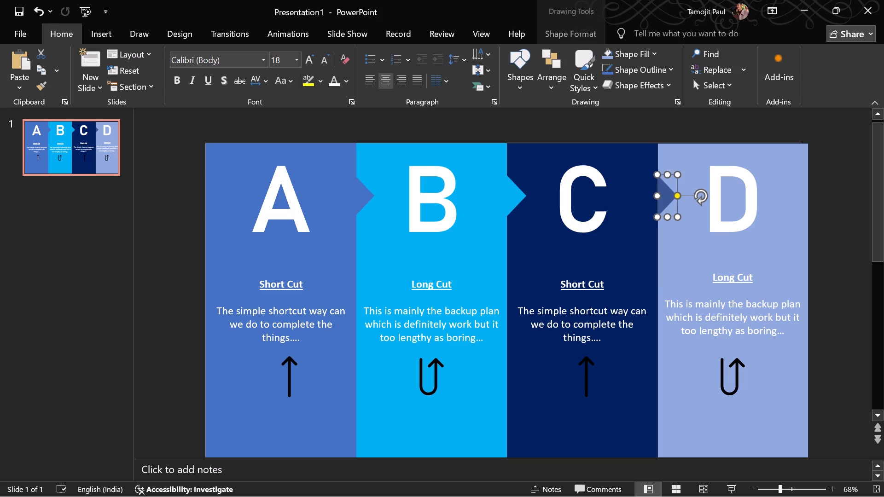
left_click(669, 200)
right_click(669, 200)
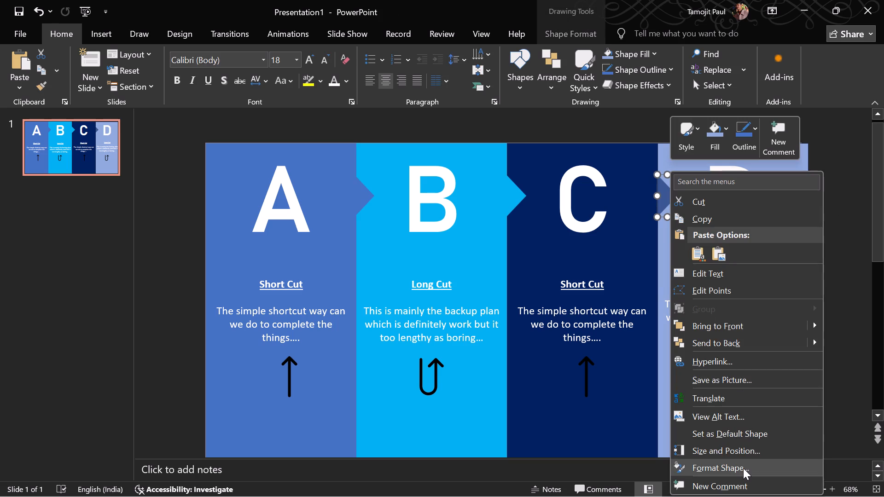
left_click(743, 468)
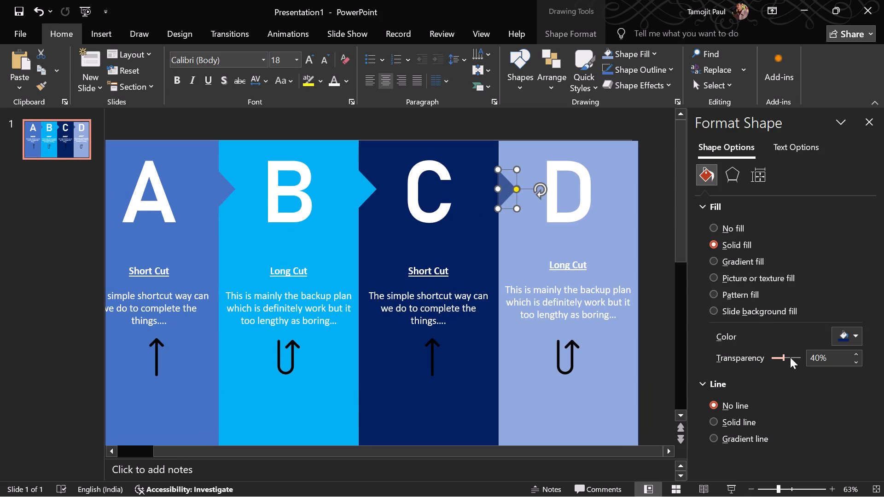
left_click_drag(783, 357, 713, 363)
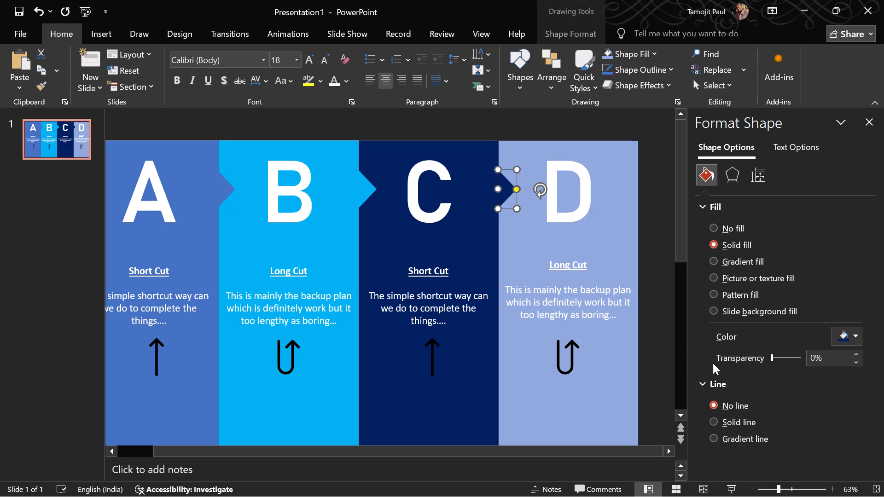
left_click(872, 113)
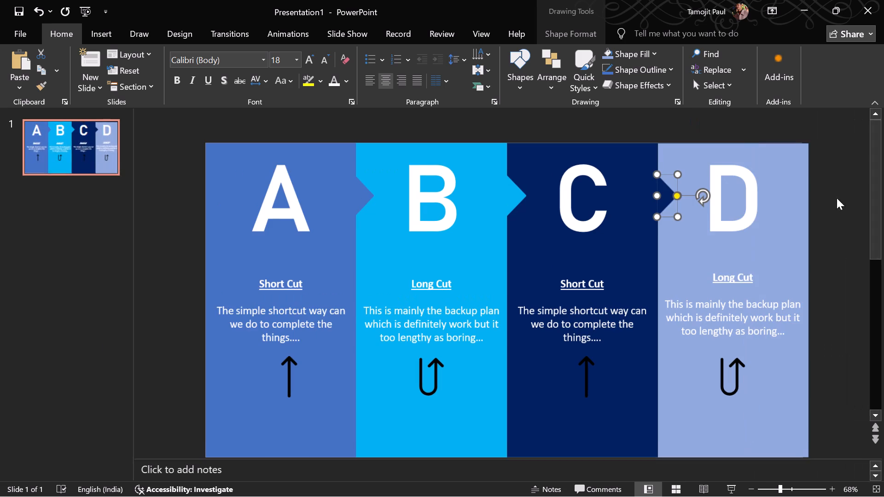
left_click(849, 235)
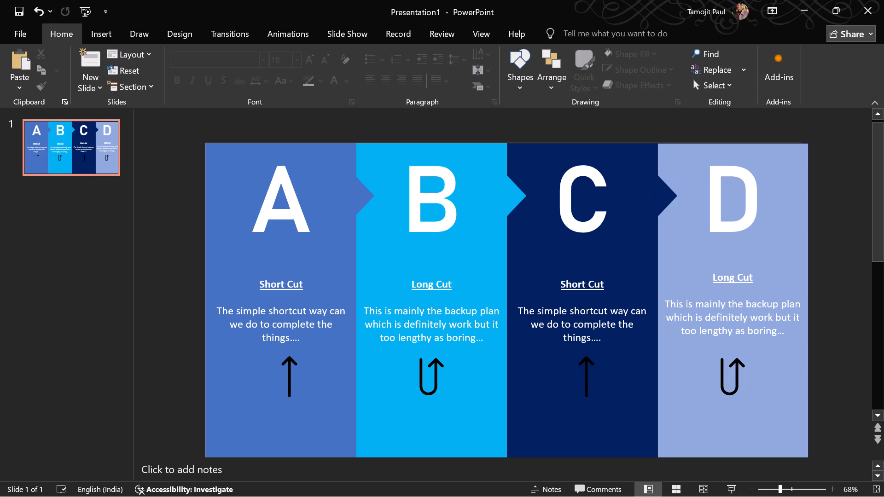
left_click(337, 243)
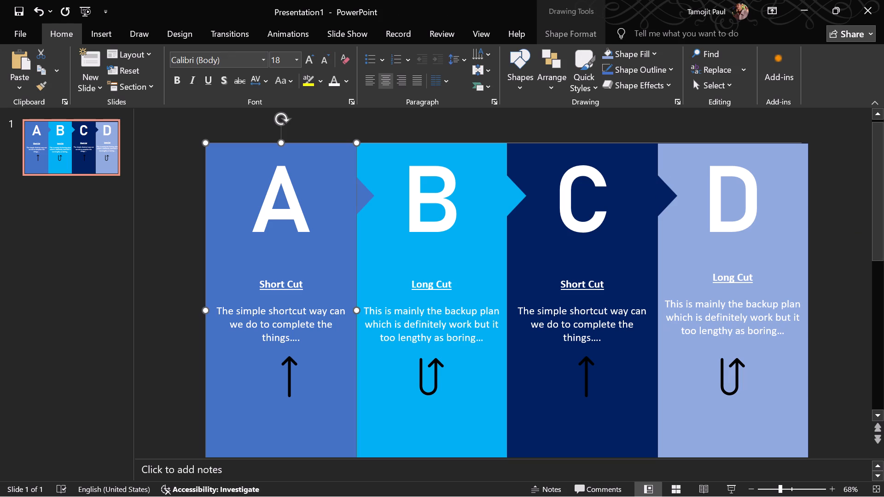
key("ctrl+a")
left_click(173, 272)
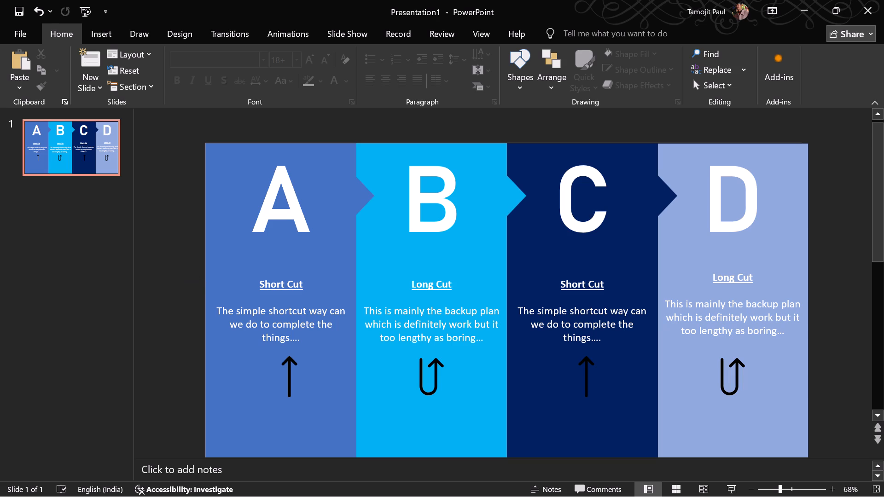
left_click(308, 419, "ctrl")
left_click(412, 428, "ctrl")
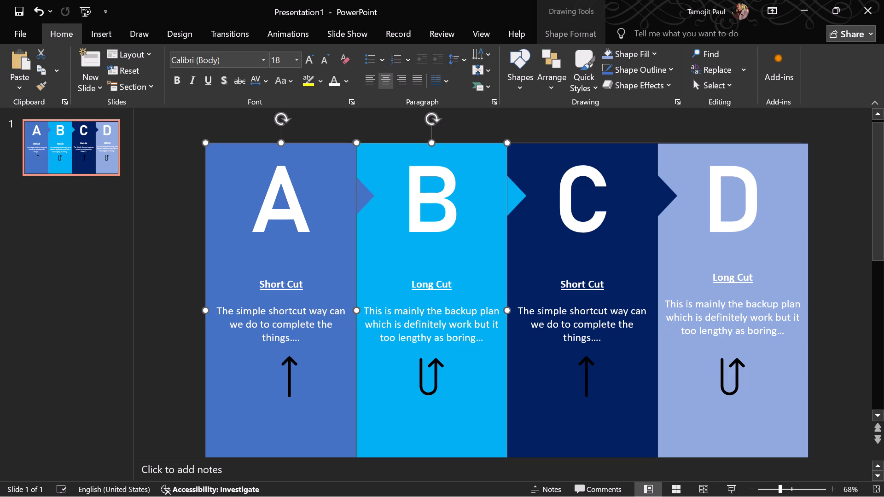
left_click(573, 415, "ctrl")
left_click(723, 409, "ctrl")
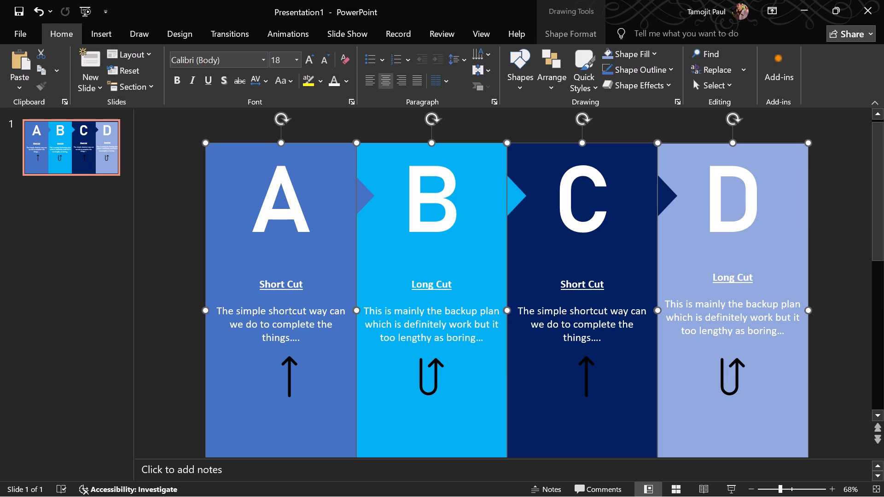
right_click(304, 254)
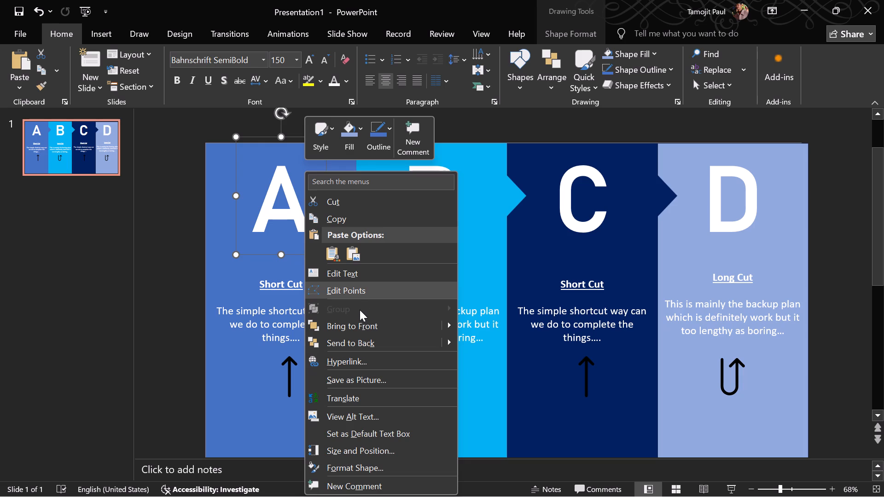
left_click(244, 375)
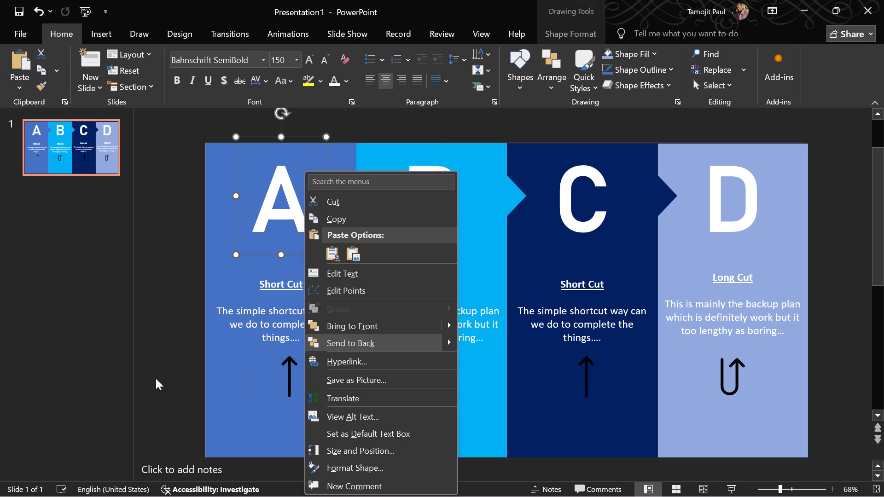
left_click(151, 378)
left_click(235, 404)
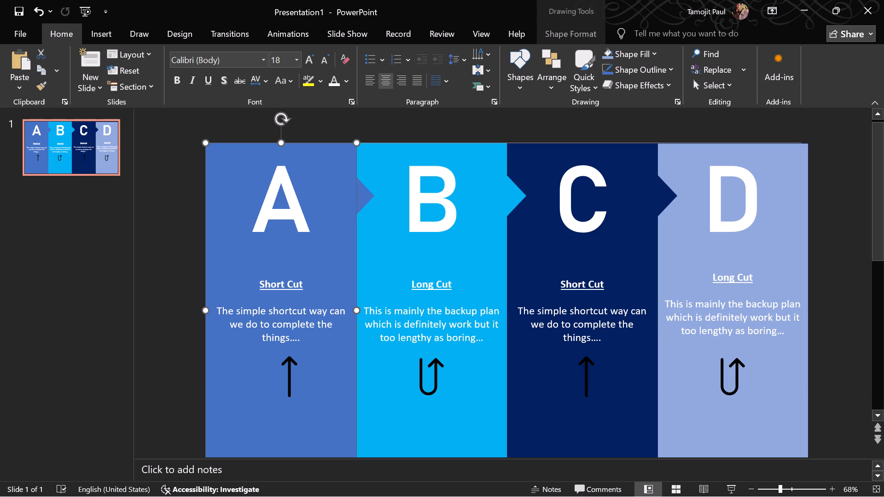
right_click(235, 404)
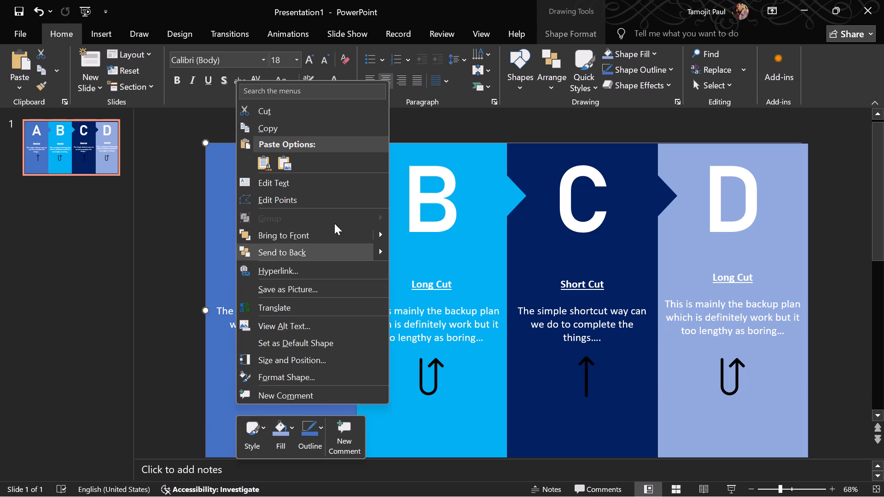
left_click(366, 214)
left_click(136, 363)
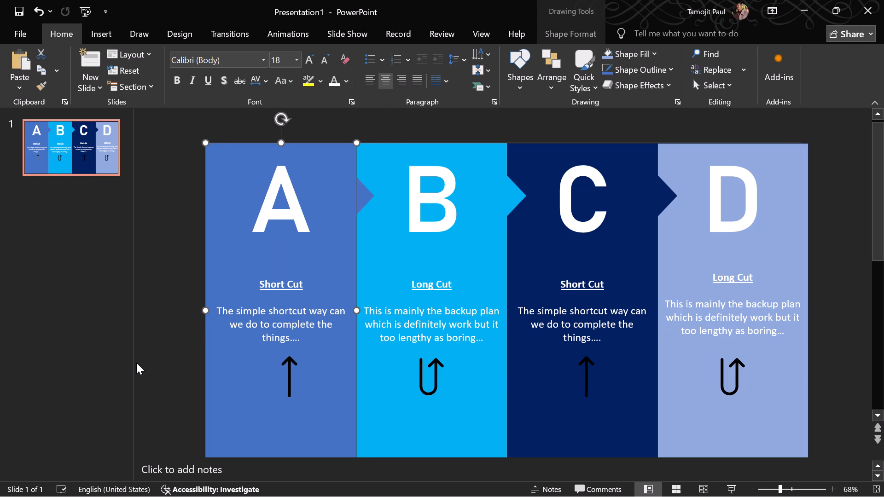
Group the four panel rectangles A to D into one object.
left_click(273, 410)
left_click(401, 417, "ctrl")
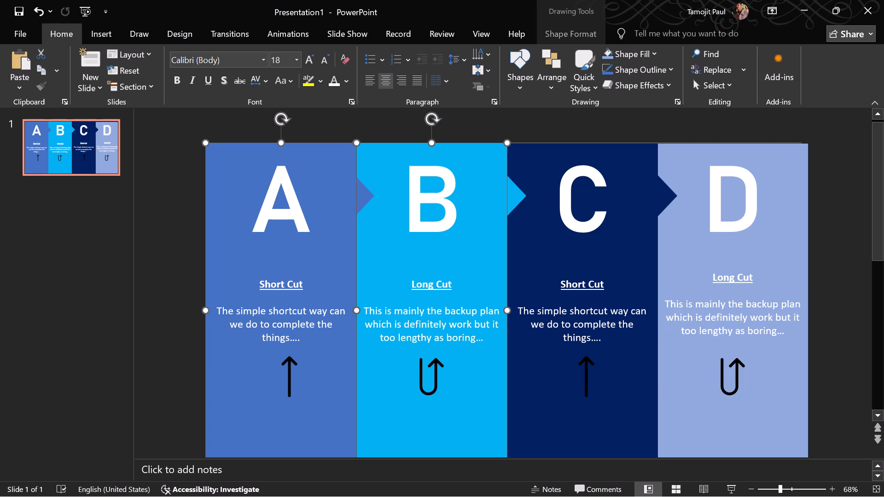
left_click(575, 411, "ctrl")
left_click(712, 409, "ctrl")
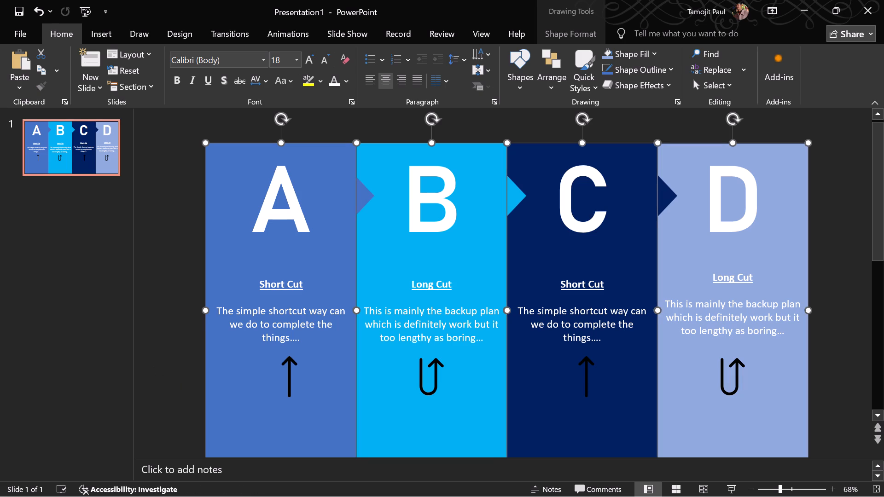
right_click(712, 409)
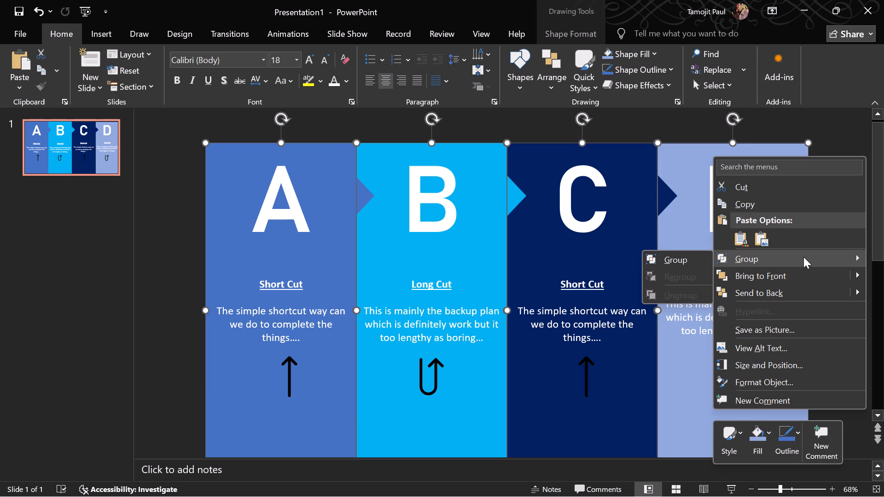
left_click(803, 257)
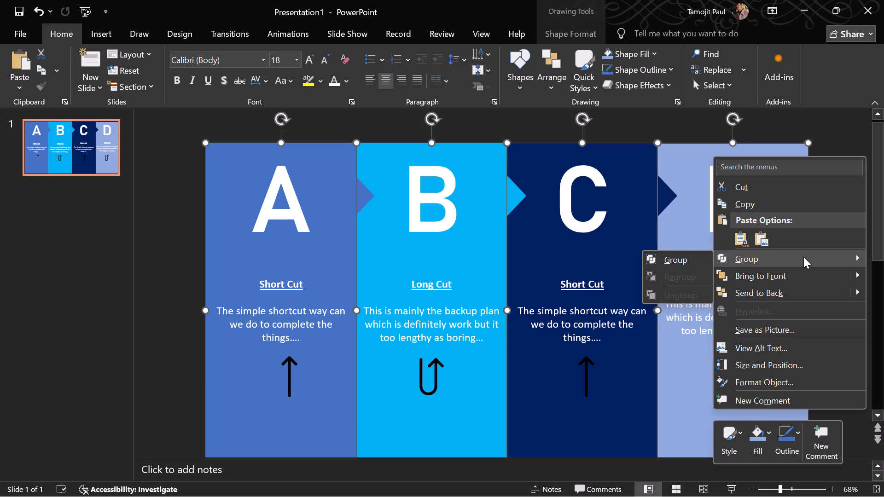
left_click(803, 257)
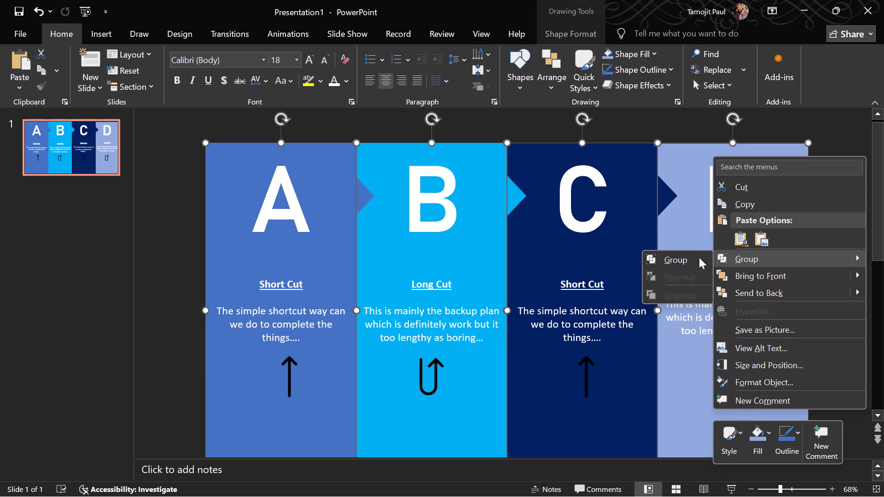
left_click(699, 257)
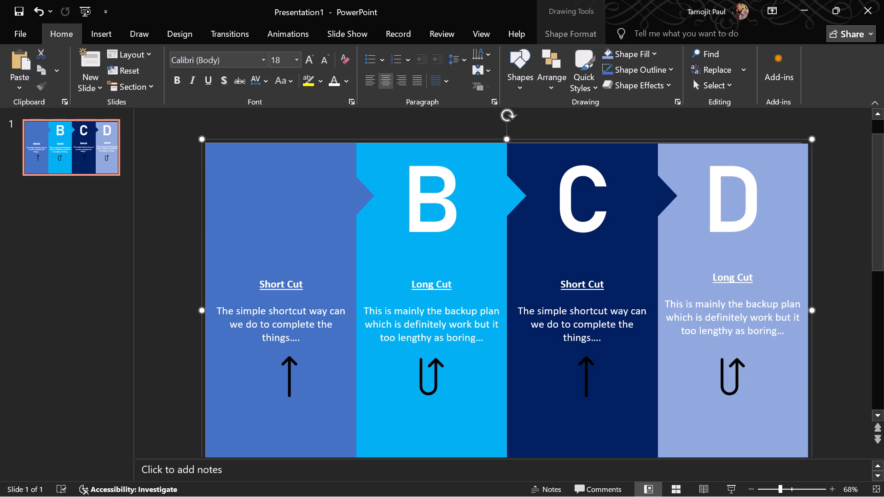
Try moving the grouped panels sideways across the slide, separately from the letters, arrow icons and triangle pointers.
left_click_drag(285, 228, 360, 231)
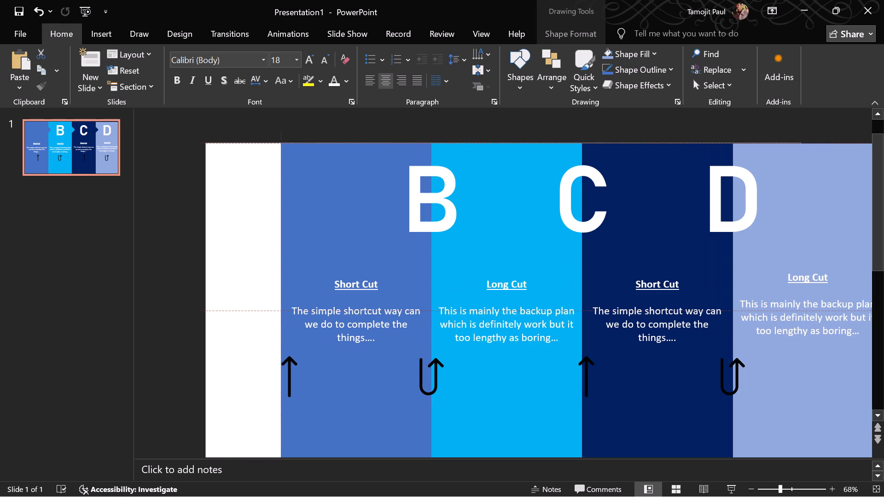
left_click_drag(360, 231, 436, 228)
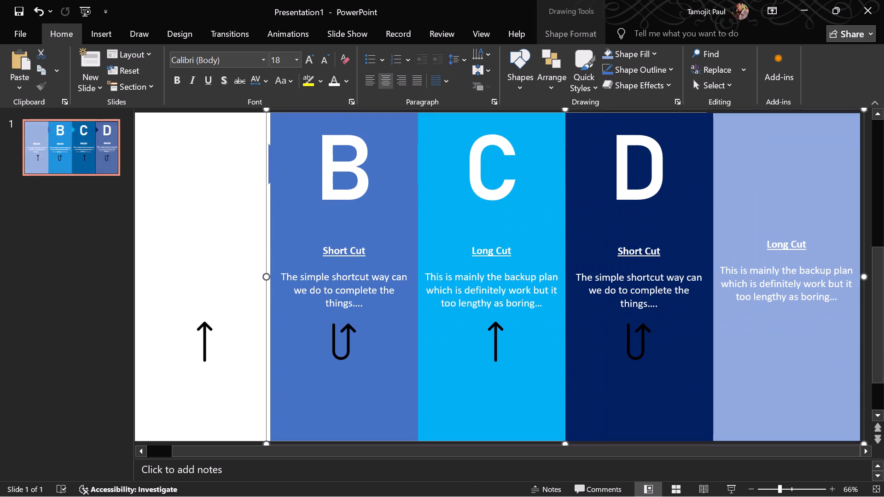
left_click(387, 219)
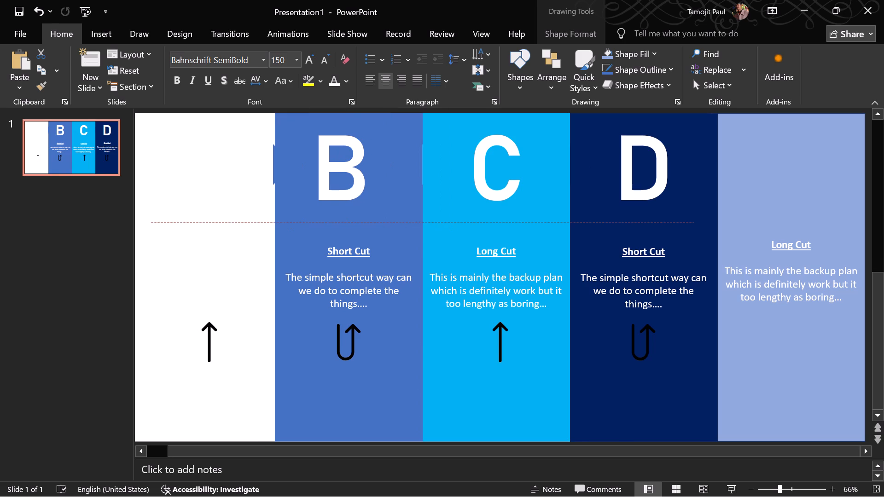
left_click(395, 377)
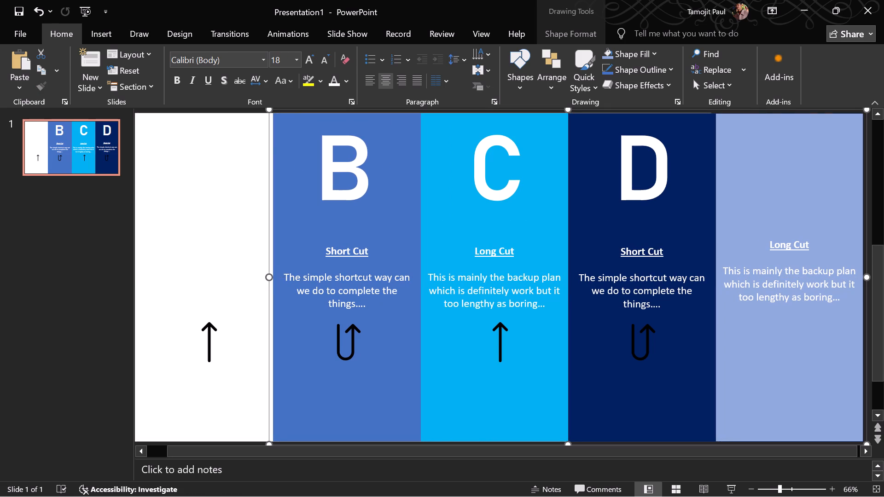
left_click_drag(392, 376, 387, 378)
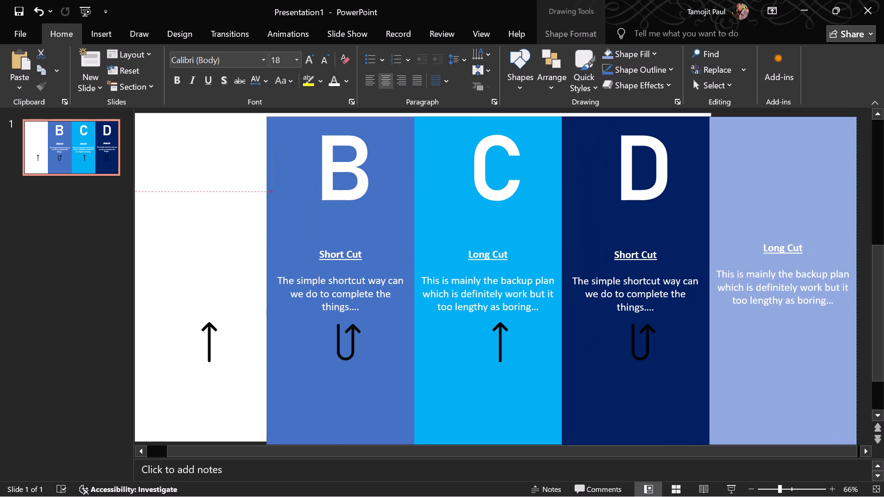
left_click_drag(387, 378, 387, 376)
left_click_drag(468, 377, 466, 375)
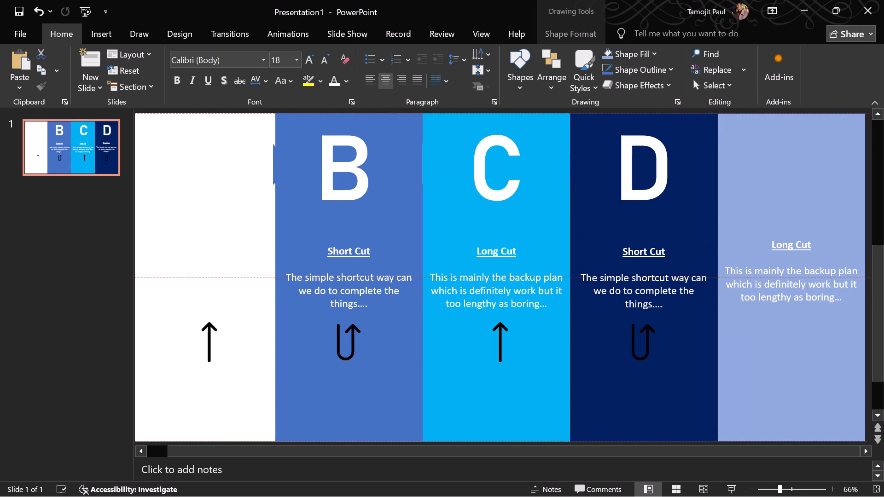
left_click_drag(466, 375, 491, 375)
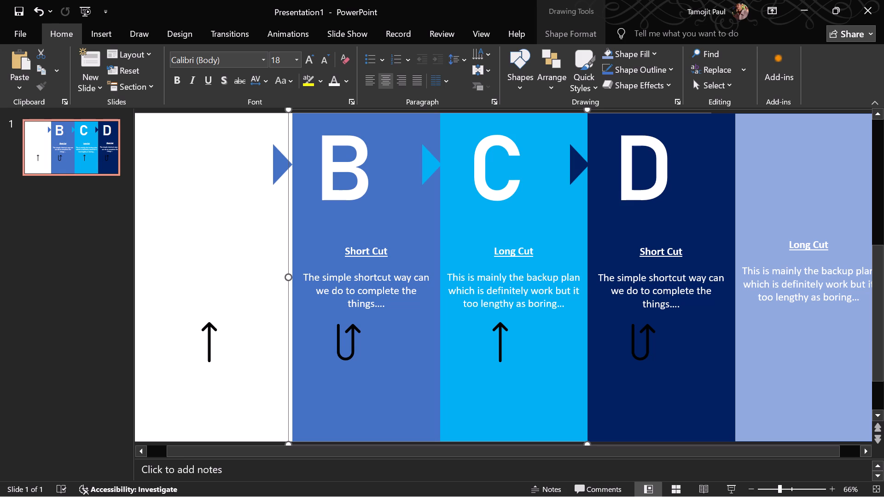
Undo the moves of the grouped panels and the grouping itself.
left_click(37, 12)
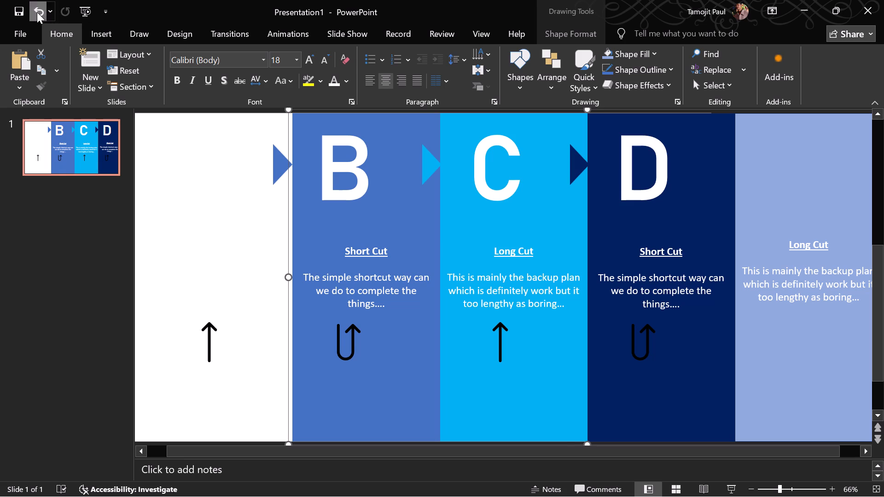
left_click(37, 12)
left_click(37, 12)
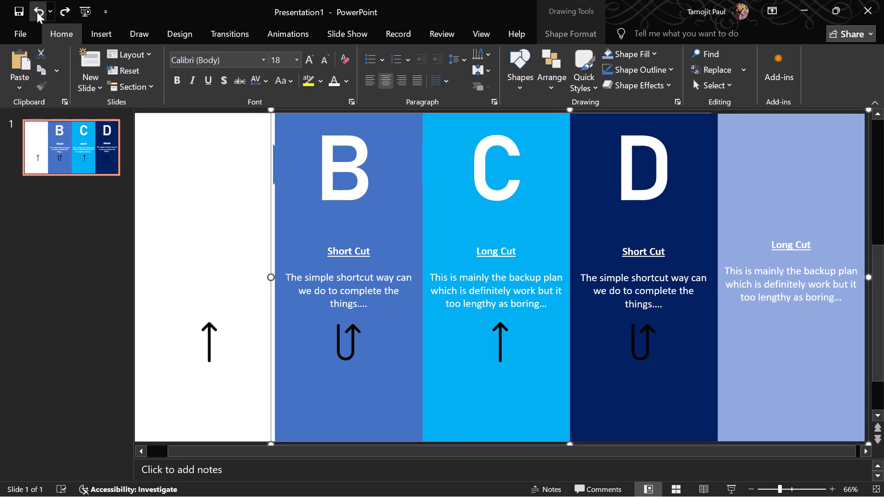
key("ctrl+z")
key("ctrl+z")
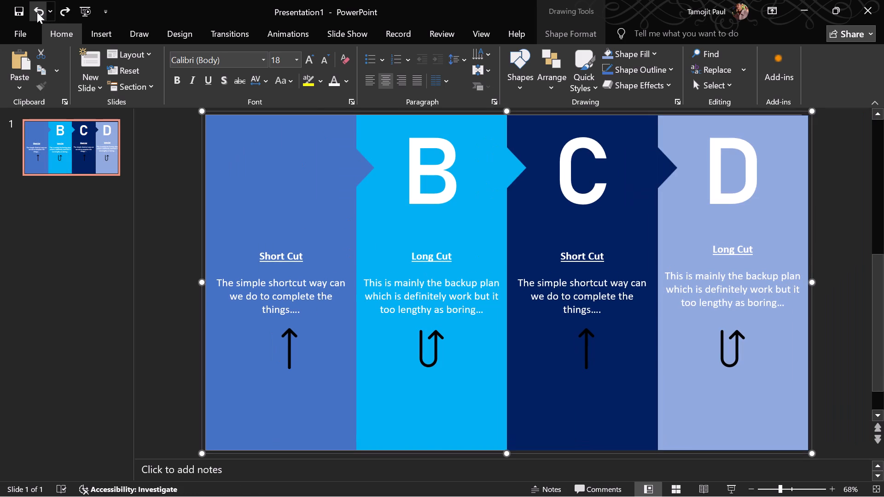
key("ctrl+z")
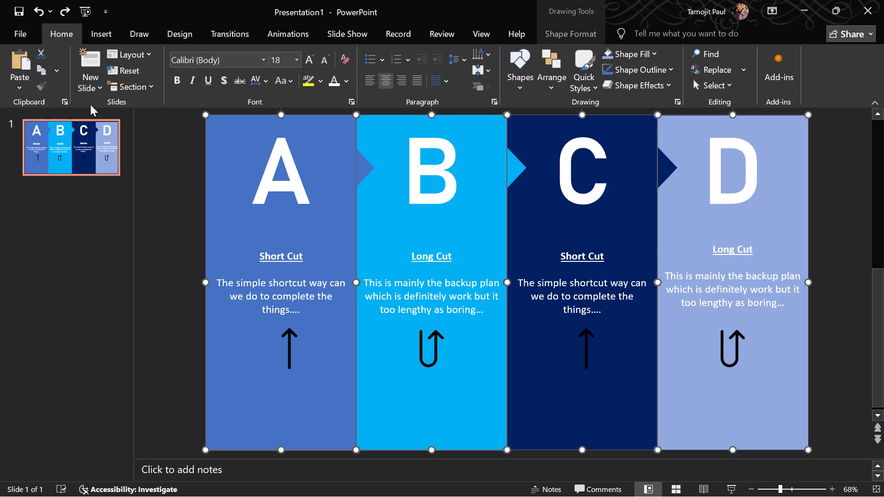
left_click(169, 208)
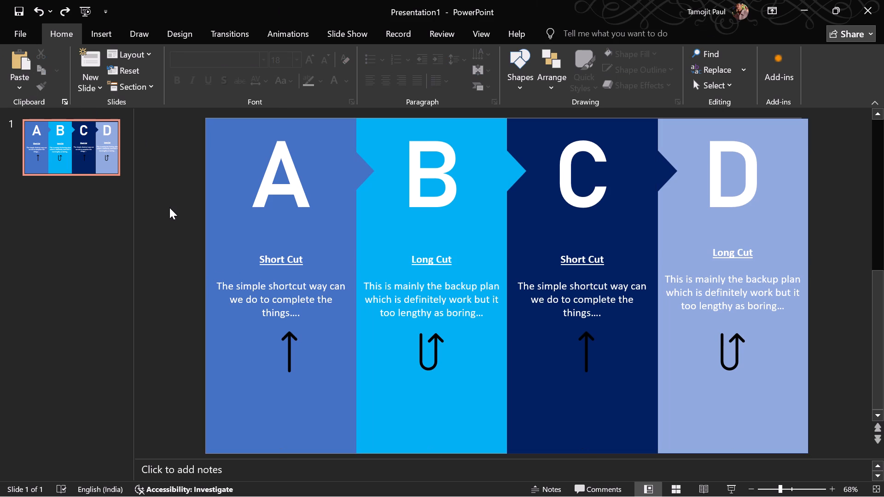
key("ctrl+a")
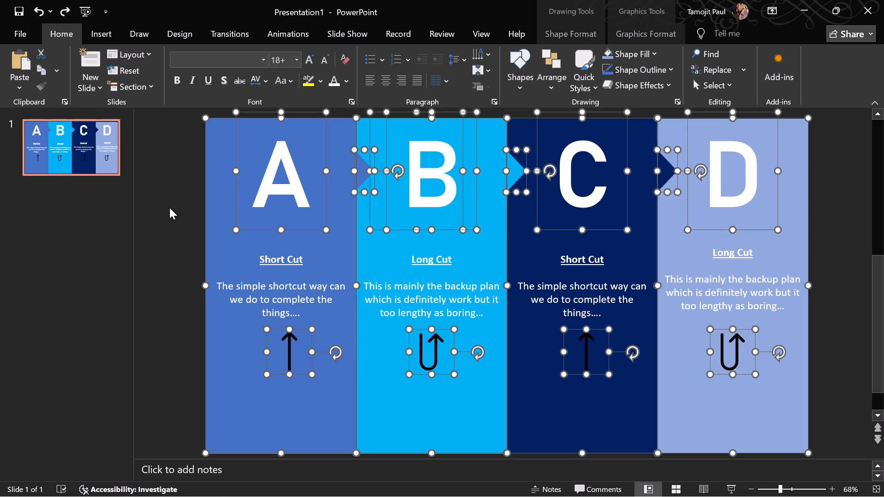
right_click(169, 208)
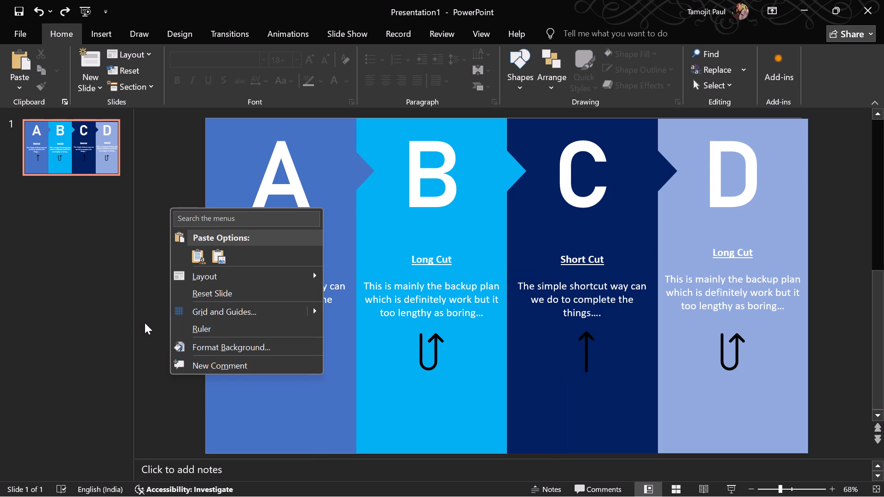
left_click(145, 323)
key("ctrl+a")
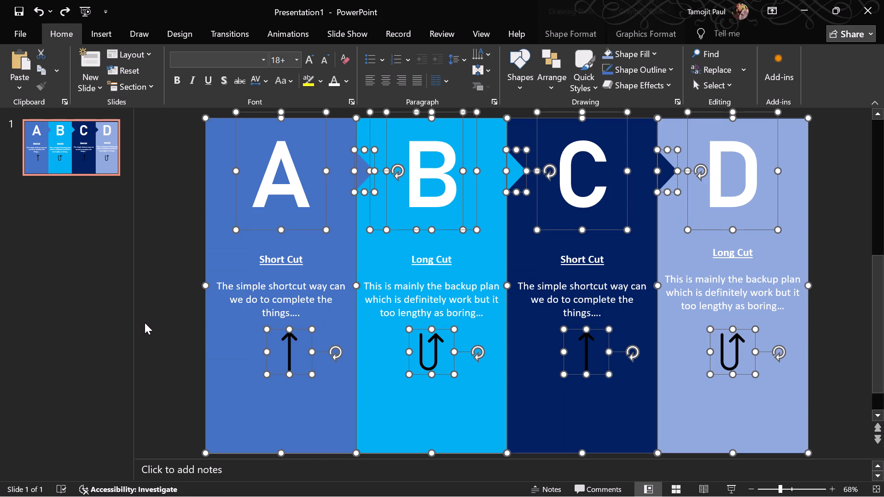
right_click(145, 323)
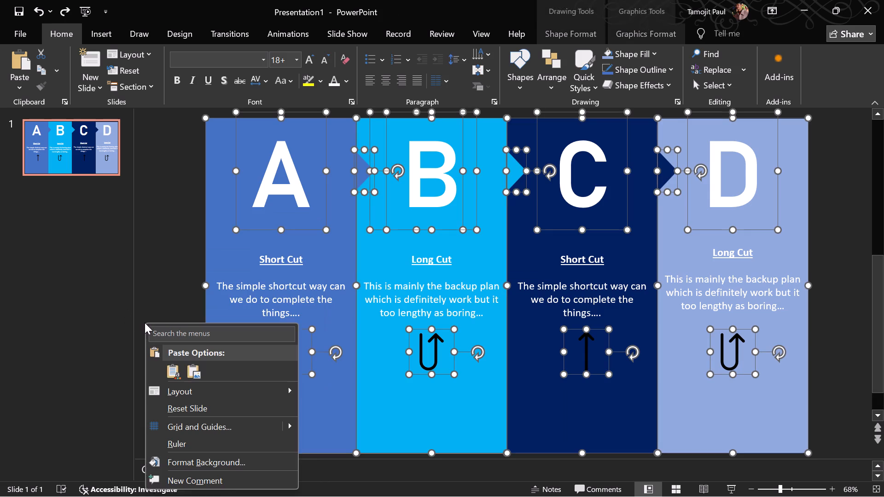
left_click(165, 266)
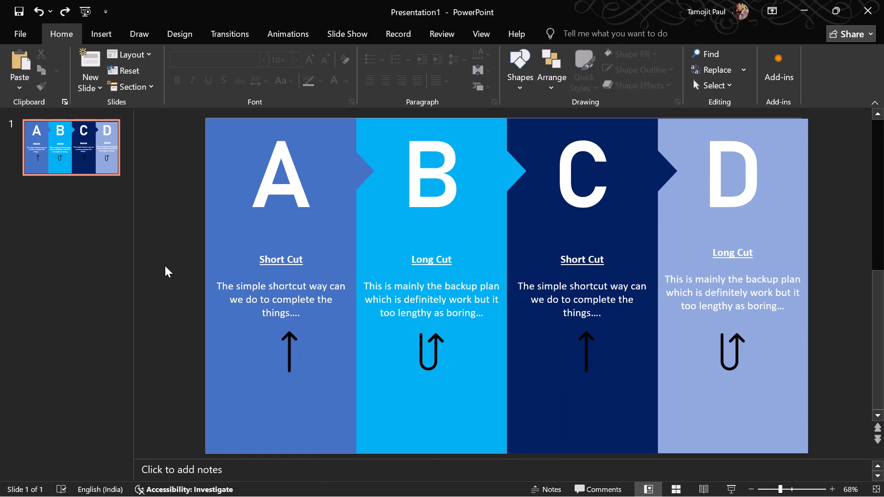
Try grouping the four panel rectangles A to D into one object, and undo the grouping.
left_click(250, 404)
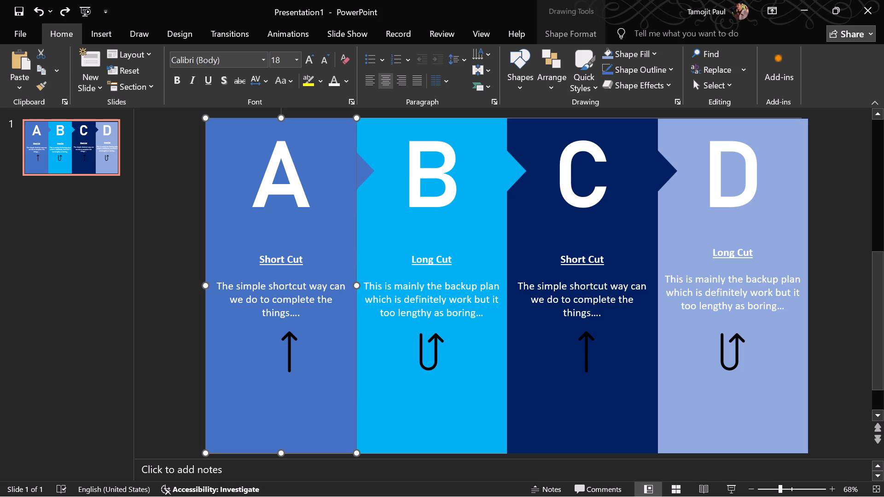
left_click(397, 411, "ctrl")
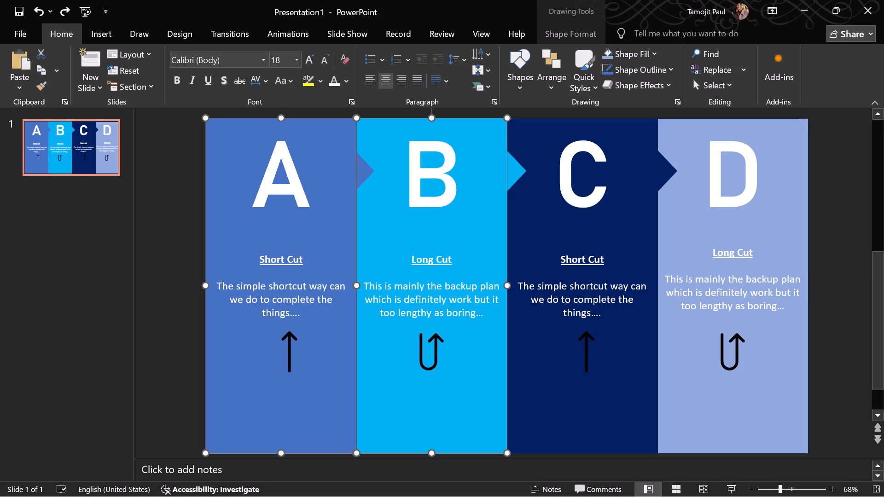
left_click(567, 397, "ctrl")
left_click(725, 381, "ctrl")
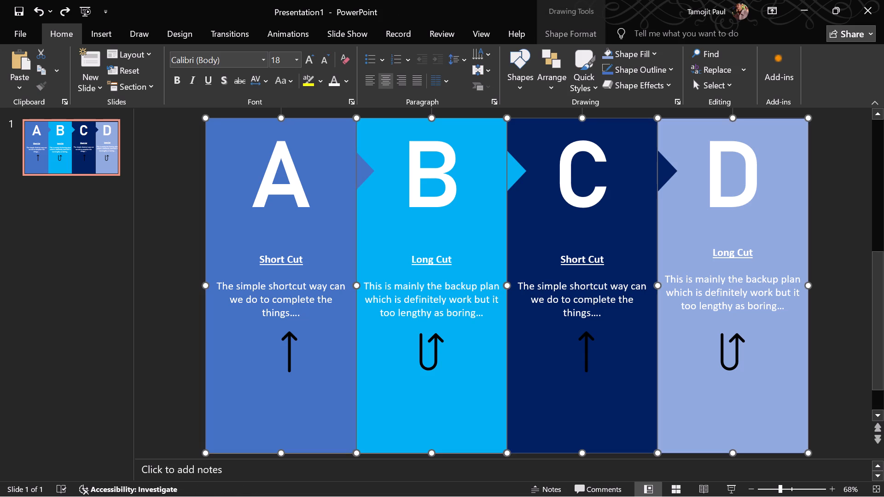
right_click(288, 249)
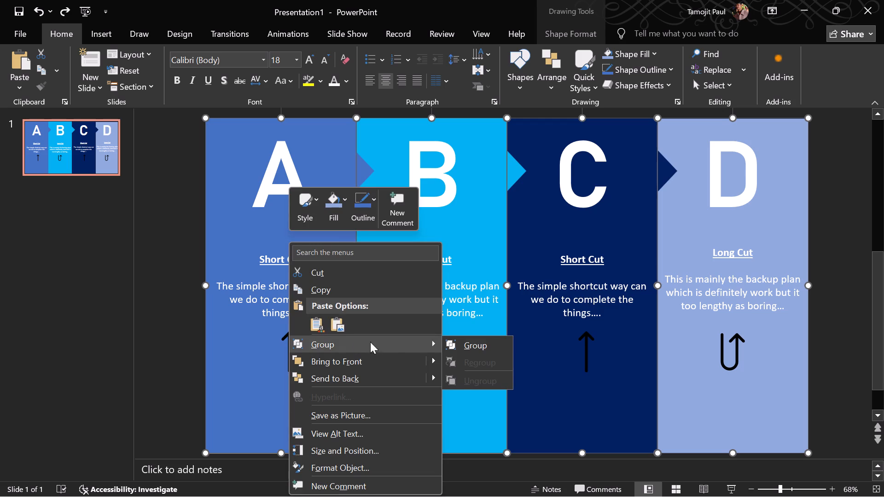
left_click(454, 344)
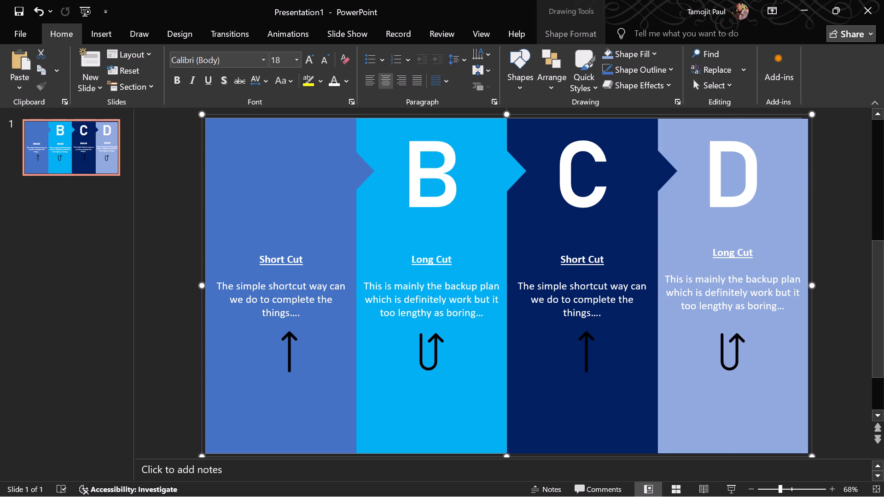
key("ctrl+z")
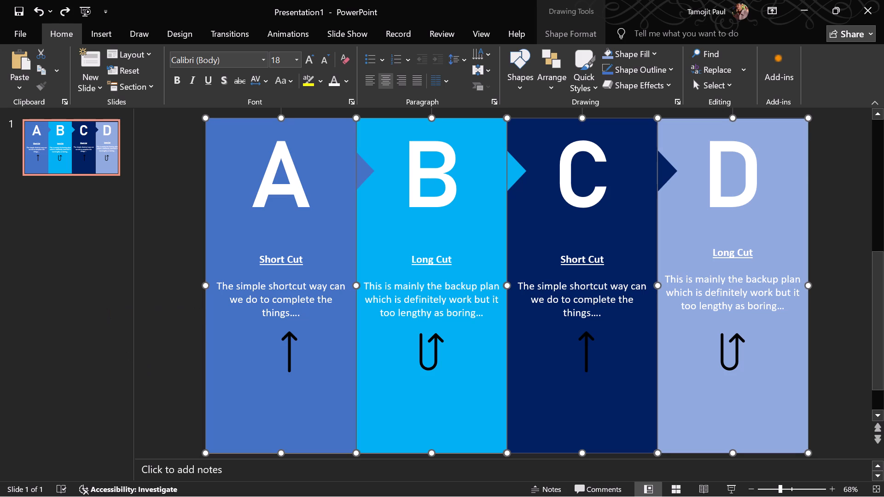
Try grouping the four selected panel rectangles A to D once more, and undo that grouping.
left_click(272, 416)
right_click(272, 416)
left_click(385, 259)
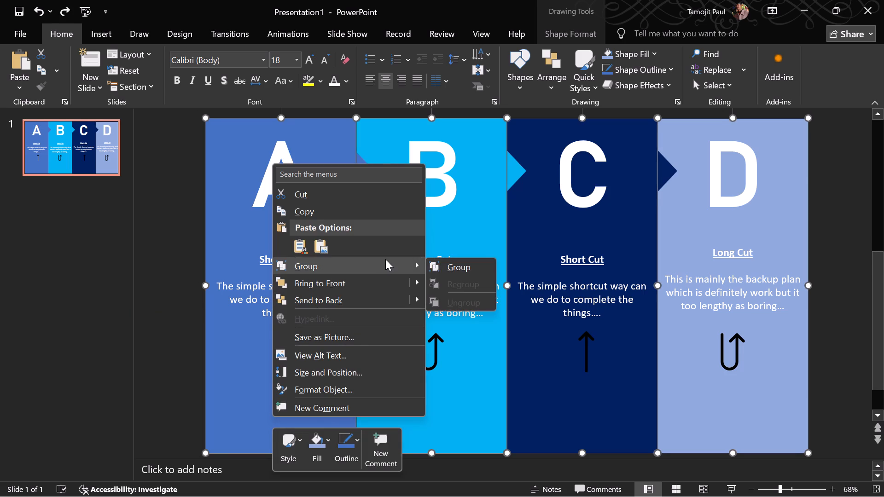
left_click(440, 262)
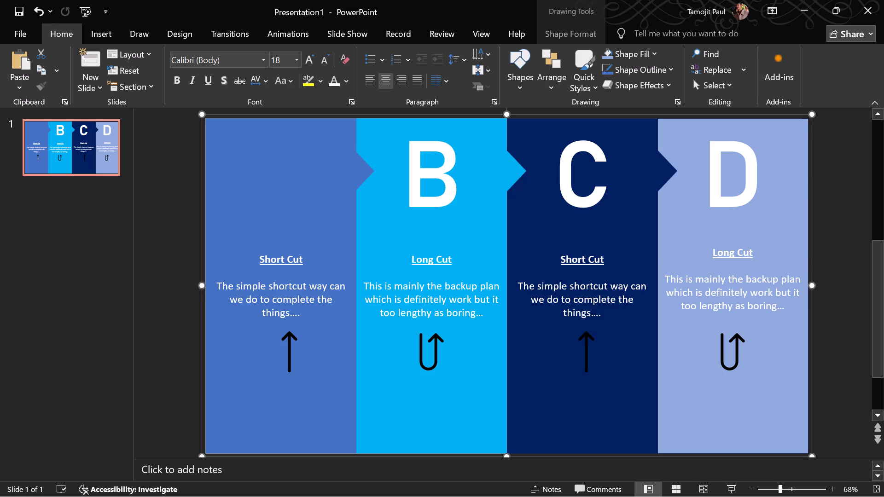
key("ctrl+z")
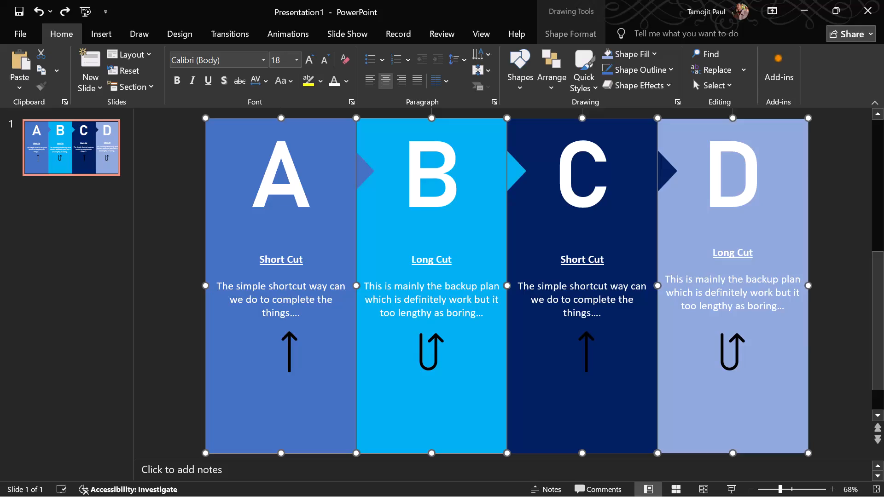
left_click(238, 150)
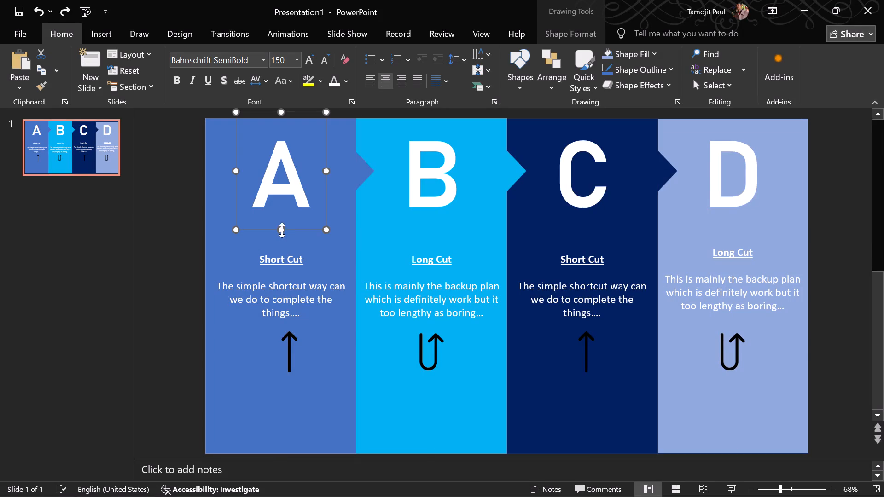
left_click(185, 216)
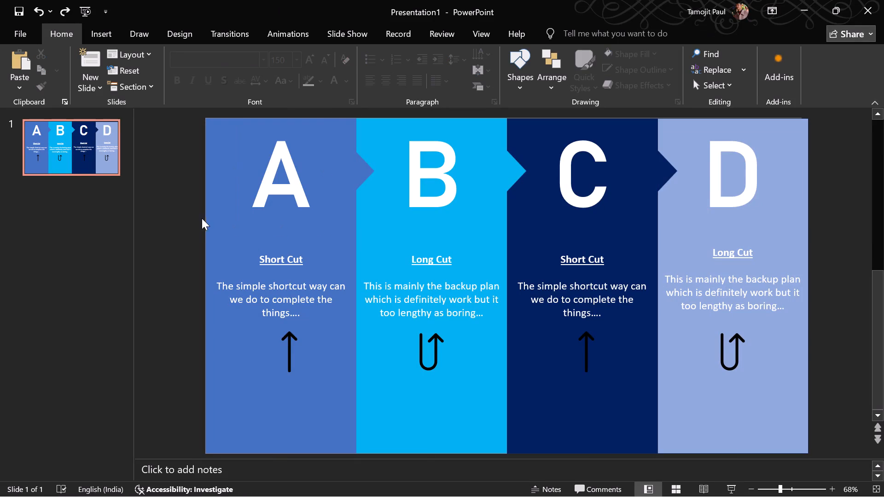
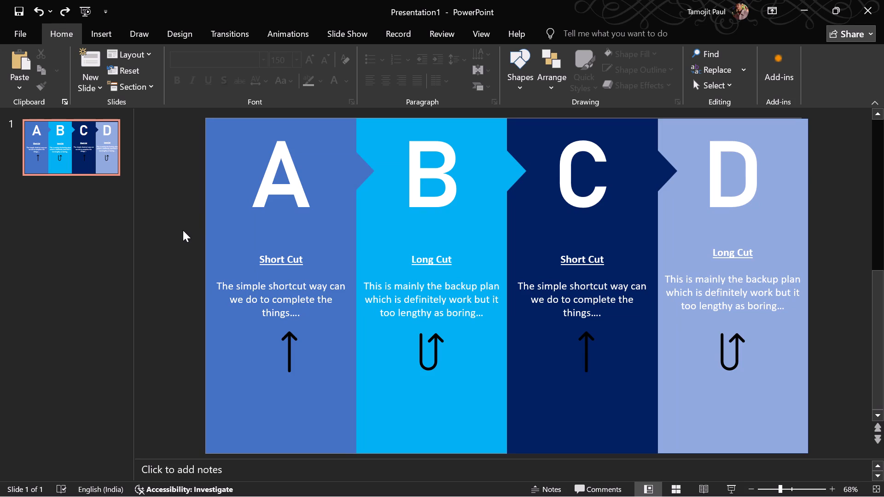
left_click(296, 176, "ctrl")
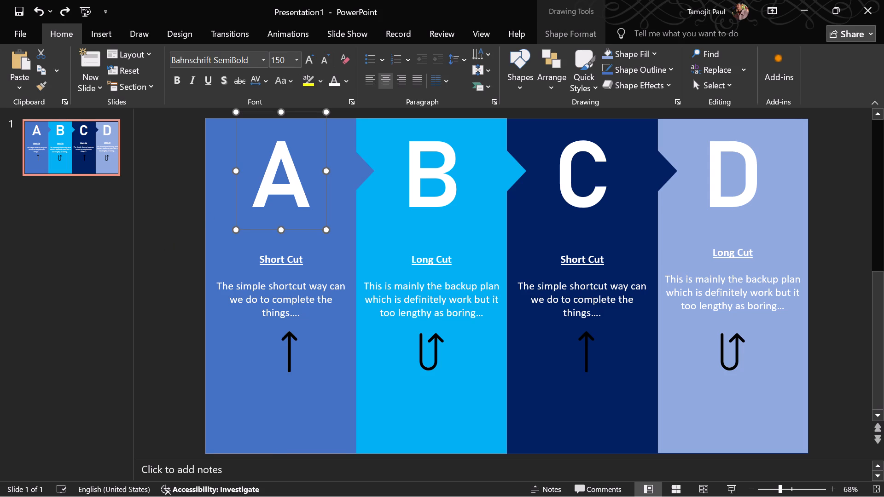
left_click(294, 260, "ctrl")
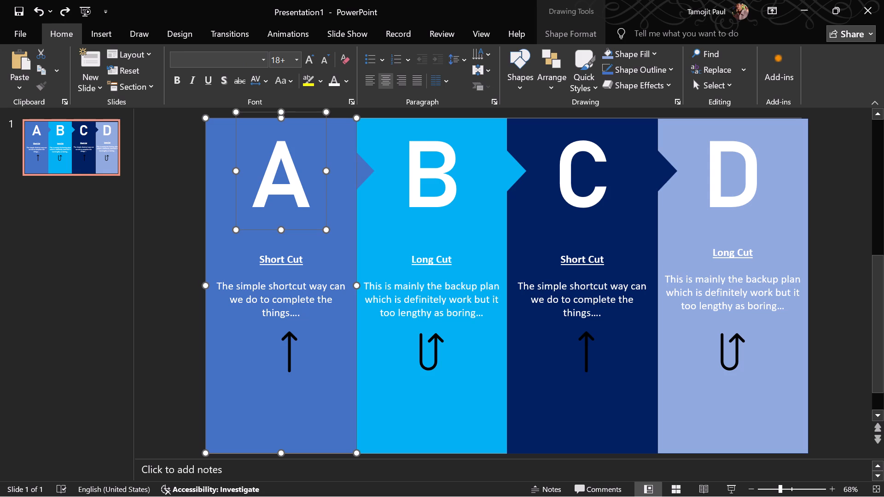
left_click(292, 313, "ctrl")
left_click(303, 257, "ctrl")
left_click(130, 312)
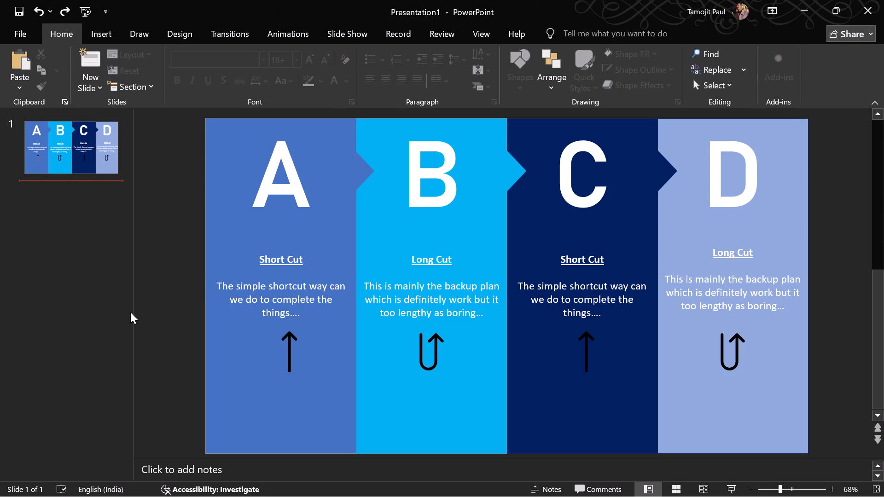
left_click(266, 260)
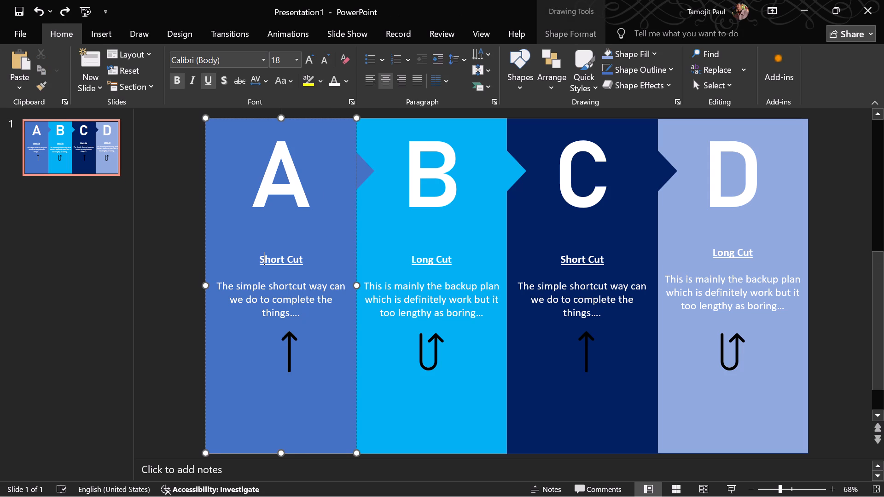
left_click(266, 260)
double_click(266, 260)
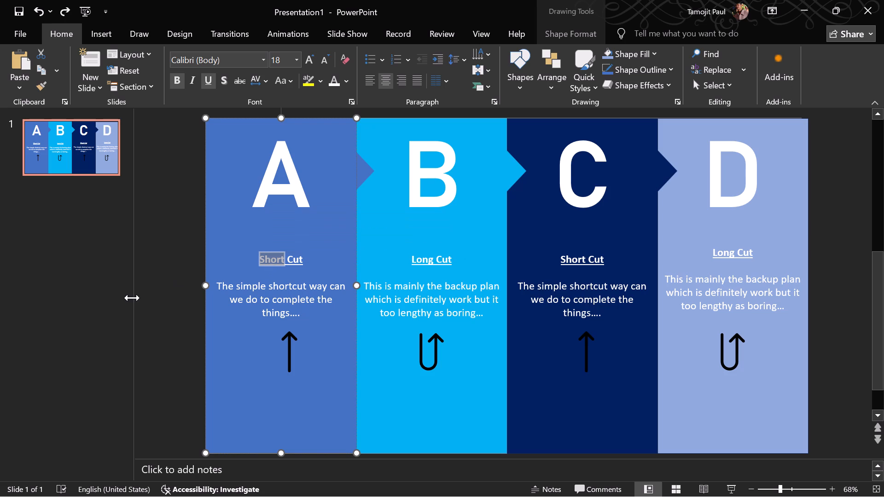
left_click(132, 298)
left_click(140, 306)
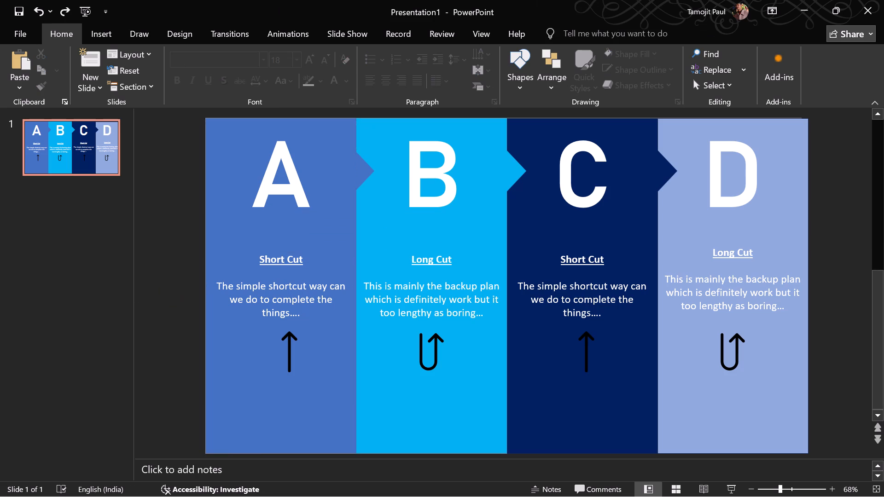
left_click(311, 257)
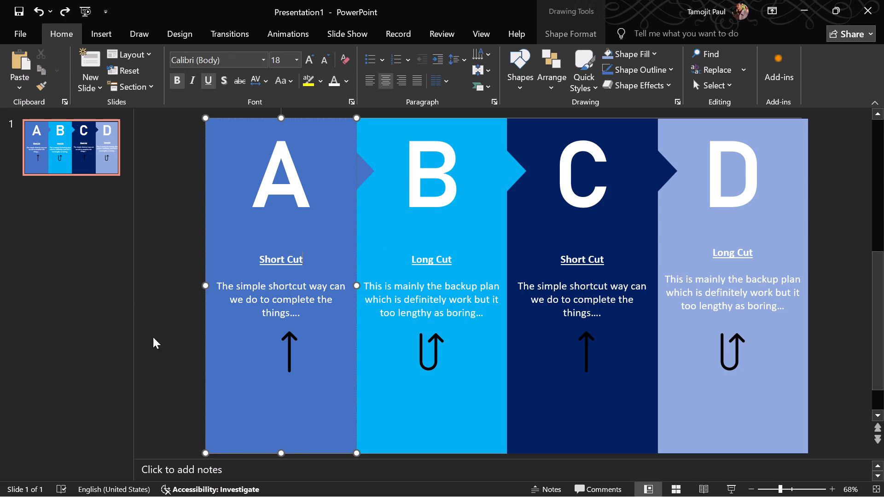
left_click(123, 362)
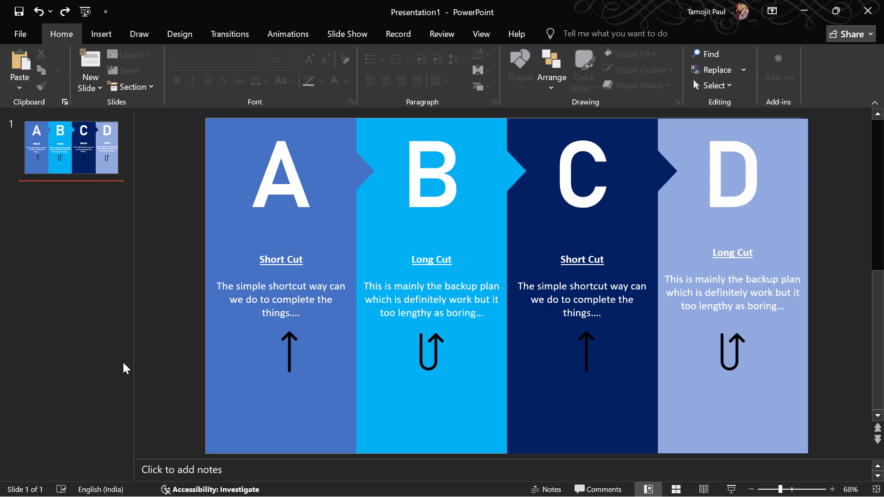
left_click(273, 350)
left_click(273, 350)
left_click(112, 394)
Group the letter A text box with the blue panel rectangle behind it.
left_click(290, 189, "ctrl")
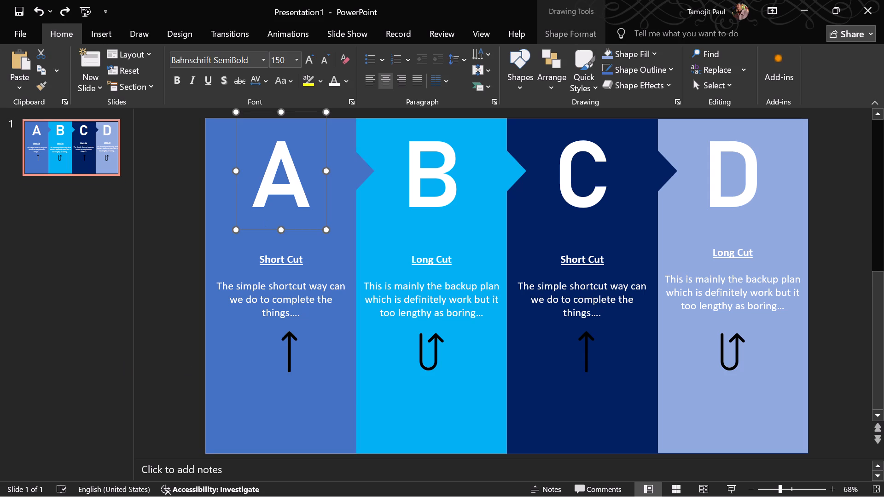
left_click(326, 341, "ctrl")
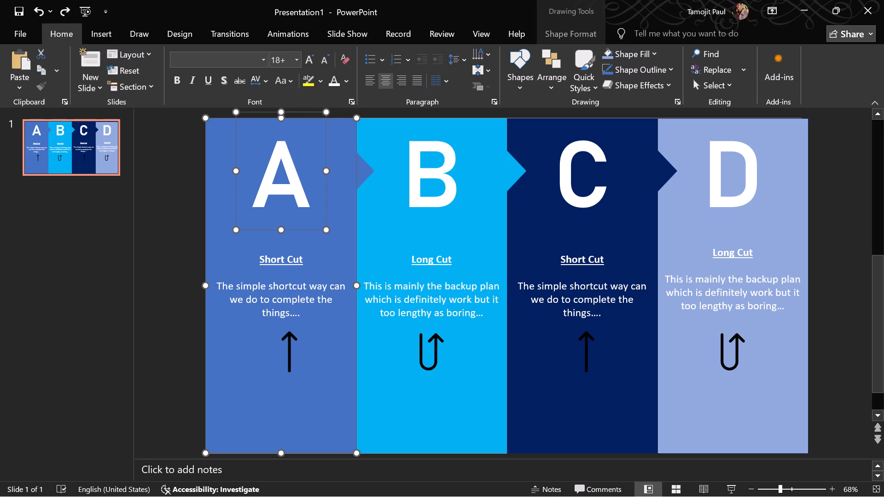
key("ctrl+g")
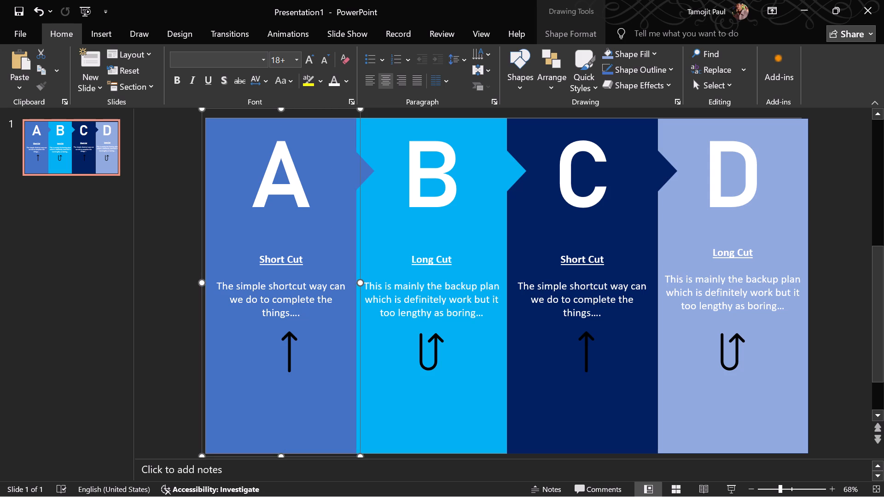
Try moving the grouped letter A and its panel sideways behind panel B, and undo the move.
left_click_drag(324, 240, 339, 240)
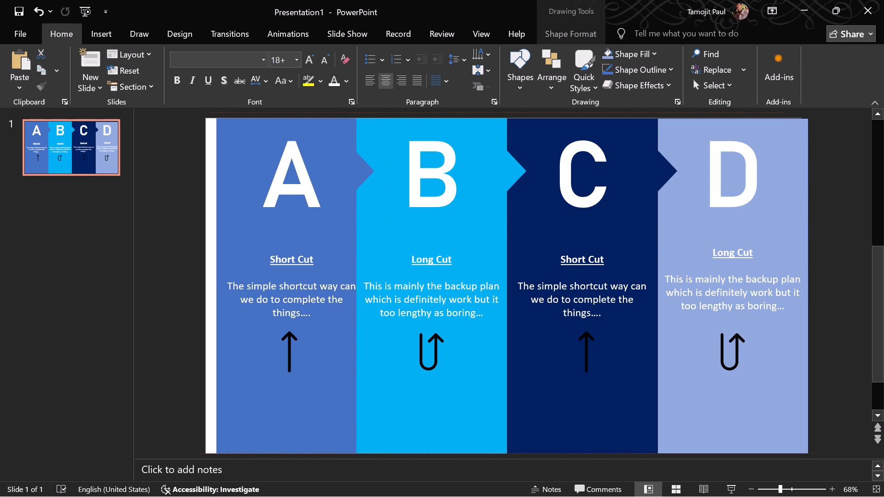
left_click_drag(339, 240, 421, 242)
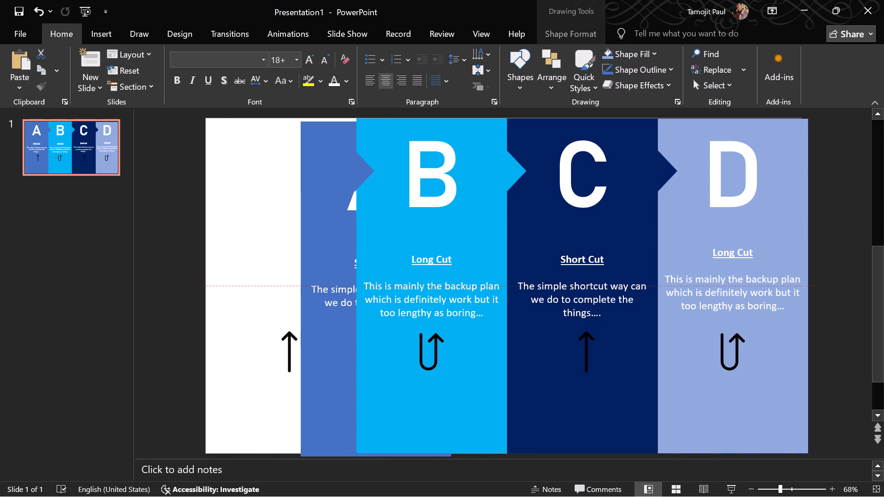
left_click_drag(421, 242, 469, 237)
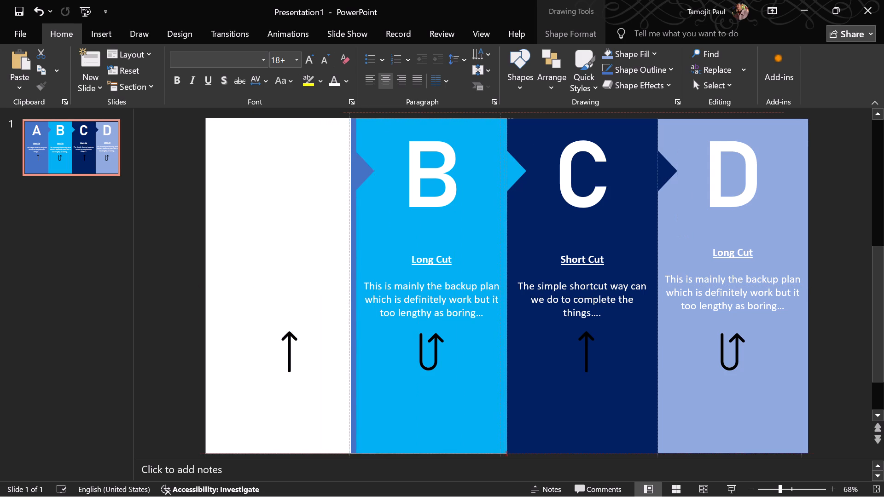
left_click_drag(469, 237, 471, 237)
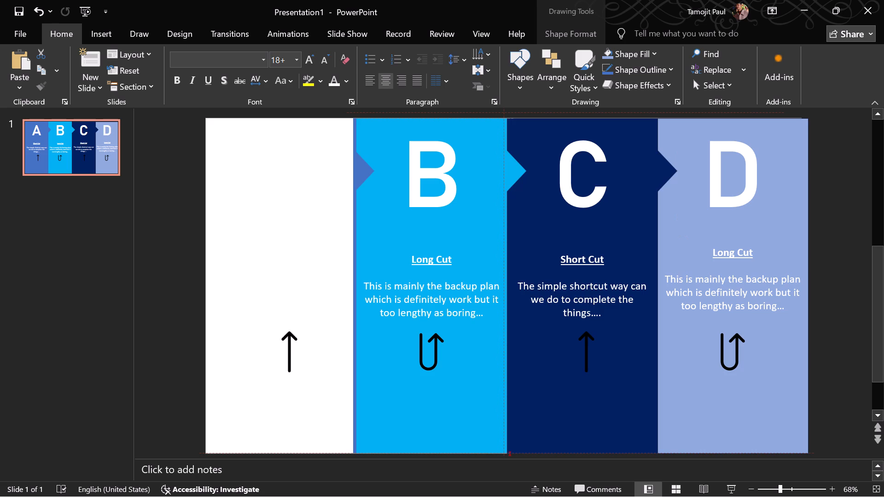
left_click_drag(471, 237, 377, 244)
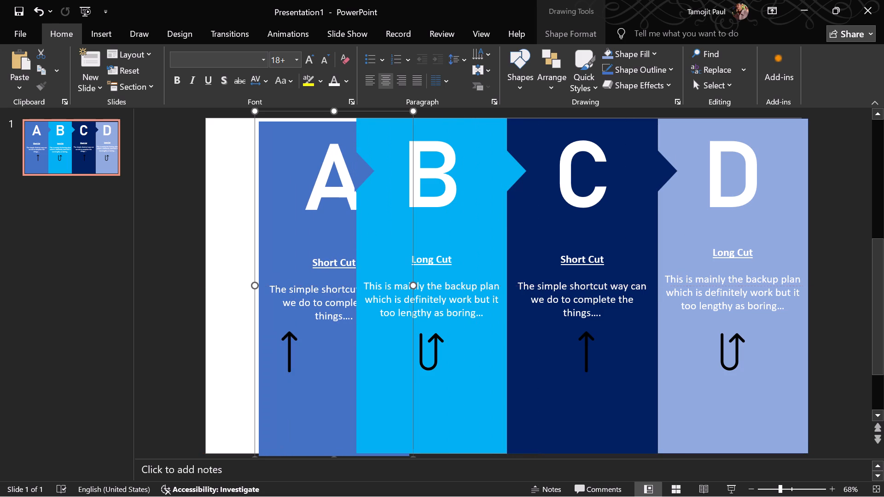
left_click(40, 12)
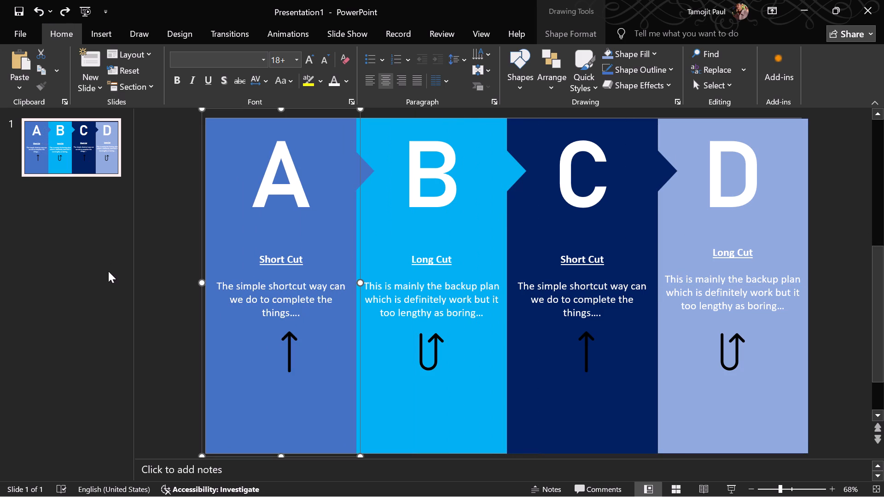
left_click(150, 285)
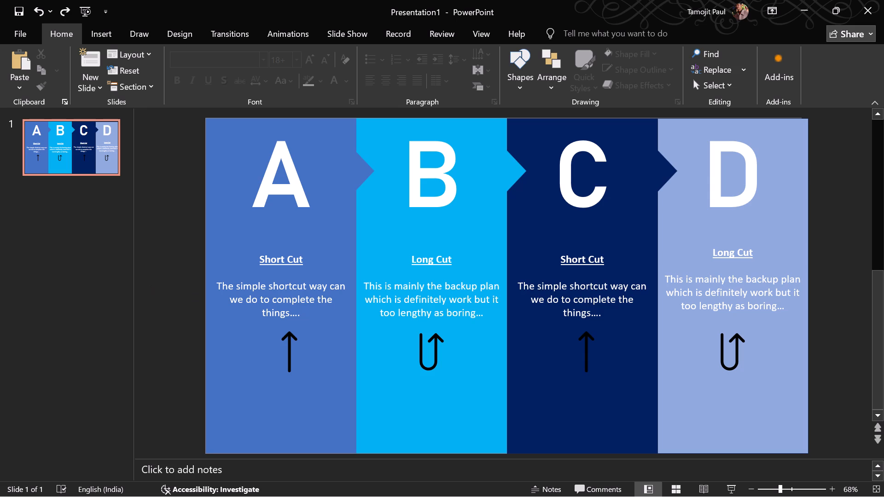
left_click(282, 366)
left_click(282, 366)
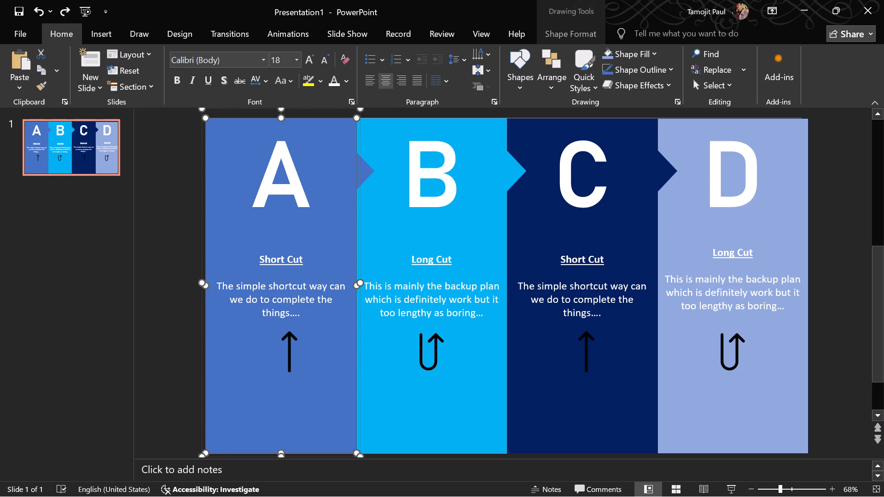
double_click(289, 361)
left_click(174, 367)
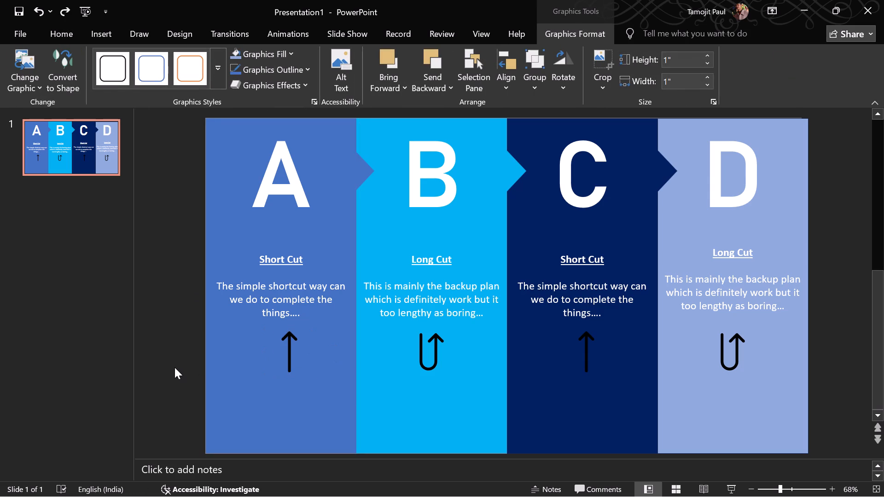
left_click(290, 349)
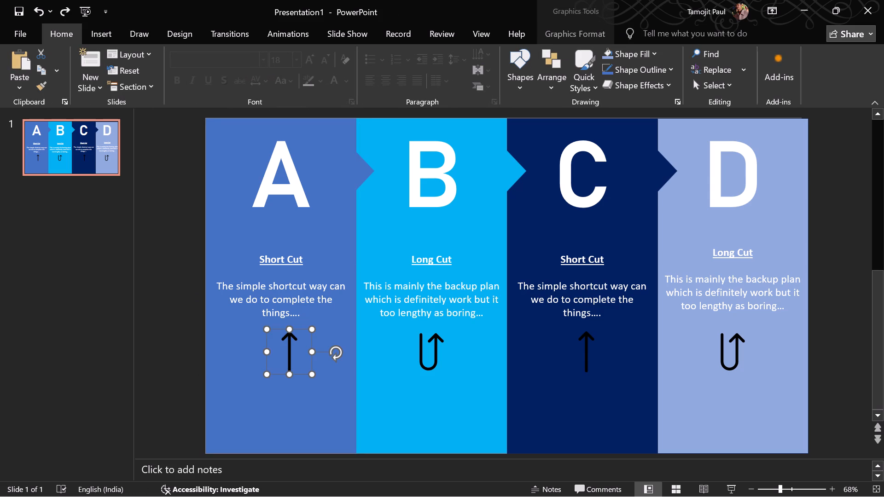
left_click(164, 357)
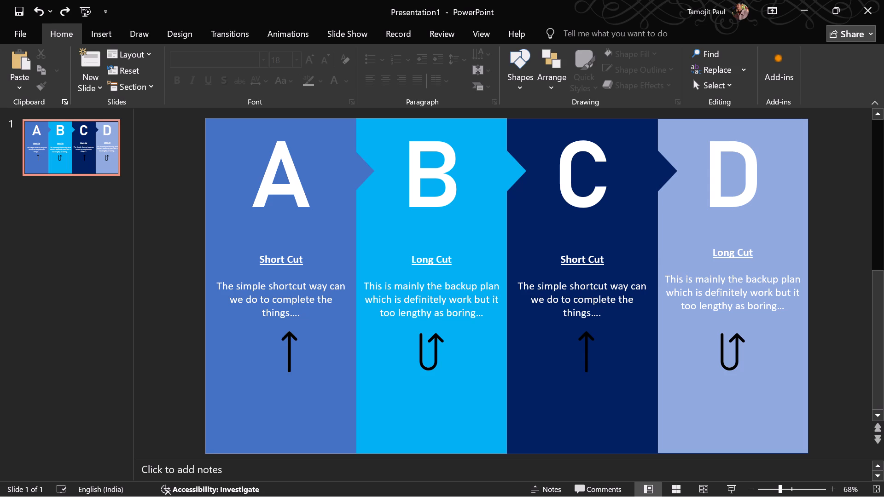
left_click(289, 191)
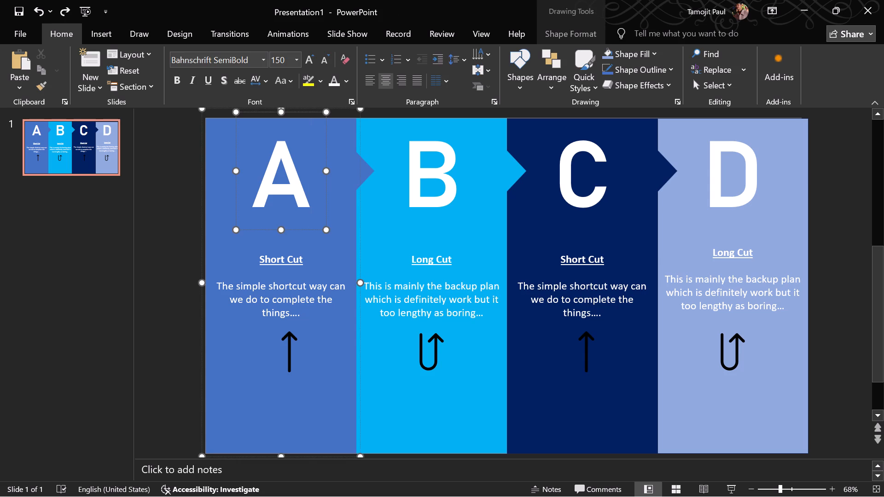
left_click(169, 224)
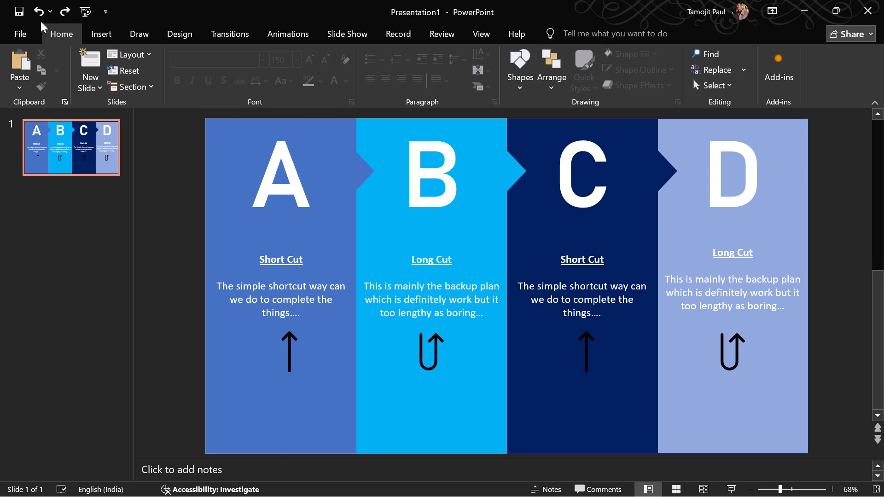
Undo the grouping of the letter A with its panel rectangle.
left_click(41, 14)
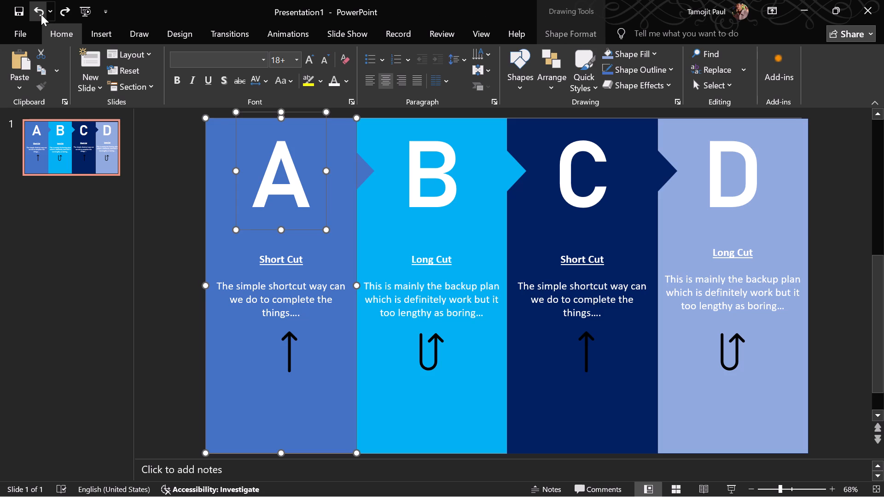
Undo the dark navy fill of the triangle pointer between panels C and D.
left_click(41, 14)
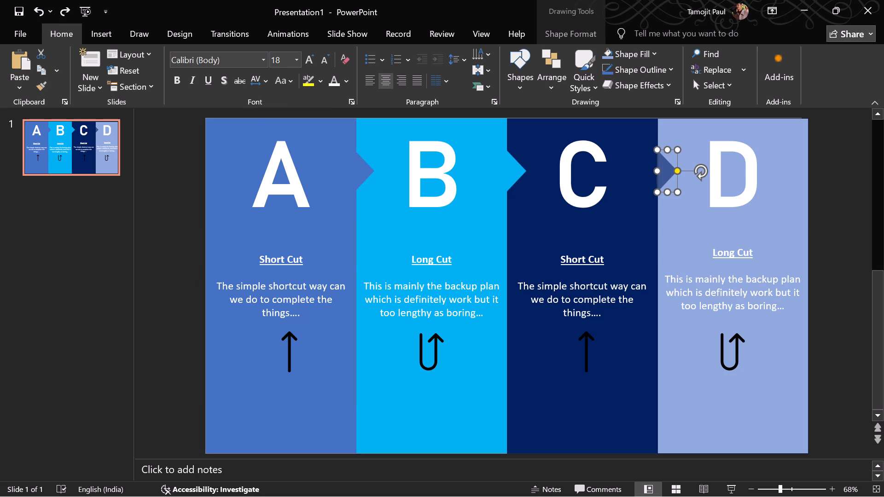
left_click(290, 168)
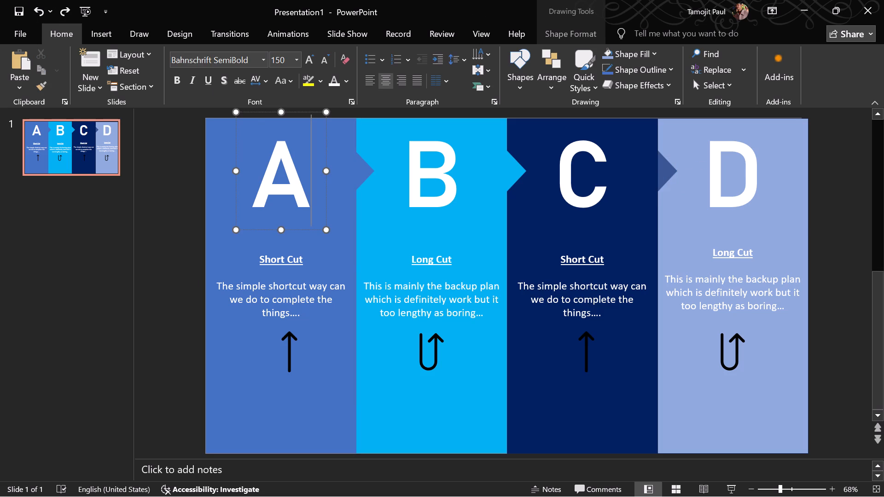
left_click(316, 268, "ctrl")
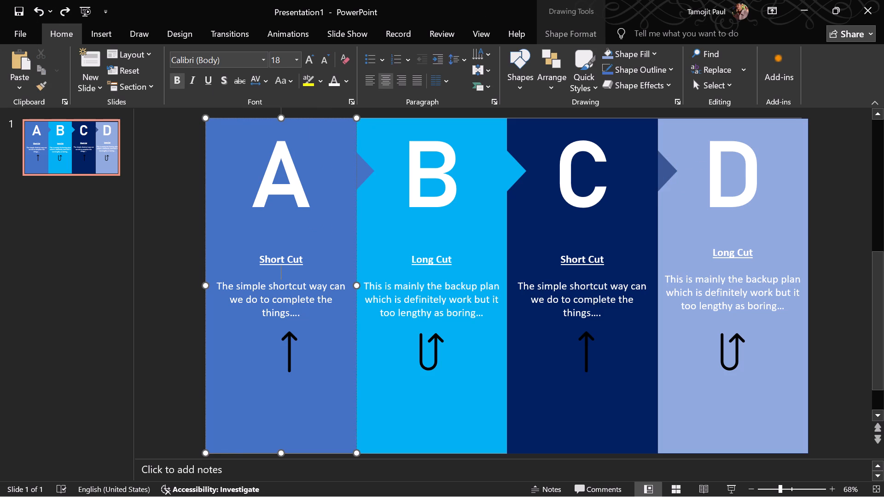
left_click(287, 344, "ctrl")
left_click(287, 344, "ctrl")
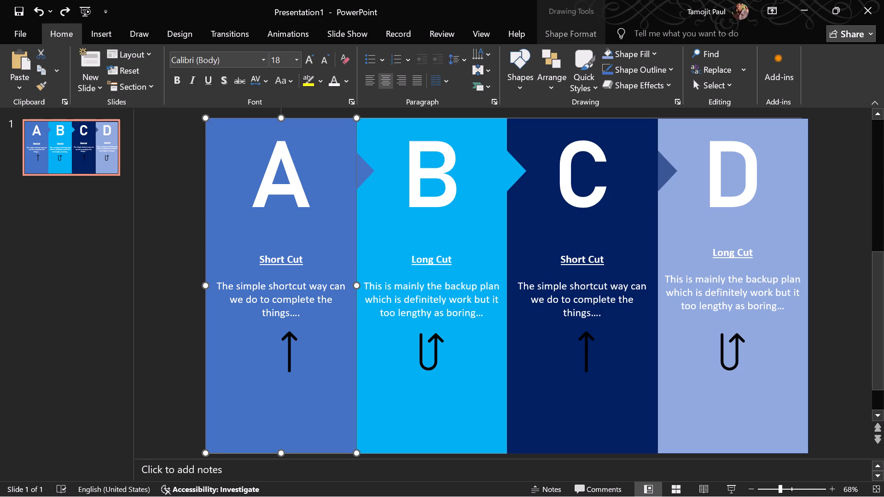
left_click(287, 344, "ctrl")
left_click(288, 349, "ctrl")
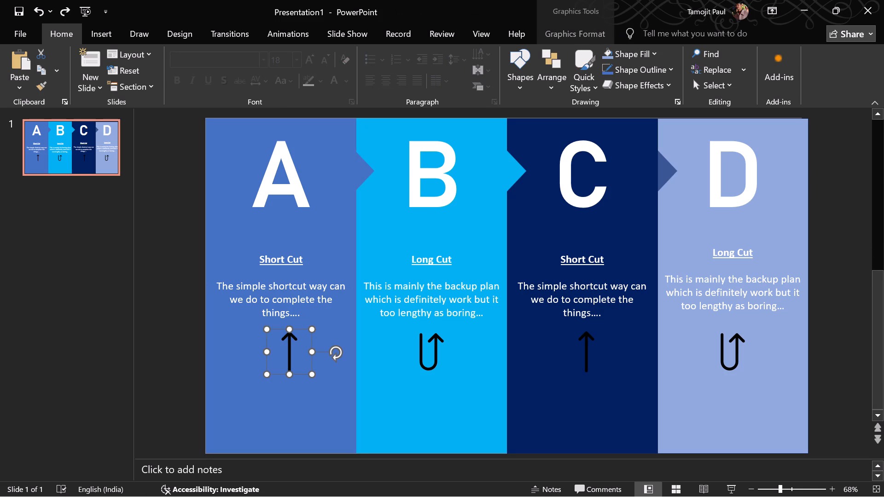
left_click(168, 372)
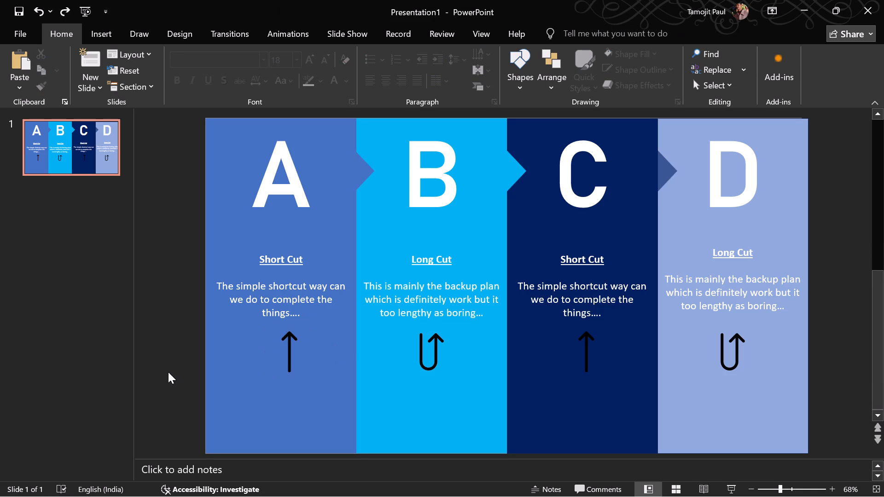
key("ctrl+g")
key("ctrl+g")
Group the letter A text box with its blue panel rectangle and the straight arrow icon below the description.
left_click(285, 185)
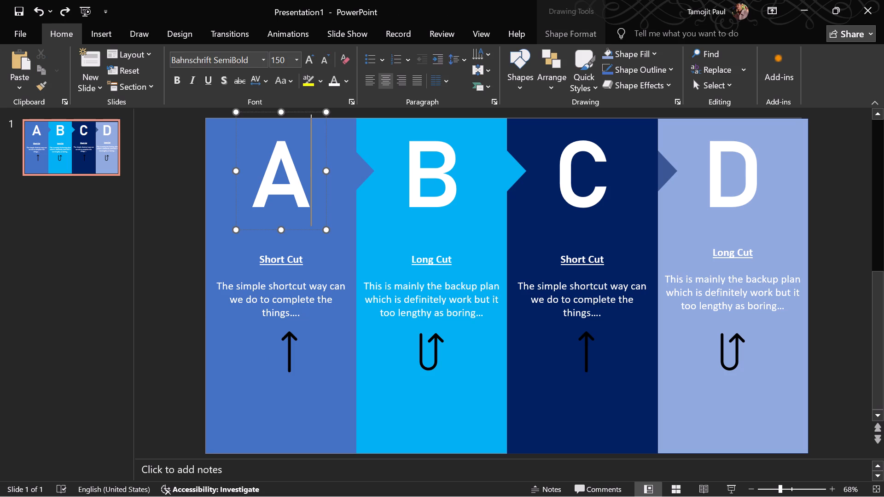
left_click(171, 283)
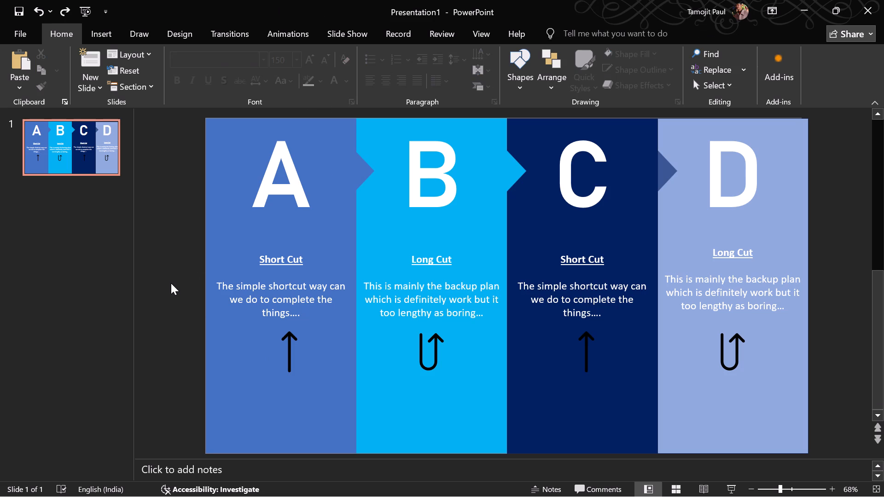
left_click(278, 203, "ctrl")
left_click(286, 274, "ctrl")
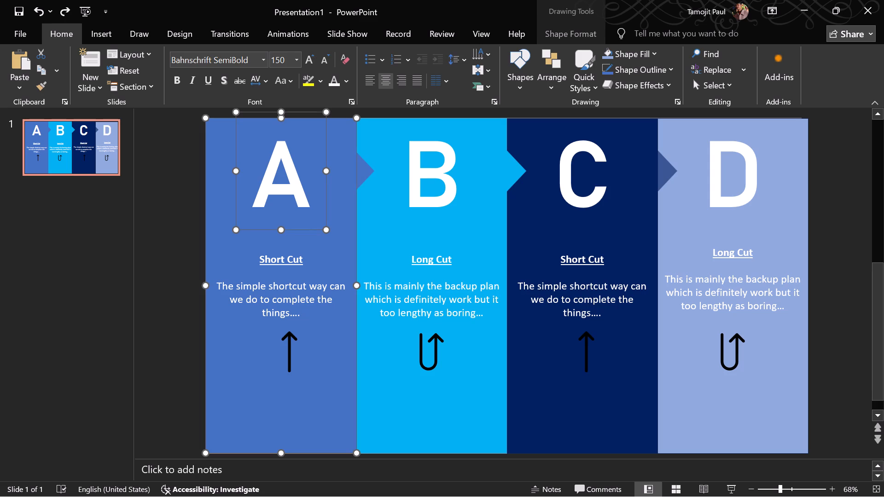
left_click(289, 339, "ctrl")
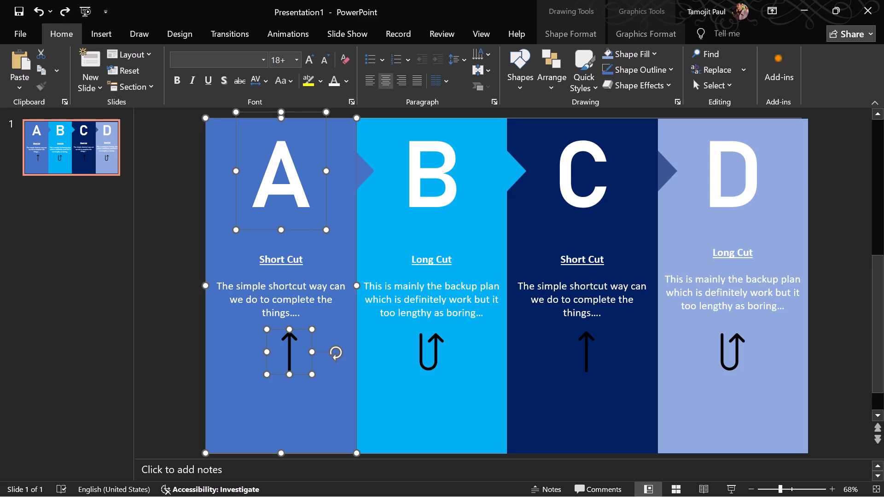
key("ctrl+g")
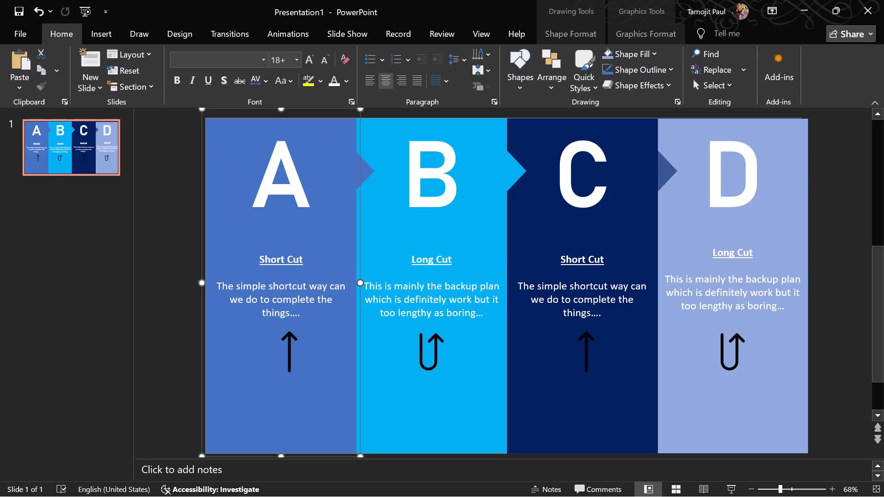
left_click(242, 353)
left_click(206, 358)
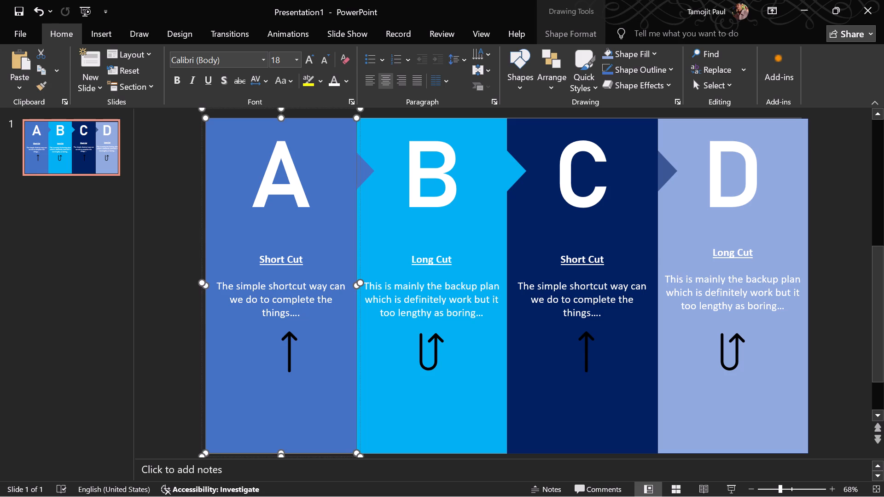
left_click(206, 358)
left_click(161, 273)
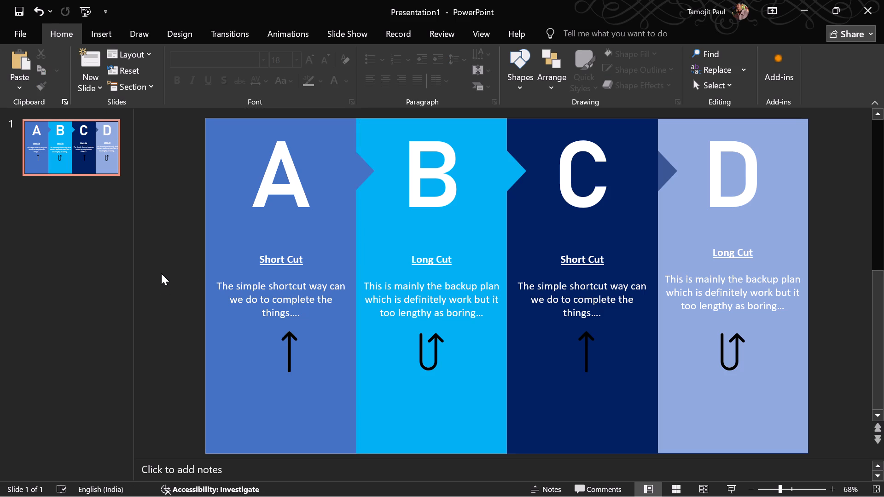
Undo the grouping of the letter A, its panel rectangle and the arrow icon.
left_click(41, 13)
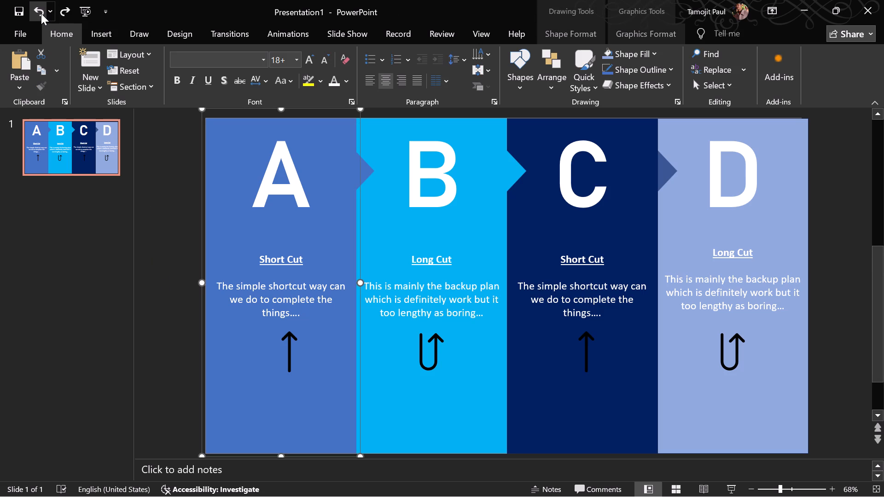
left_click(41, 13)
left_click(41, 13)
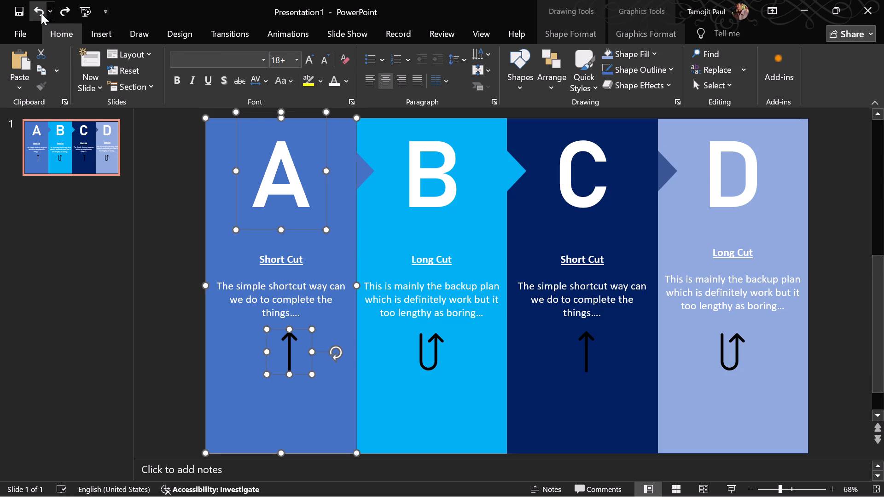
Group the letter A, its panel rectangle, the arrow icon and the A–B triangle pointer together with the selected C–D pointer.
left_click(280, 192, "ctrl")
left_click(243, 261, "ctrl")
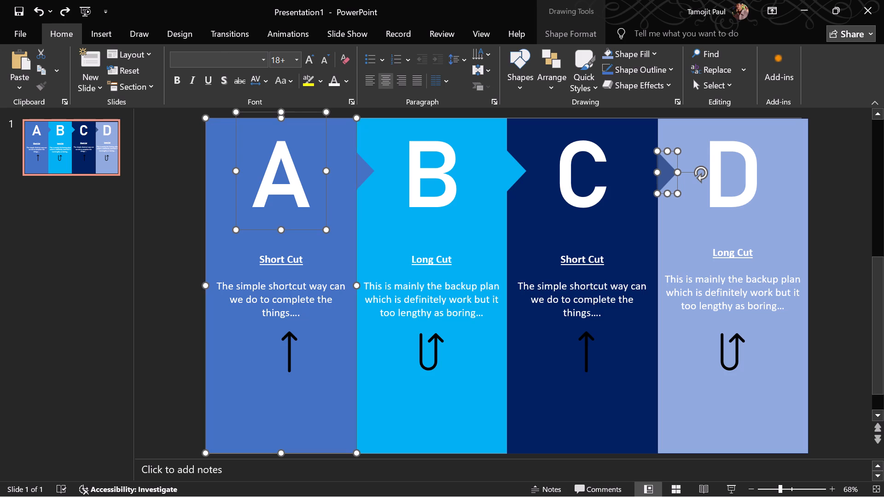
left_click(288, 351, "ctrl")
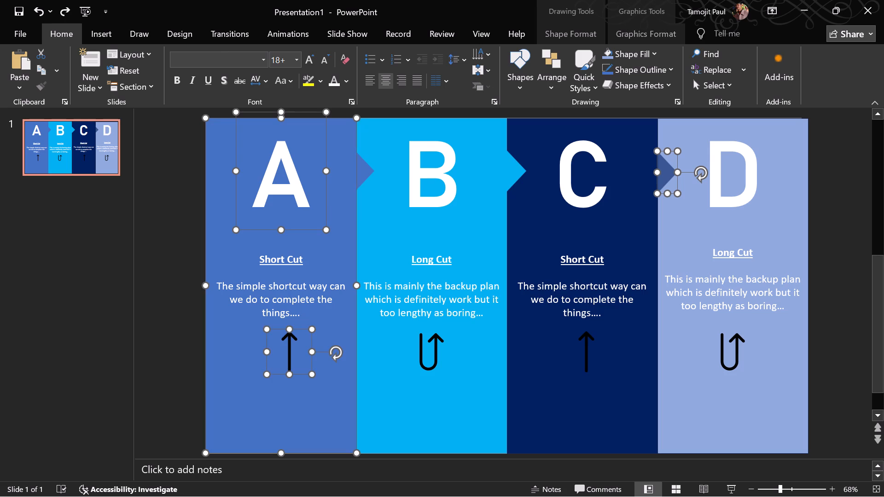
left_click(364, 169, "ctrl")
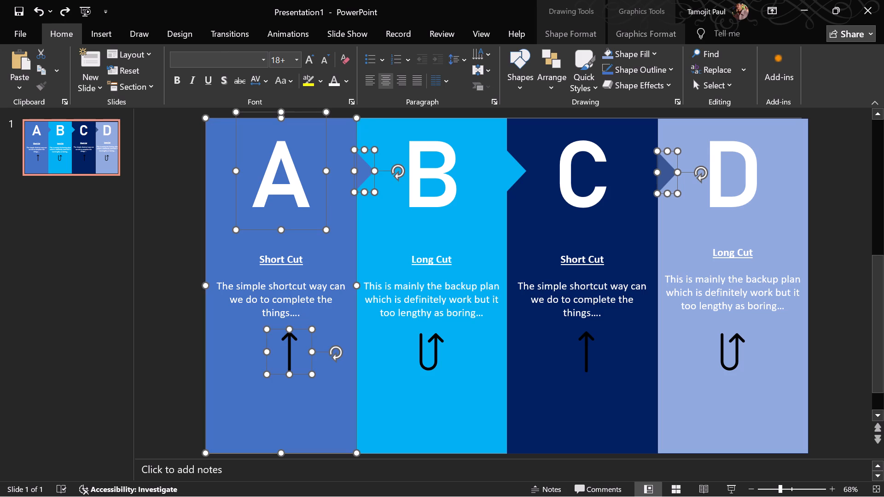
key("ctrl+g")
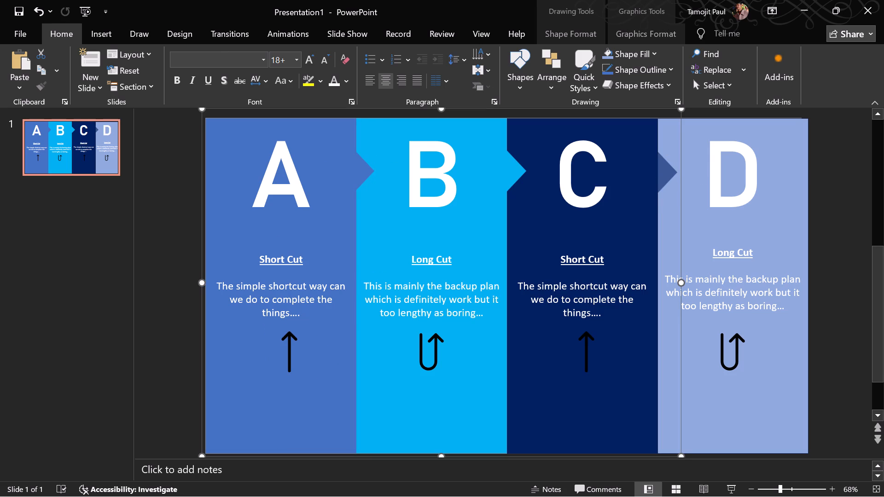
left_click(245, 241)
Undo that grouping and step back to the dark navy fill of the triangle pointer between panels C and D.
left_click(34, 9)
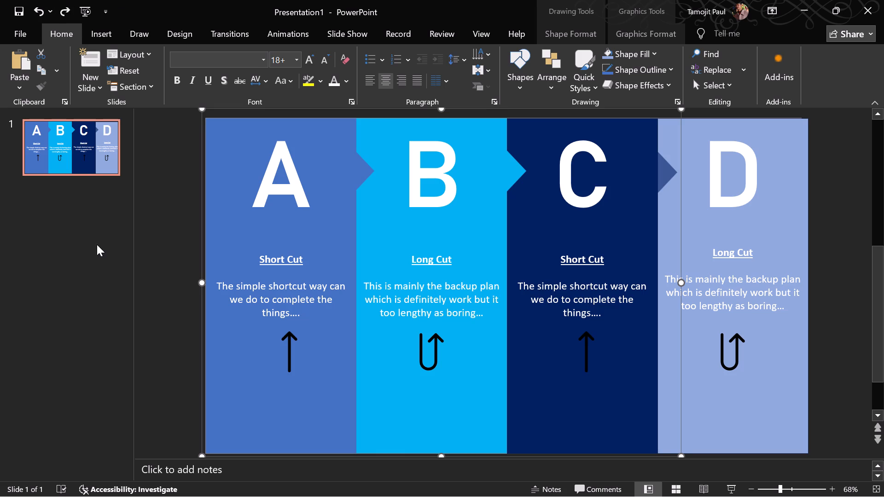
left_click(150, 244)
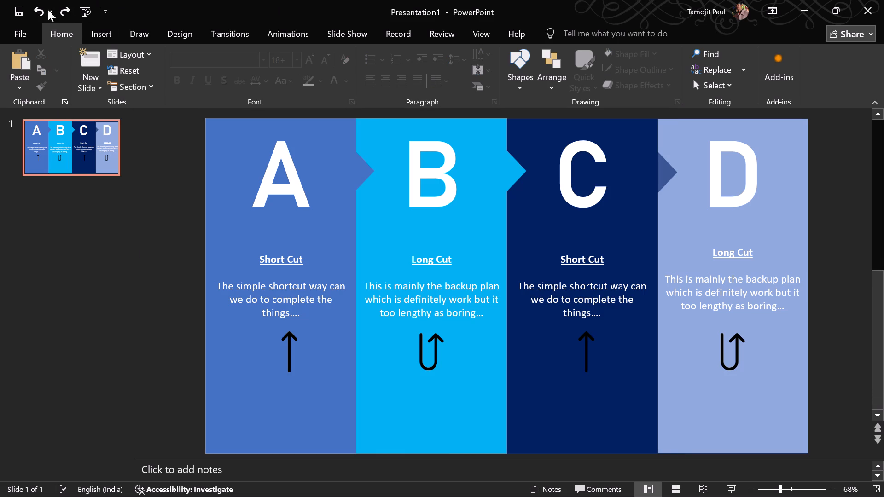
left_click(30, 13)
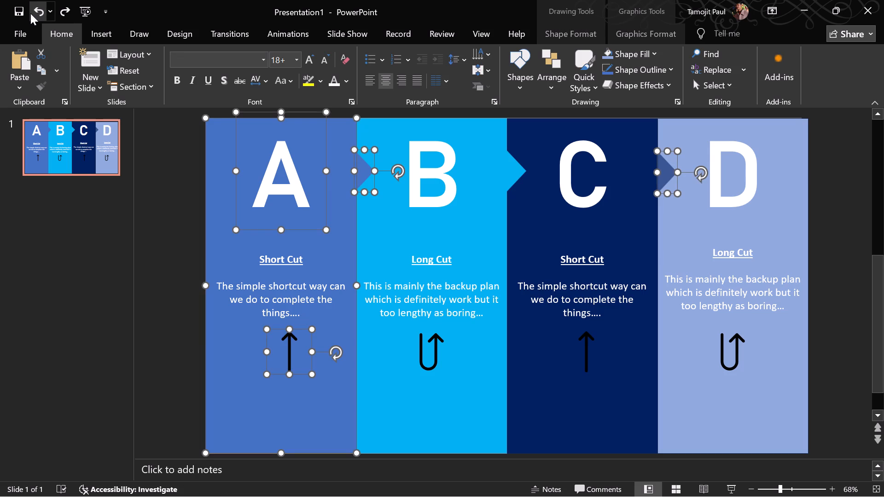
left_click(30, 13)
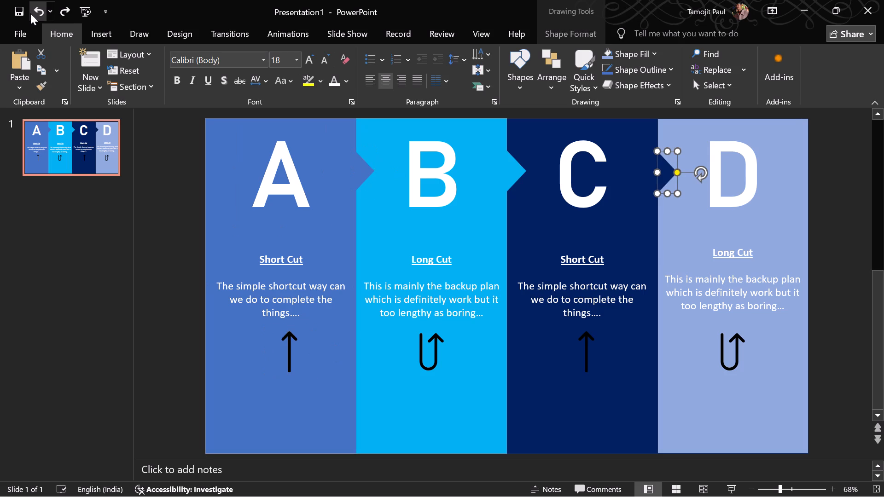
left_click(154, 263)
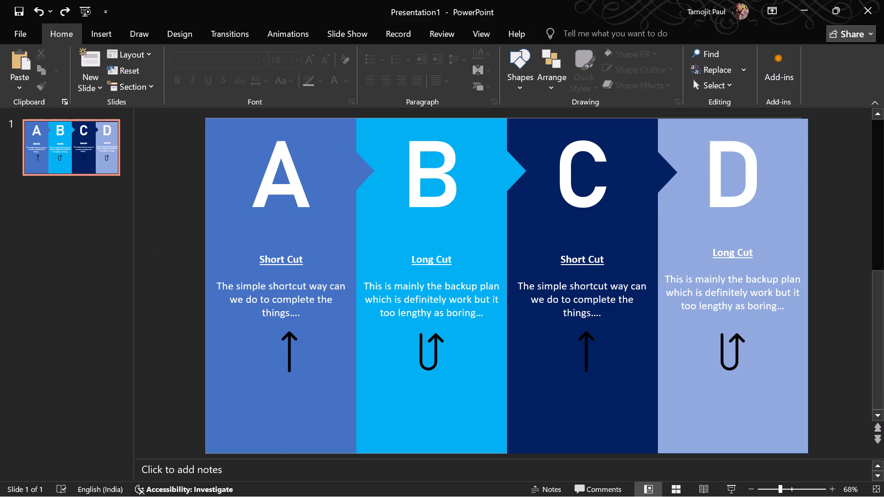
Group the letter A text box, its blue panel rectangle, the straight arrow icon and the triangle pointer between panels A and B.
left_click(264, 183)
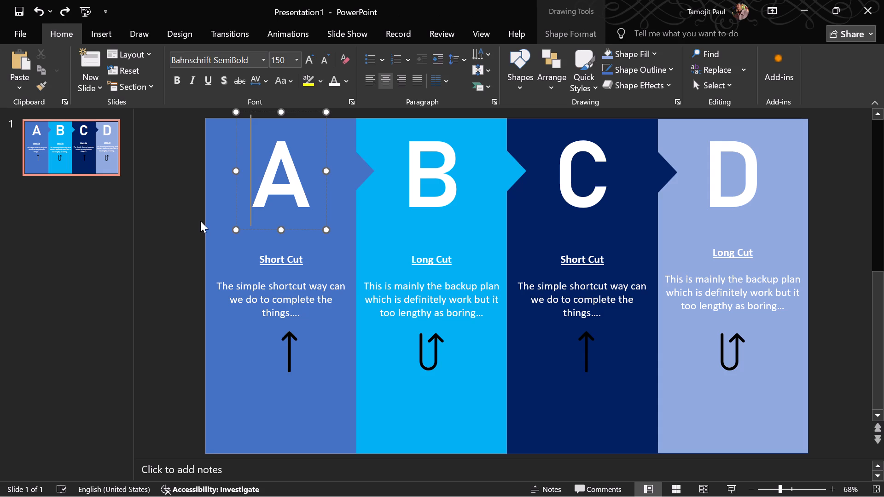
left_click(200, 221)
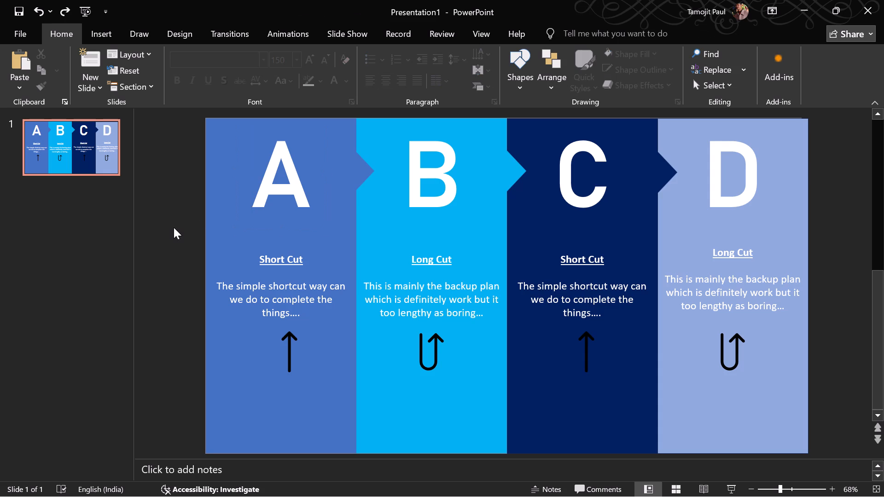
left_click(266, 192, "ctrl")
left_click(281, 276, "ctrl")
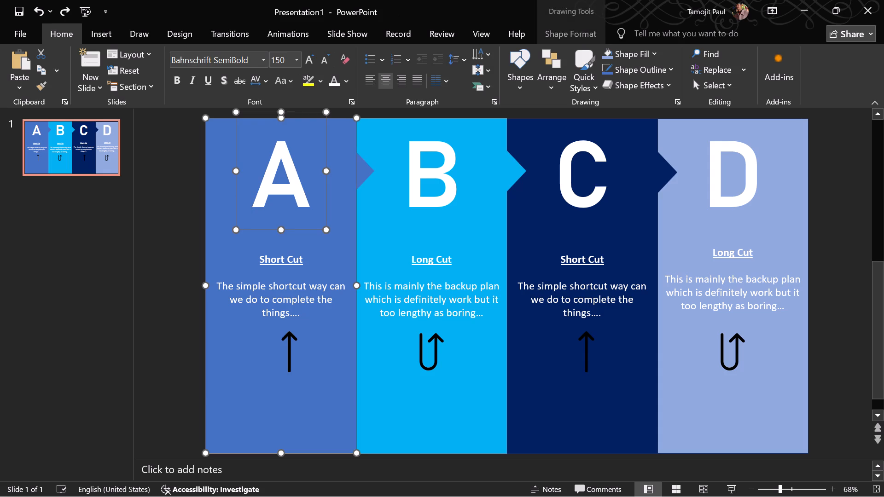
left_click(289, 343, "ctrl")
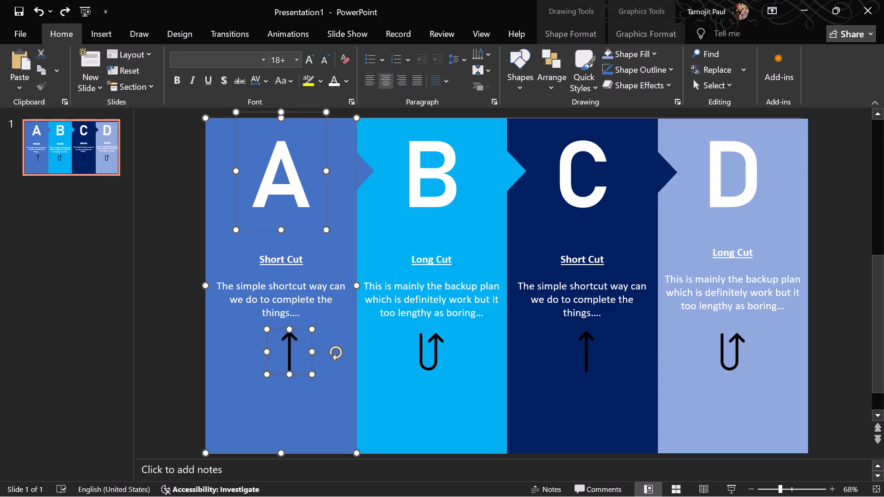
left_click(365, 169, "ctrl")
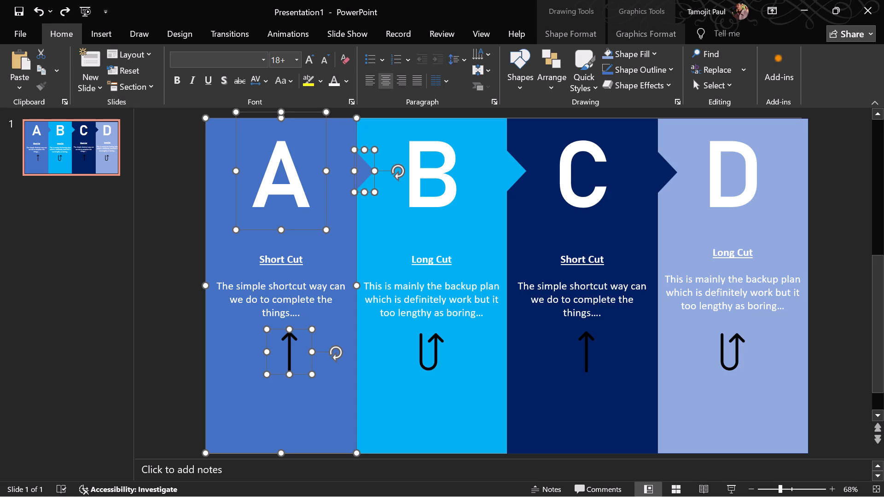
key("ctrl+g")
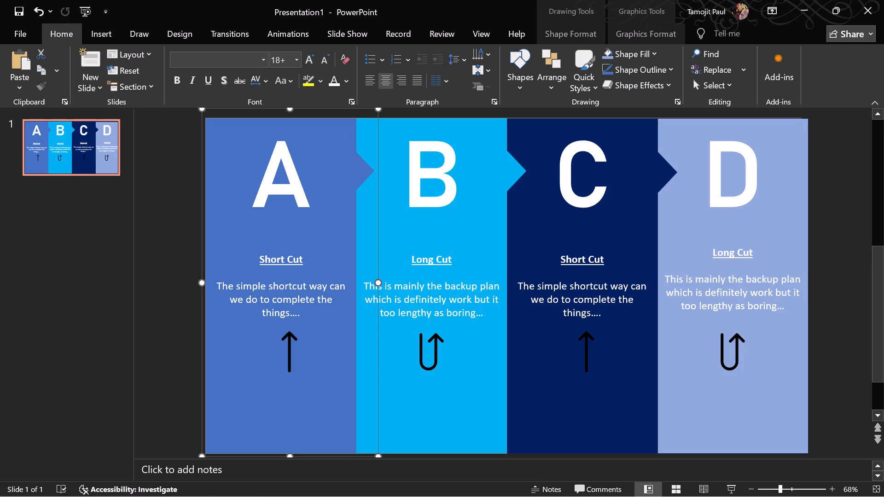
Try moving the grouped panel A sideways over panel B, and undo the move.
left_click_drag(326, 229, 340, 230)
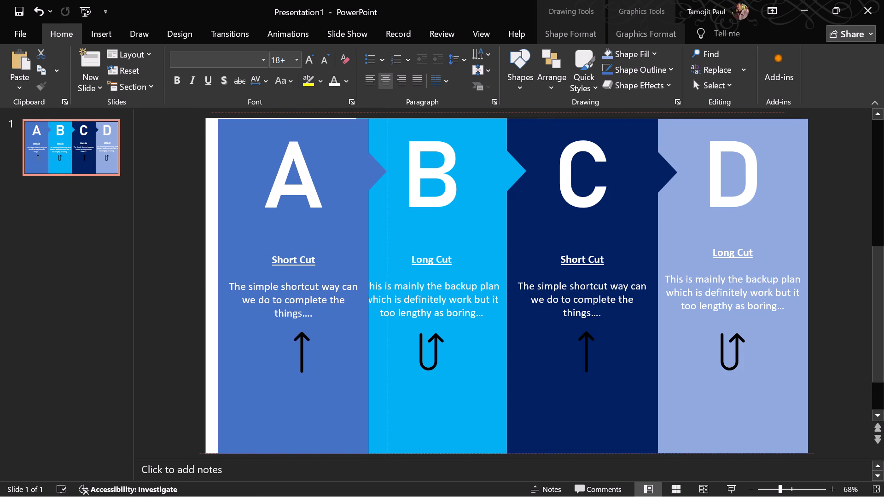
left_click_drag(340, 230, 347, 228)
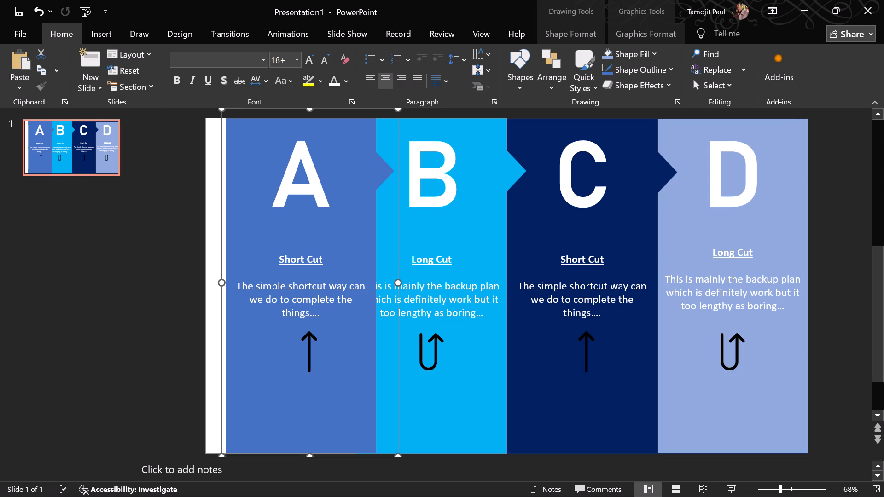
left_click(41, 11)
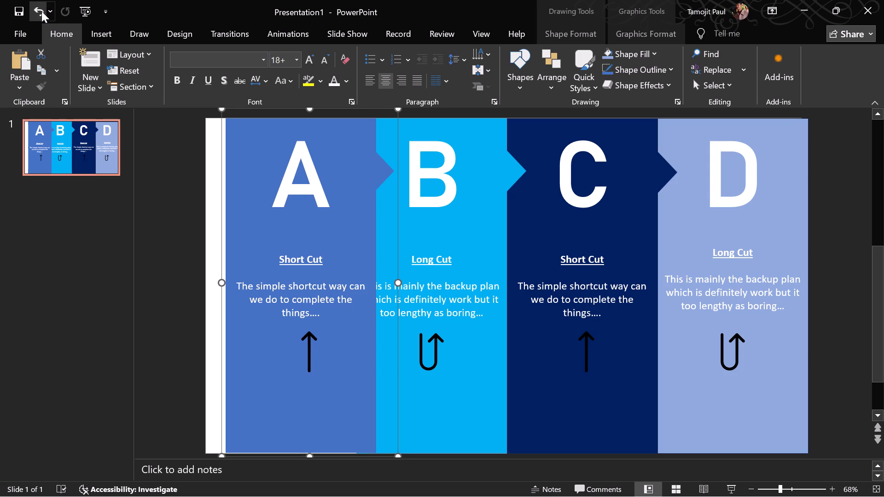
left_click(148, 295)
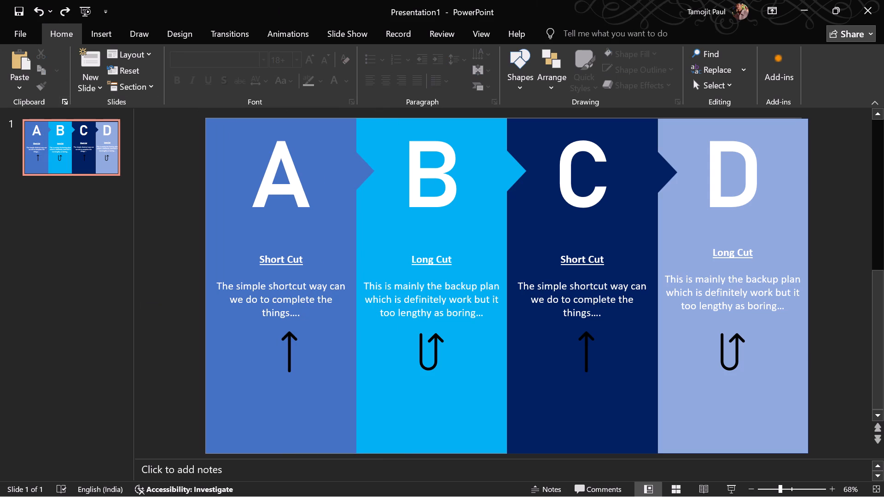
Group the letter B text box, its light blue panel rectangle, the U-turn arrow icon and the triangle pointer between panels B and C.
left_click(441, 178, "ctrl")
left_click(445, 286, "ctrl")
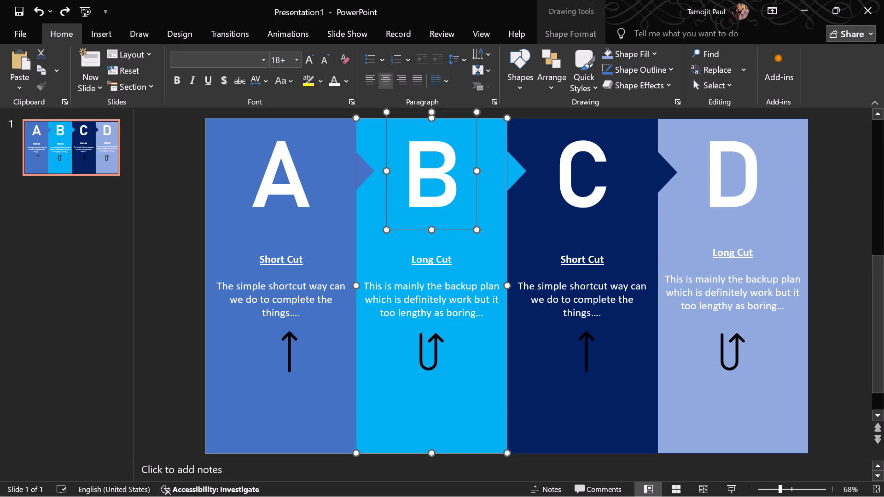
left_click(431, 358, "ctrl")
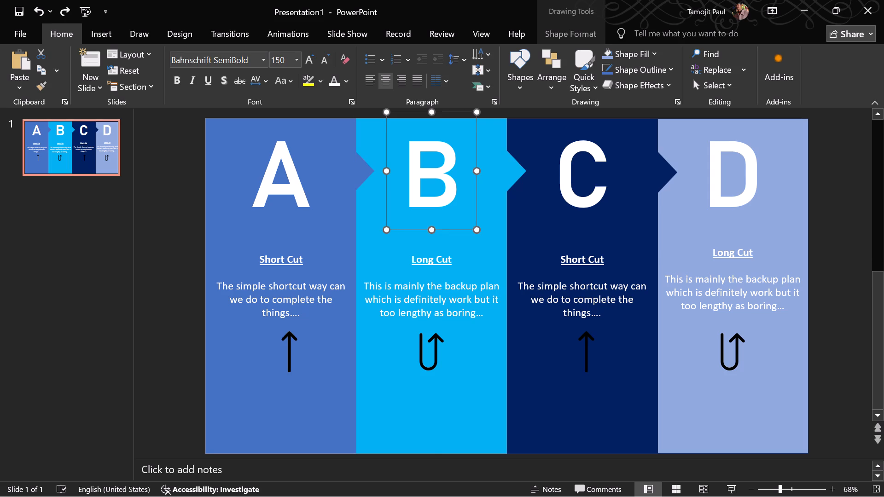
left_click(431, 358, "ctrl")
left_click(431, 358, "ctrl")
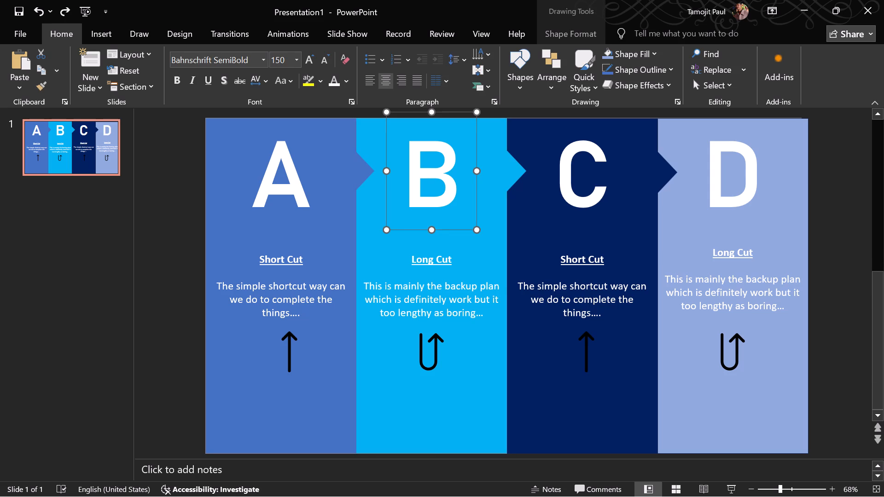
left_click(434, 347, "ctrl")
left_click(434, 338, "ctrl")
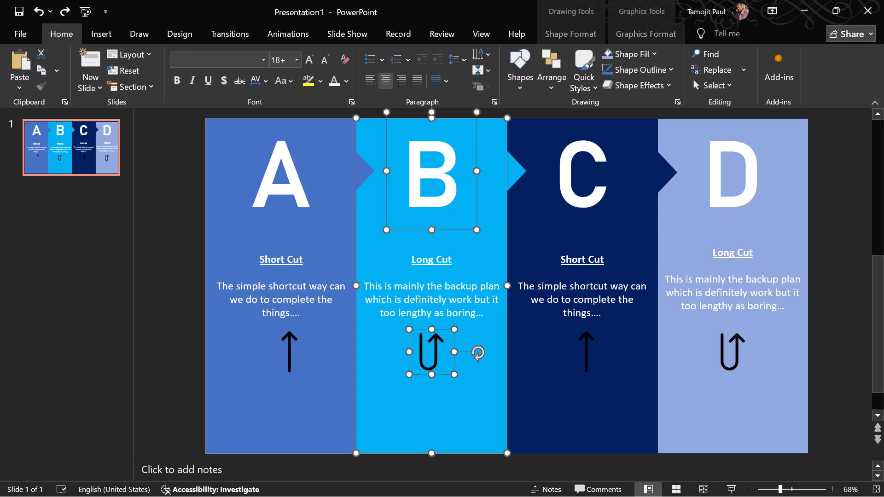
left_click(514, 174, "ctrl")
key("ctrl+g")
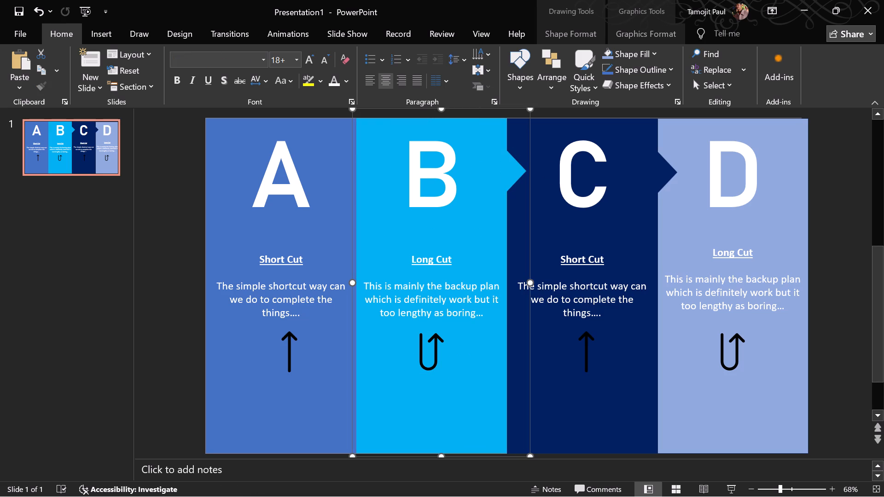
Group the letter C text box, its navy panel rectangle, the straight arrow icon and the triangle pointer between panels C and D.
left_click(588, 191, "ctrl")
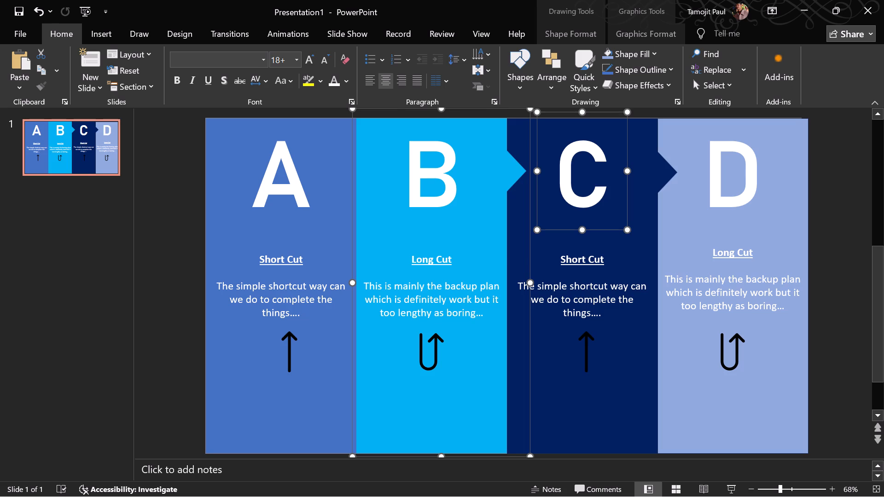
left_click(183, 260)
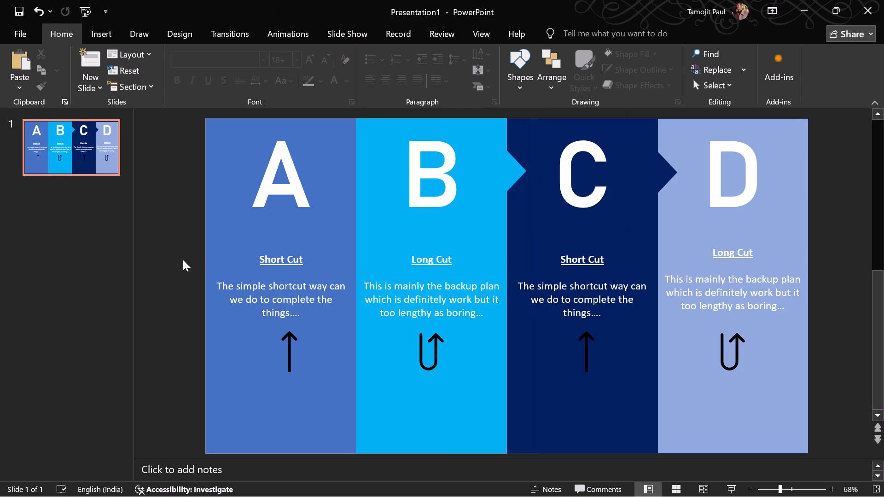
left_click(589, 194, "ctrl")
left_click(587, 274, "ctrl")
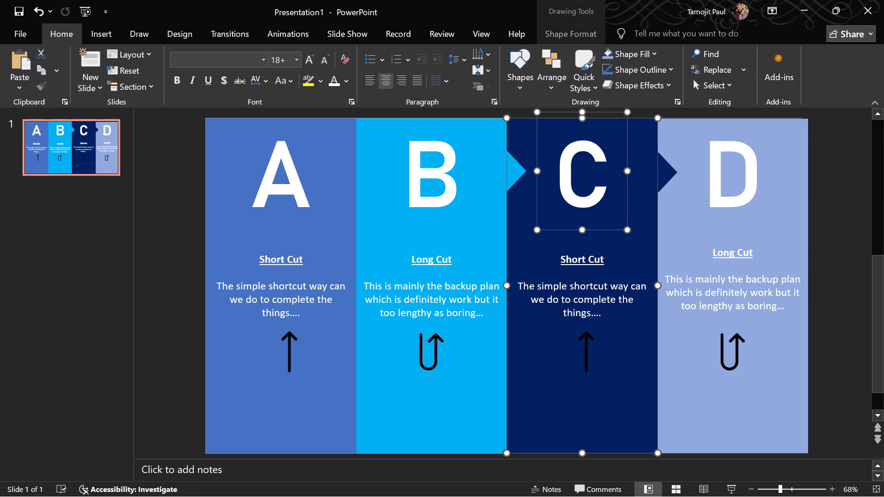
left_click(587, 346, "ctrl")
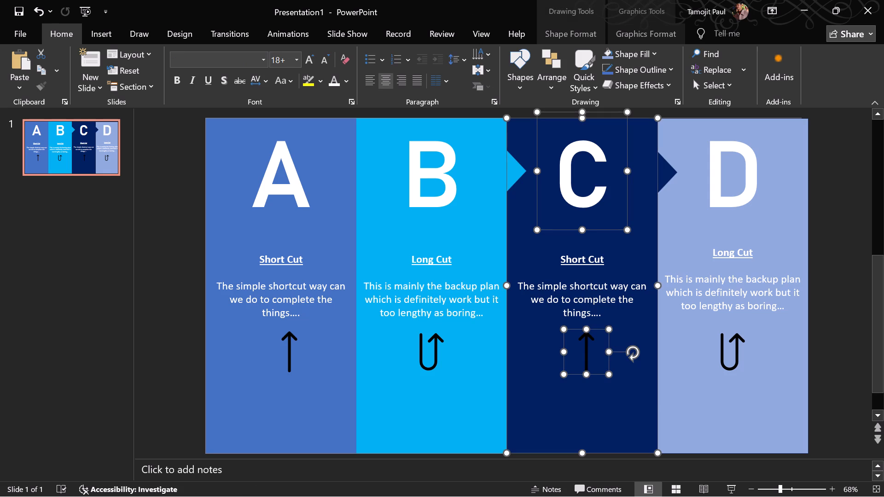
left_click(664, 171, "ctrl")
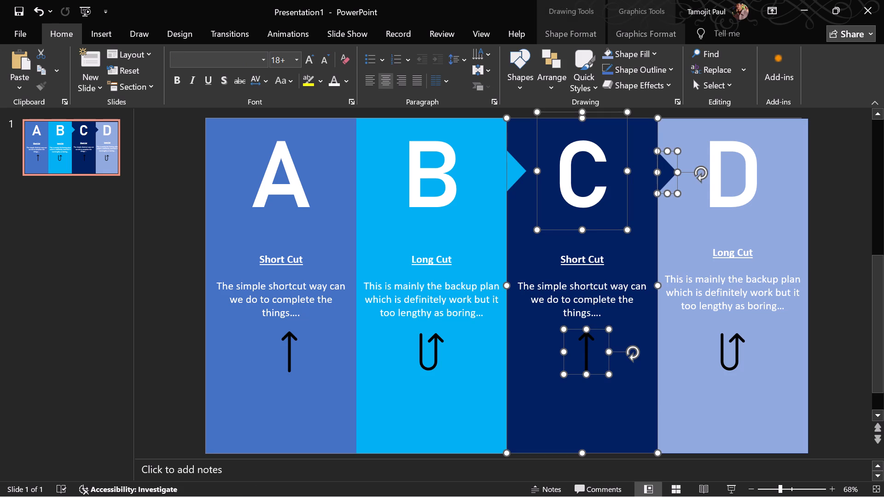
key("ctrl+g")
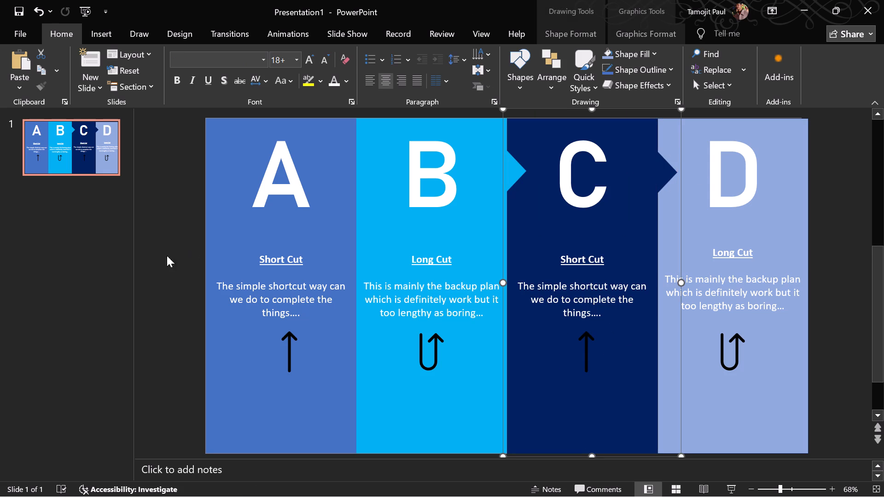
left_click(153, 258)
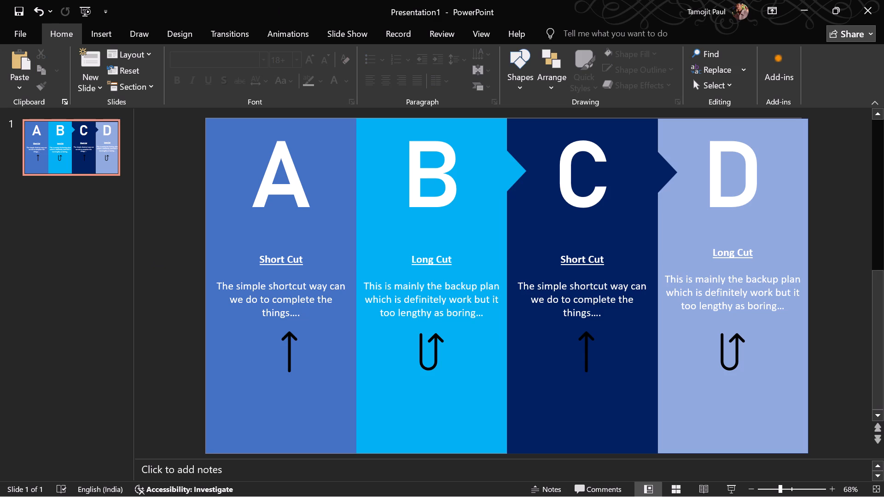
Copy the navy triangle pointer between panels C and D and place the duplicate against the outer edge of panel D.
left_click(521, 167)
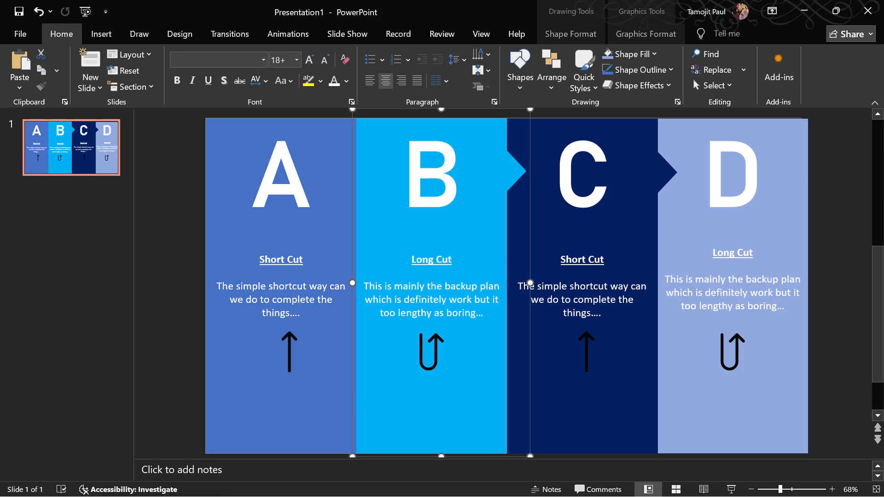
left_click(666, 173)
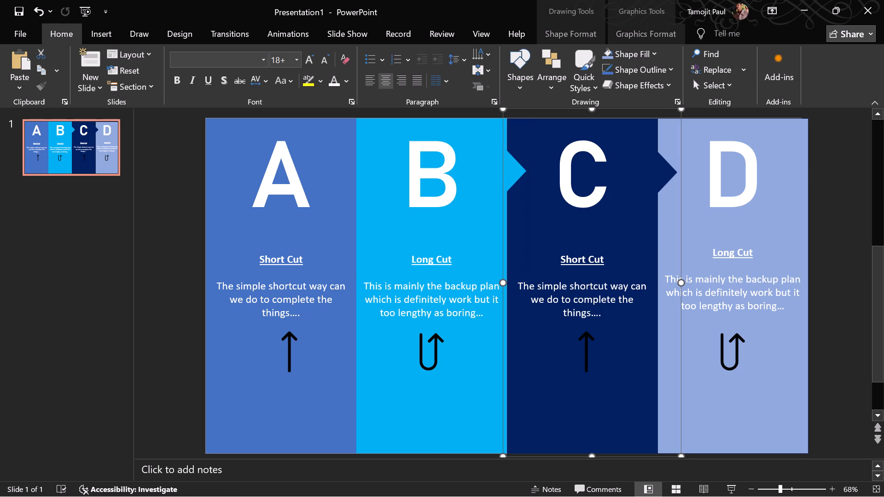
left_click(671, 173)
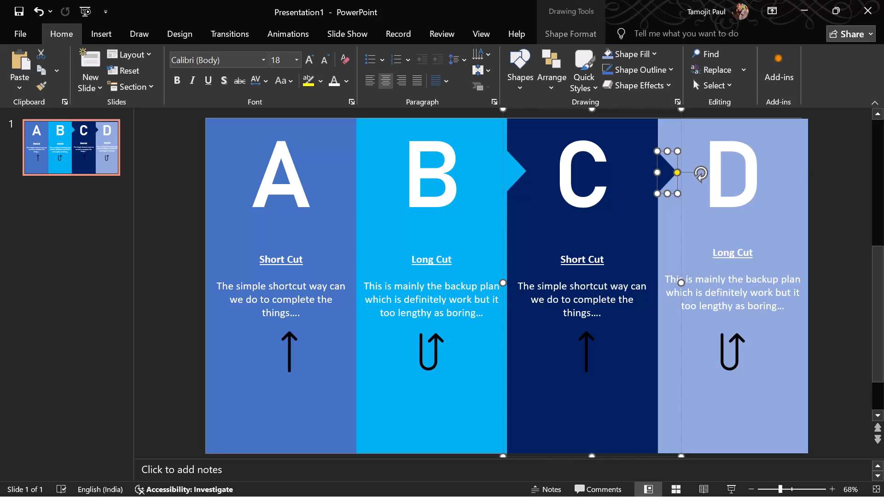
key("ctrl+c")
left_click(834, 178)
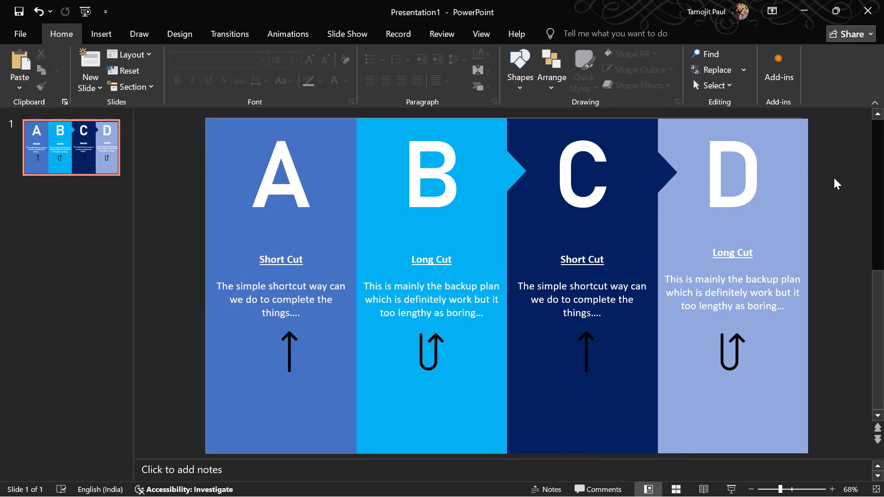
key("ctrl+v")
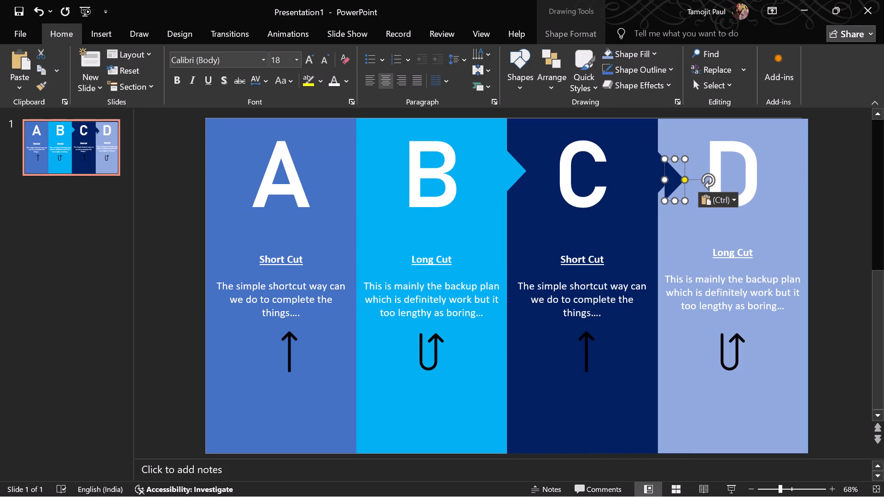
left_click_drag(676, 173, 680, 168)
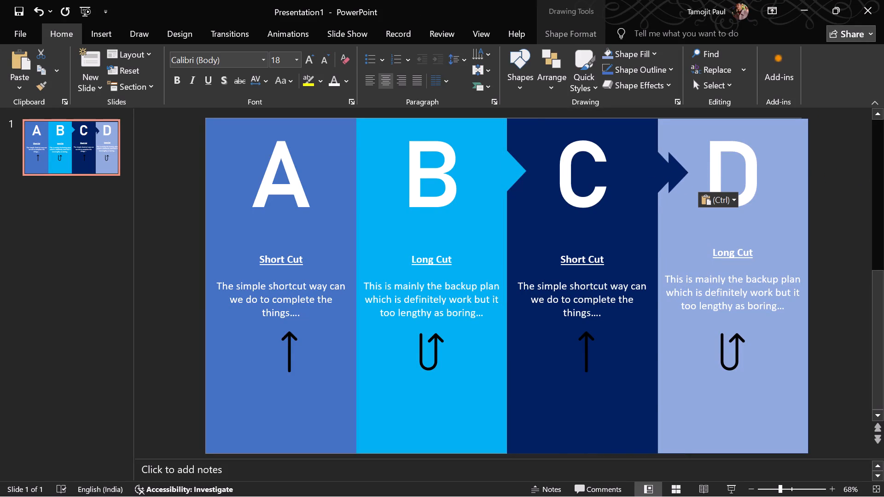
left_click_drag(680, 168, 732, 168)
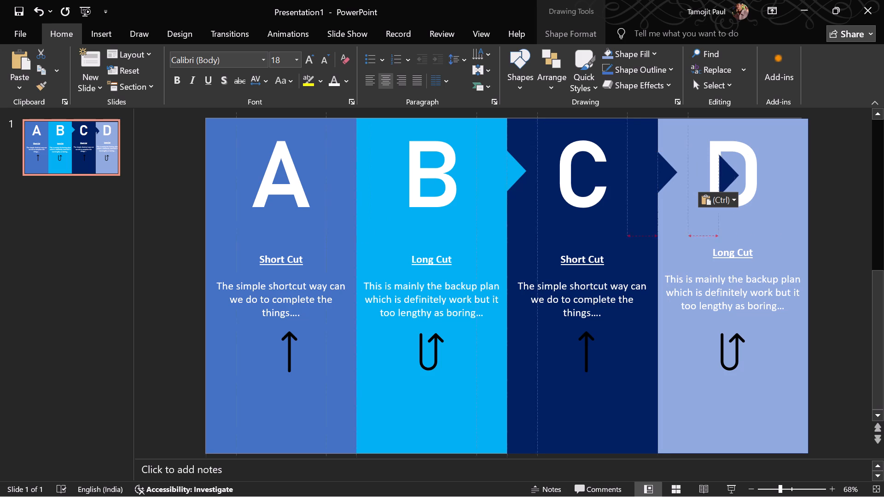
left_click_drag(732, 168, 823, 164)
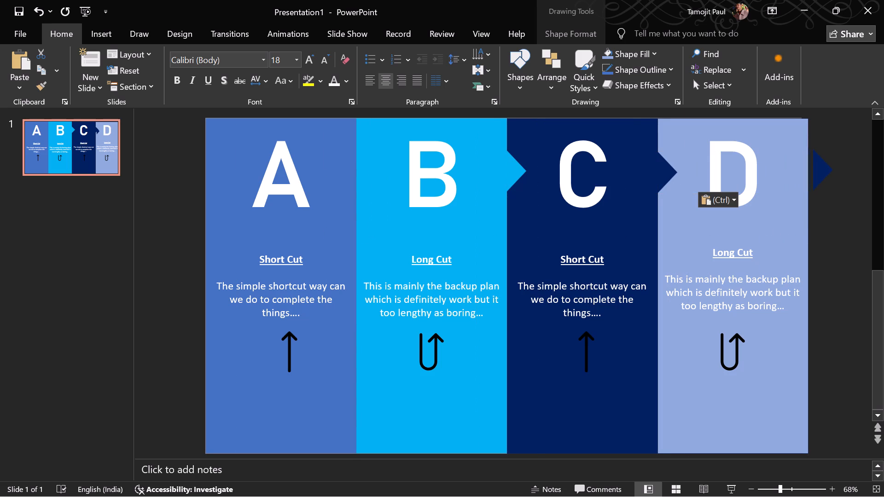
left_click_drag(823, 164, 818, 164)
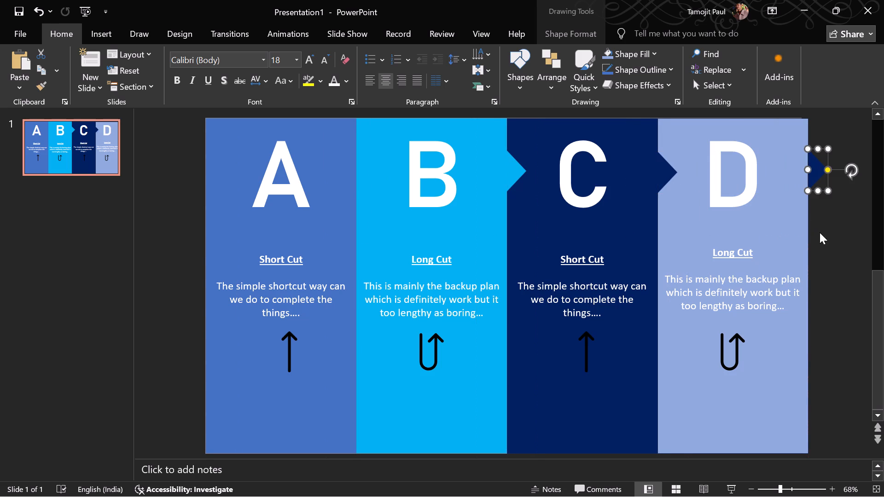
Fill the new triangle pointer beside panel D with Blue, Accent 1, Lighter 40% to match the panel.
left_click(790, 223)
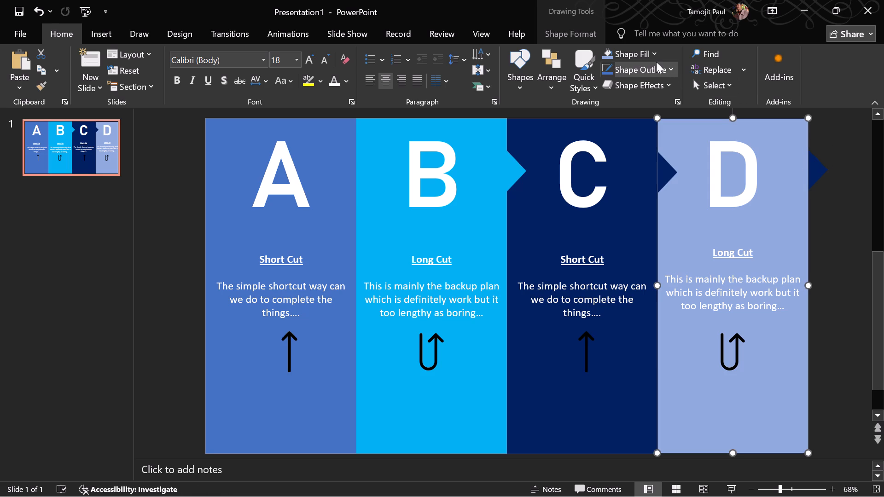
left_click(656, 56)
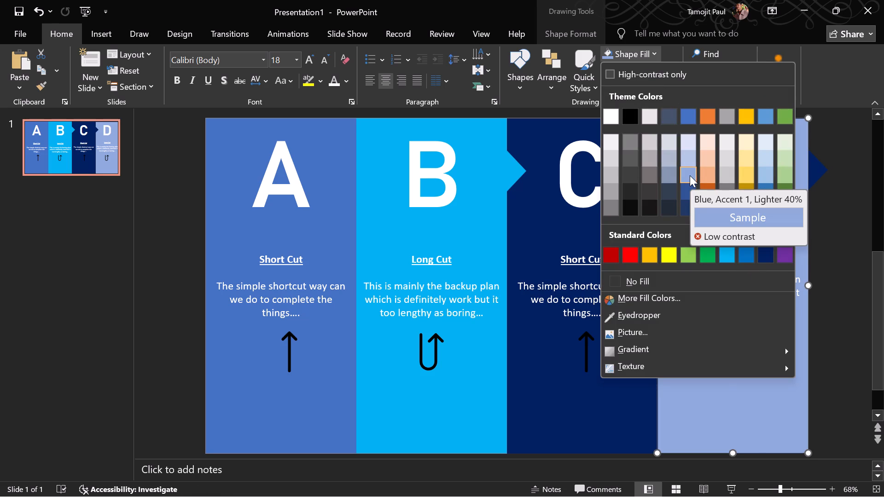
left_click_drag(844, 219, 814, 179)
left_click(814, 179)
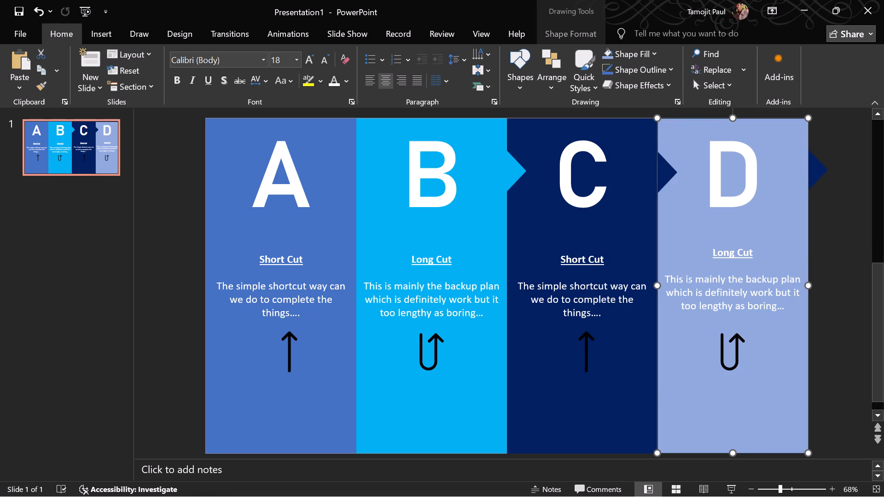
left_click(814, 179)
right_click(814, 179)
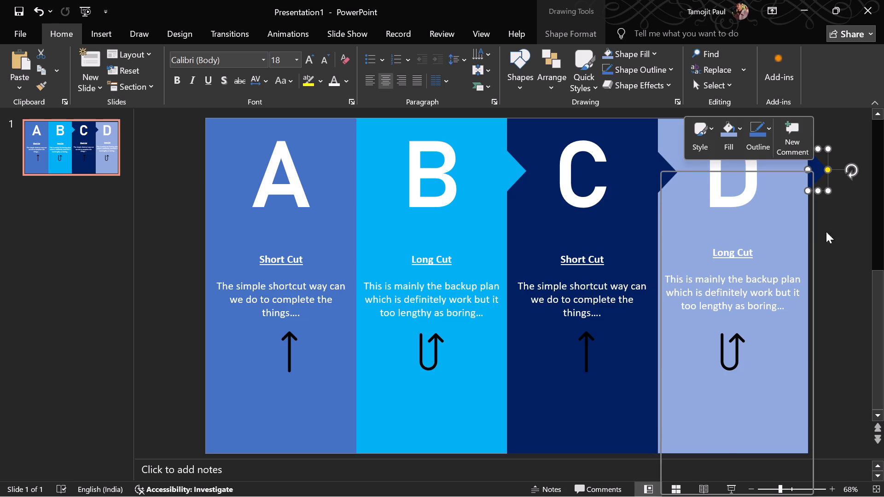
left_click(774, 461)
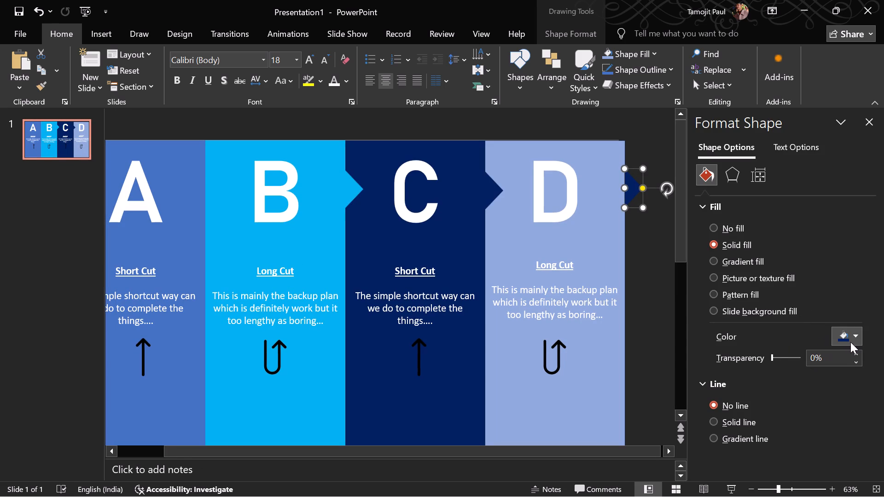
left_click(850, 342)
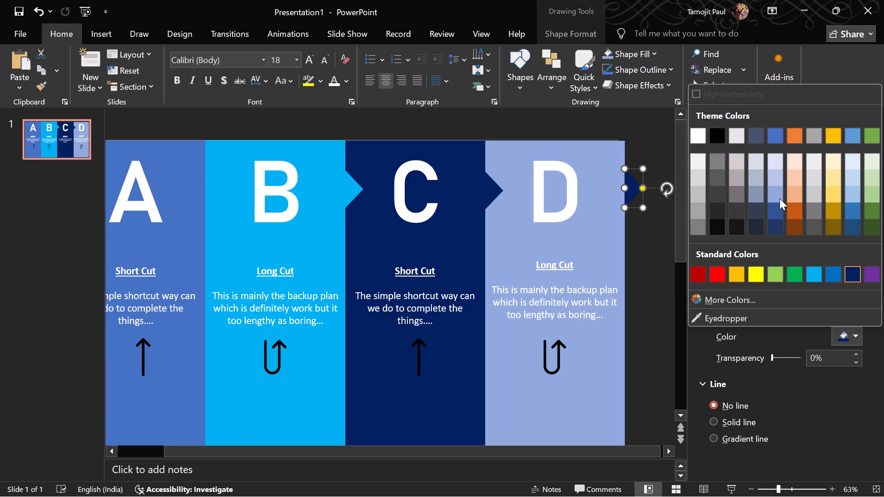
left_click(779, 198)
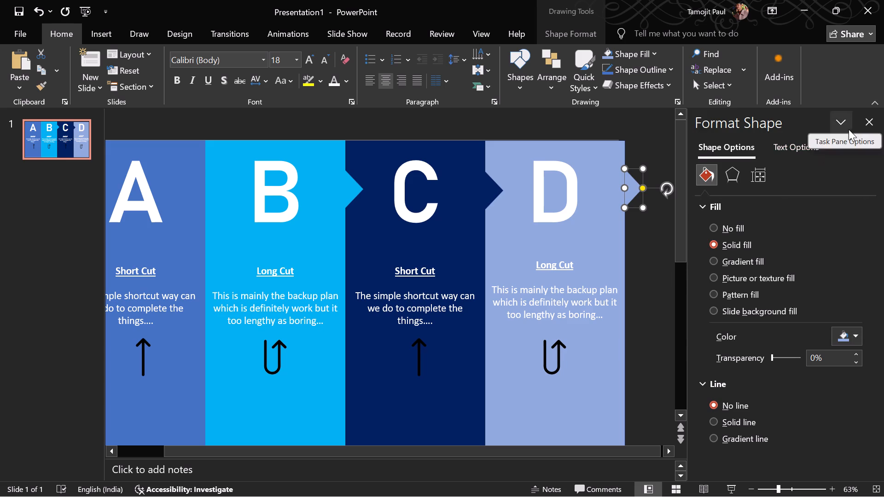
left_click(862, 122)
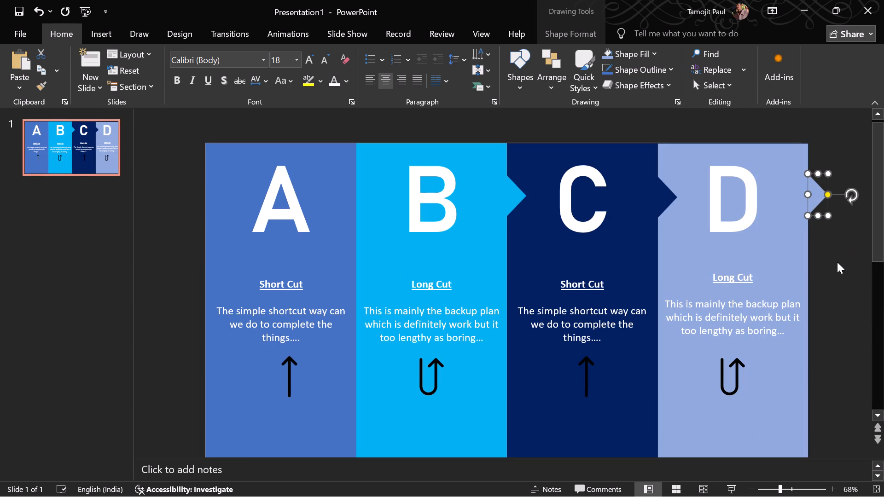
left_click(837, 262)
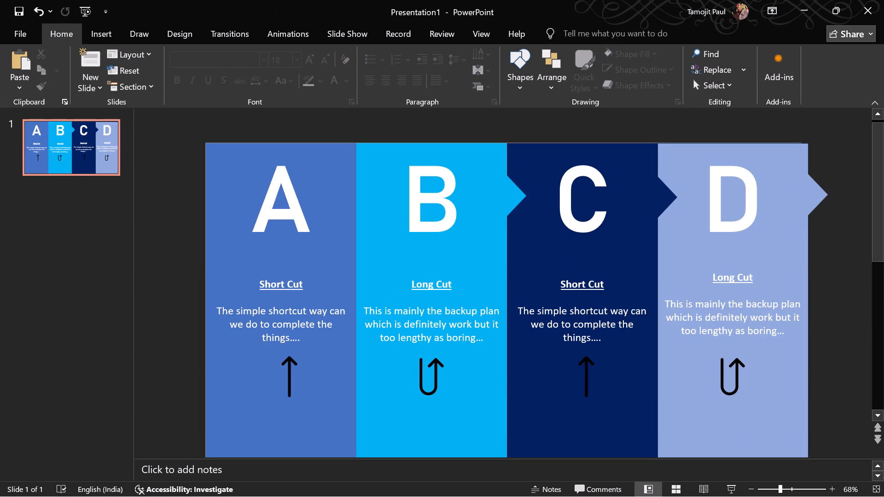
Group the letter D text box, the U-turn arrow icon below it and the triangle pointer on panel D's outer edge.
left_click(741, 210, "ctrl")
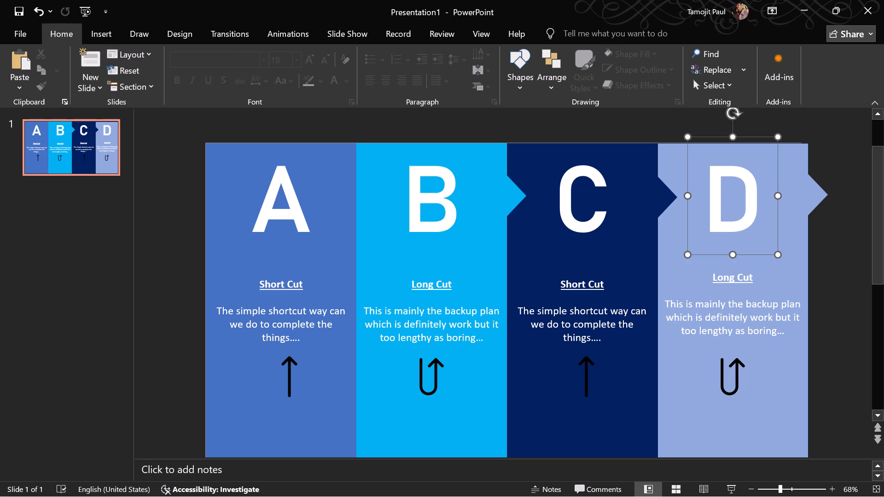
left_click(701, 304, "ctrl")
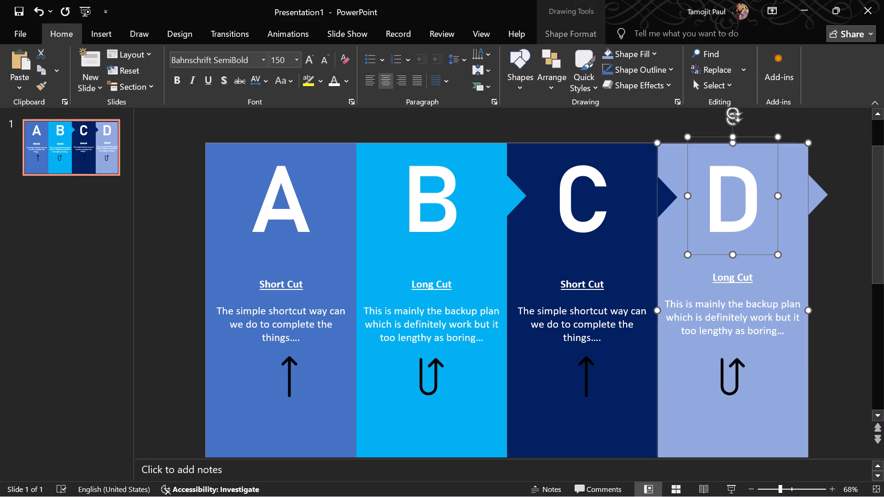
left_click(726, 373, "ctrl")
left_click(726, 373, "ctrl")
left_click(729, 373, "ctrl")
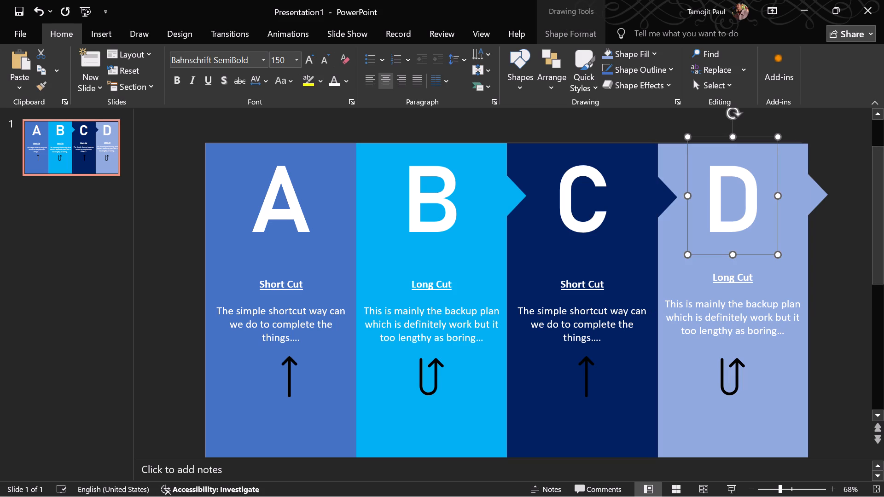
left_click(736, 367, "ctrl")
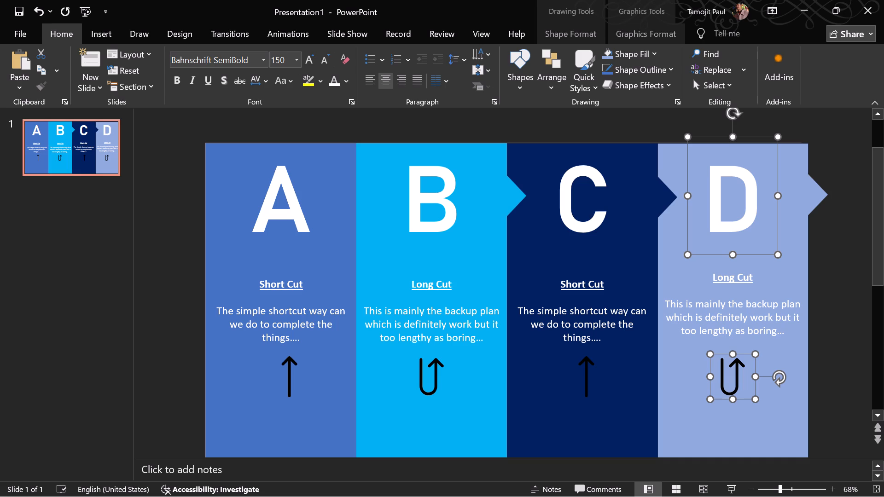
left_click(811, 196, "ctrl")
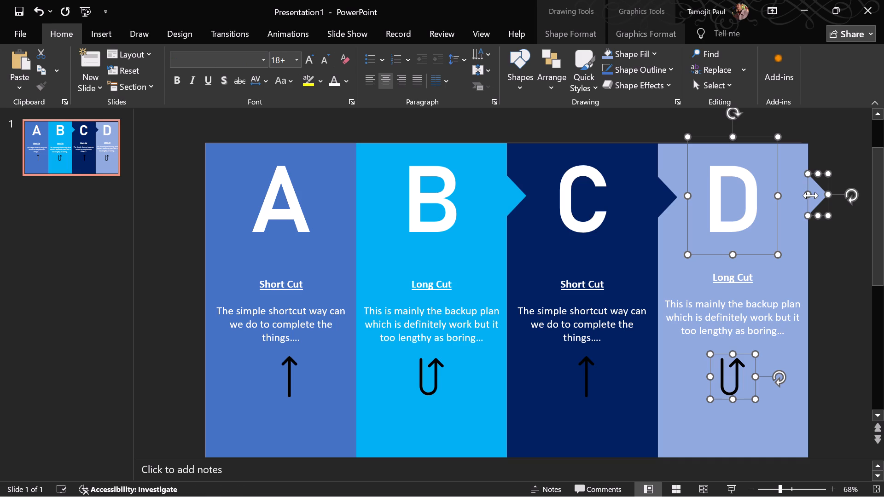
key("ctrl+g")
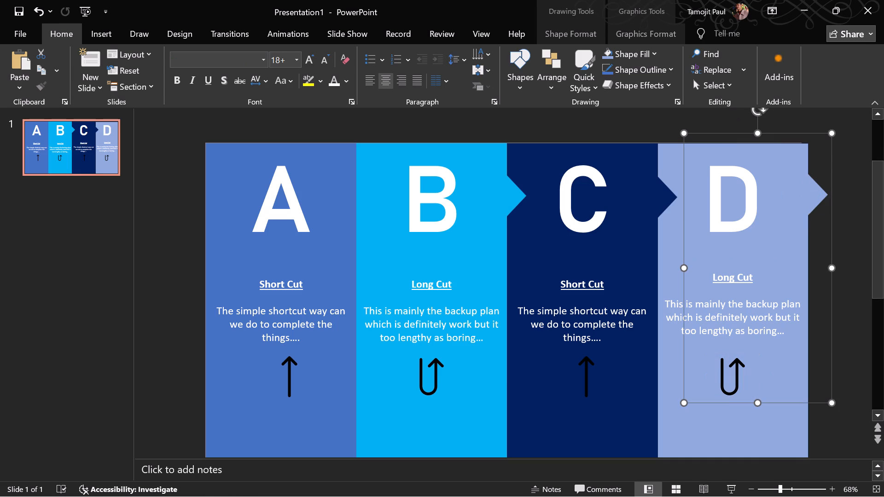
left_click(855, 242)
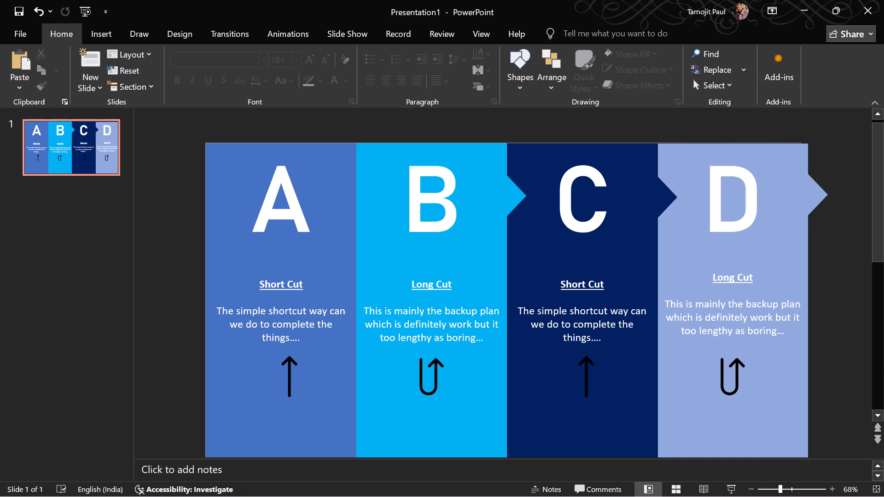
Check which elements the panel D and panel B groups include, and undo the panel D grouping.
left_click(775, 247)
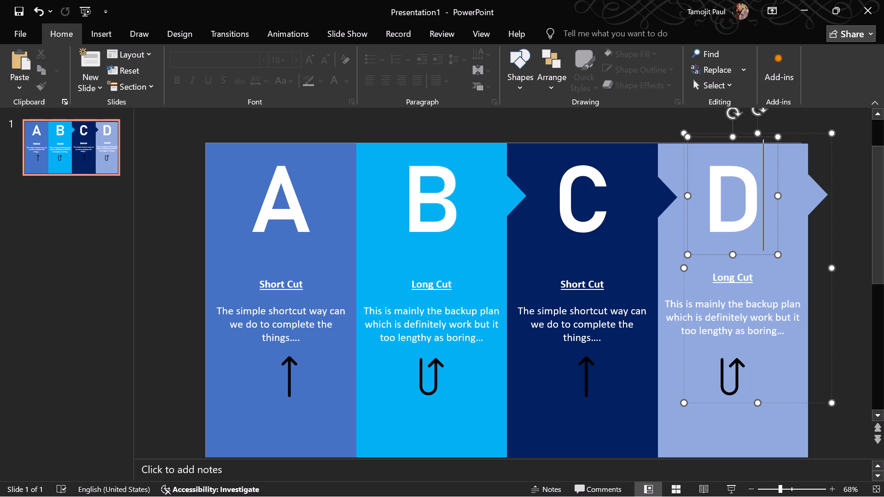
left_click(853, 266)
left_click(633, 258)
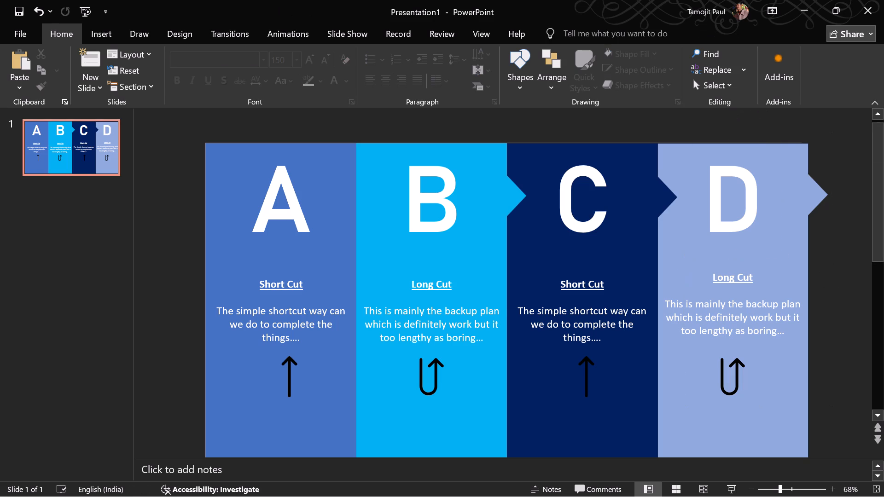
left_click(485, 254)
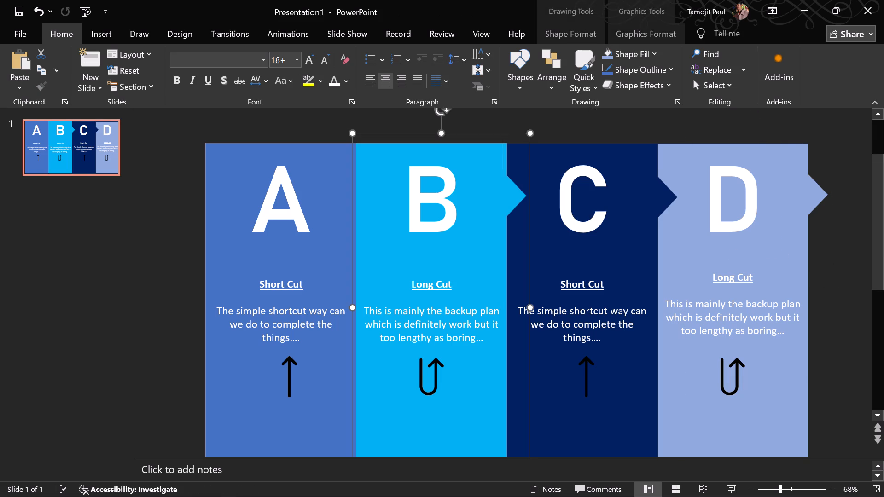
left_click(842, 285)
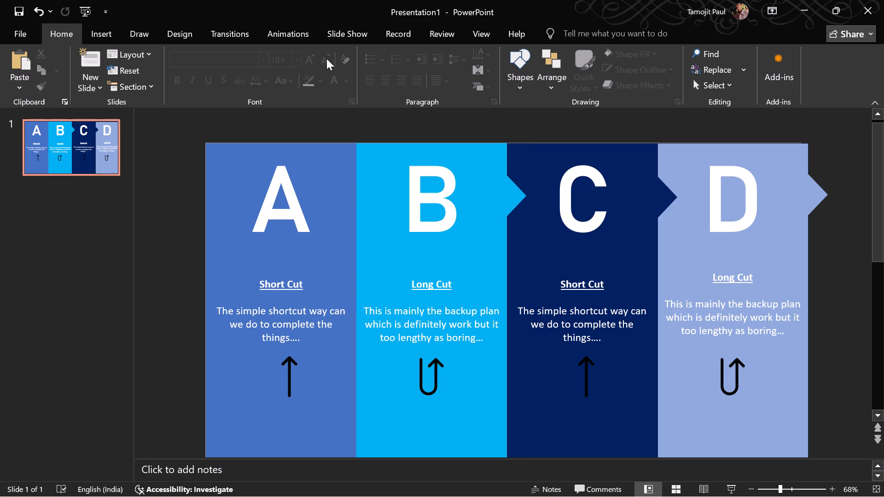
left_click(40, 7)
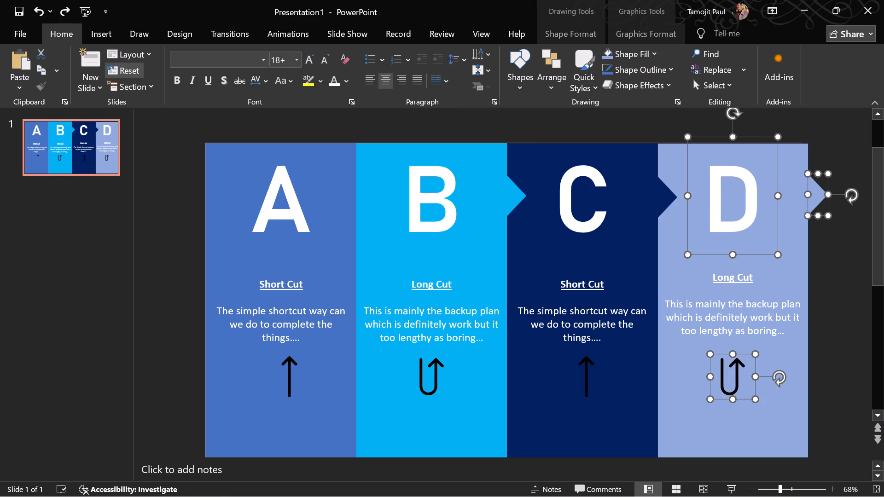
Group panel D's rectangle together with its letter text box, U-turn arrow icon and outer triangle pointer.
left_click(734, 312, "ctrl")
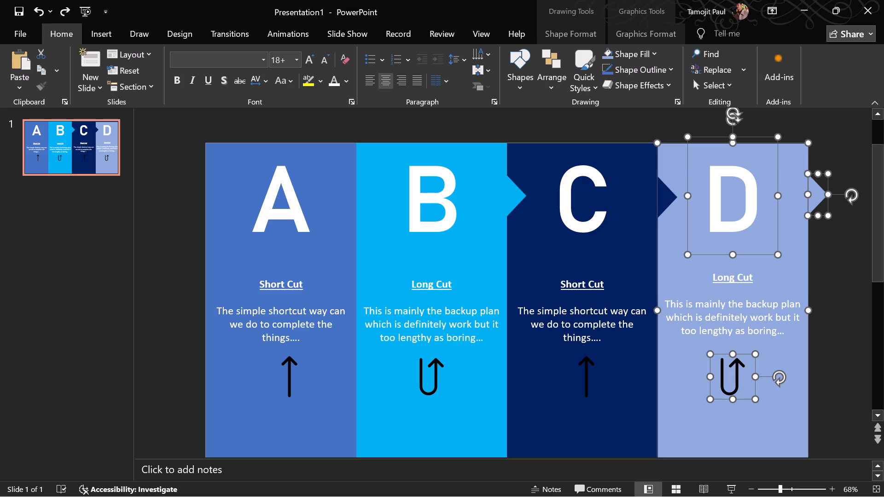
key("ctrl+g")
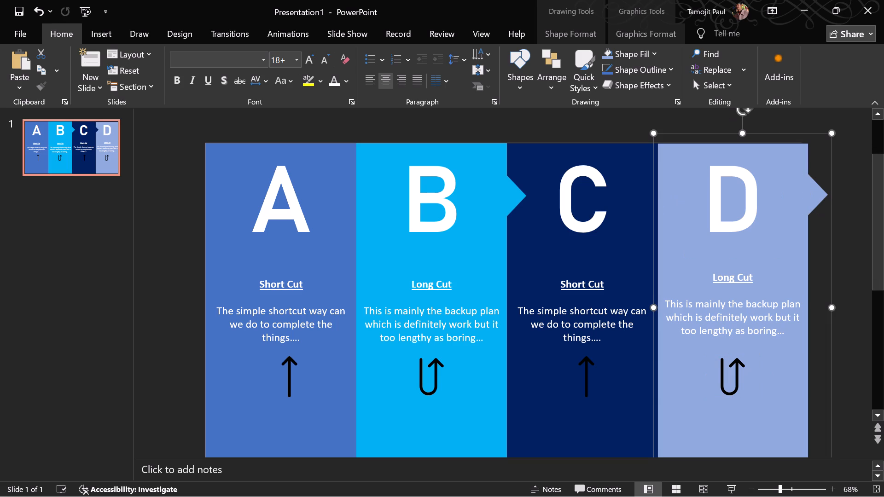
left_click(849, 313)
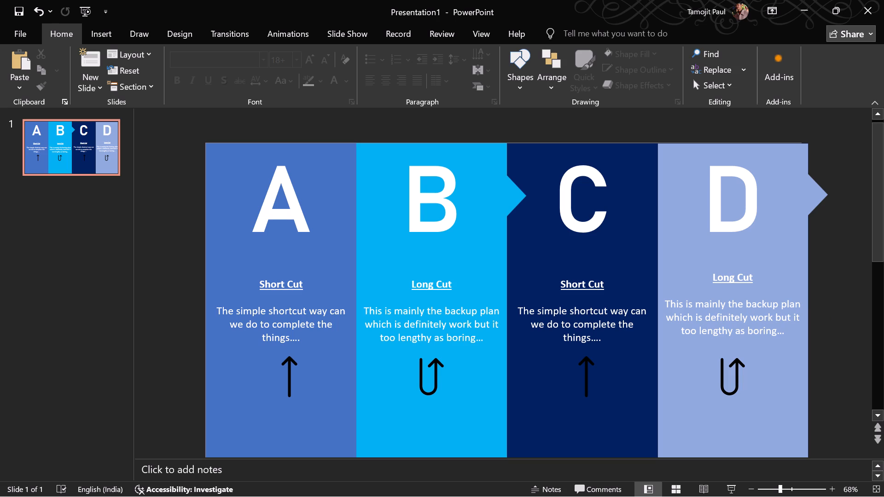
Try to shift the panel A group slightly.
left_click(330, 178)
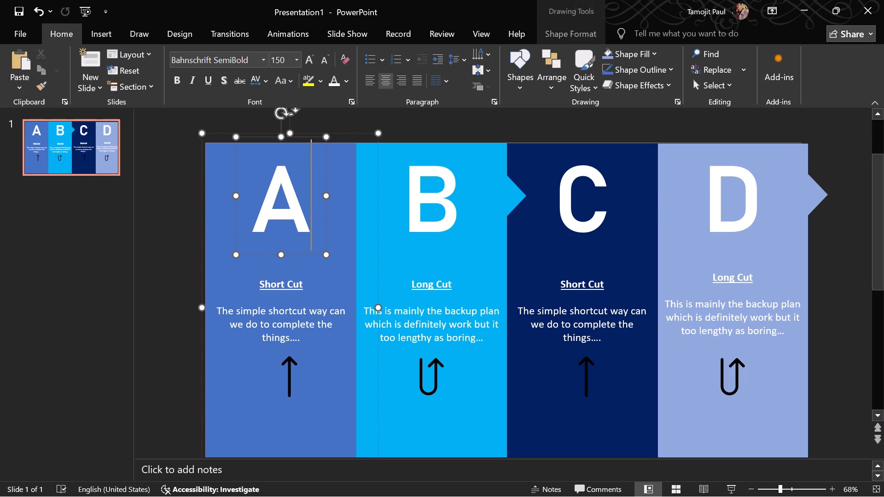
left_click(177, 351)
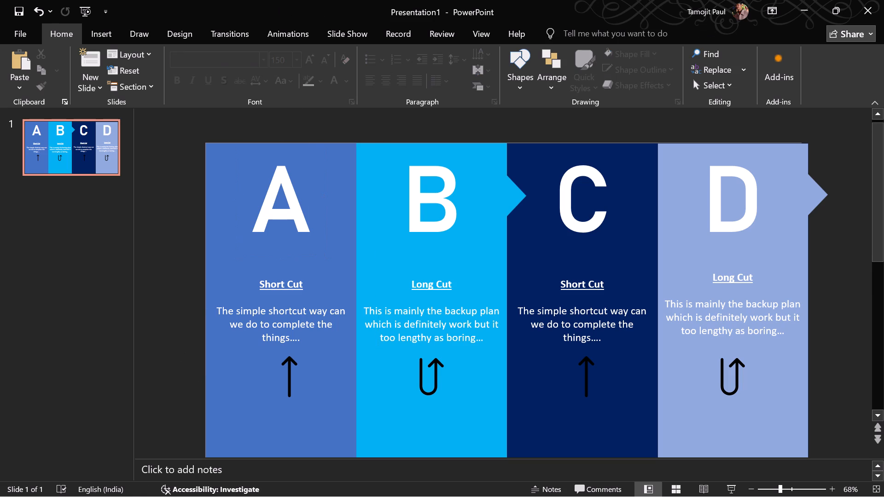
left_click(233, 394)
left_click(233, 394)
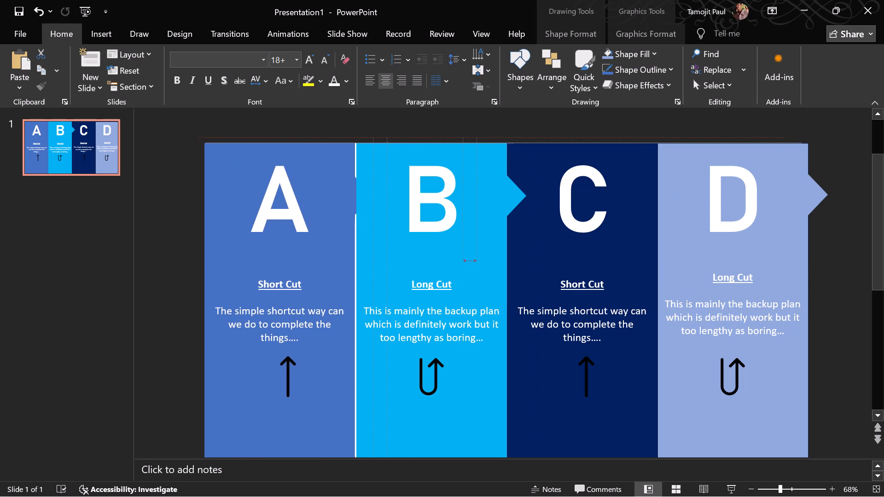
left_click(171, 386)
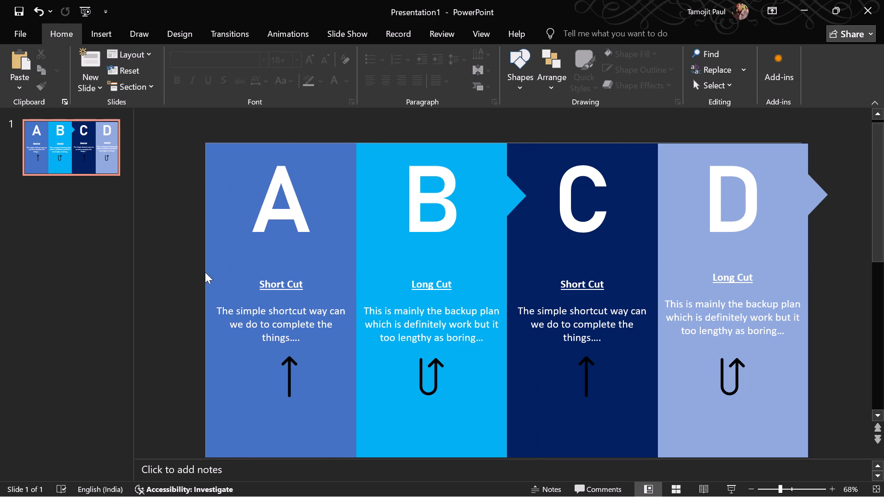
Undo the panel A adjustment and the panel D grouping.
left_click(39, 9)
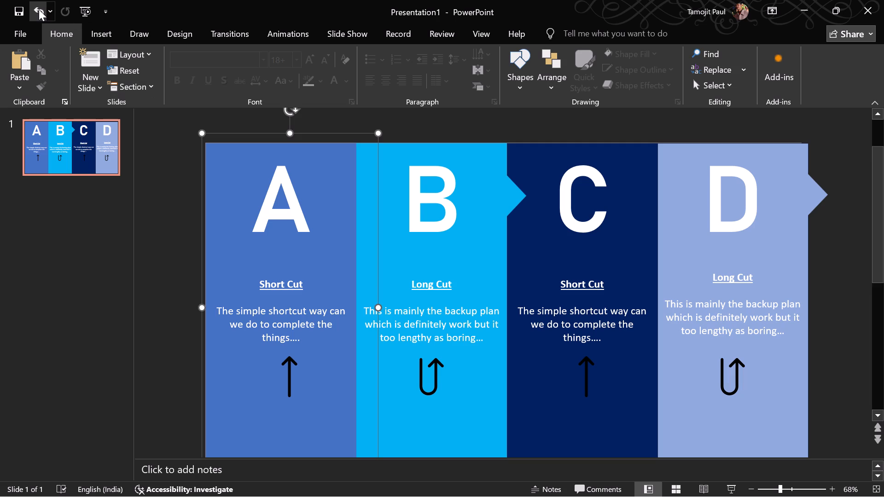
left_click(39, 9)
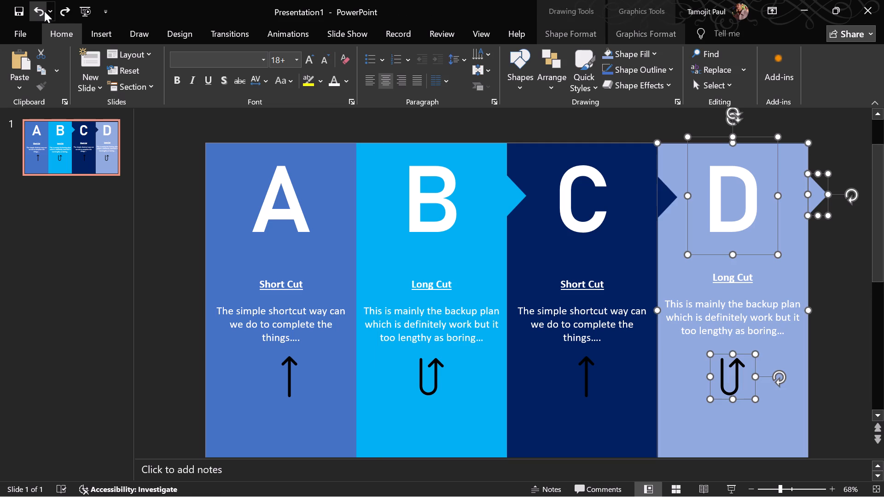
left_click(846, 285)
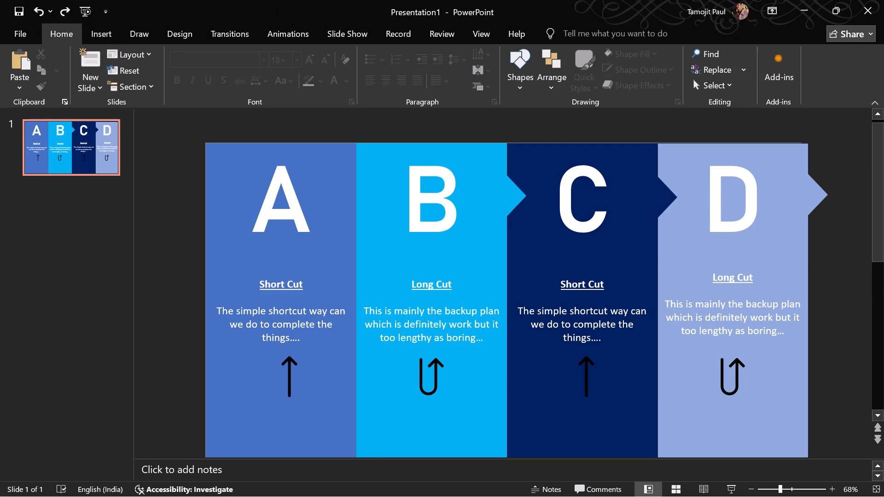
Move panel A's blue rectangle with its heading and description away from panel B, leaving the letter and arrow in place.
left_click_drag(313, 280, 284, 281)
left_click(140, 288)
left_click(322, 256)
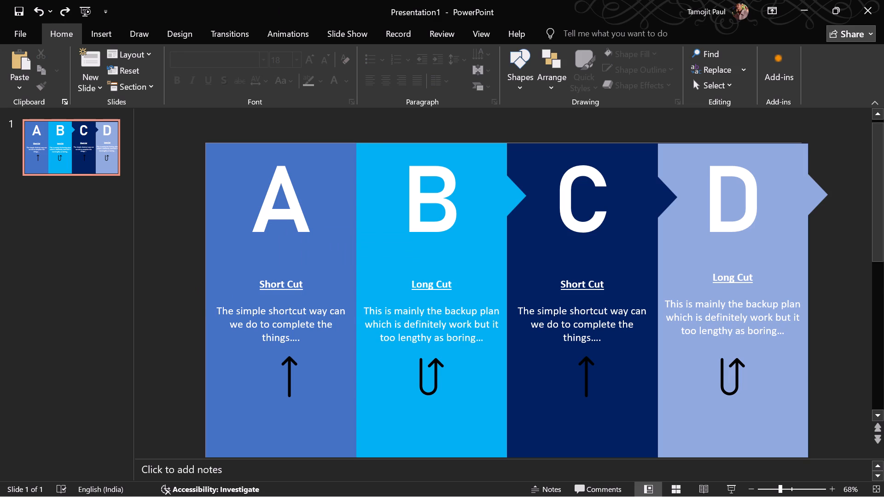
left_click_drag(322, 256, 289, 257)
left_click_drag(243, 257, 219, 259)
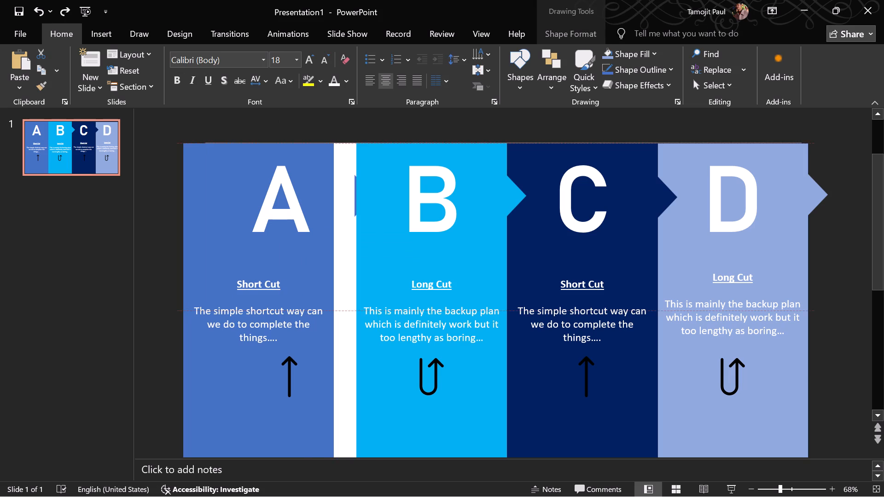
left_click_drag(219, 259, 214, 259)
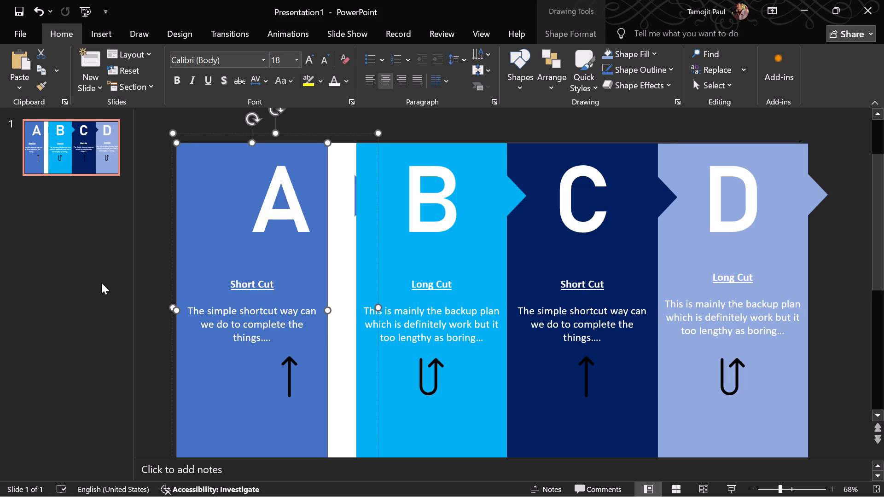
left_click(101, 283)
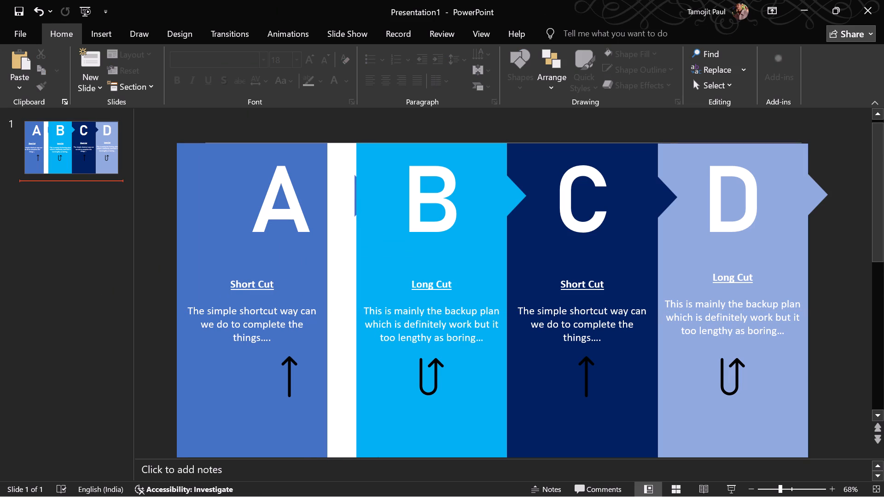
Shift the panel B group aside and attach panel A's blue triangle pointer to the edge of its rectangle facing panel B.
left_click(352, 205)
left_click(354, 204)
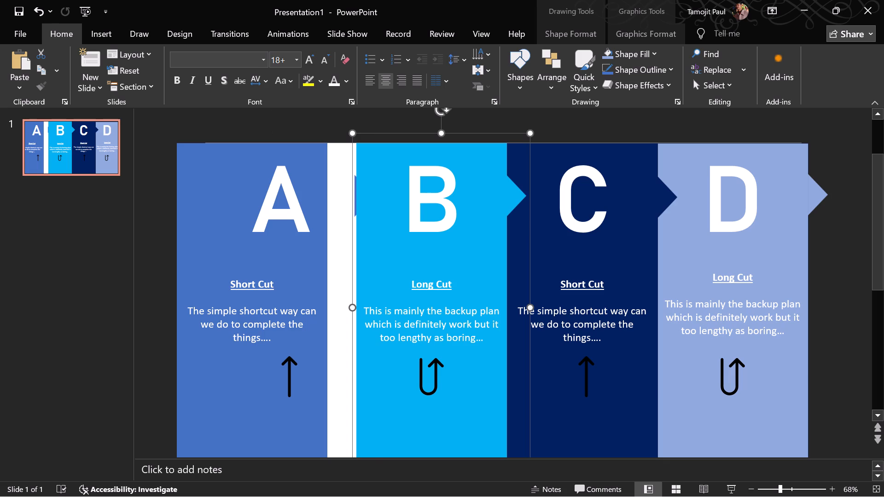
left_click_drag(363, 202, 397, 202)
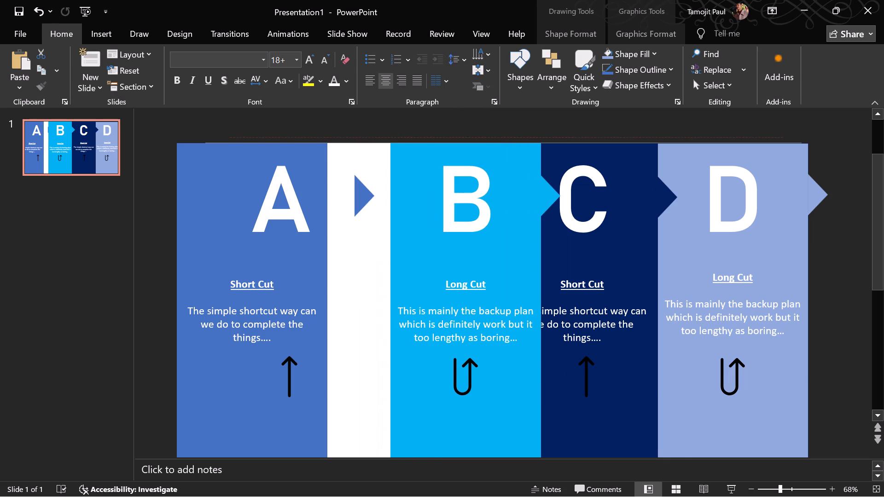
left_click(361, 201)
double_click(363, 201)
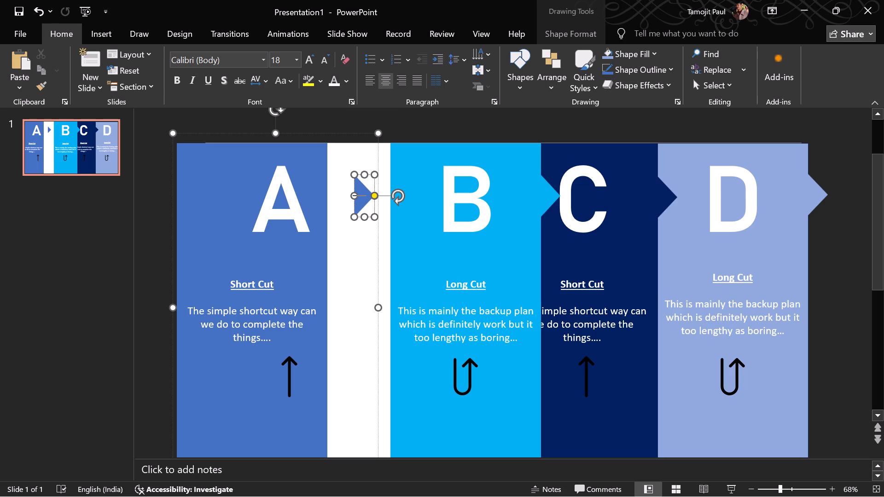
left_click_drag(362, 197, 339, 198)
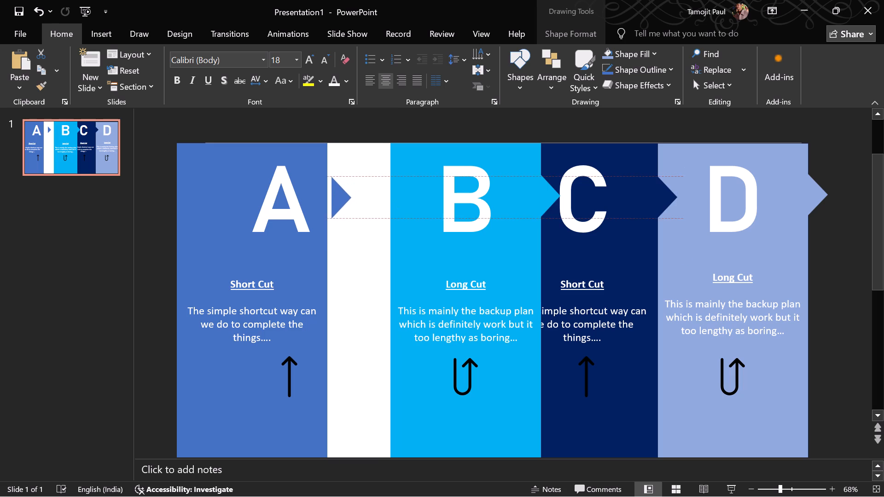
left_click_drag(339, 198, 335, 198)
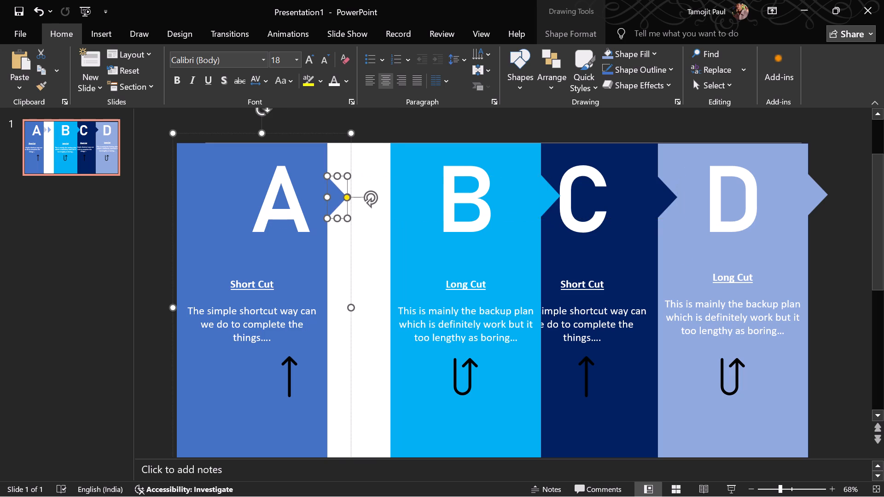
Move the panel B group back until its light blue rectangle sits flush against panel C.
left_click(426, 252)
left_click_drag(426, 252, 413, 252)
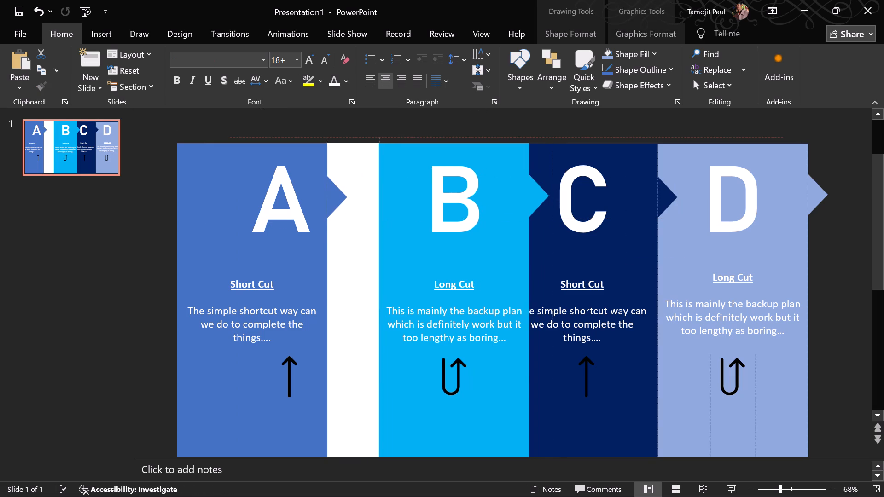
left_click_drag(413, 252, 394, 252)
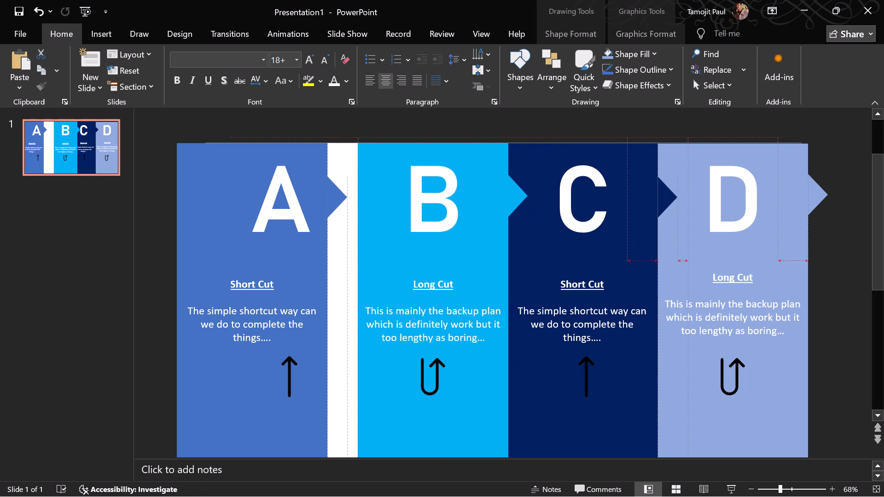
left_click_drag(394, 252, 389, 252)
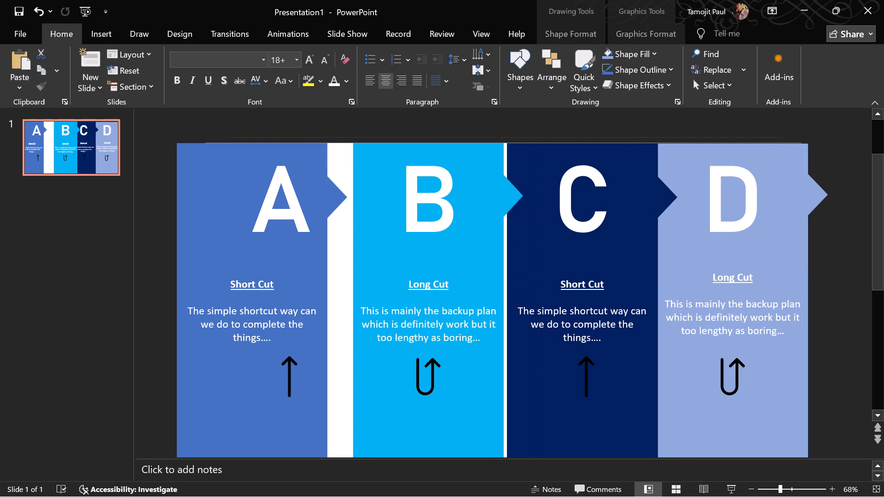
left_click_drag(389, 252, 392, 252)
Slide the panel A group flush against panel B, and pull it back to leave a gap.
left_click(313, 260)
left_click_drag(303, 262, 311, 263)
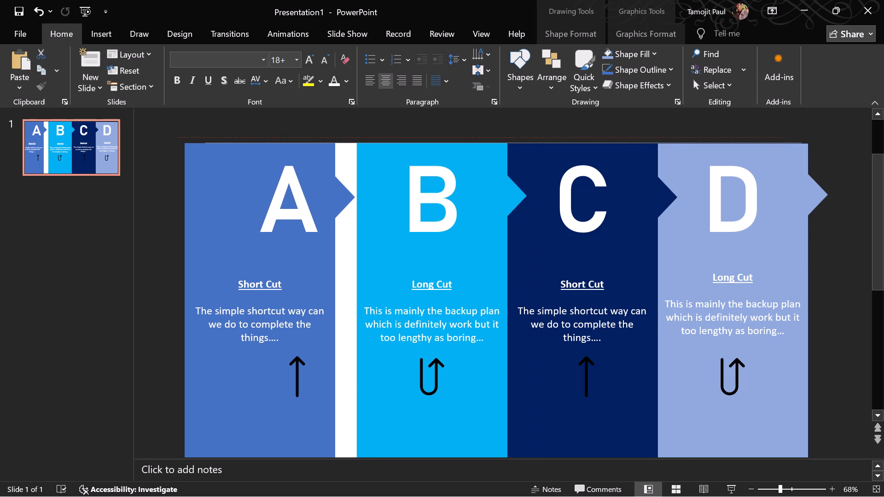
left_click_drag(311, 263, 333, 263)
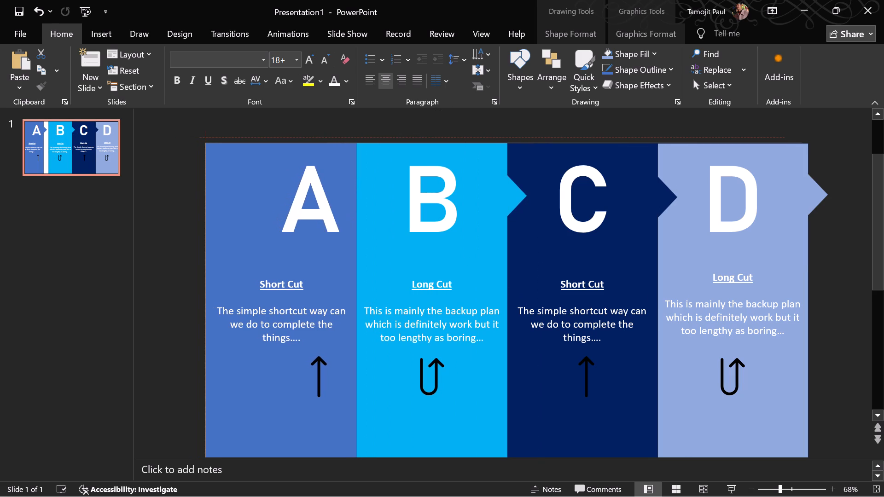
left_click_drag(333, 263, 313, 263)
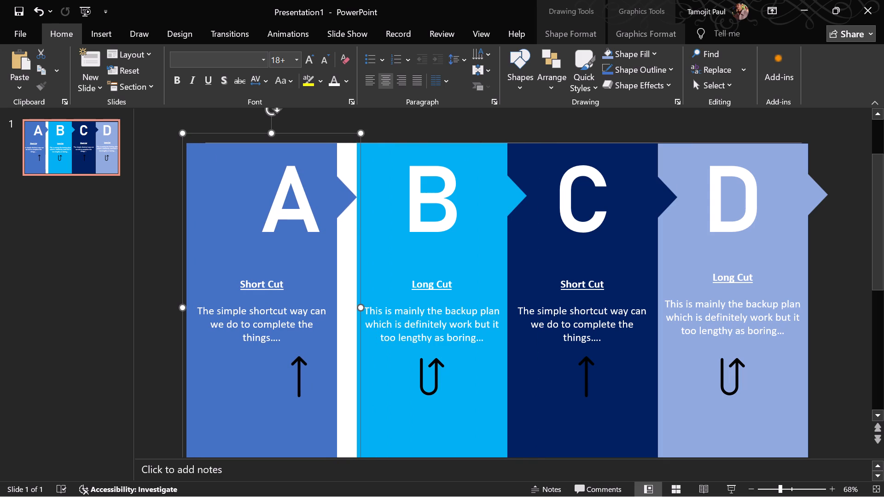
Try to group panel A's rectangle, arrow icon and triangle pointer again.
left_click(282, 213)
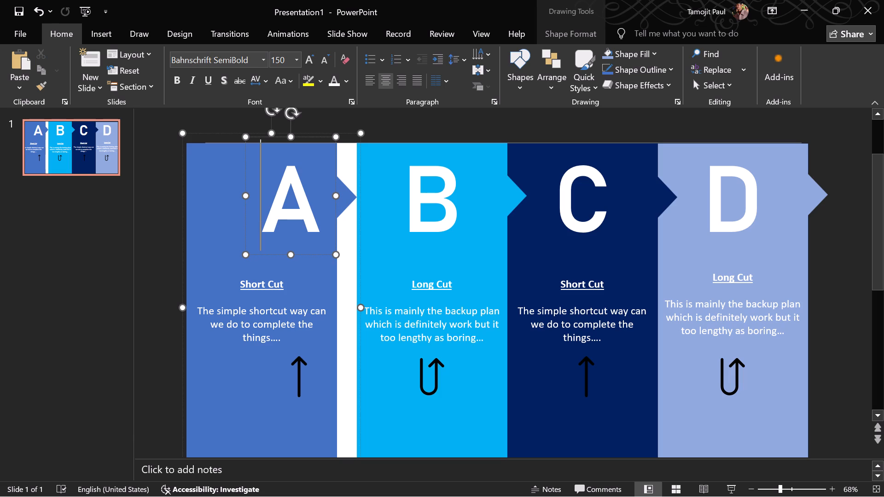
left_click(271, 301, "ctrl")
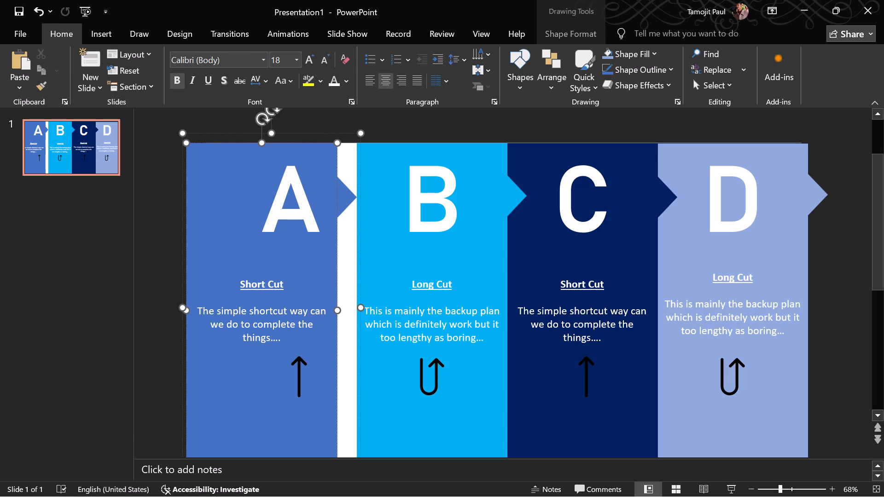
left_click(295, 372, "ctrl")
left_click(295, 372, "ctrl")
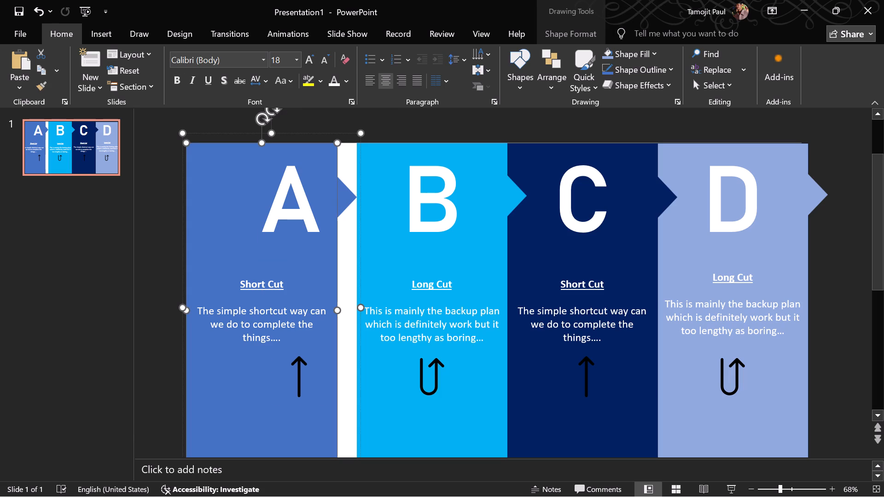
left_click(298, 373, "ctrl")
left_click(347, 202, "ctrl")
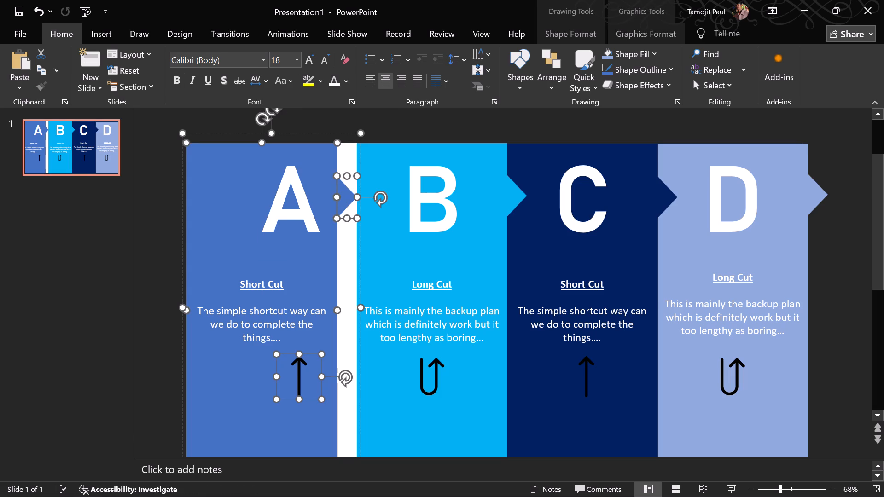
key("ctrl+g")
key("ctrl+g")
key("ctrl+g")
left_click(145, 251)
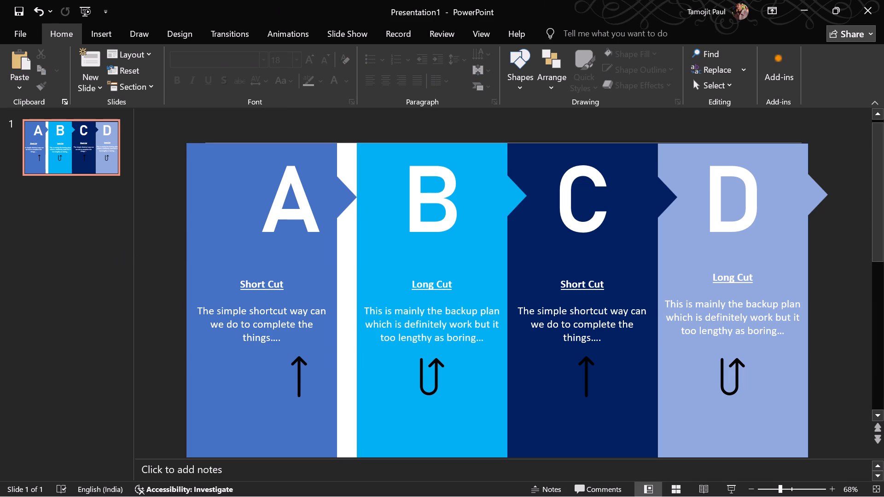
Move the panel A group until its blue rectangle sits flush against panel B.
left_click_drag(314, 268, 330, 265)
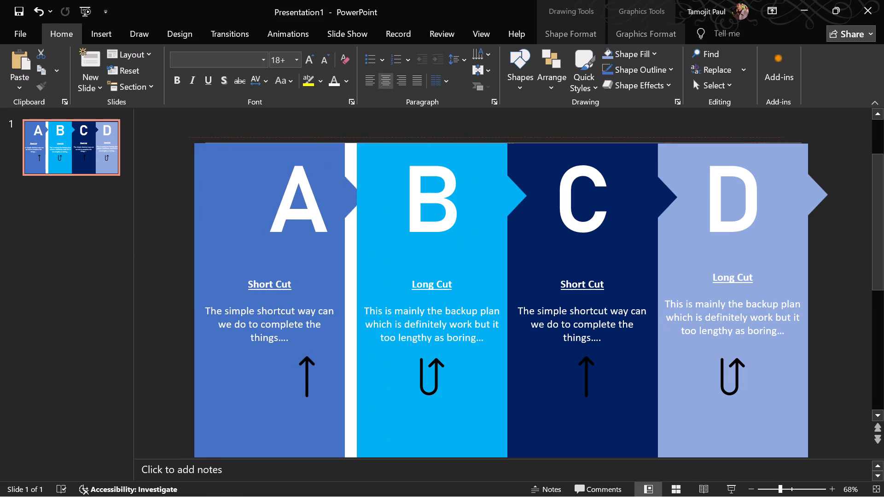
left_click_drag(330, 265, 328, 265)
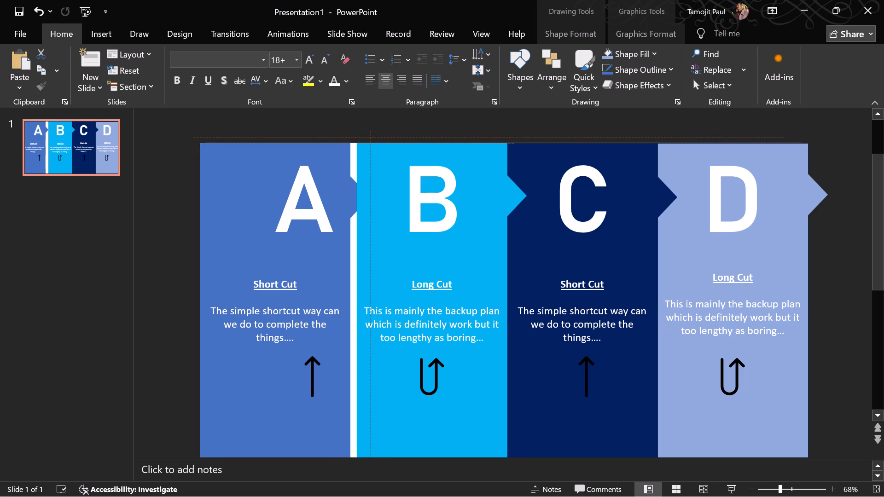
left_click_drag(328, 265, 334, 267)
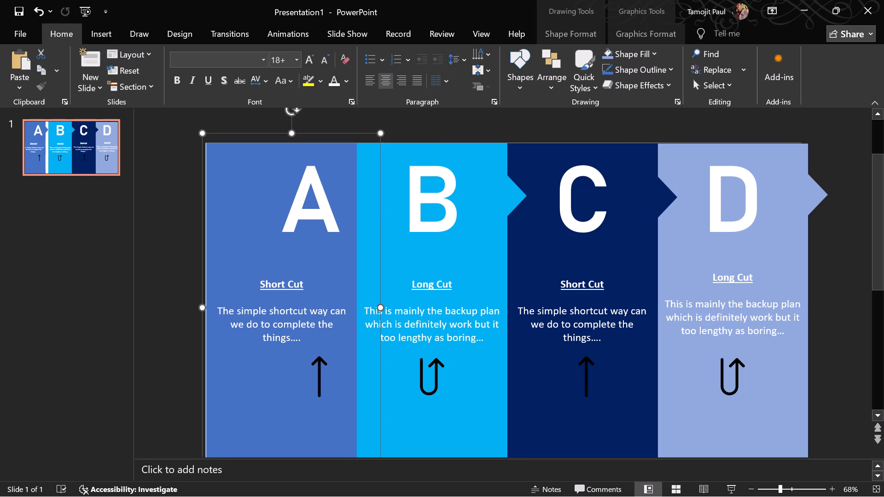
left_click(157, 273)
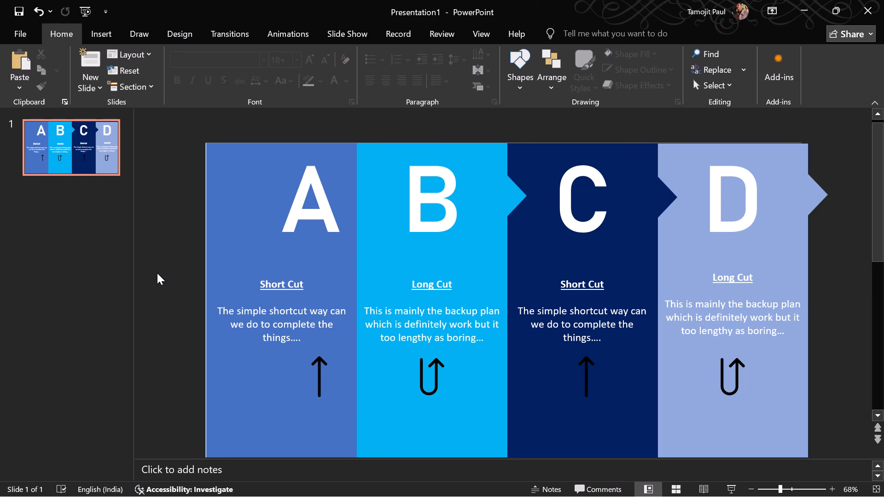
Undo the recent moves and groupings back to before panel B's parts were grouped.
left_click(41, 12)
left_click(41, 12)
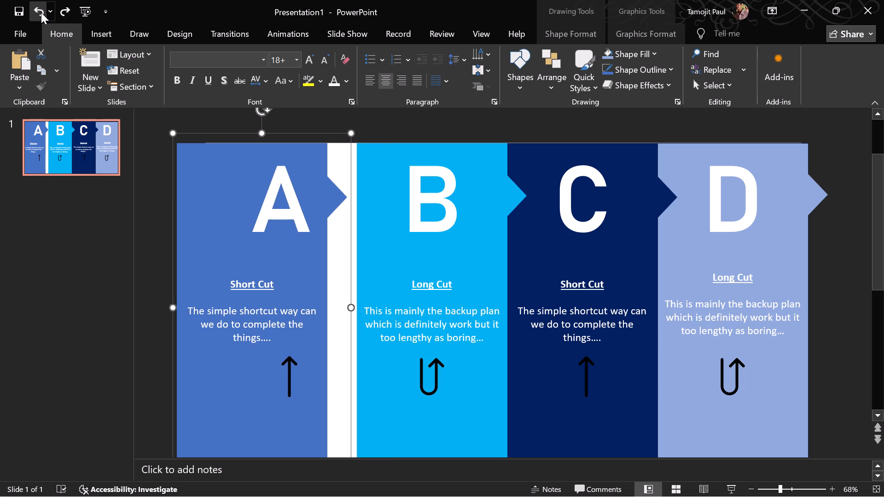
left_click(41, 12)
left_click(41, 12)
left_click(41, 12)
left_click(41, 12)
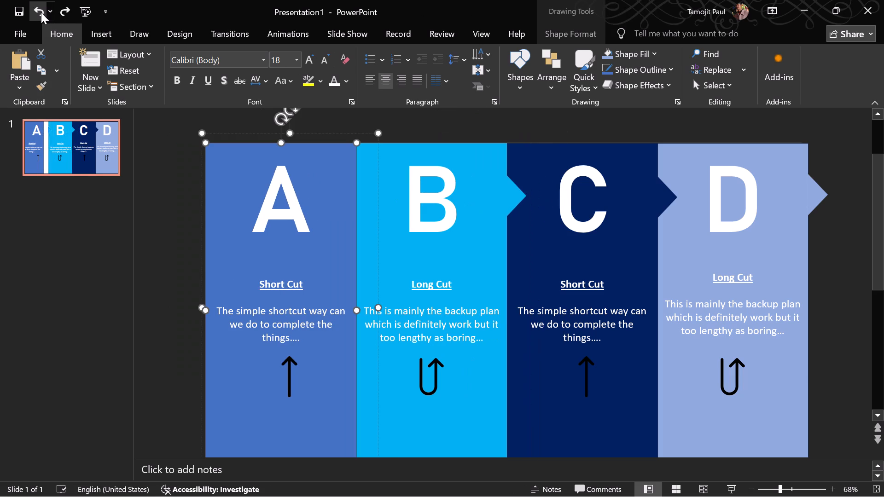
left_click(41, 12)
left_click(41, 12)
left_click(41, 12)
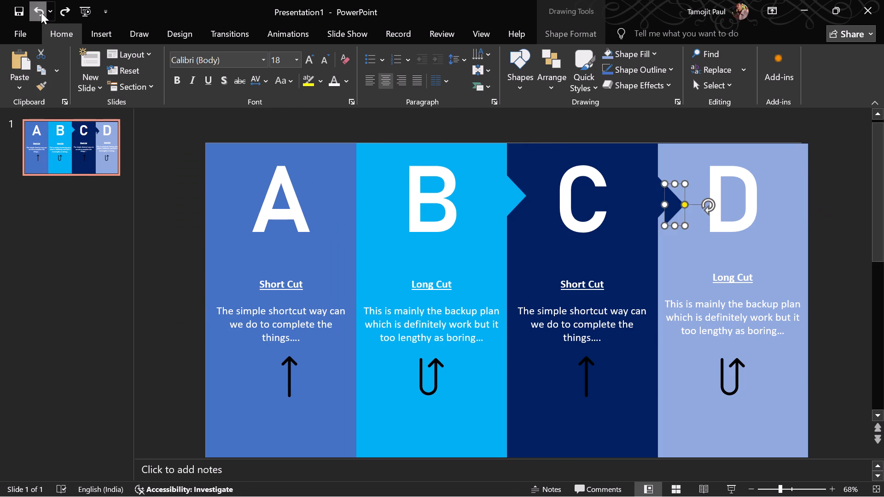
left_click(41, 12)
left_click(41, 12)
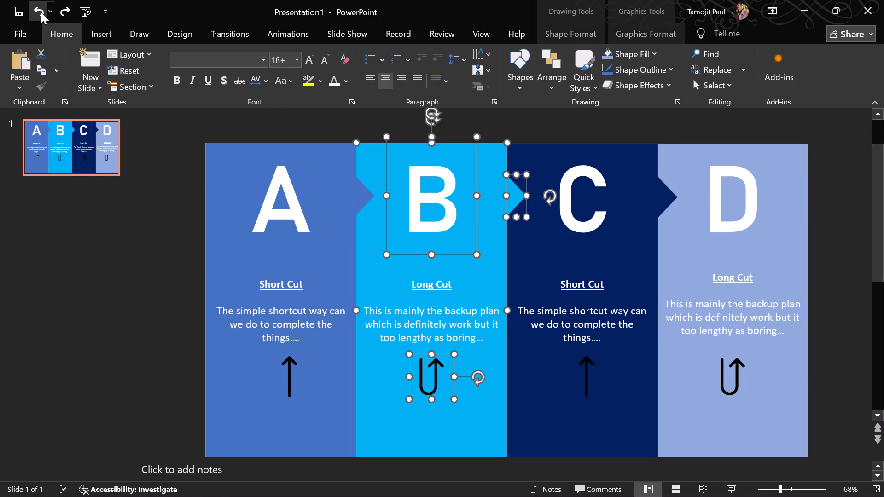
left_click(173, 239)
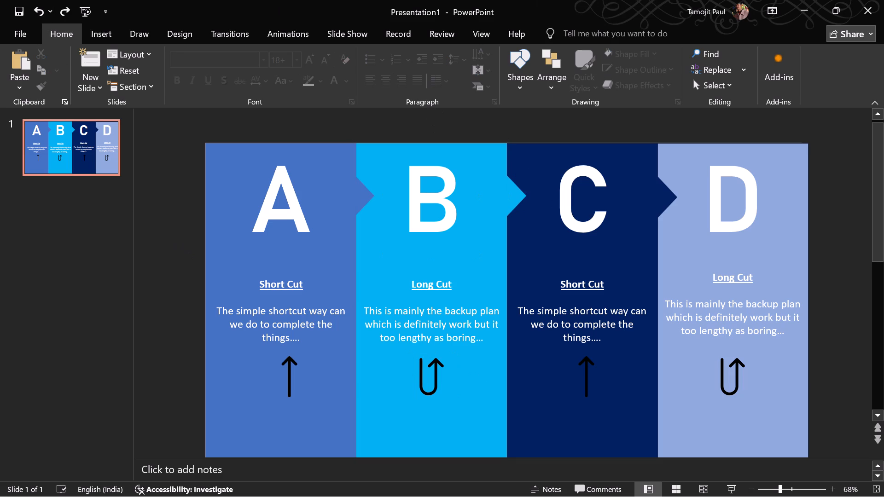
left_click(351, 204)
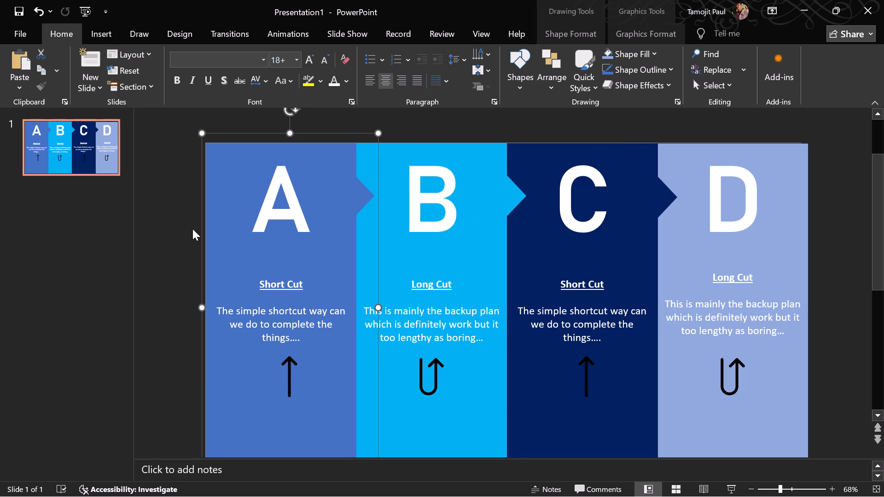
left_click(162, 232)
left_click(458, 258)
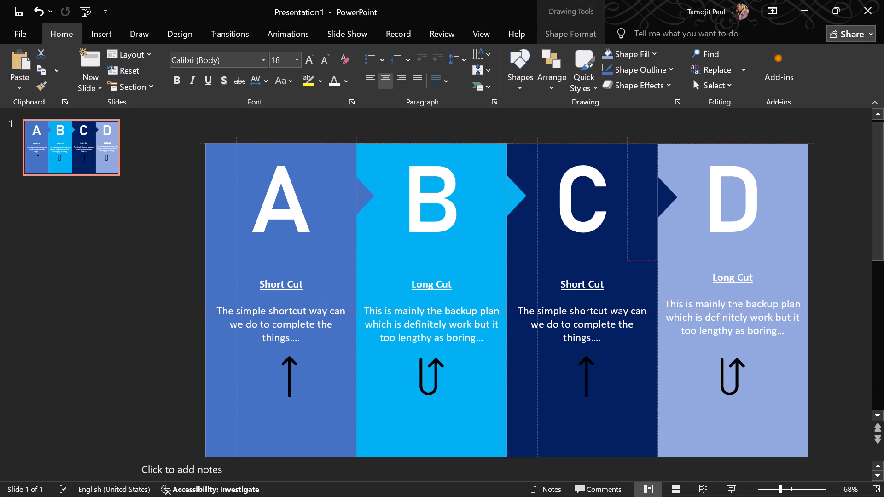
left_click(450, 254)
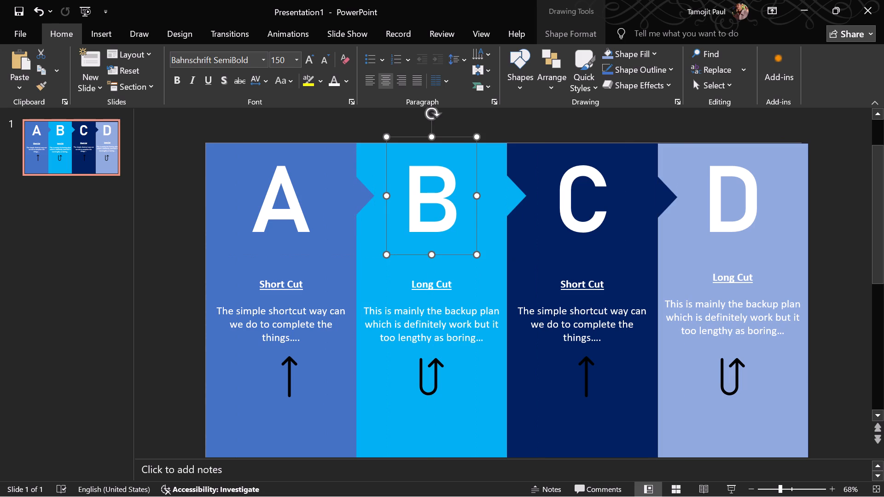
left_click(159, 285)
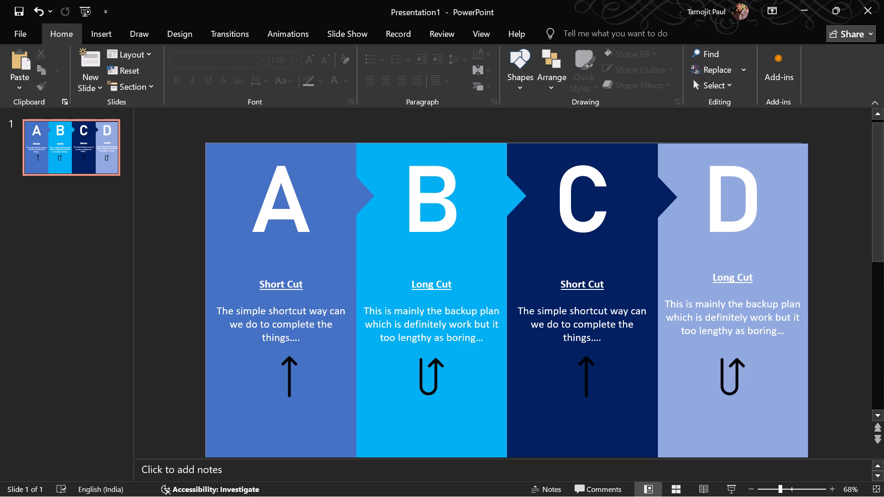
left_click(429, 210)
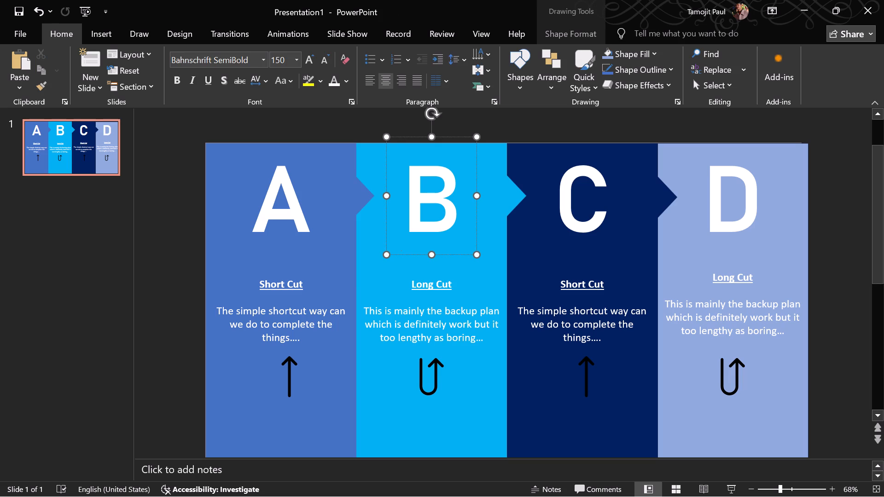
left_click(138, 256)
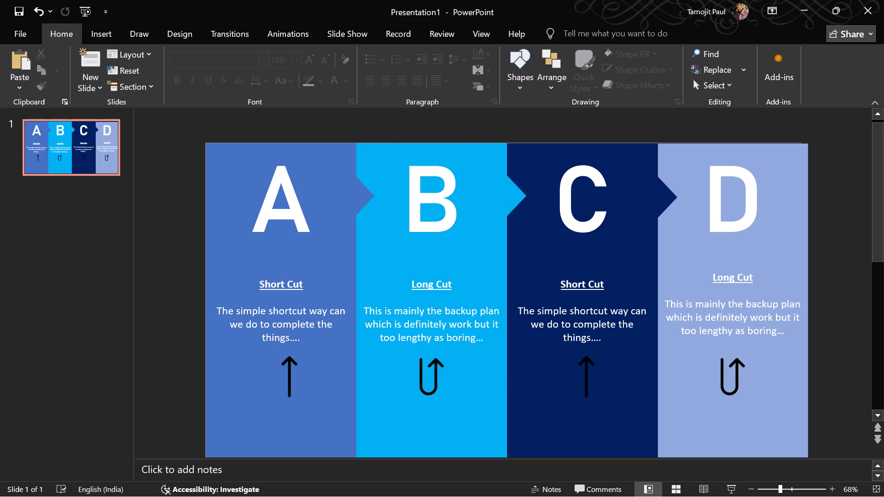
Group panel B's letter, light blue text rectangle, U-turn arrow icon and triangle pointer.
left_click(422, 220, "ctrl")
left_click(428, 311, "ctrl")
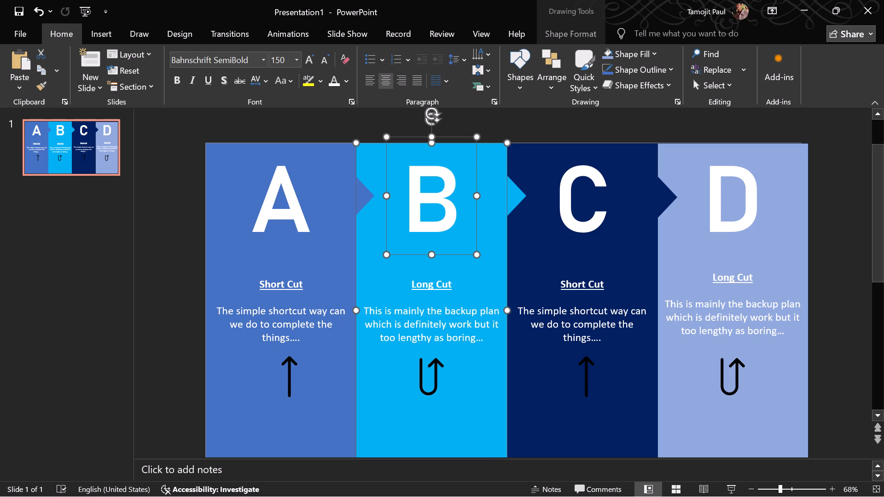
left_click(436, 365, "ctrl")
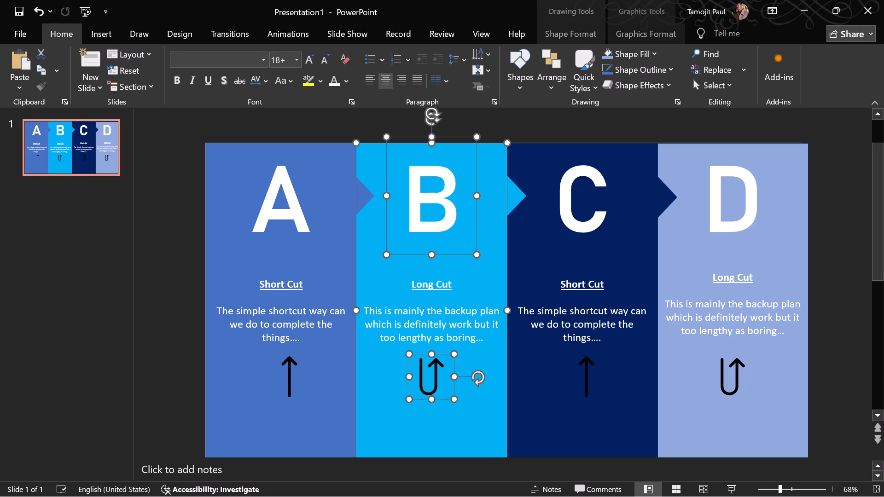
left_click(518, 194, "ctrl")
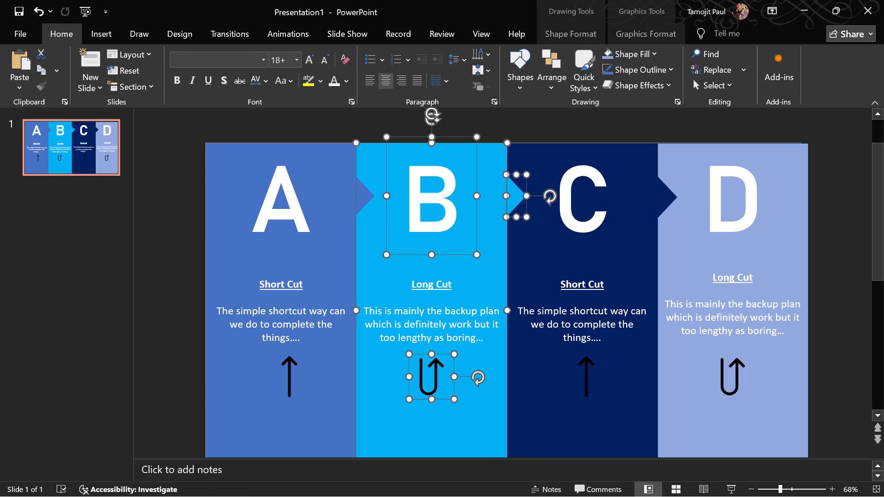
key("ctrl+g")
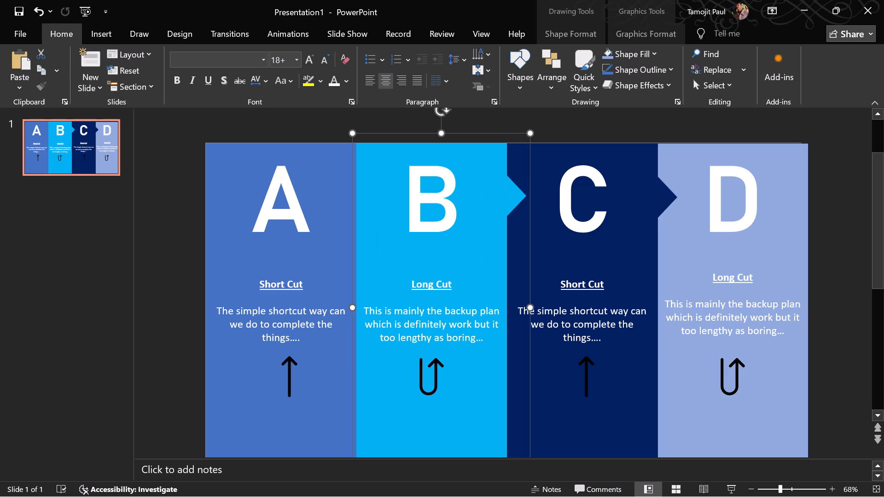
left_click(634, 121)
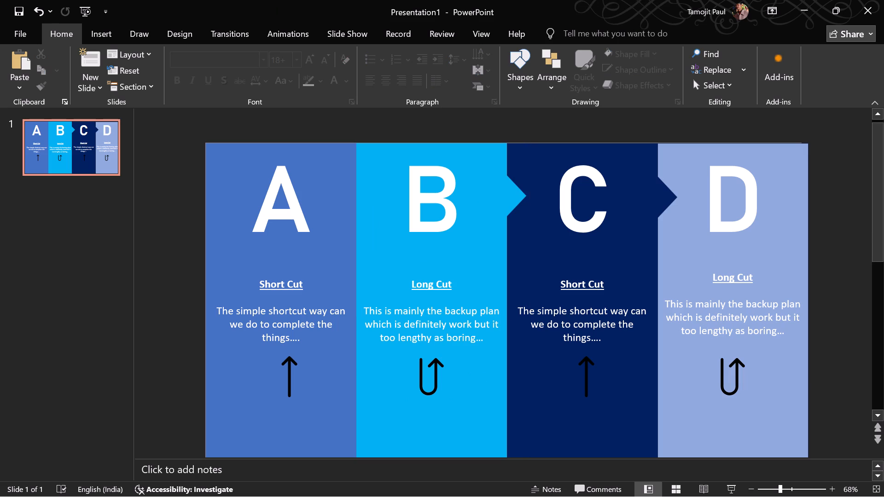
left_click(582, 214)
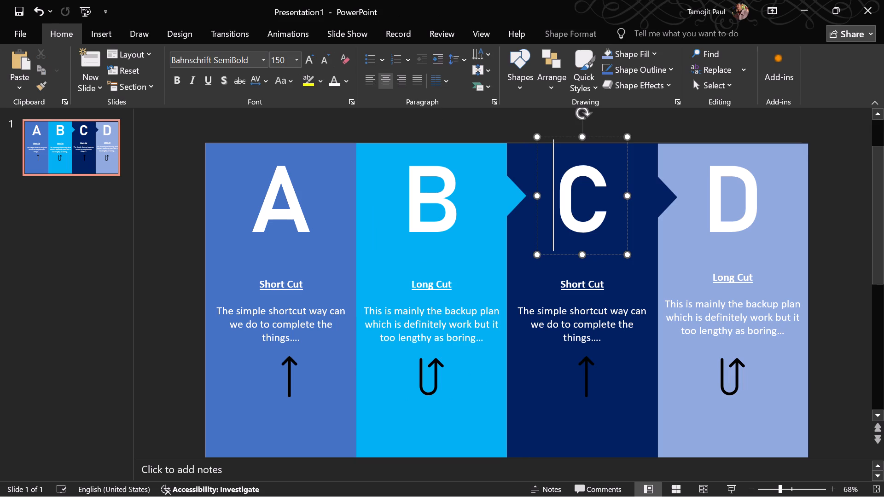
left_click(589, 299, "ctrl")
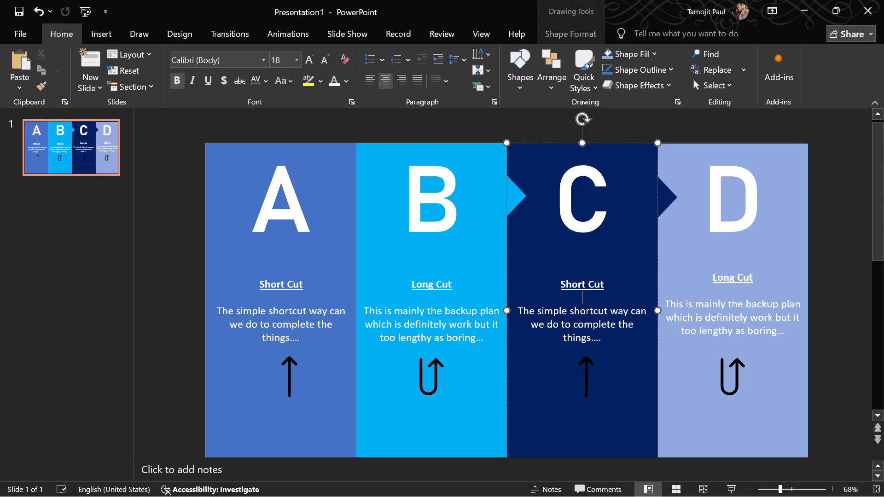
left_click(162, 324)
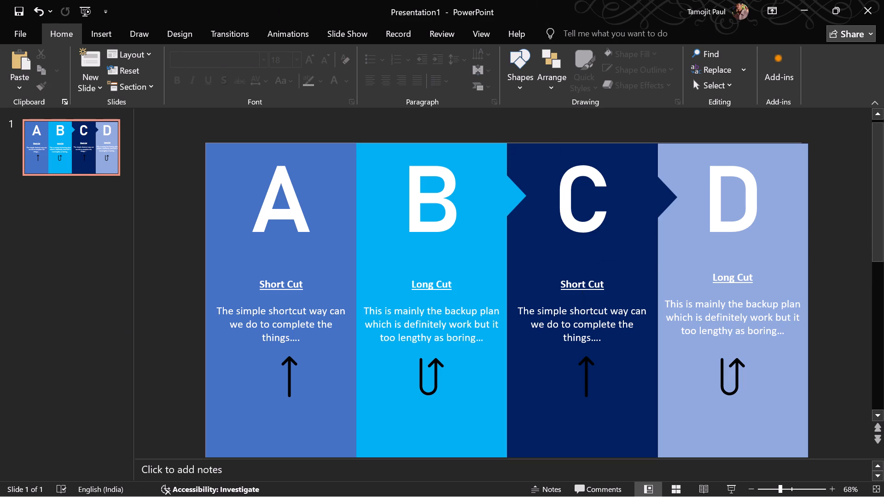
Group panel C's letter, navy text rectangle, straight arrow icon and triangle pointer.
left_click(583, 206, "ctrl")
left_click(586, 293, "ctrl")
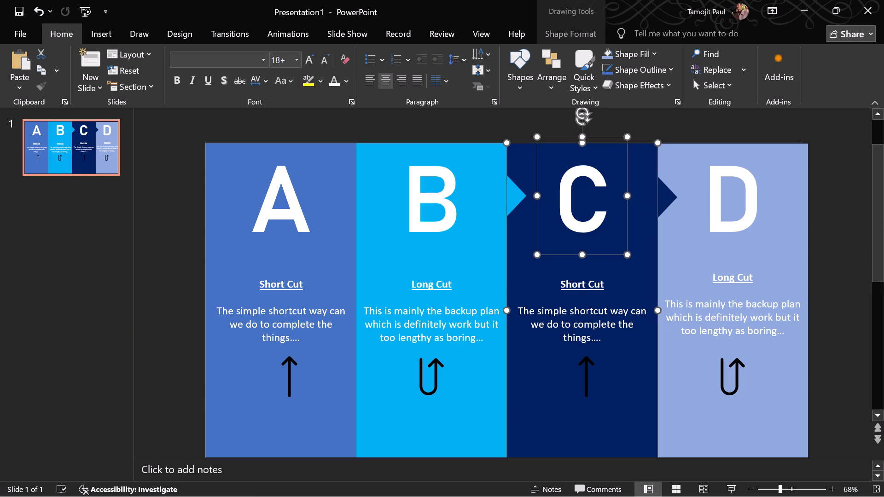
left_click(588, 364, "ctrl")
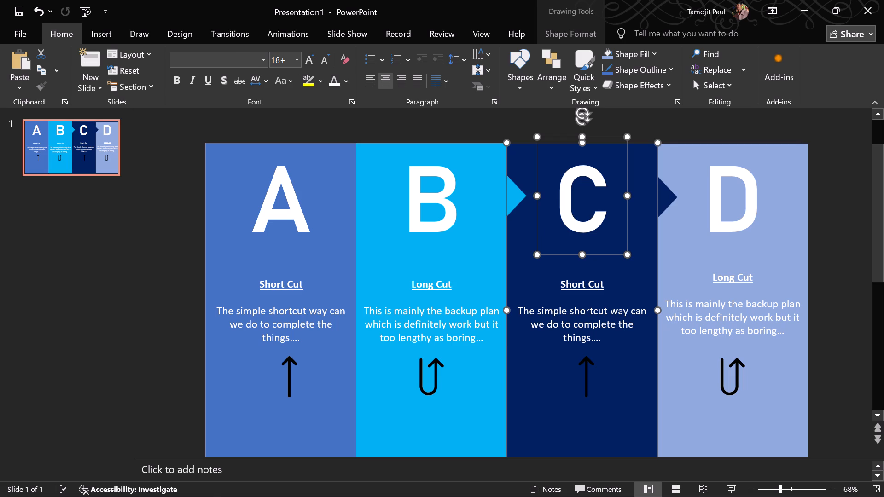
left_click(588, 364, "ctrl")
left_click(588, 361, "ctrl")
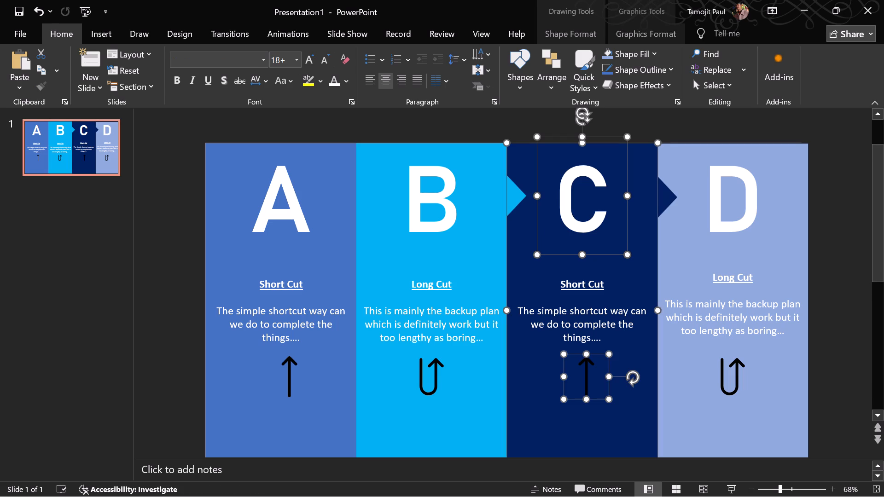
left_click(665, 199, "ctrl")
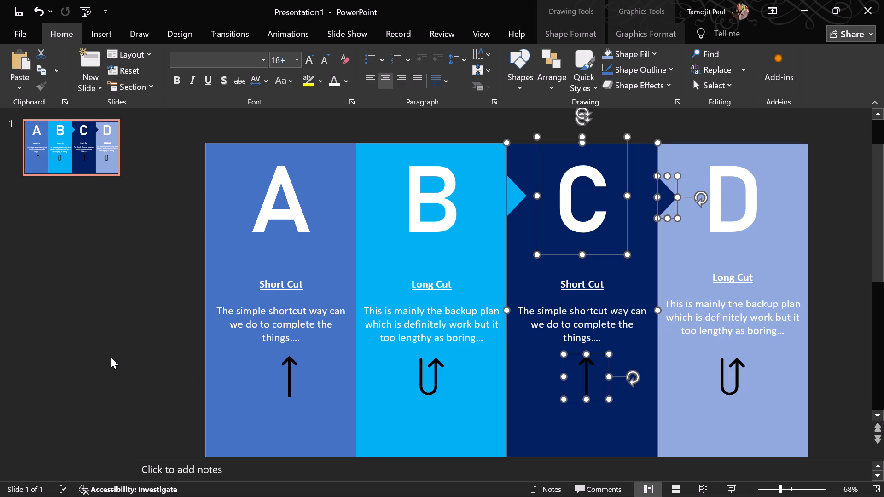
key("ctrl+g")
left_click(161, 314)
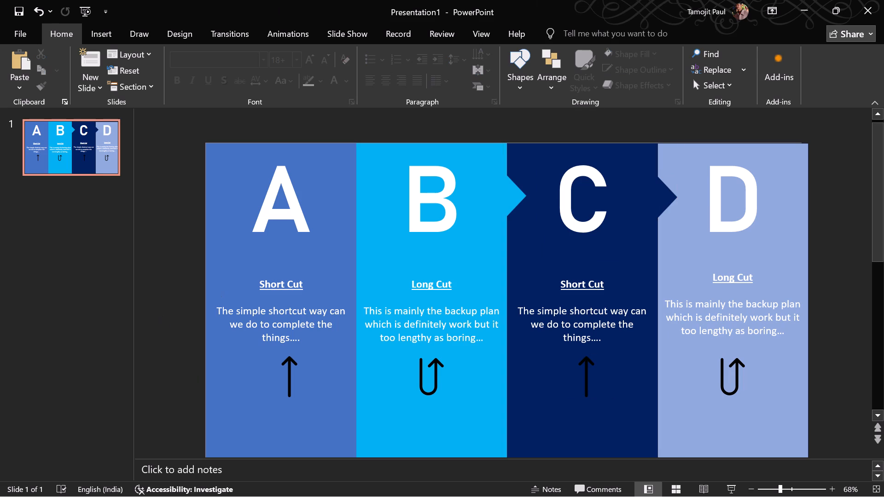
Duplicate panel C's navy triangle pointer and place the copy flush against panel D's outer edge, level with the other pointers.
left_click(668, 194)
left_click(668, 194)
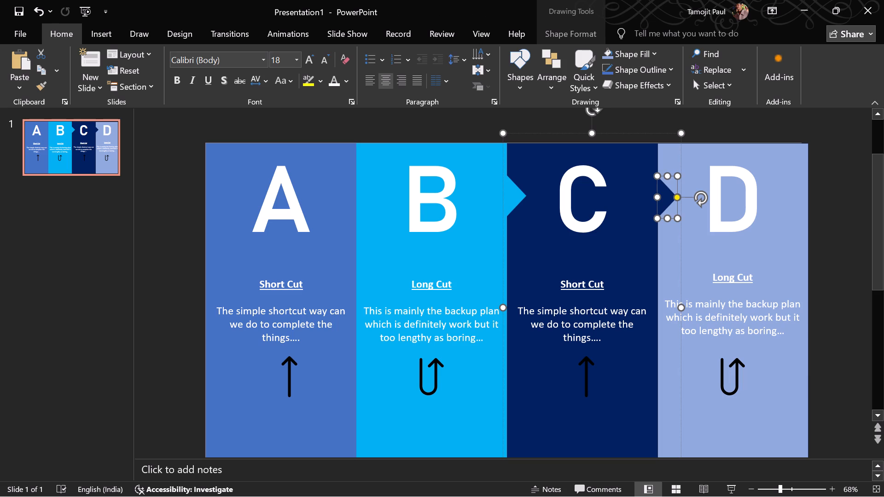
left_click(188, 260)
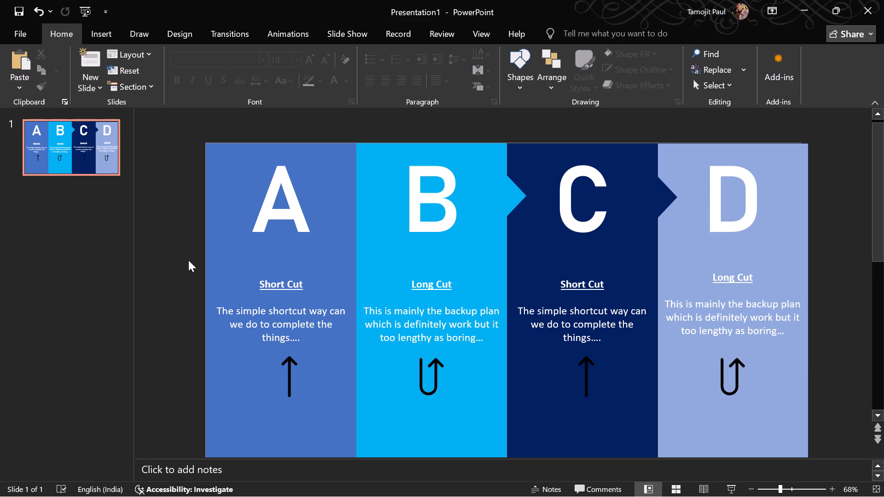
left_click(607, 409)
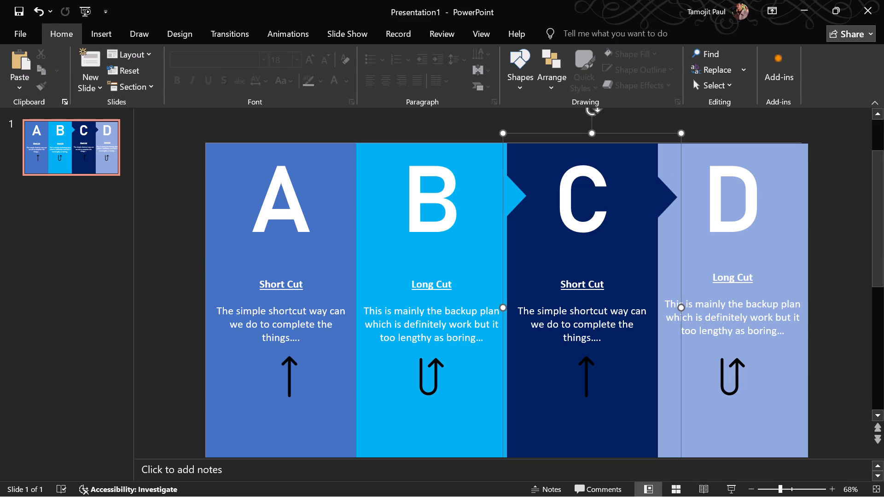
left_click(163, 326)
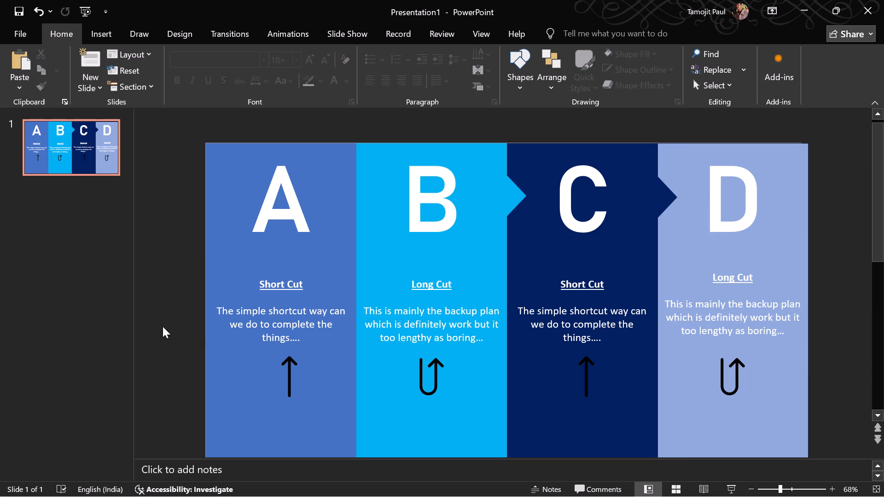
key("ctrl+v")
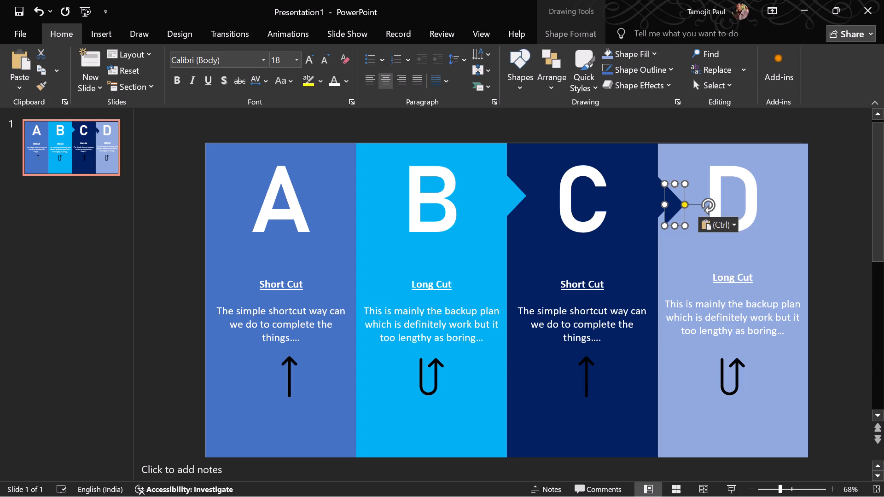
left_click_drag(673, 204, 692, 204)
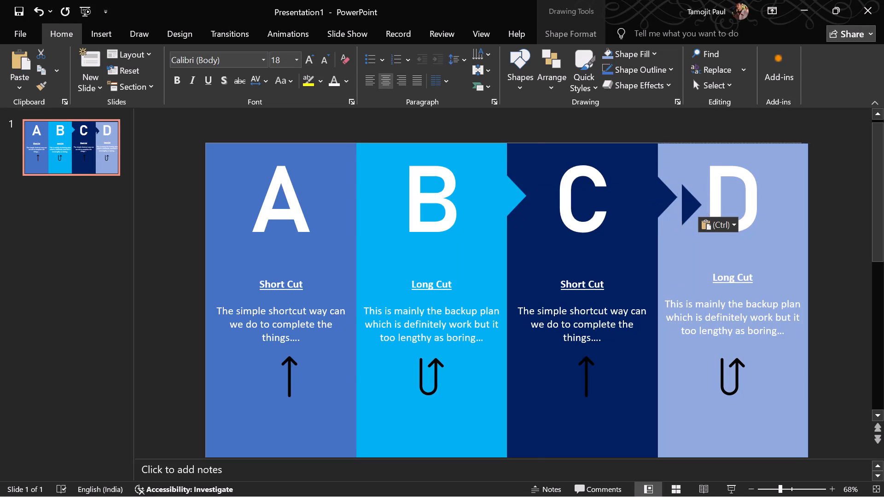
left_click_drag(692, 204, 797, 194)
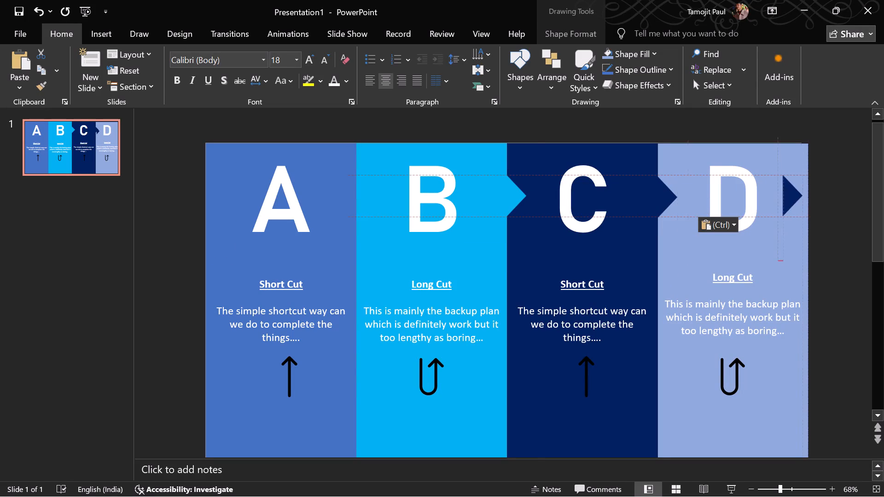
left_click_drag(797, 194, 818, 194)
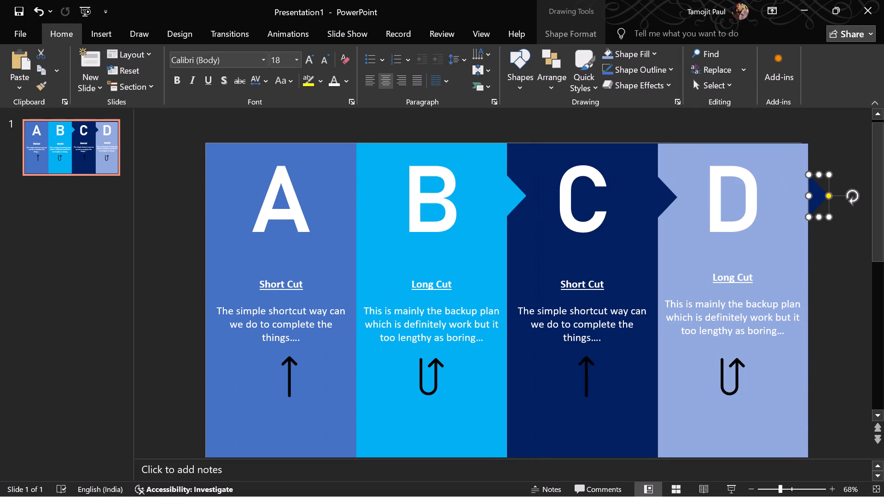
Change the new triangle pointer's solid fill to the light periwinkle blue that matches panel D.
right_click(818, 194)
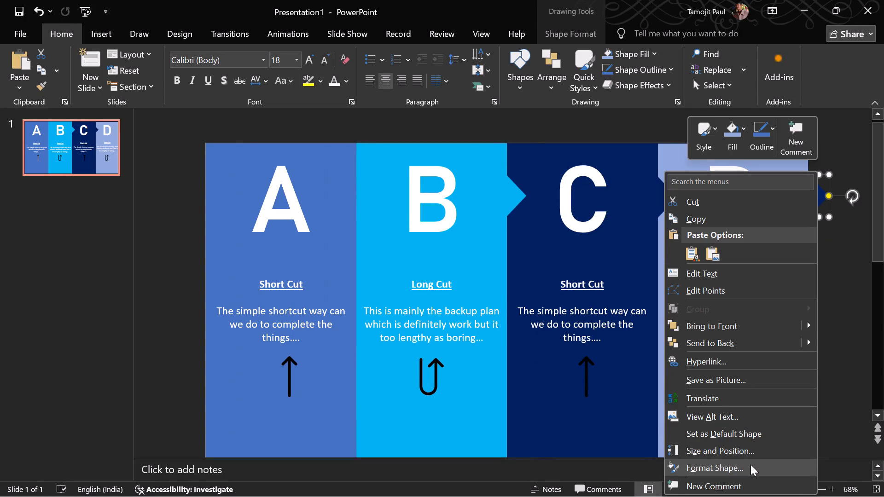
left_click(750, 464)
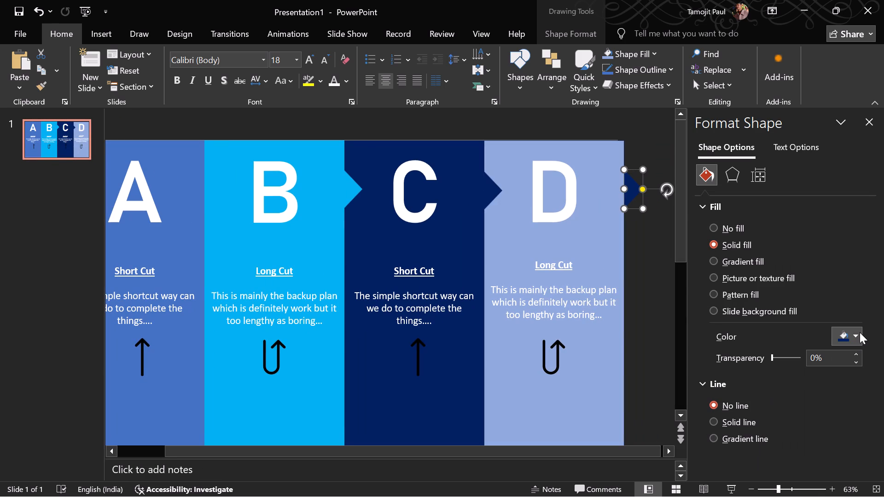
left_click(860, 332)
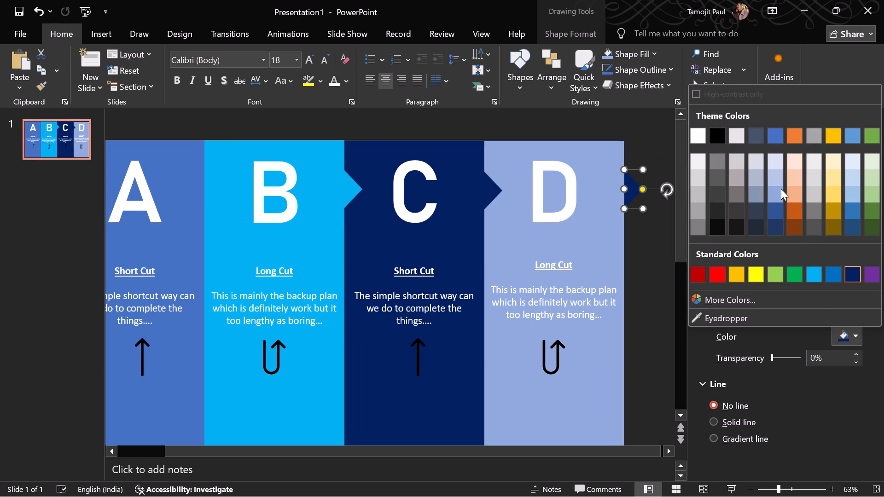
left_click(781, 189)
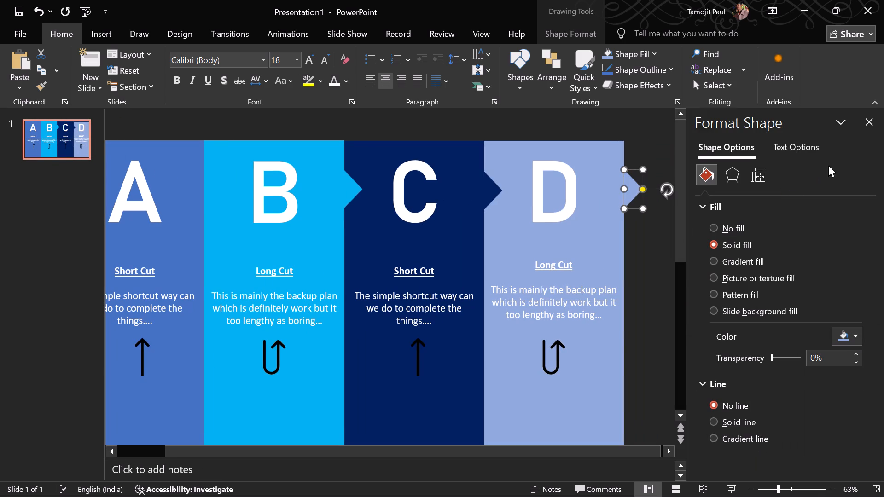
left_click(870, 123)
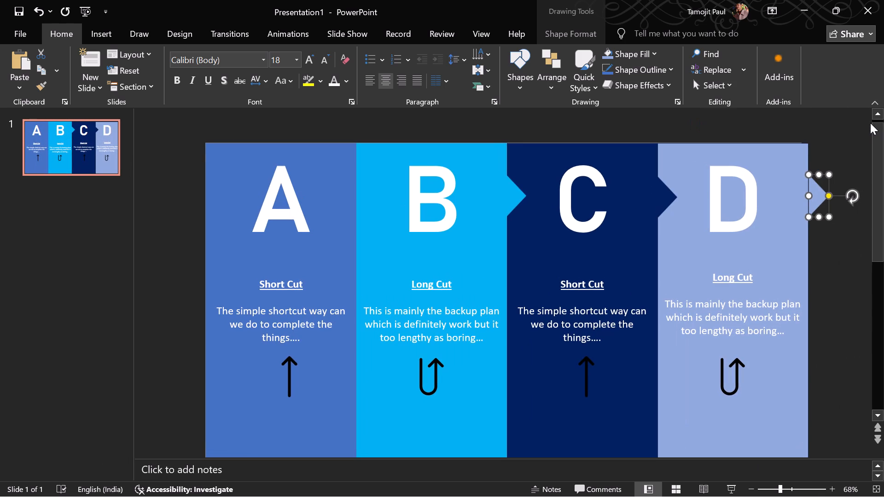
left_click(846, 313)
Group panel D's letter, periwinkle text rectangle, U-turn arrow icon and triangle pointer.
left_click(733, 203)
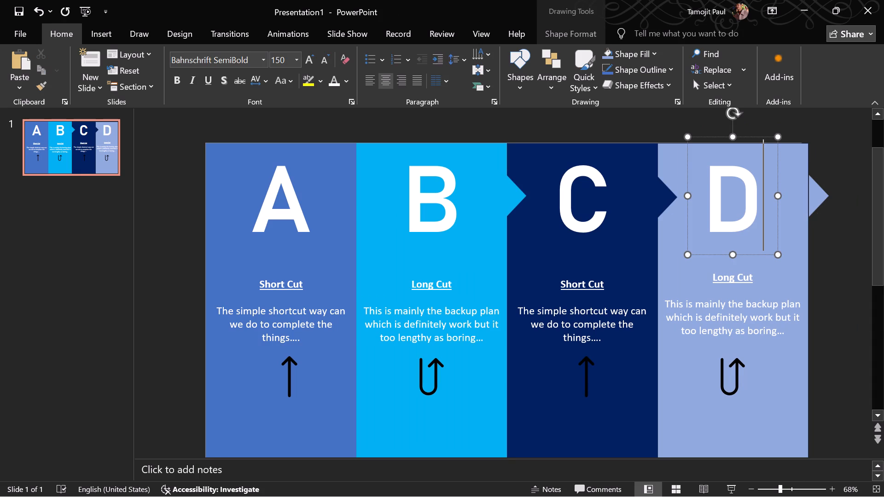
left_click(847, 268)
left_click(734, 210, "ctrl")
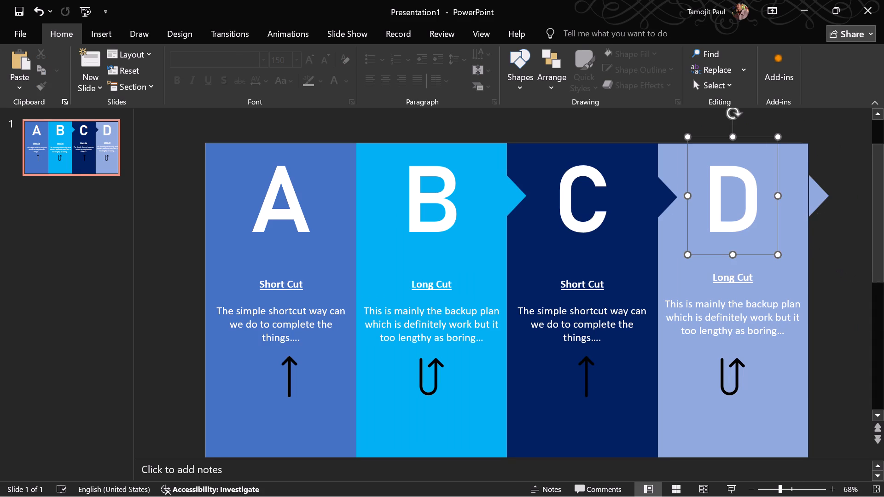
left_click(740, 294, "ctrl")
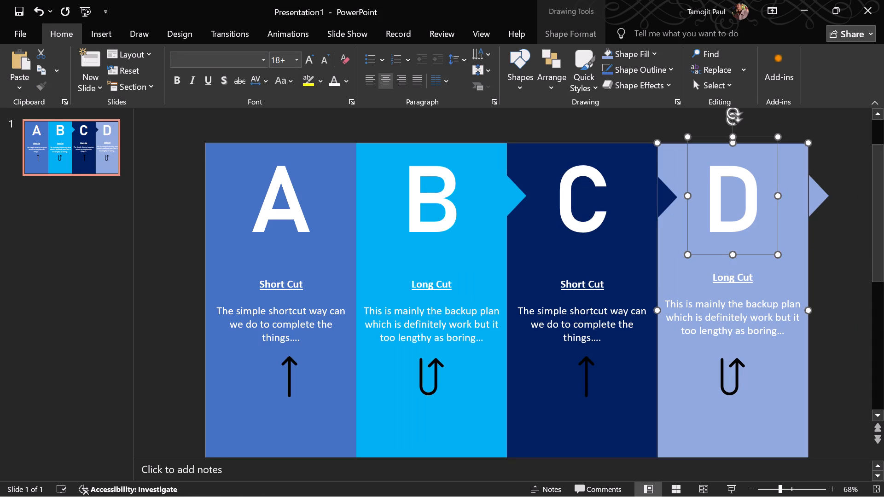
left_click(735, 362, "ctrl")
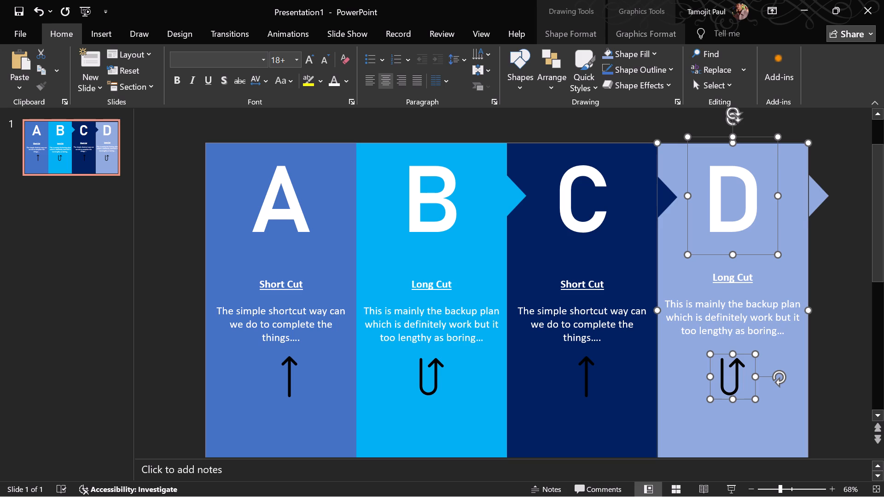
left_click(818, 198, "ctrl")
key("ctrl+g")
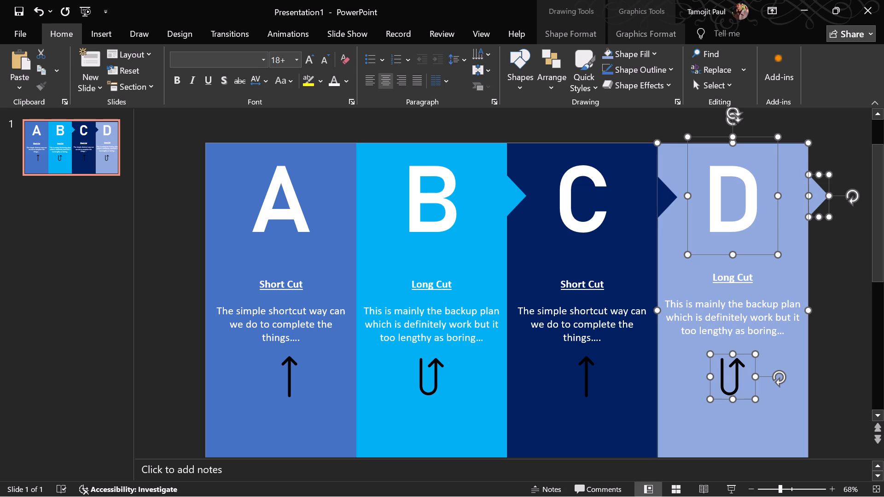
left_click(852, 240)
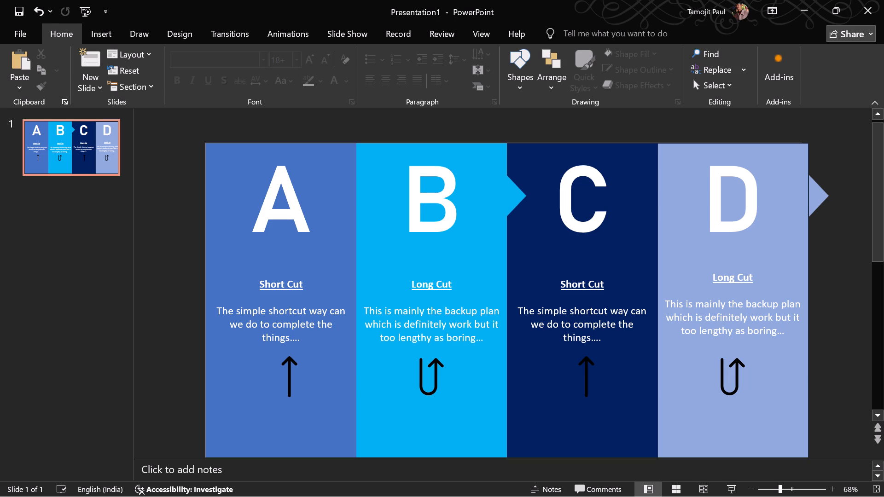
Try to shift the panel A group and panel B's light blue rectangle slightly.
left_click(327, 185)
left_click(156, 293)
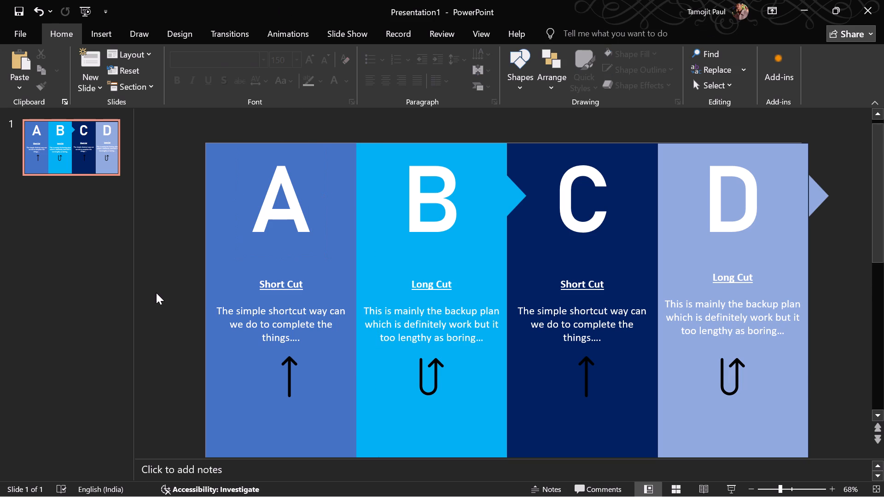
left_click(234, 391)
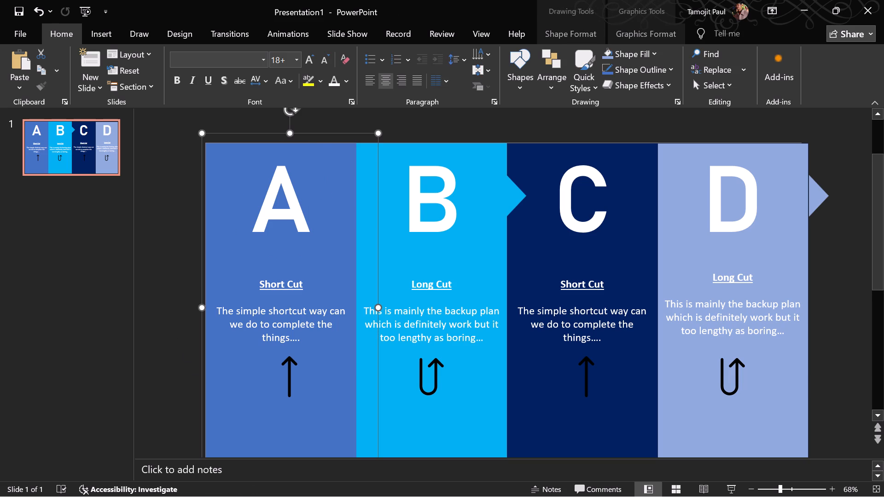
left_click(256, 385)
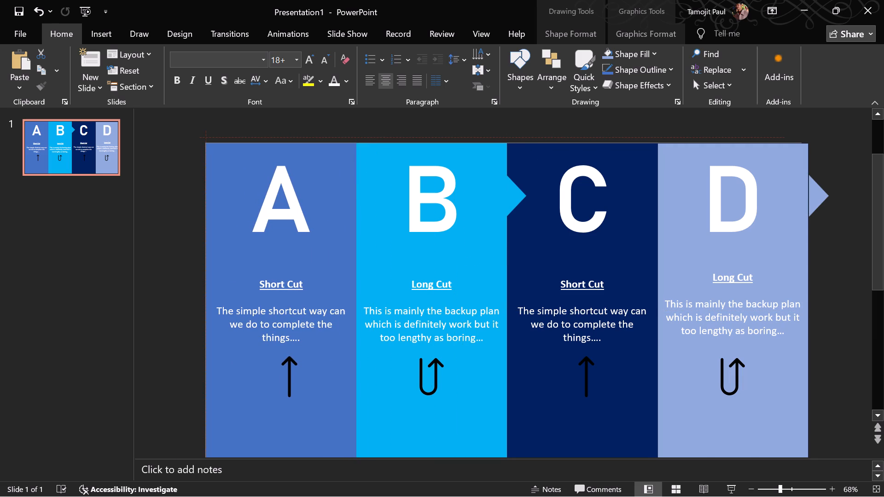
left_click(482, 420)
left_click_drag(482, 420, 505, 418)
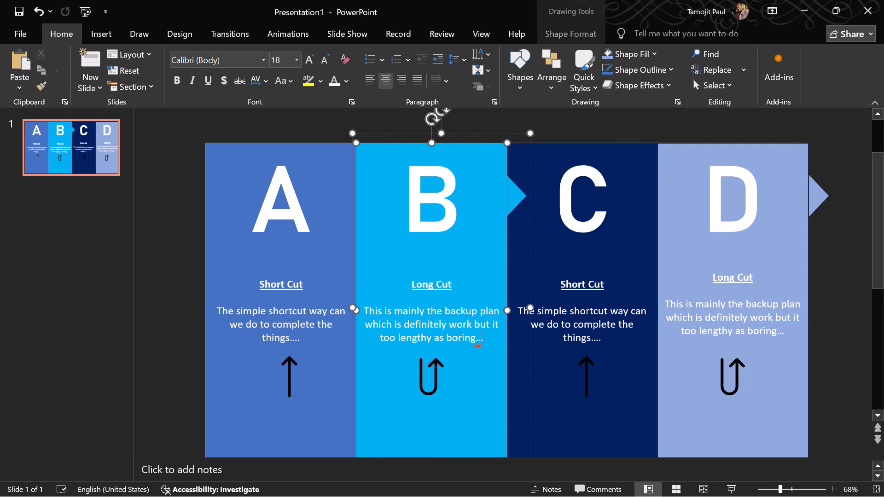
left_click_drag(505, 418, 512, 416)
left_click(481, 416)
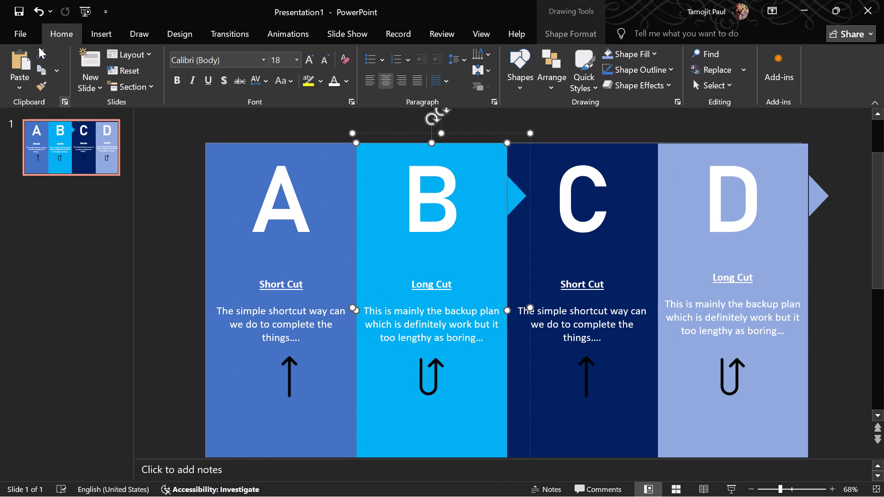
Undo the recent moves, panel D's added pointer and the groupings back to before panel B's parts were grouped.
left_click(39, 19)
left_click(39, 19)
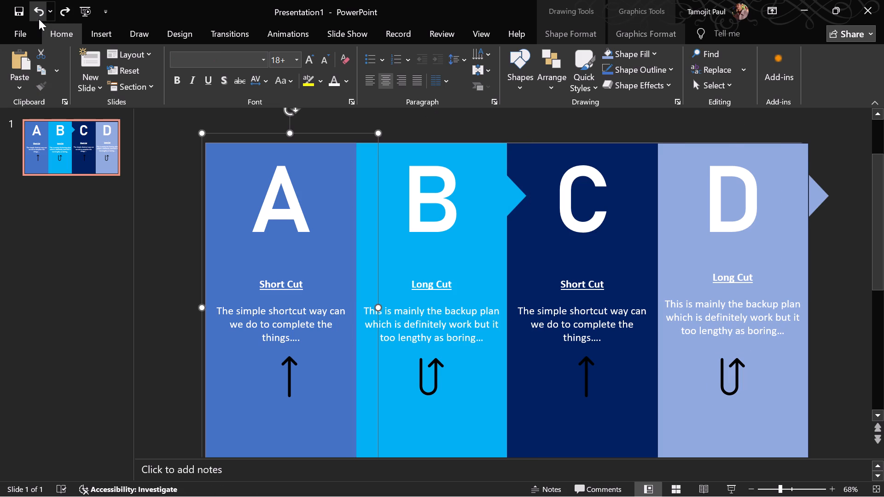
left_click(39, 19)
left_click(39, 19)
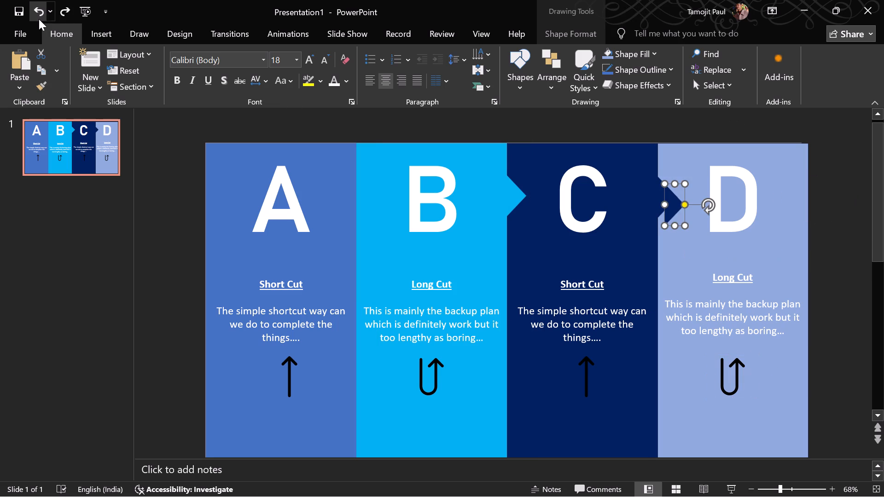
left_click(39, 19)
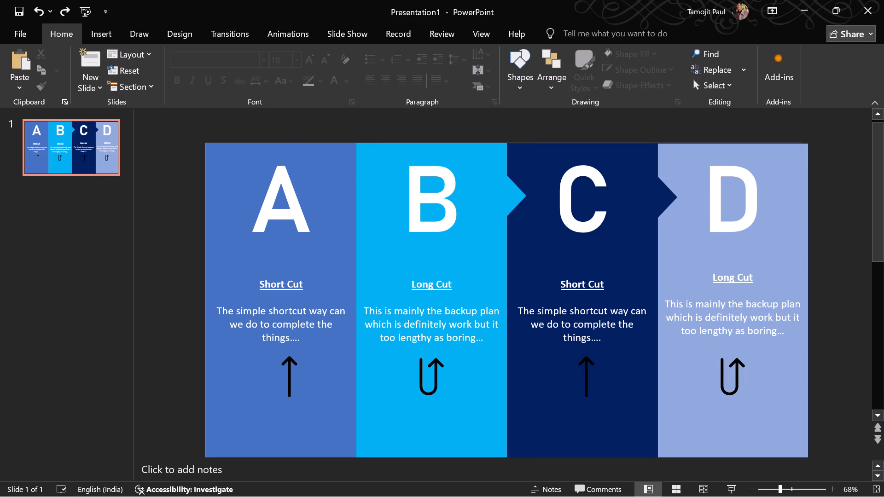
left_click(238, 275)
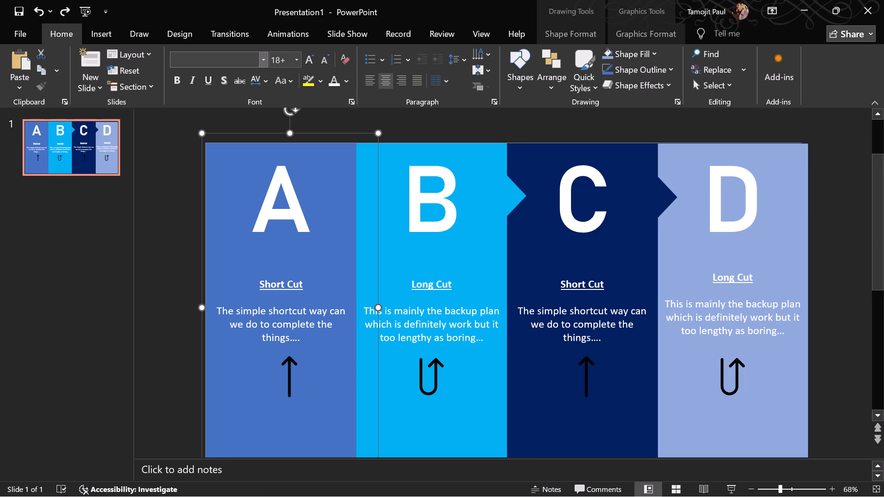
left_click(38, 13)
left_click(38, 13)
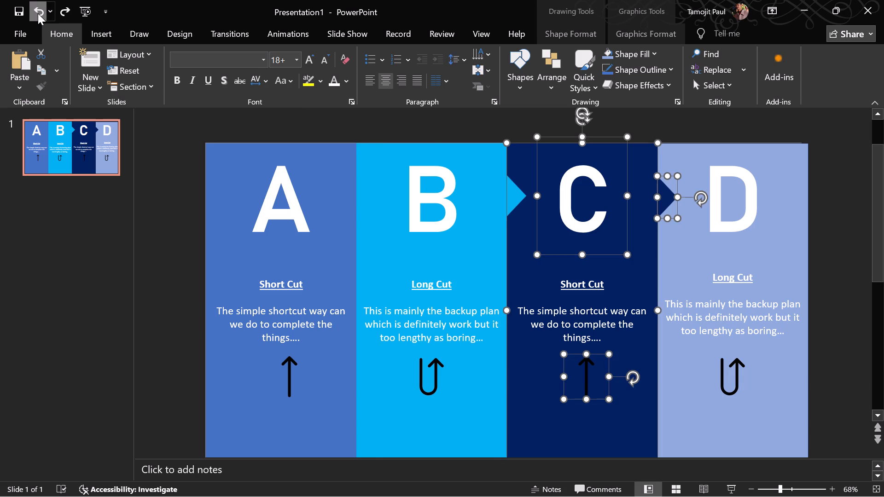
Group panel B's letter, U-turn arrow icon and triangle pointer.
left_click(158, 242)
left_click(426, 227)
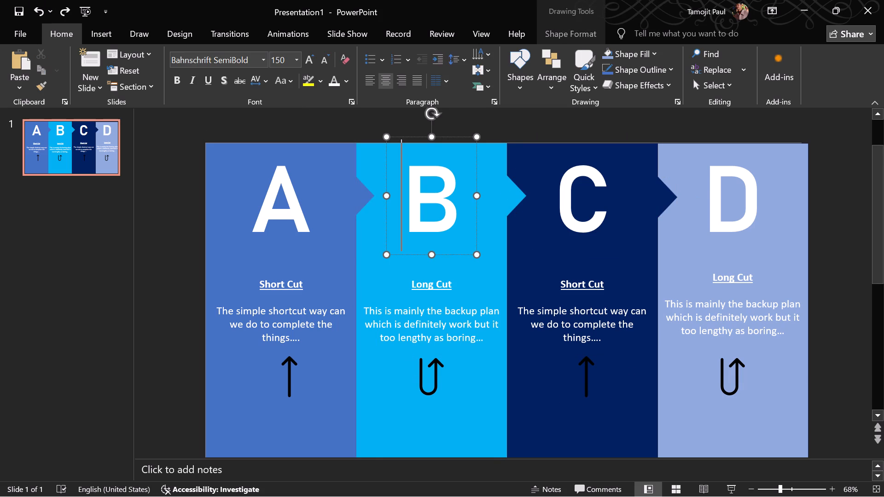
left_click(179, 285)
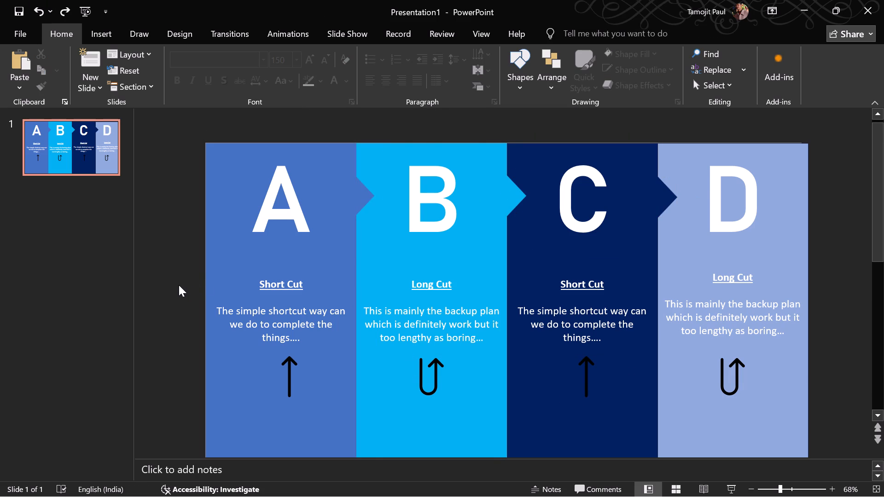
left_click(431, 216, "ctrl")
left_click(436, 320, "ctrl")
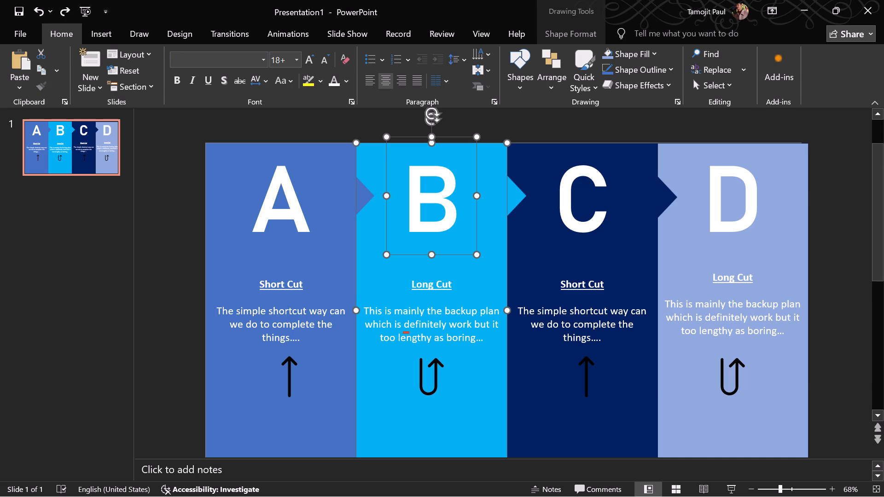
left_click(432, 366, "ctrl")
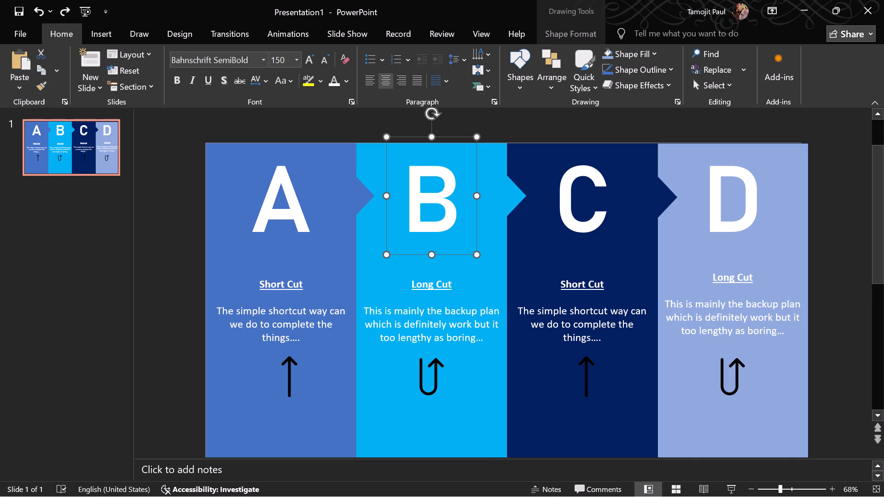
left_click(433, 364, "ctrl")
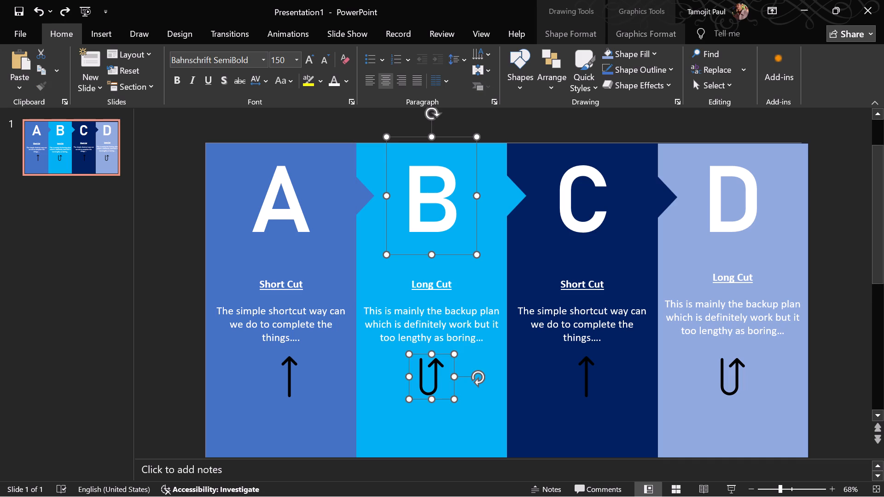
left_click(511, 199, "ctrl")
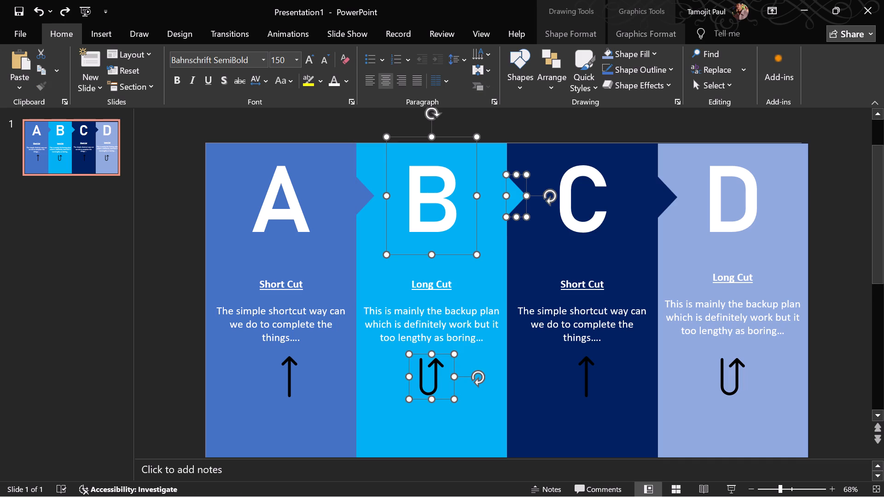
key("ctrl+g")
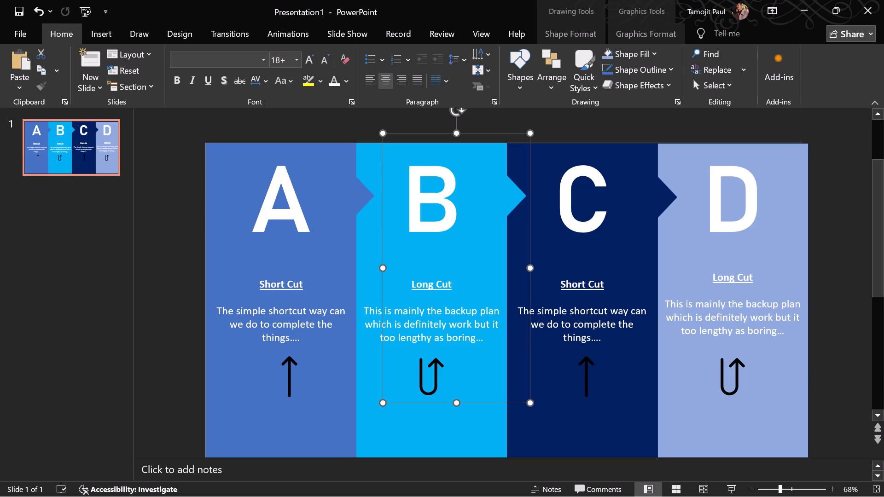
left_click(184, 300)
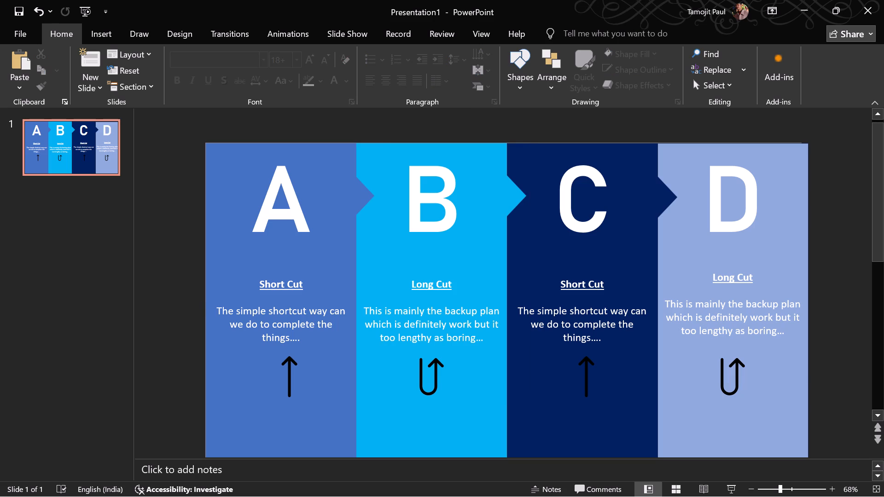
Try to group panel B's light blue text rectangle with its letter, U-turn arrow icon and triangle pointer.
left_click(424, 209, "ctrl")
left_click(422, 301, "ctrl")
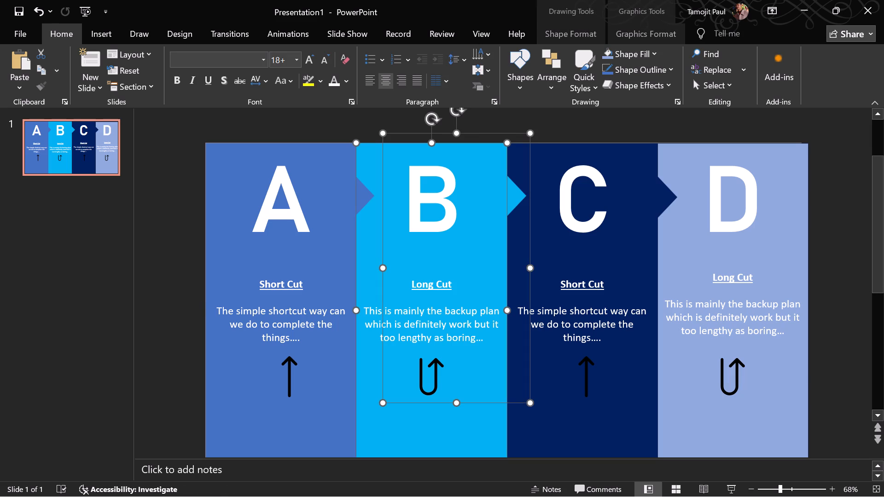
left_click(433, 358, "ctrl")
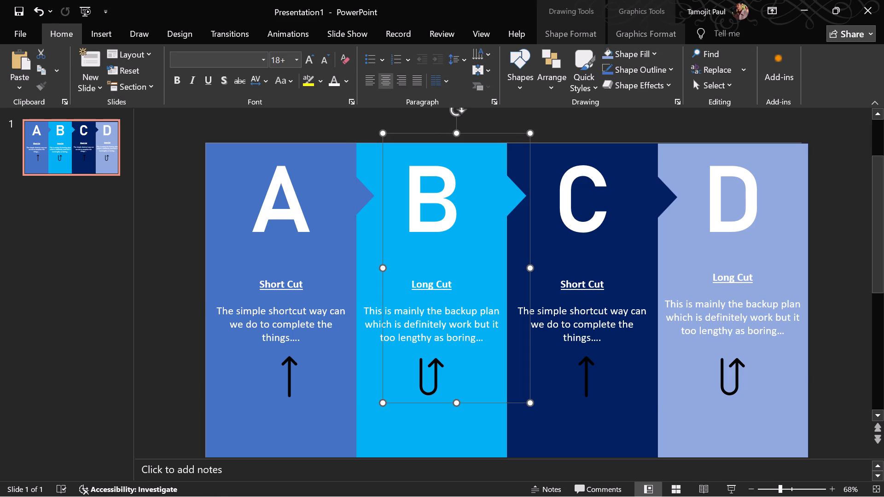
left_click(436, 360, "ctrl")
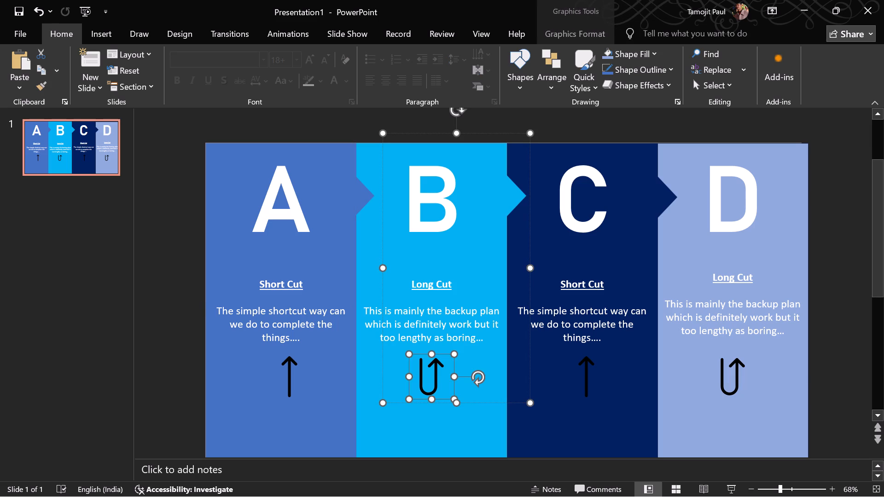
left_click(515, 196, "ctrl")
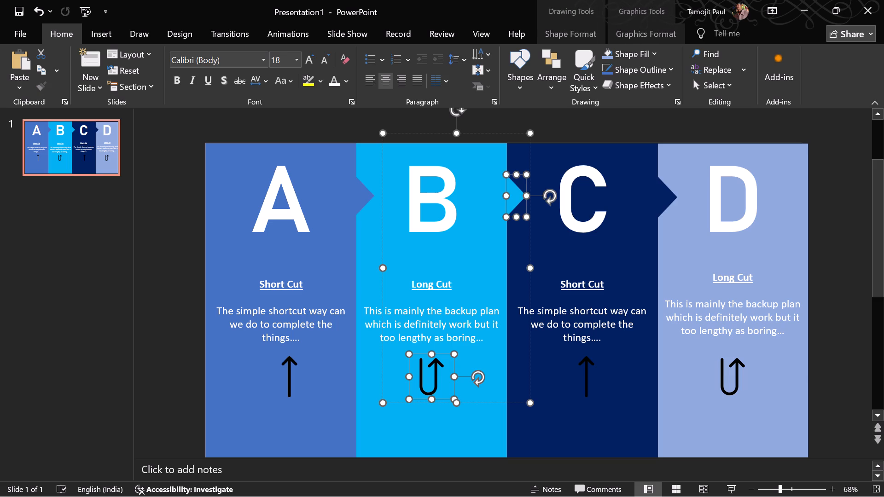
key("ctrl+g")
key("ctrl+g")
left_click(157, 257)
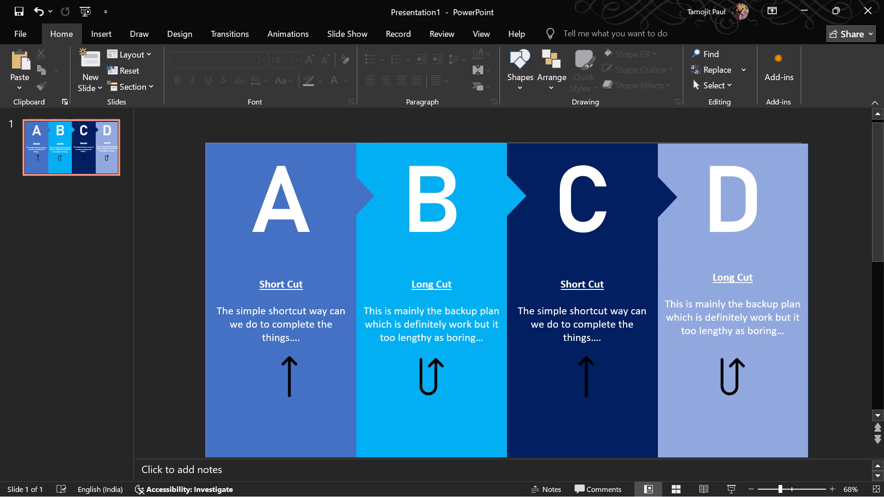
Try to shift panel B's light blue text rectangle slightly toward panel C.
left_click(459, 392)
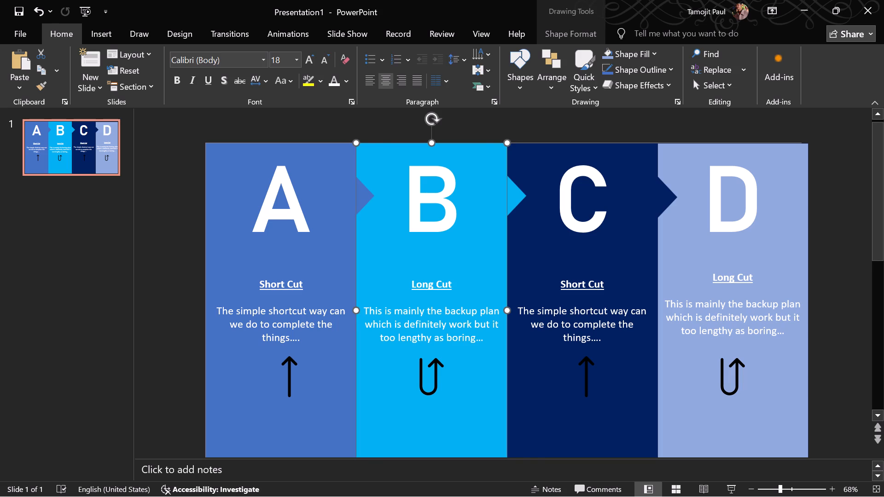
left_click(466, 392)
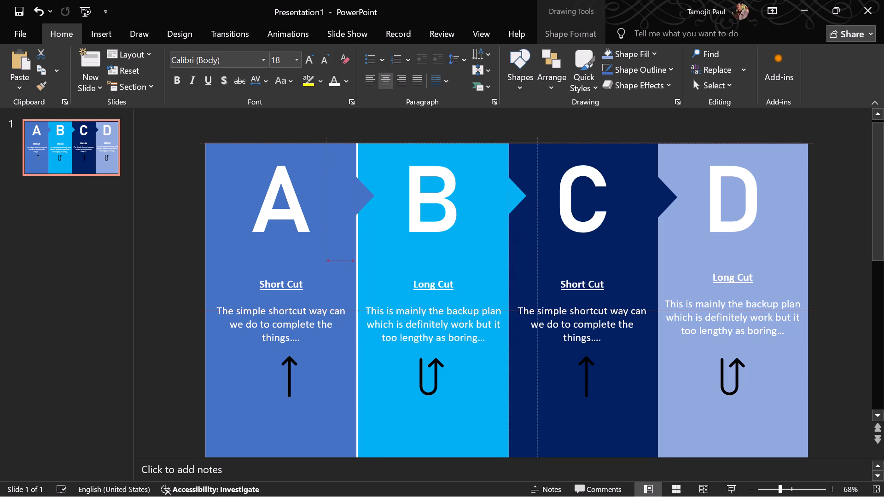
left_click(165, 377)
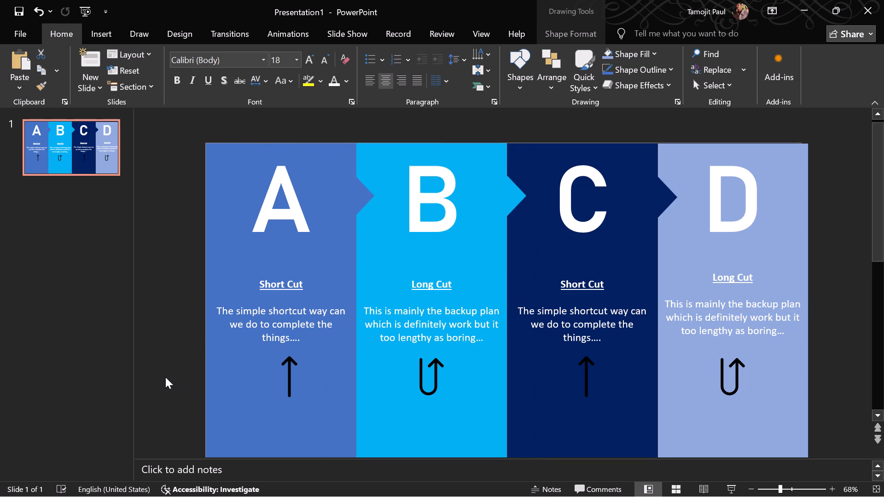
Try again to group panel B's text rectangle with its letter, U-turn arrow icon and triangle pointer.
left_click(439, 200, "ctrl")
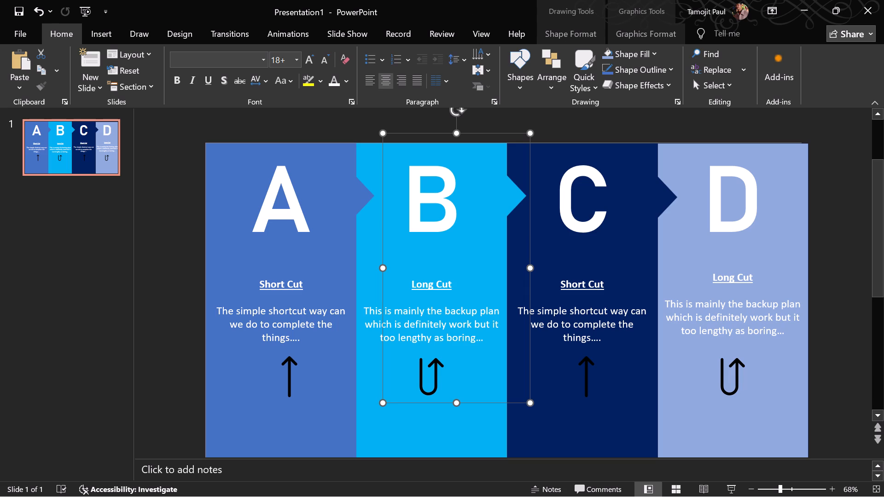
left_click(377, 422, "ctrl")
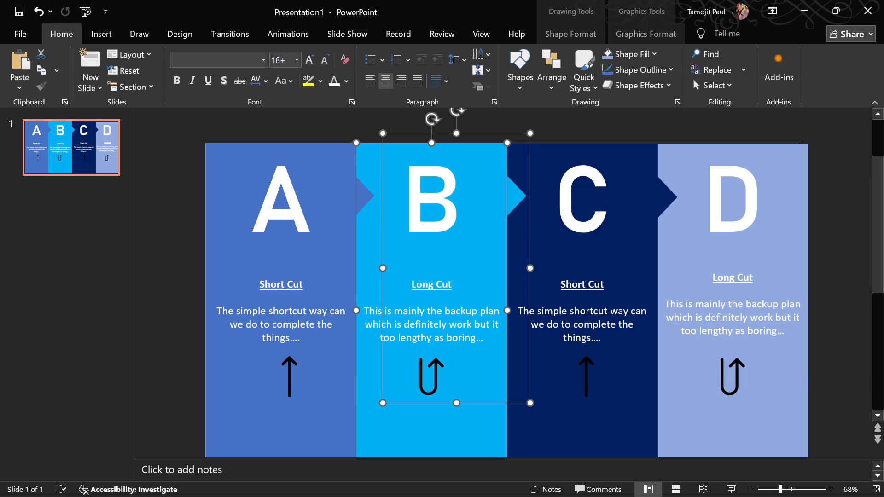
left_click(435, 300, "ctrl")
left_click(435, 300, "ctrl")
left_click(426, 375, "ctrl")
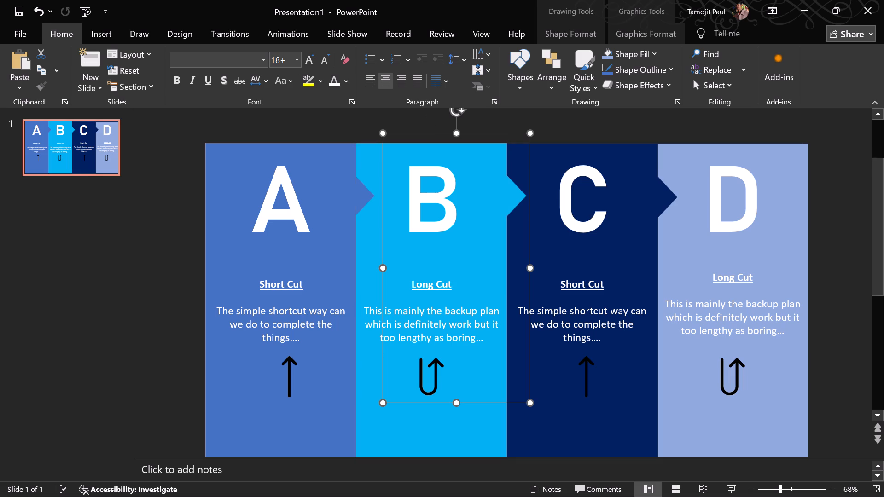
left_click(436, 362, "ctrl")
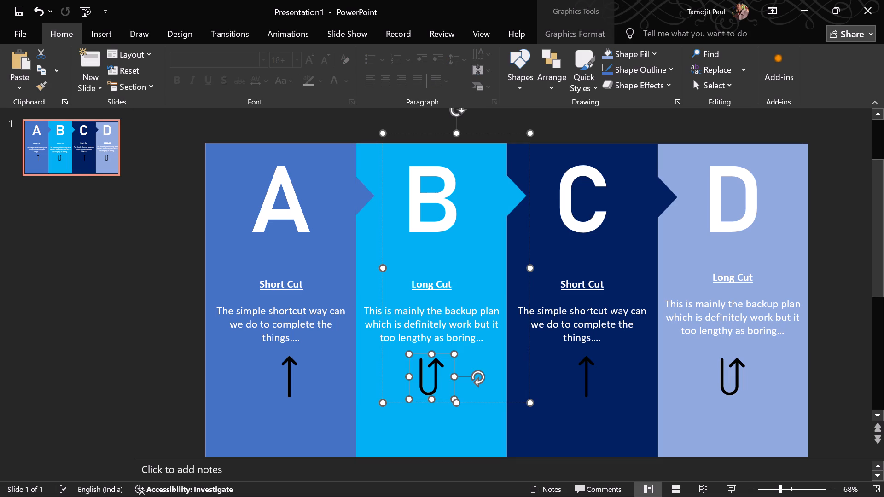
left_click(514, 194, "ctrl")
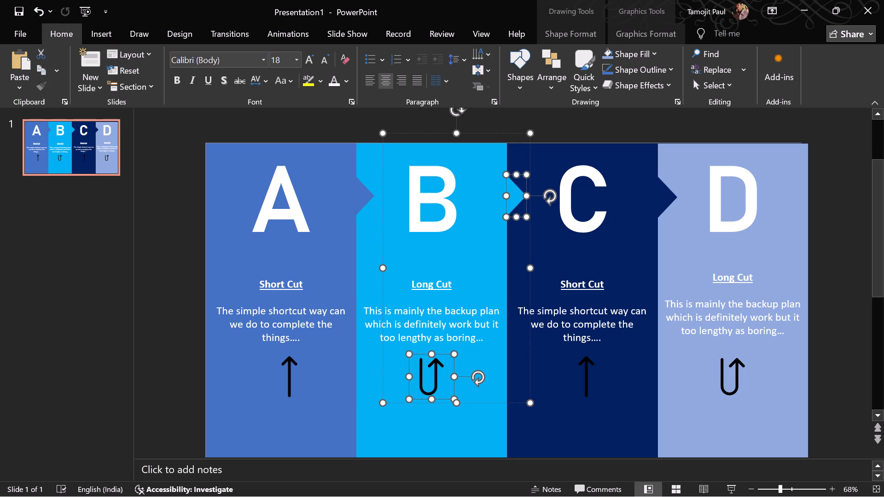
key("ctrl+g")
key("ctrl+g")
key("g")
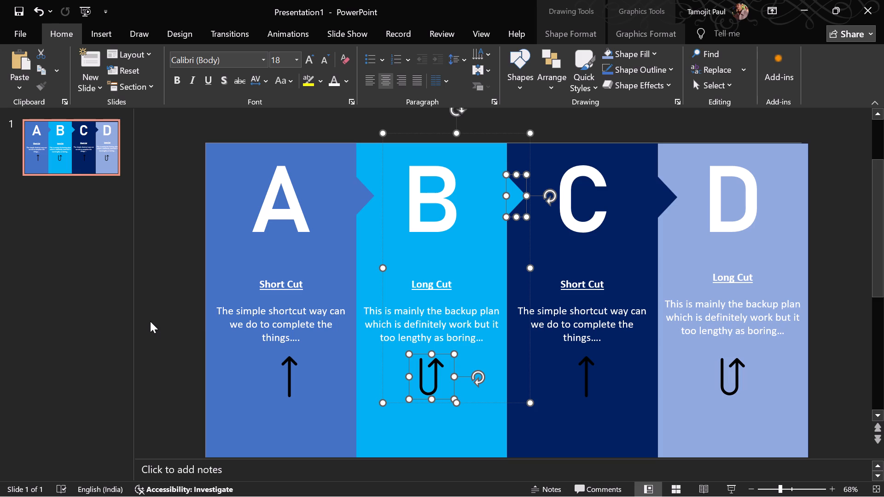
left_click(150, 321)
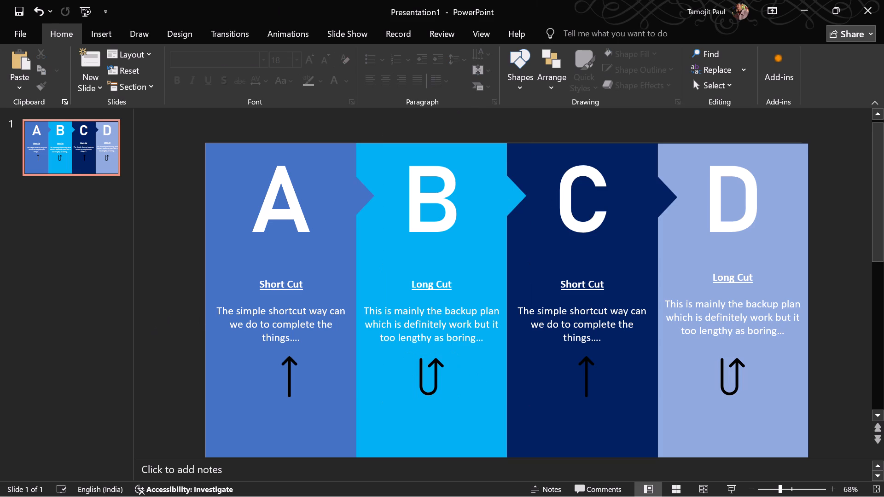
Shift panel B's light blue text rectangle very slightly toward panel C.
left_click(409, 423)
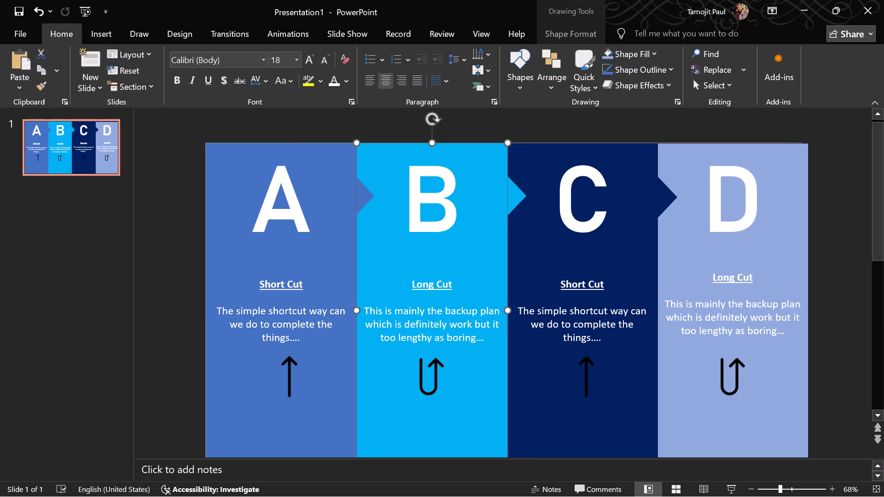
left_click(152, 399)
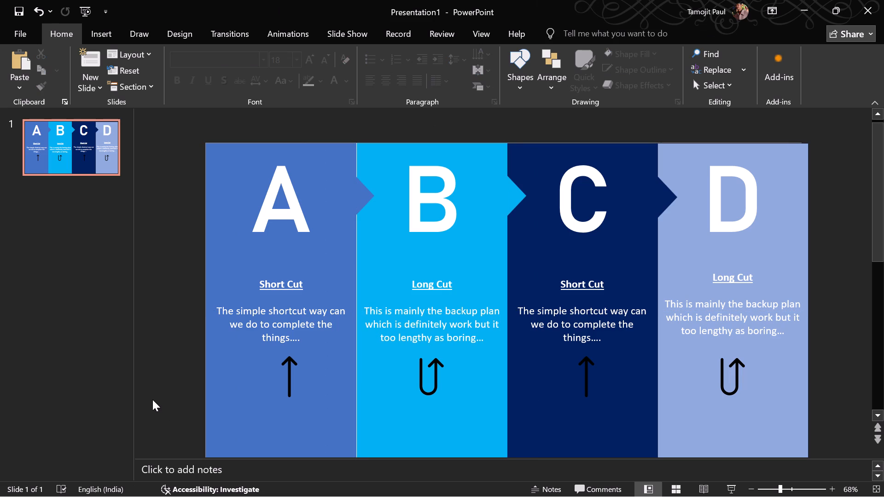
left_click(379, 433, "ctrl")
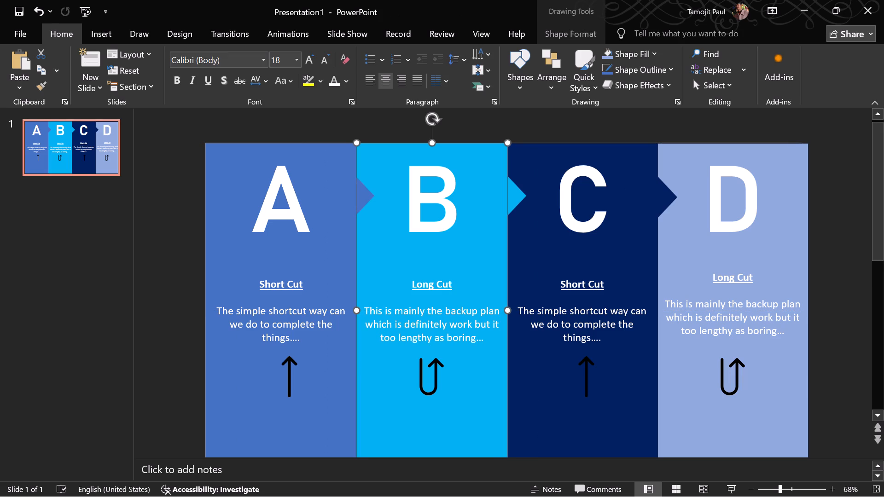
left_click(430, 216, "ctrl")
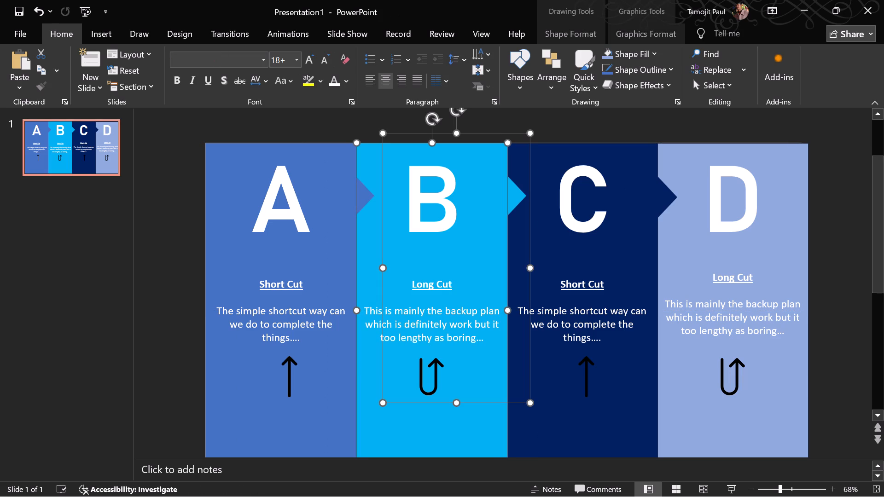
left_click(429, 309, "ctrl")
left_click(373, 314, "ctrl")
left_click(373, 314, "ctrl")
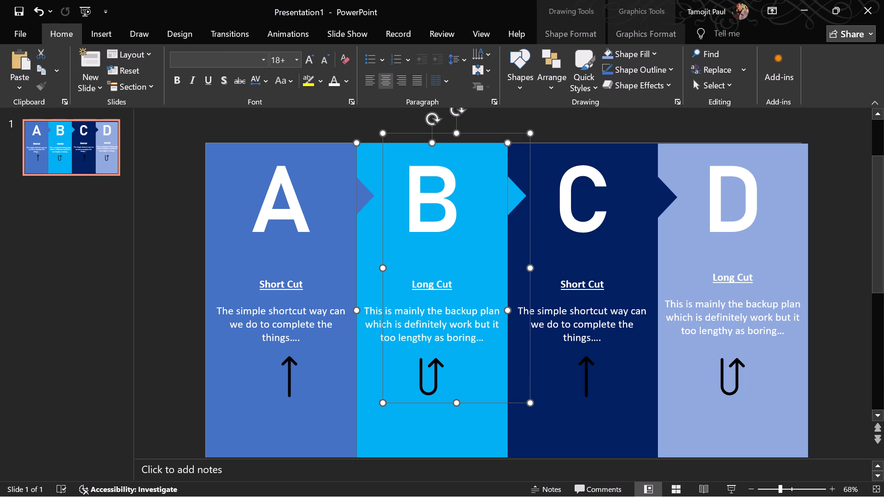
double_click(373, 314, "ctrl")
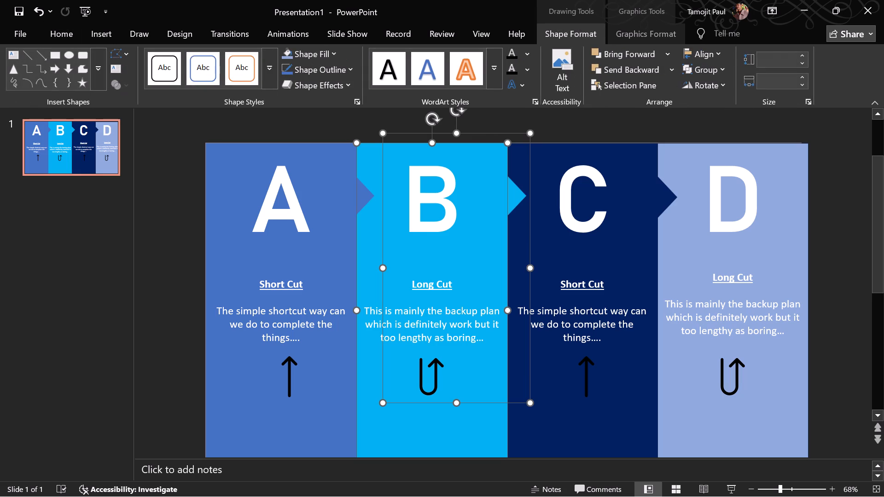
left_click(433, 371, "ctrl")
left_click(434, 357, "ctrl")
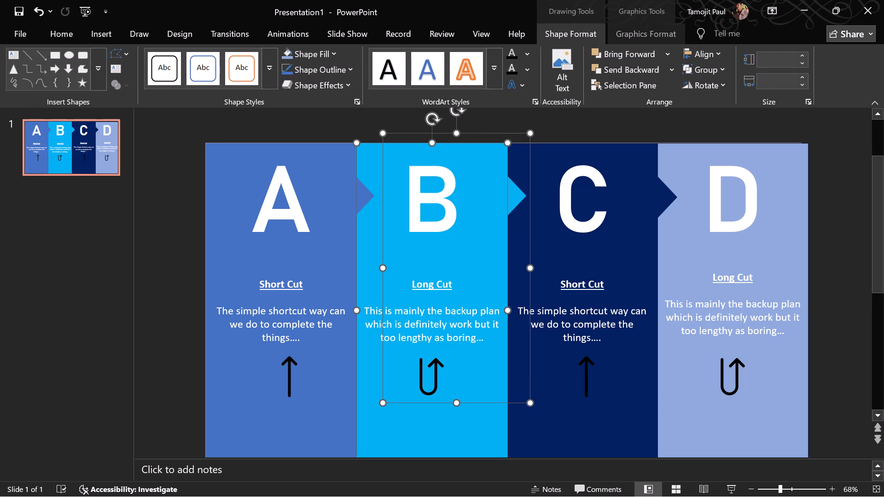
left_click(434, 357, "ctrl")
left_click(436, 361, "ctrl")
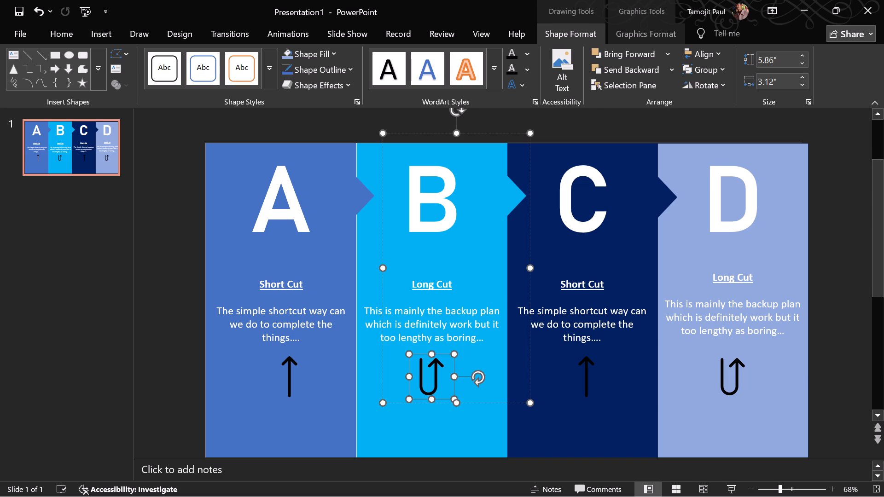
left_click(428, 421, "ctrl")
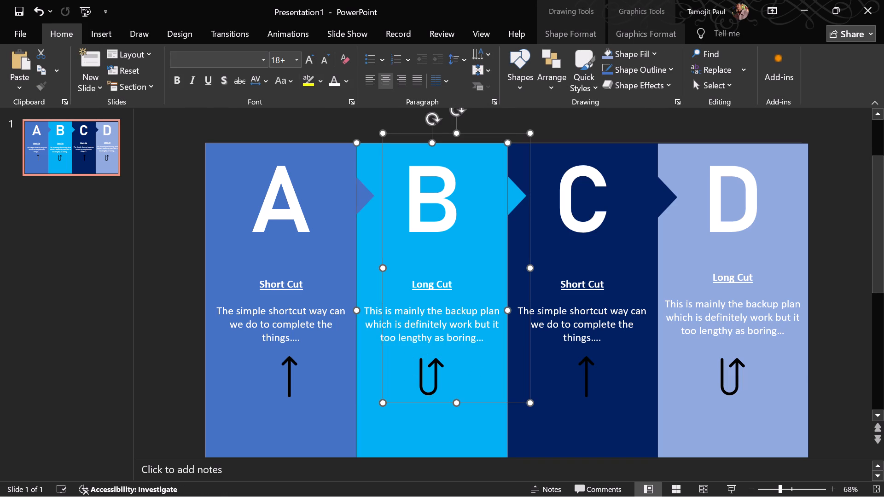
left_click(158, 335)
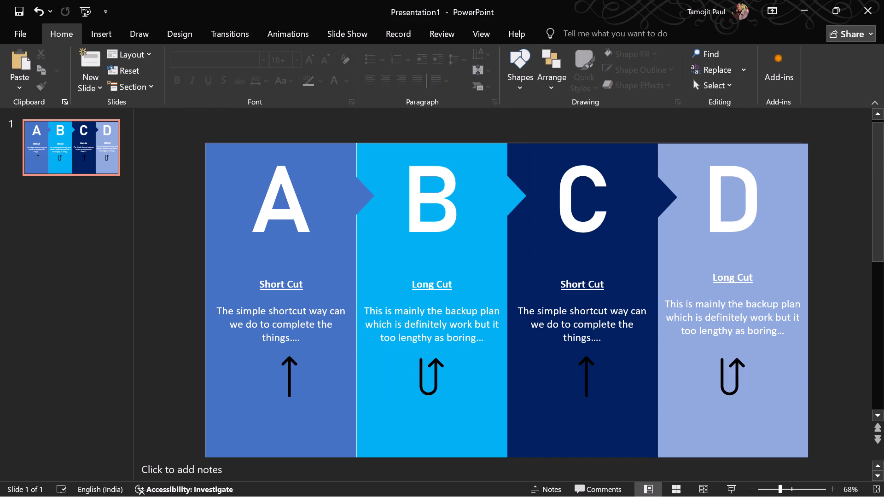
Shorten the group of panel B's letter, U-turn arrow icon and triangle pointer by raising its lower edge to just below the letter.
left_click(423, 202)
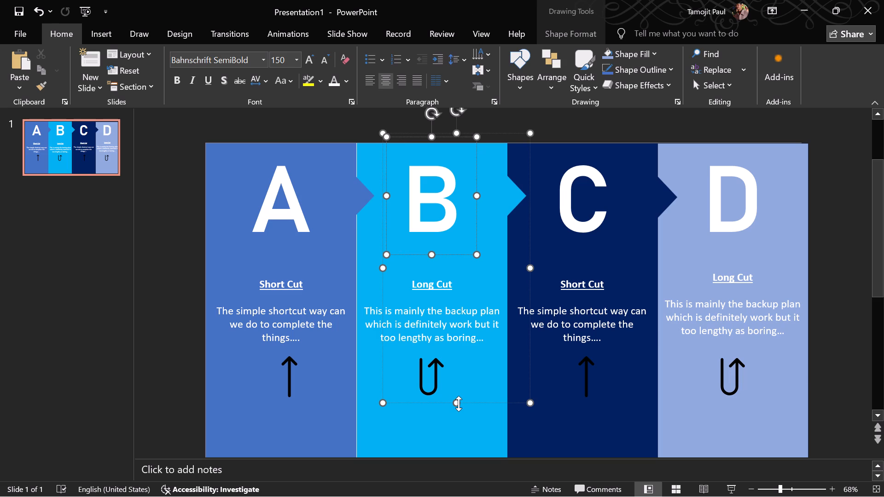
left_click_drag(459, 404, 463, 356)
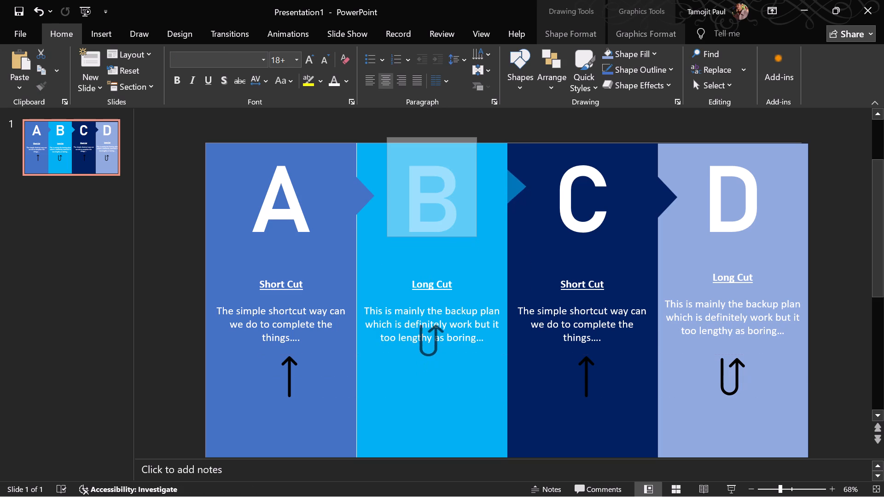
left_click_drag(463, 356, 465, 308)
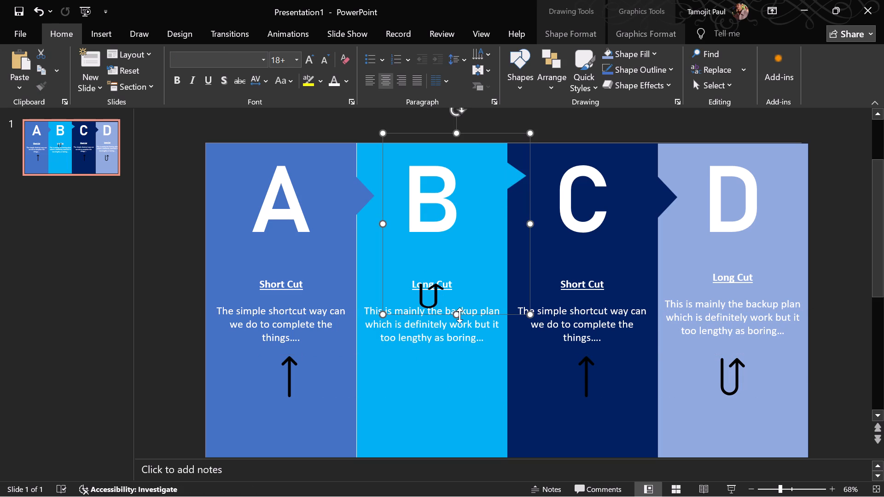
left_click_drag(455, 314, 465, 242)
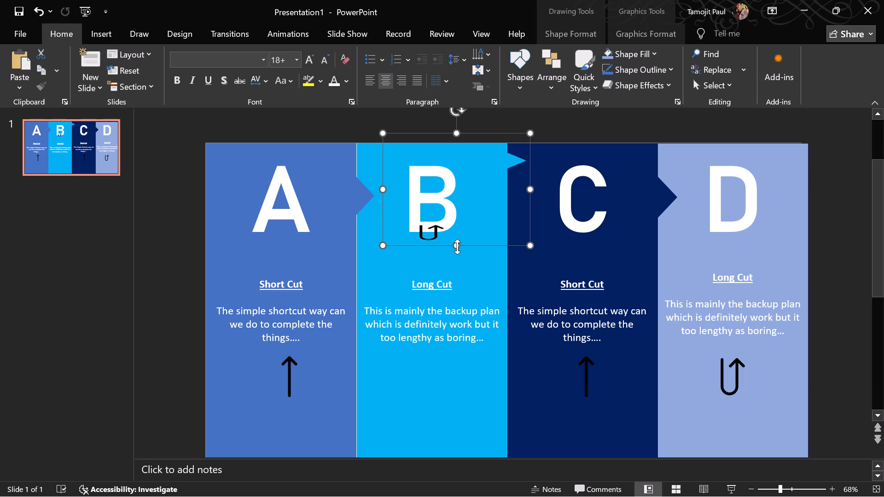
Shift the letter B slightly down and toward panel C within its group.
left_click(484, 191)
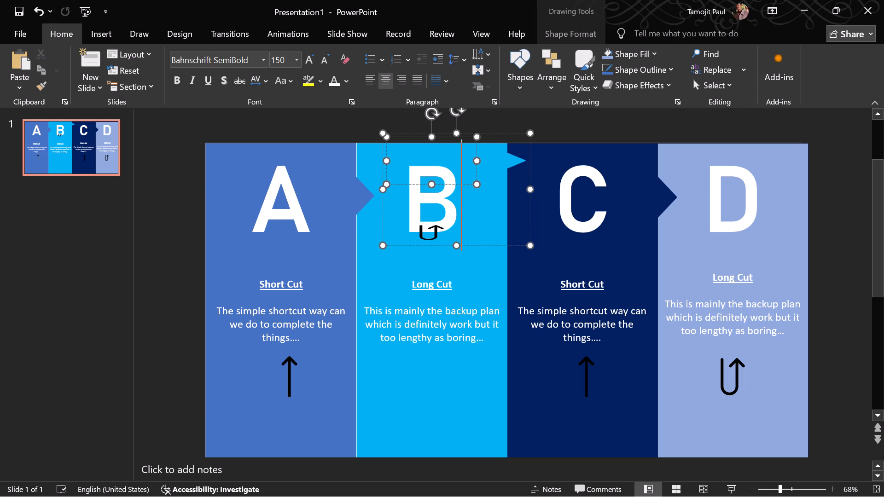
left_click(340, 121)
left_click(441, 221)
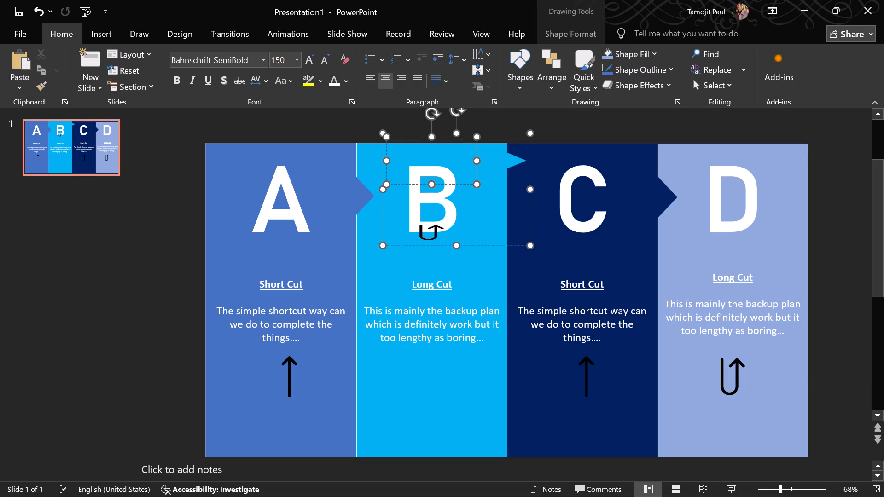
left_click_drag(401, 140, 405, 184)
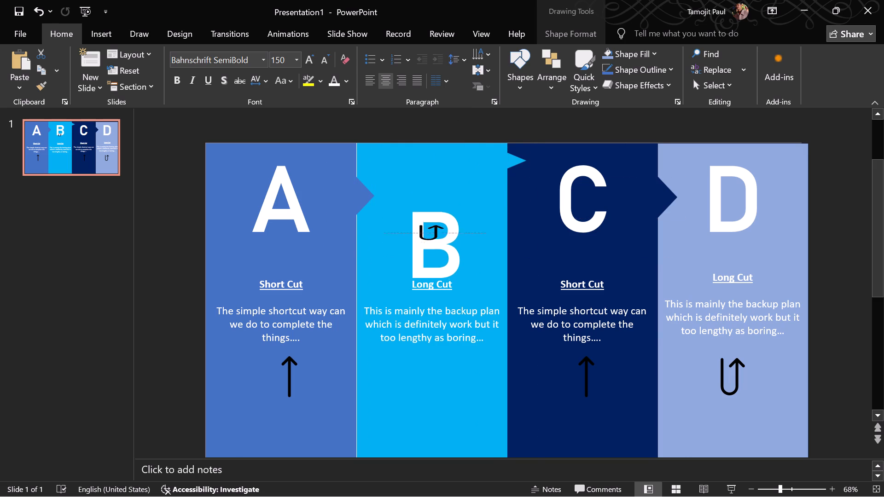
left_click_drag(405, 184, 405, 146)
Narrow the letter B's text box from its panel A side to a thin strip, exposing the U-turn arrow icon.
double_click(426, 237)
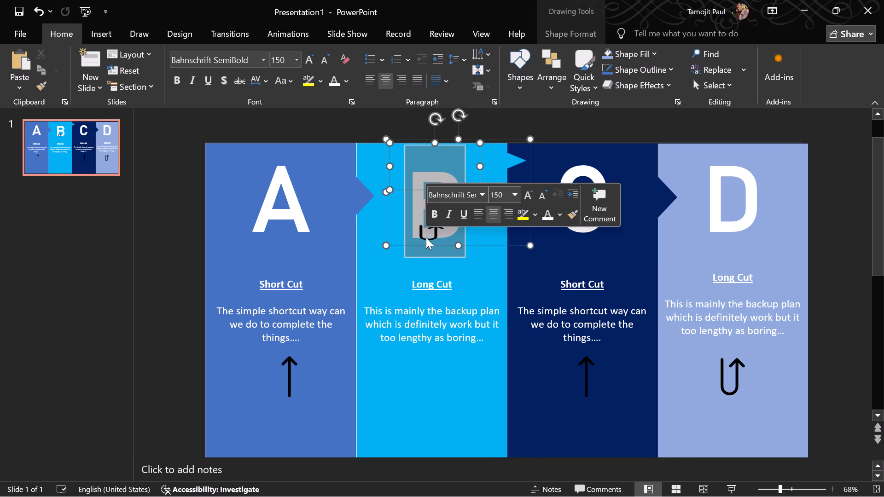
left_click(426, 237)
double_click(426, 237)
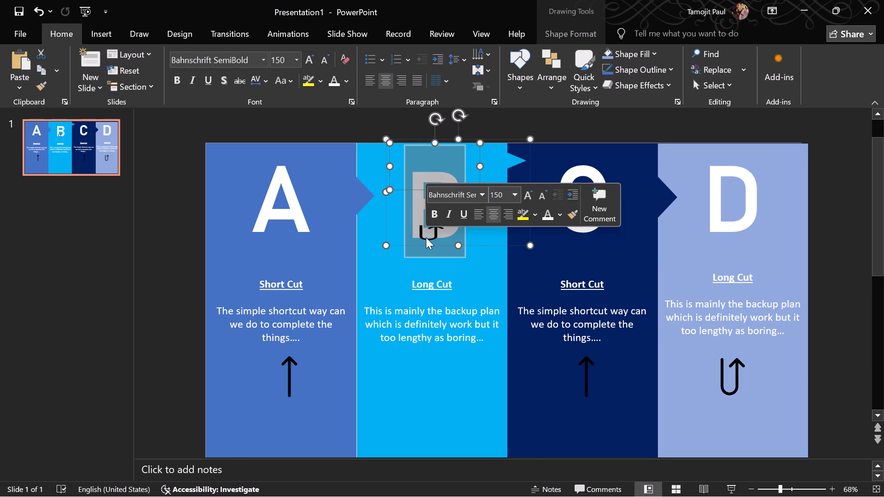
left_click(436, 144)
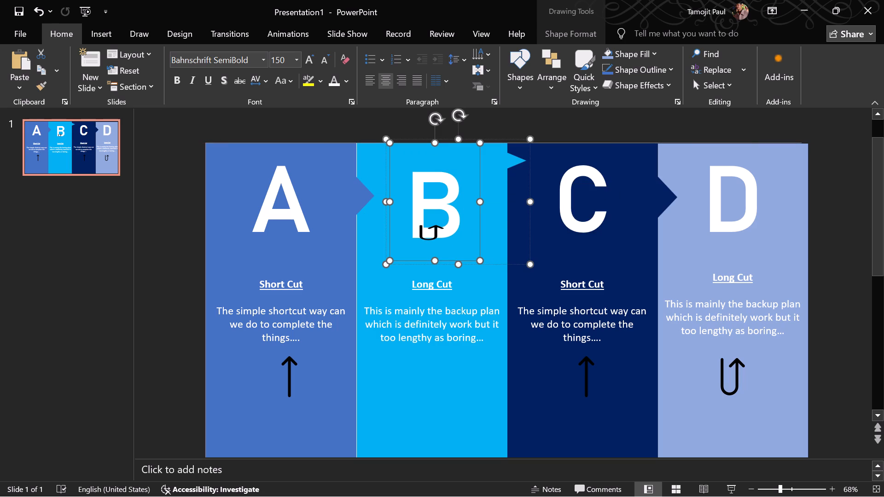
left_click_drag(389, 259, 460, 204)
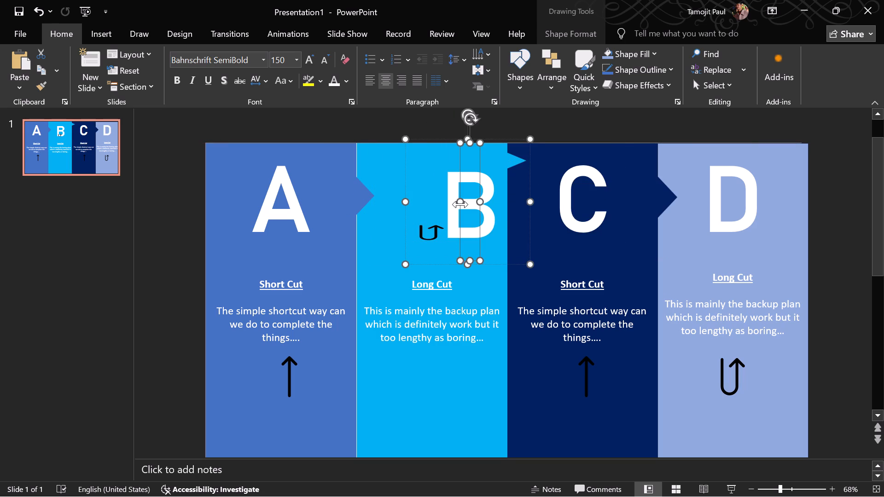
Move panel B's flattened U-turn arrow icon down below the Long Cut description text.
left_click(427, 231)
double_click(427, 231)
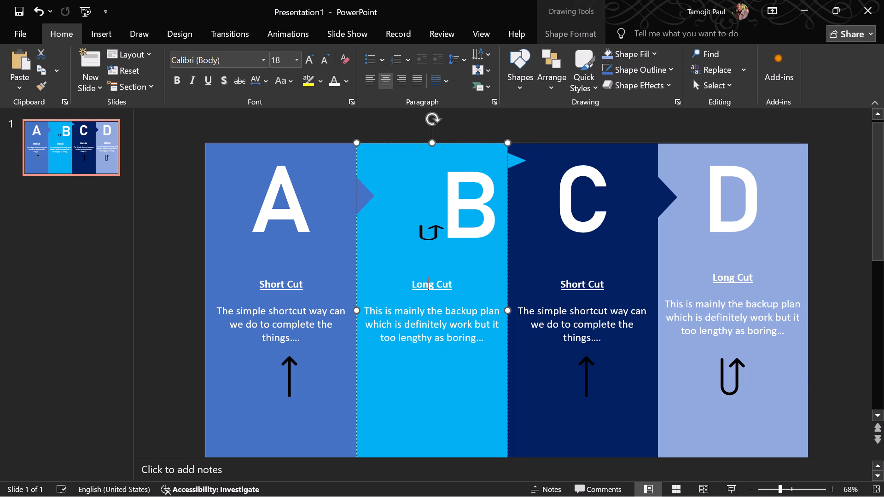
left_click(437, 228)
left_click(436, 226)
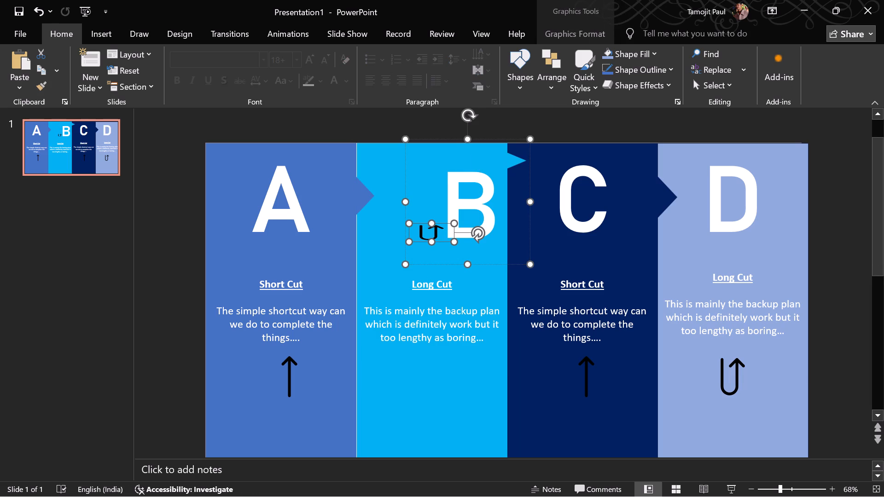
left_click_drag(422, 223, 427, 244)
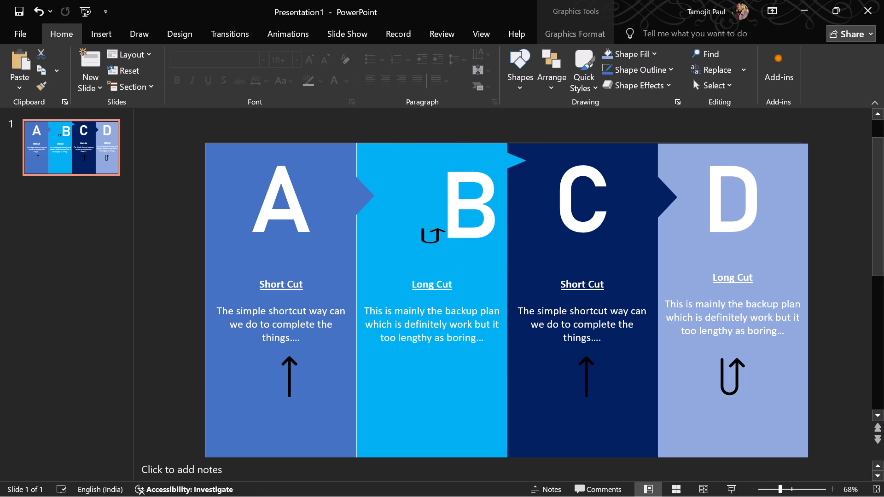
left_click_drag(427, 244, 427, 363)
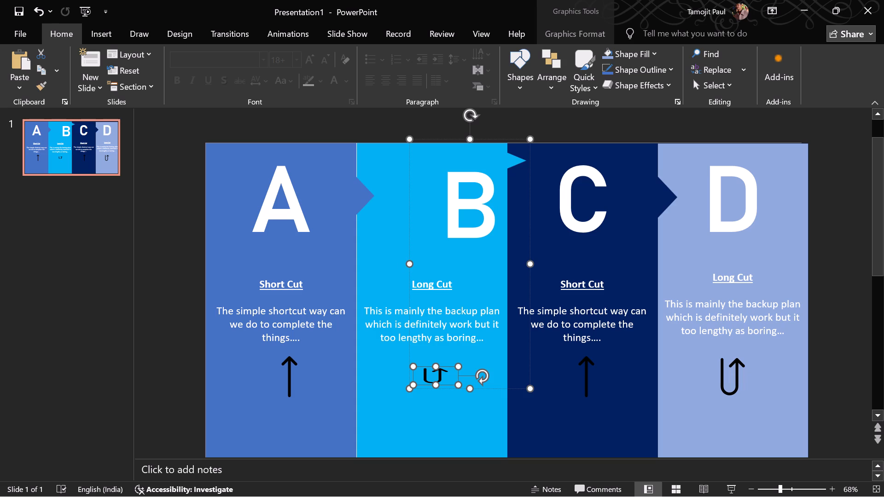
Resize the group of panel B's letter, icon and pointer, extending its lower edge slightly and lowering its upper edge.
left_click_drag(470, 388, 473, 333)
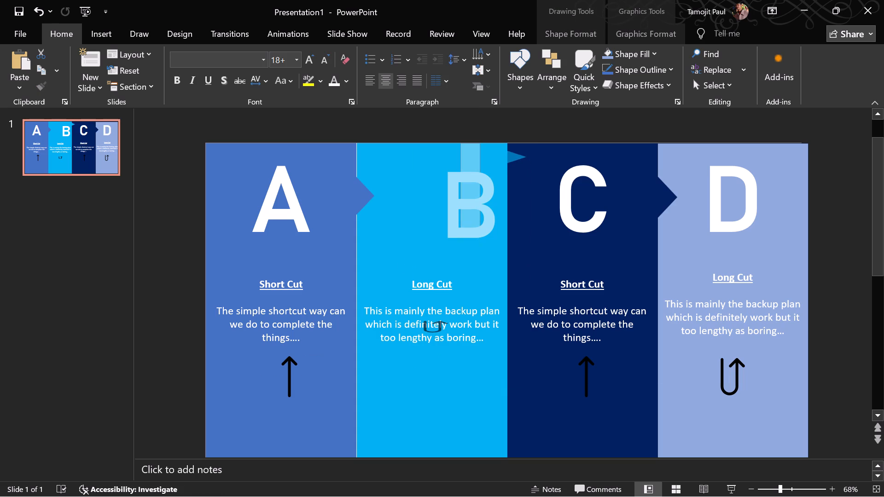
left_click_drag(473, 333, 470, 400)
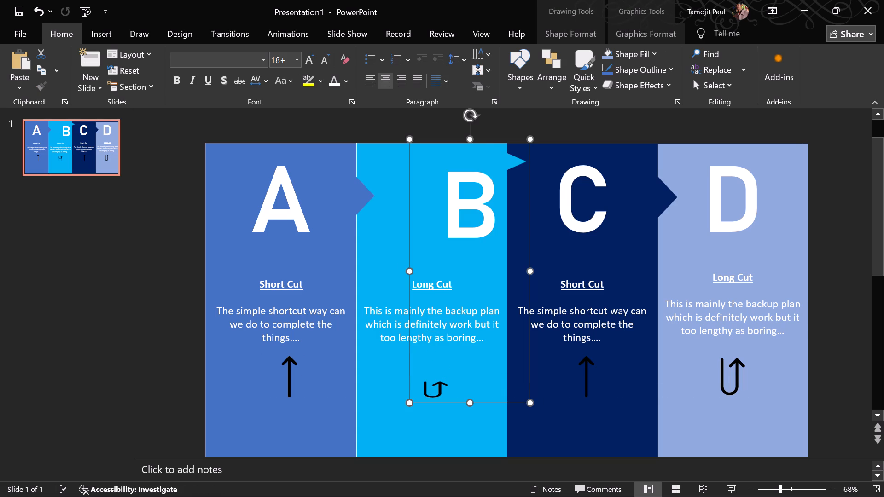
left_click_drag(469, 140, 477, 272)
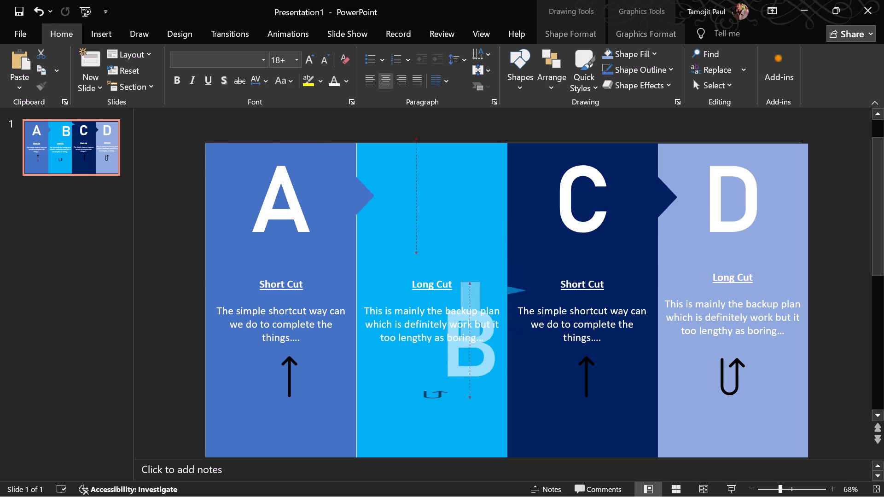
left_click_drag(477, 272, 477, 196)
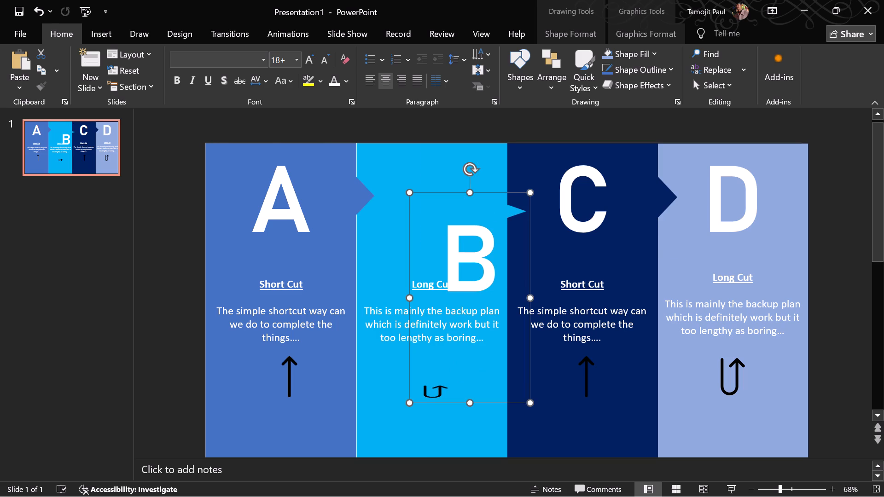
Undo the resizing and moves of panel B's letter, icon and pointer, plus their grouping and the light blue rectangle's last shift.
left_click(432, 197)
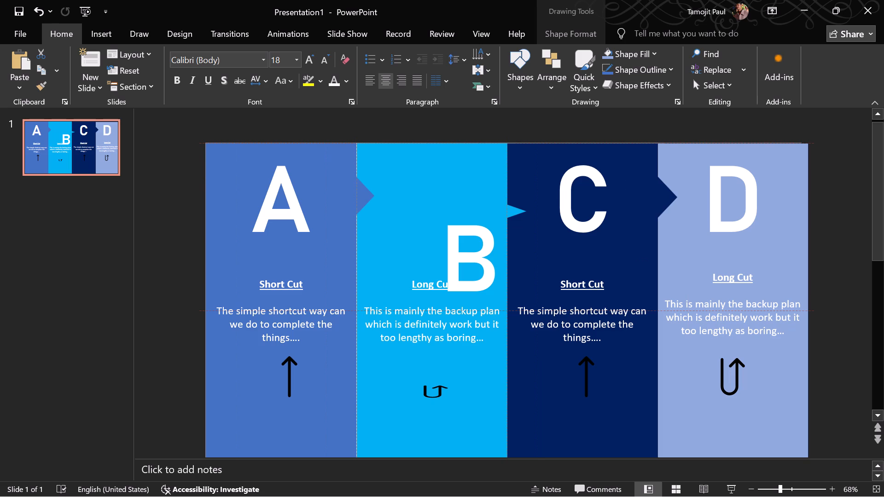
left_click(37, 7)
left_click(37, 7)
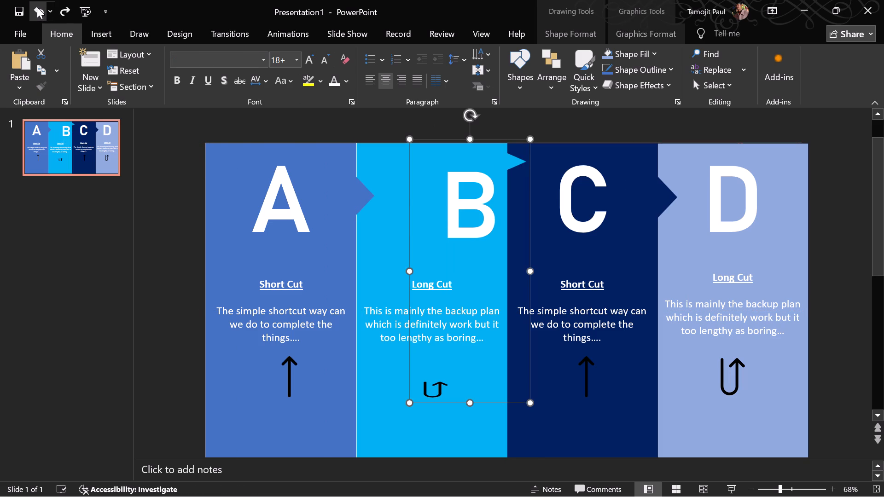
left_click(37, 7)
left_click(37, 7)
left_click(37, 7)
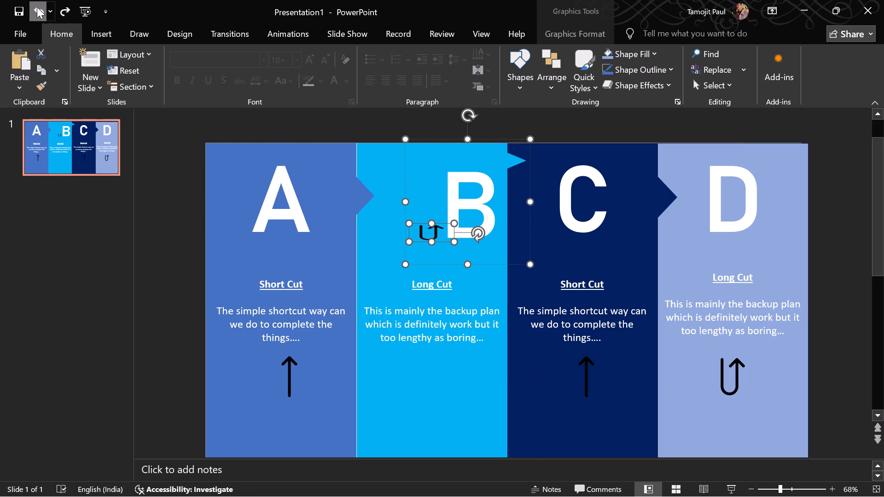
triple_click(37, 7)
double_click(37, 7)
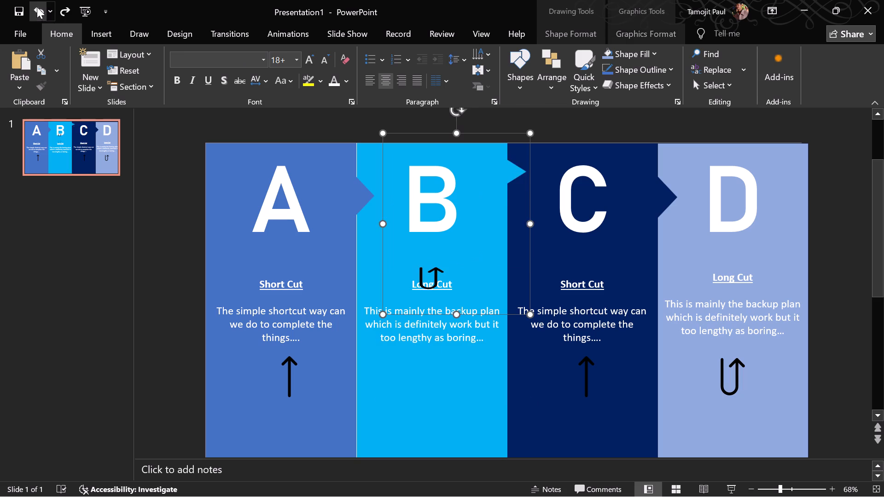
left_click(37, 7)
left_click(37, 7)
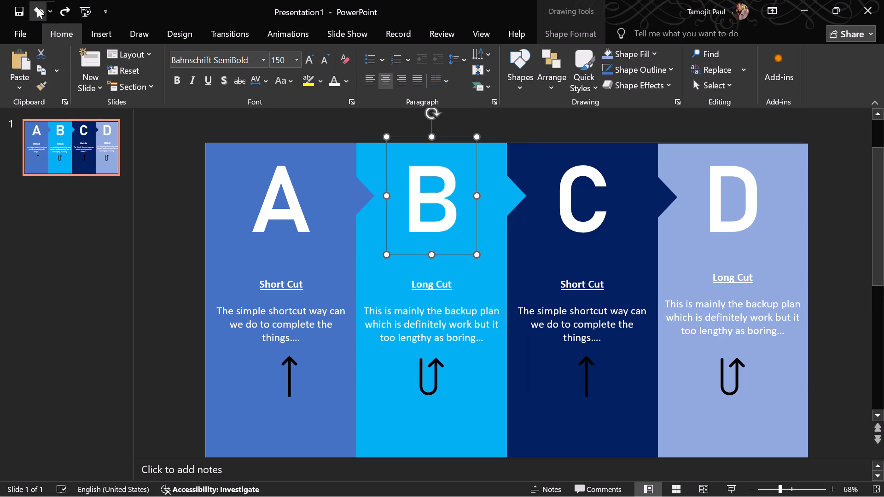
left_click(161, 221)
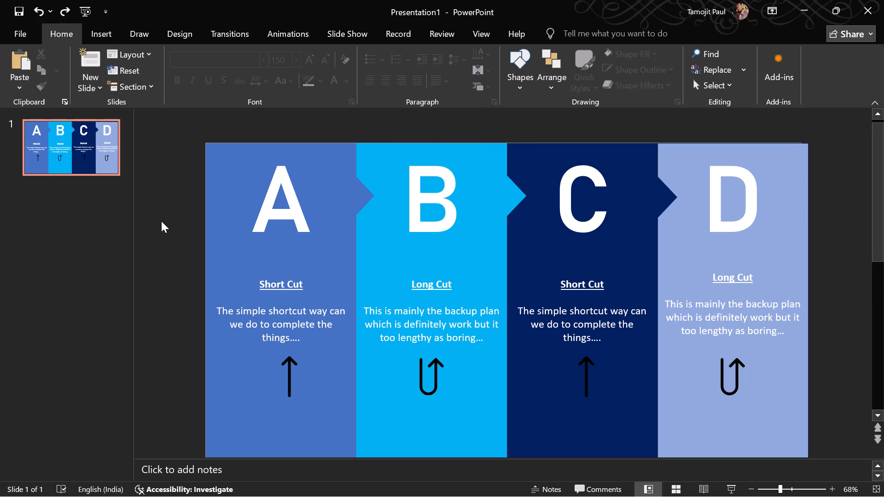
left_click(434, 212)
left_click(155, 245)
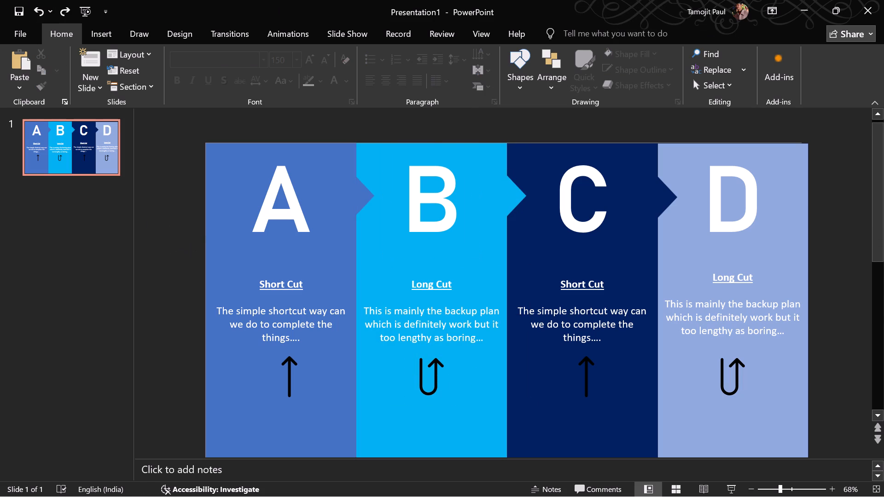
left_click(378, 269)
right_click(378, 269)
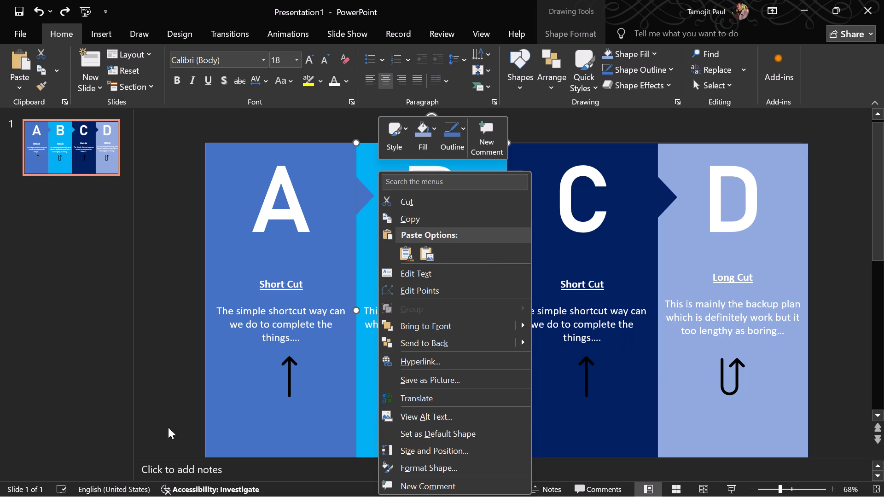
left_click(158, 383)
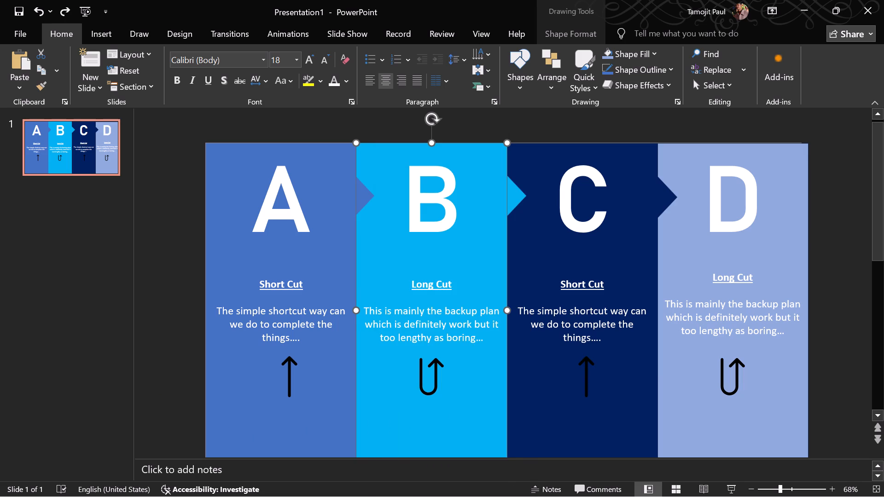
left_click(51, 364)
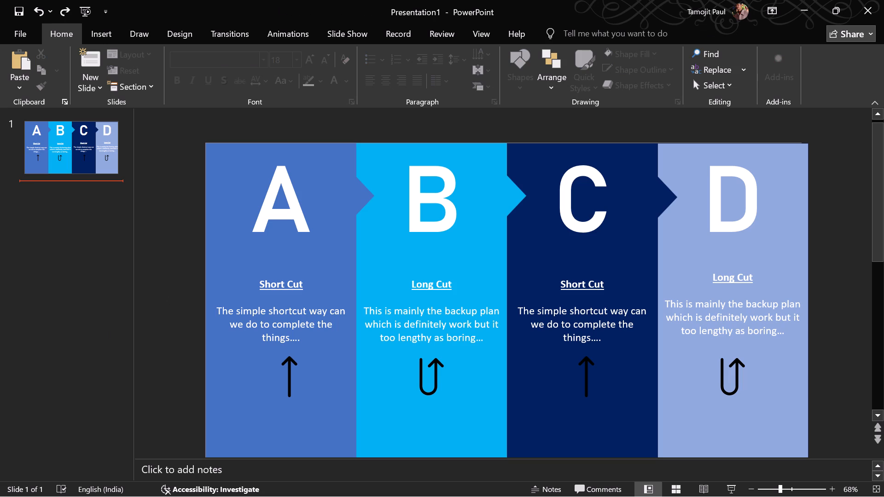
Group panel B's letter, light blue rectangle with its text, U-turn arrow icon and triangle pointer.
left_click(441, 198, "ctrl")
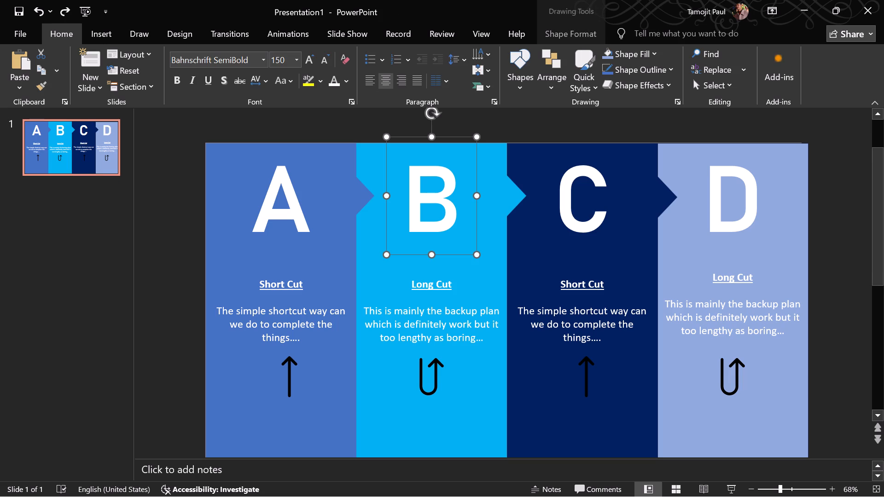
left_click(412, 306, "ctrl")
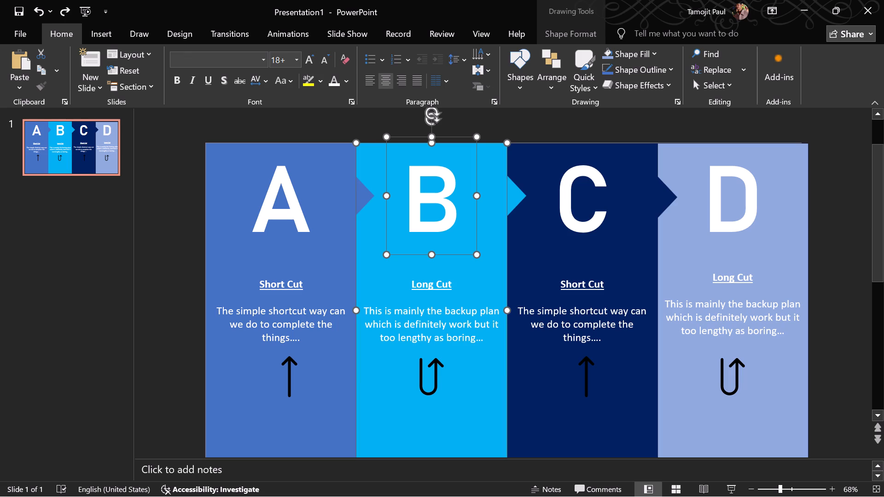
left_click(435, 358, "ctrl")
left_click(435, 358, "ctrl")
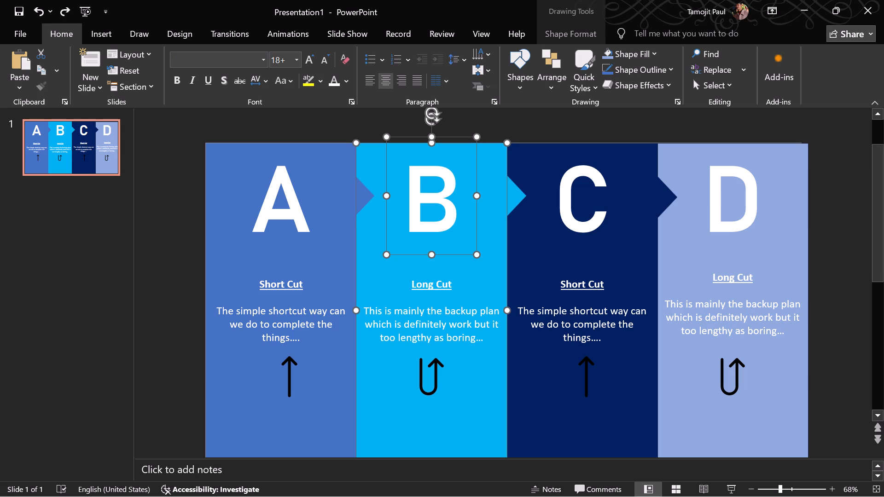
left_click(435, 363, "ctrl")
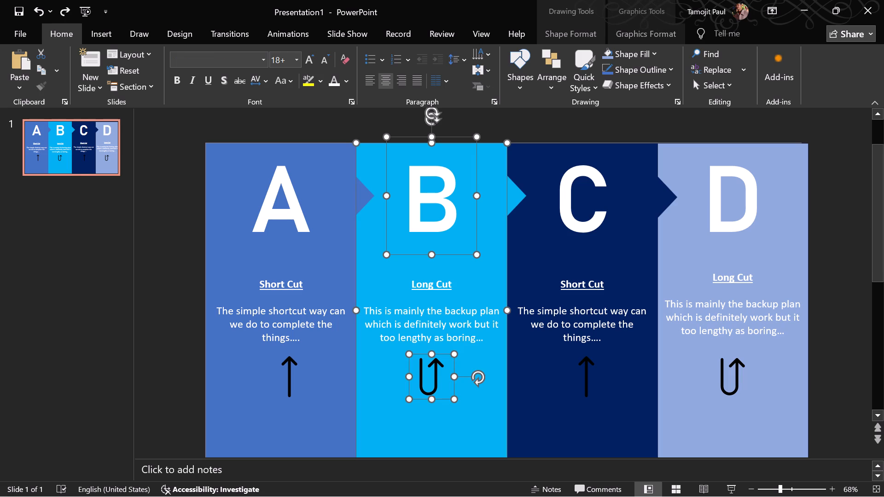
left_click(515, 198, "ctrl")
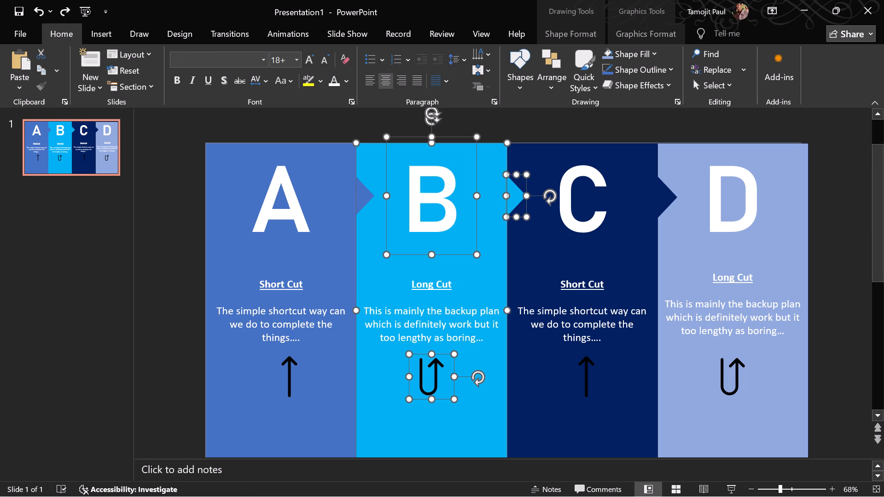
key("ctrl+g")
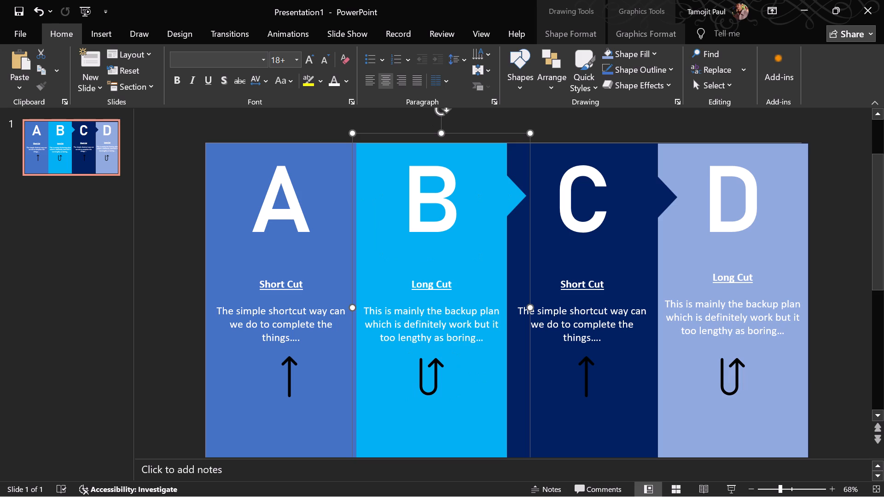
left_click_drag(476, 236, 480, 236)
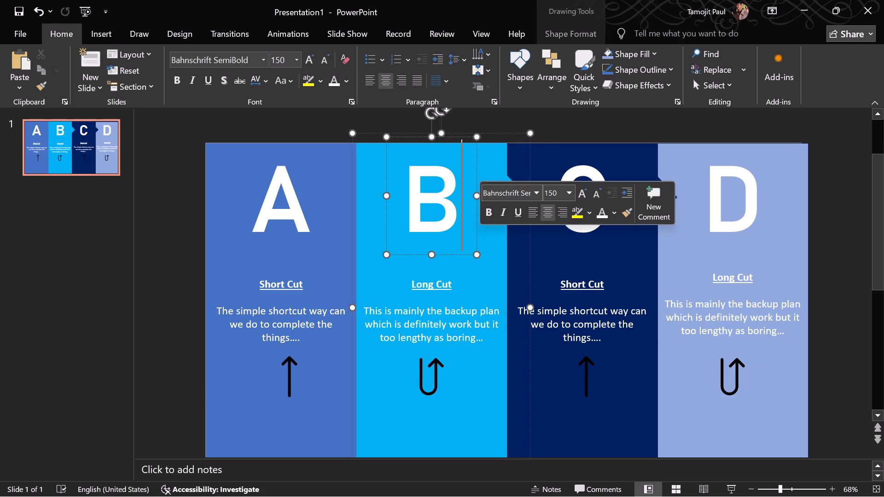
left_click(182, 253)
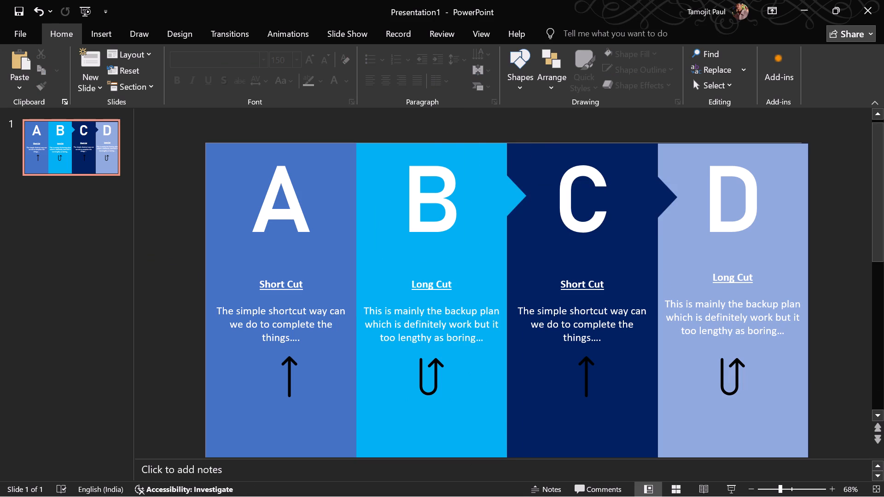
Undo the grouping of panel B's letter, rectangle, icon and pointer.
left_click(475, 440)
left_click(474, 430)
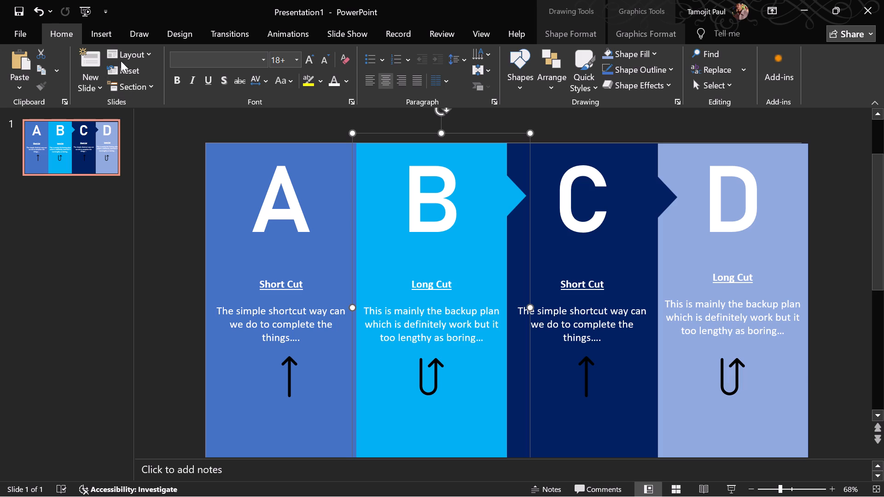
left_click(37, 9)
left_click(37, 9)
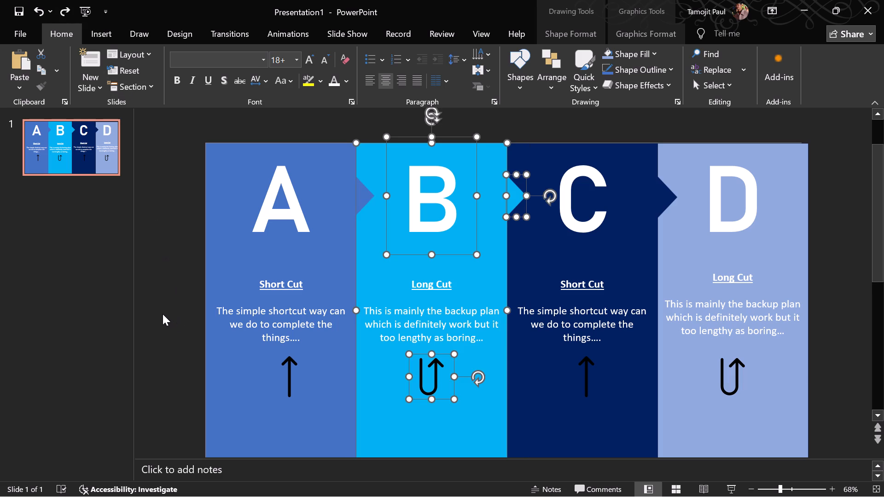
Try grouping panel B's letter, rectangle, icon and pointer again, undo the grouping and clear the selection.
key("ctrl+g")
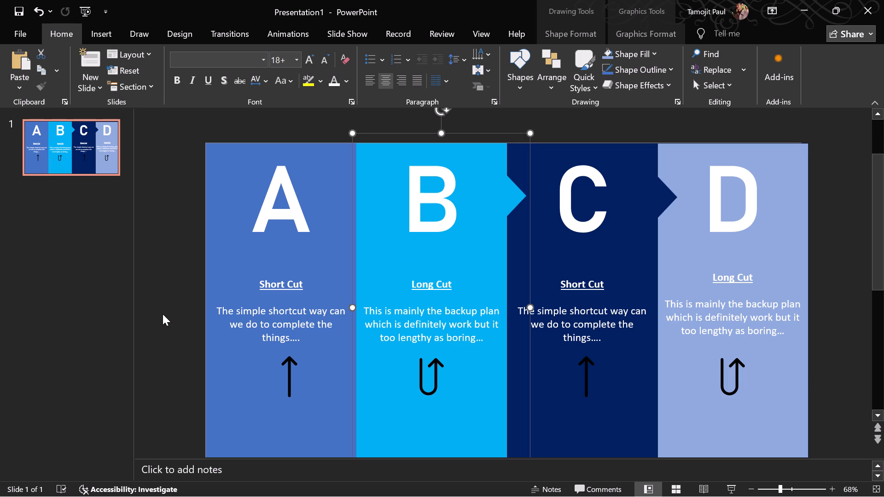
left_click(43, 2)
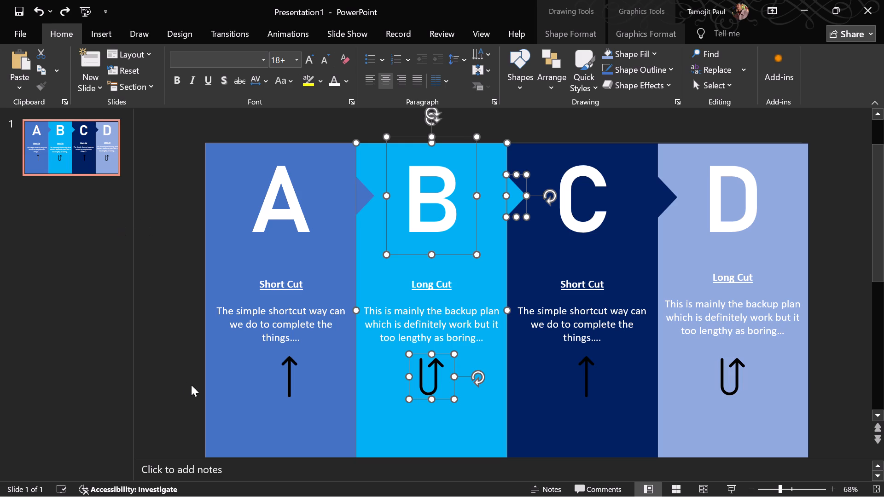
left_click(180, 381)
Move the grouped panel A horizontally toward panel C so that it overlaps roughly half of panel B.
left_click(242, 394)
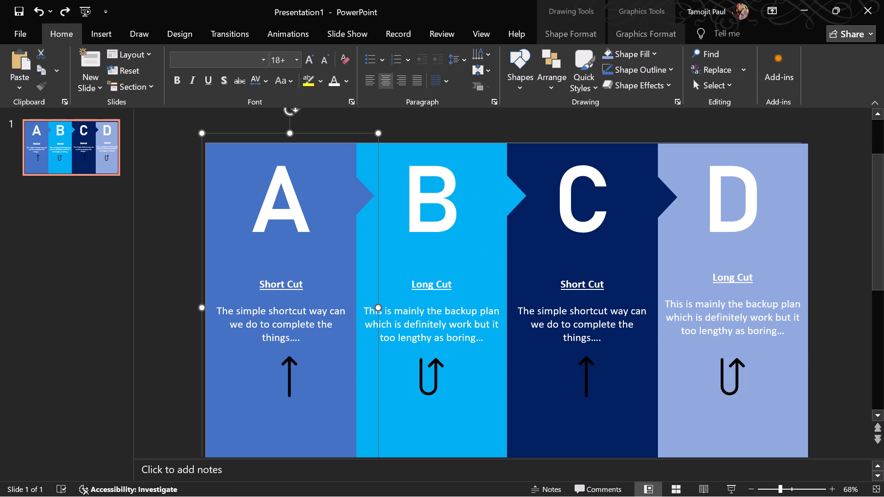
left_click_drag(256, 396, 312, 398)
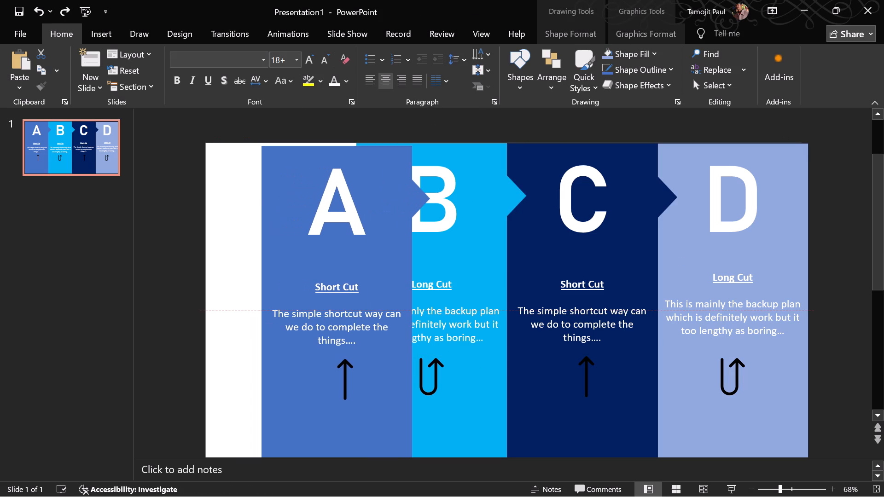
left_click_drag(312, 398, 340, 394)
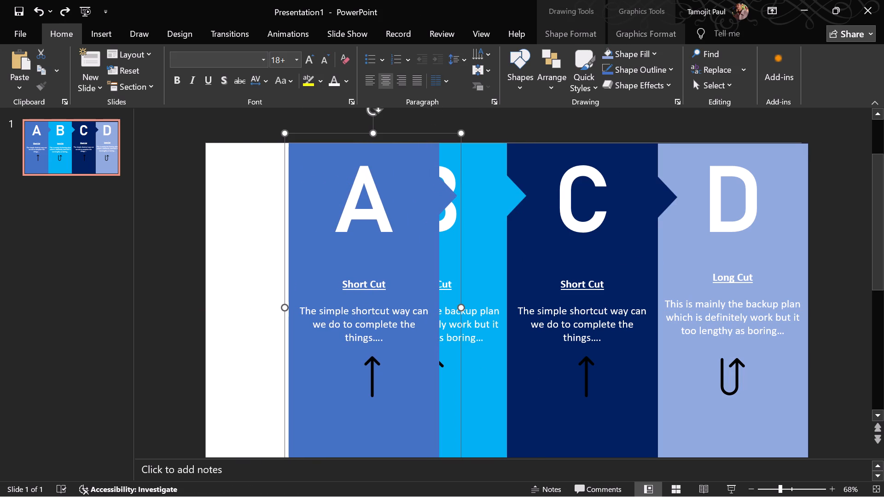
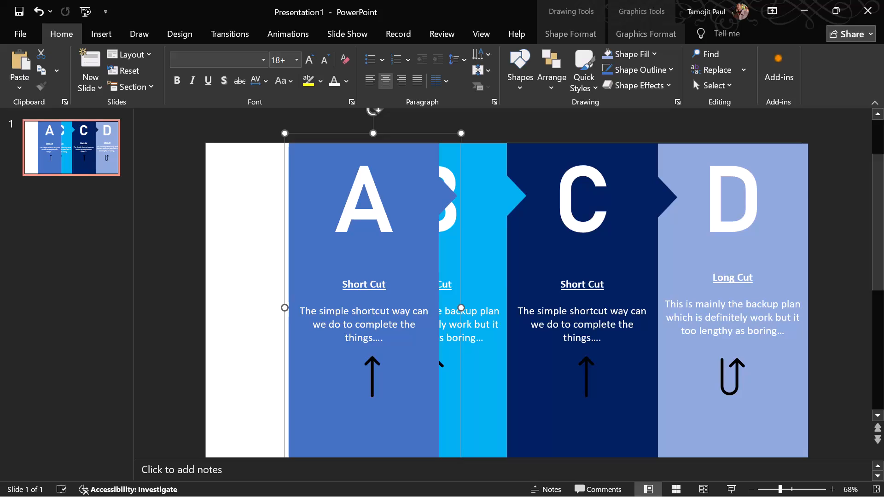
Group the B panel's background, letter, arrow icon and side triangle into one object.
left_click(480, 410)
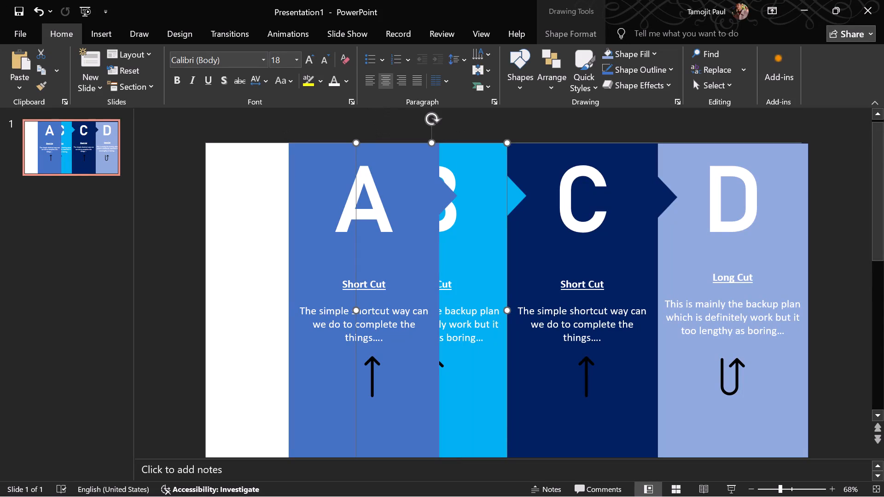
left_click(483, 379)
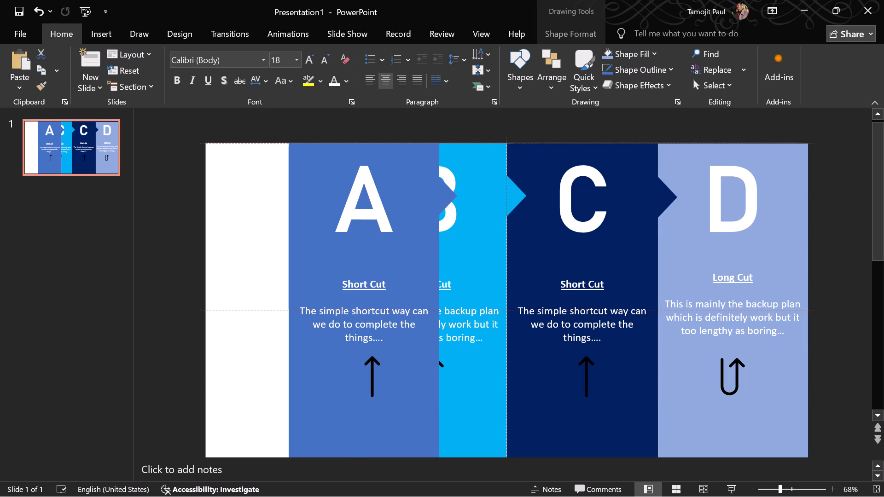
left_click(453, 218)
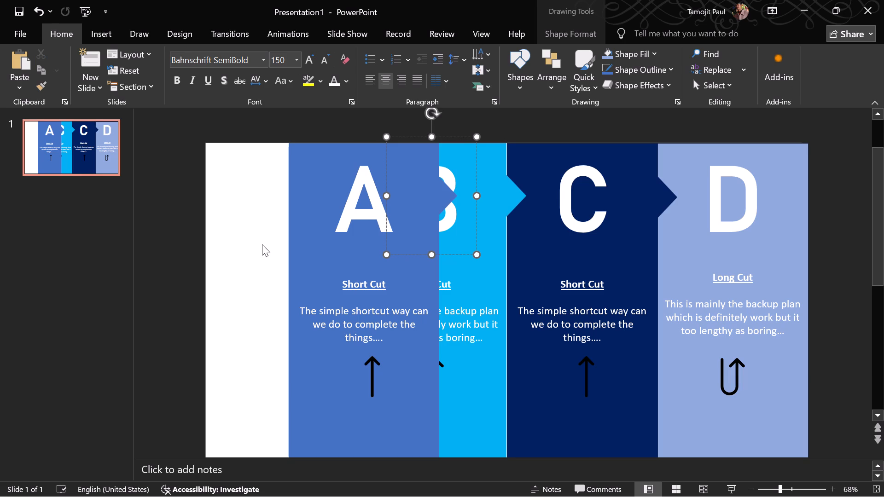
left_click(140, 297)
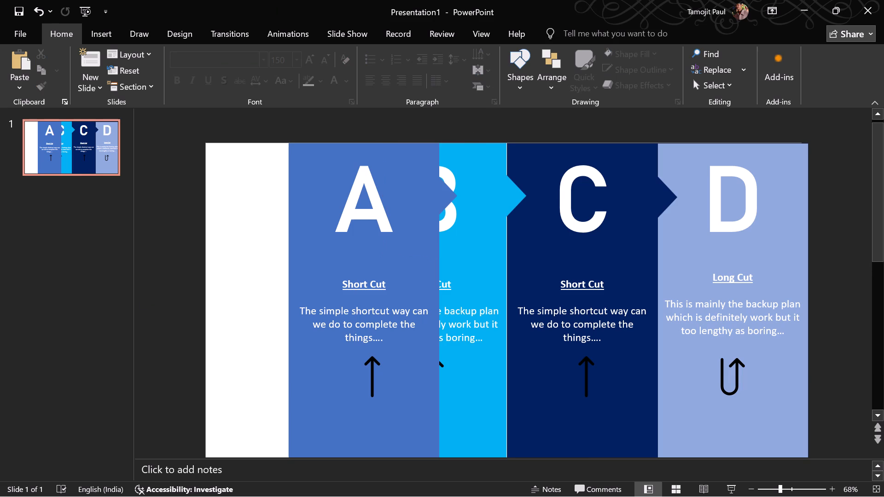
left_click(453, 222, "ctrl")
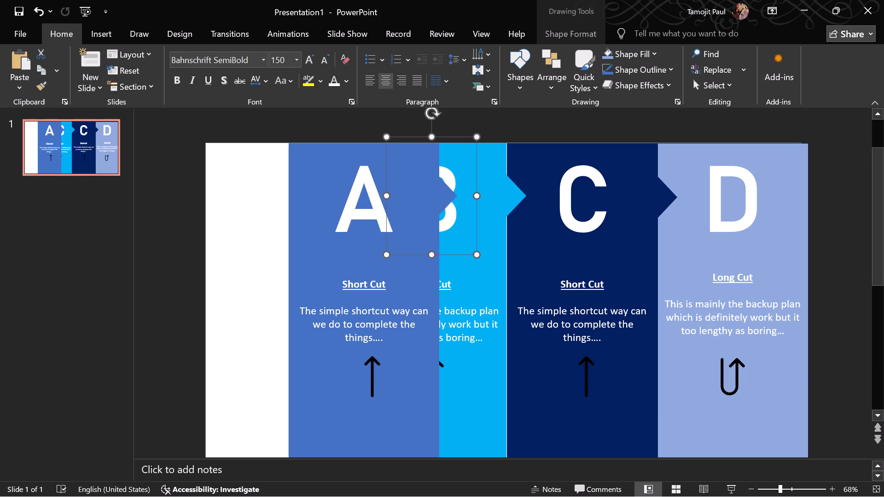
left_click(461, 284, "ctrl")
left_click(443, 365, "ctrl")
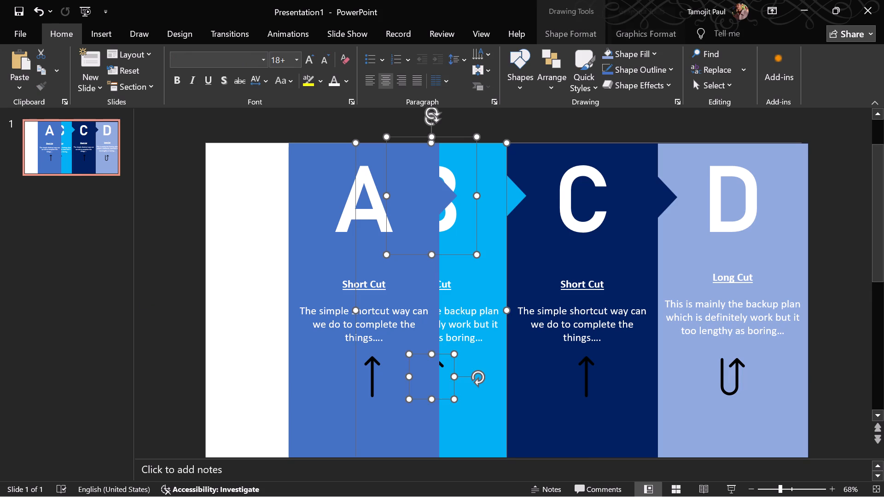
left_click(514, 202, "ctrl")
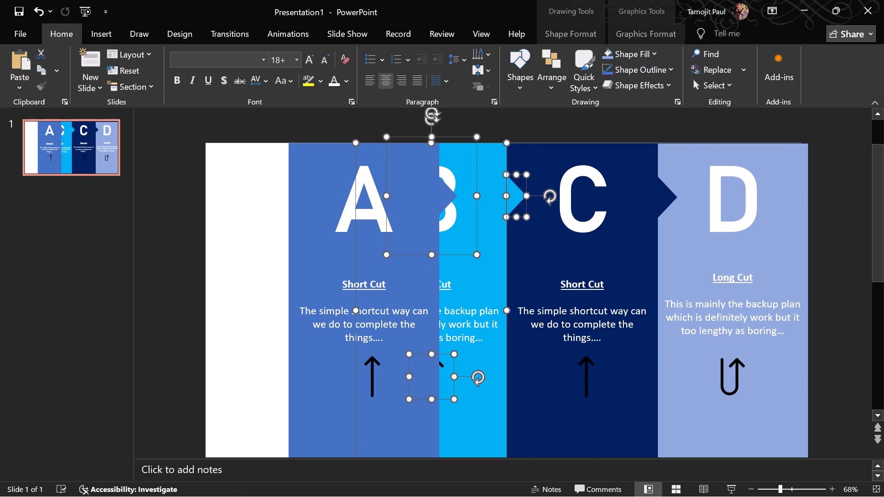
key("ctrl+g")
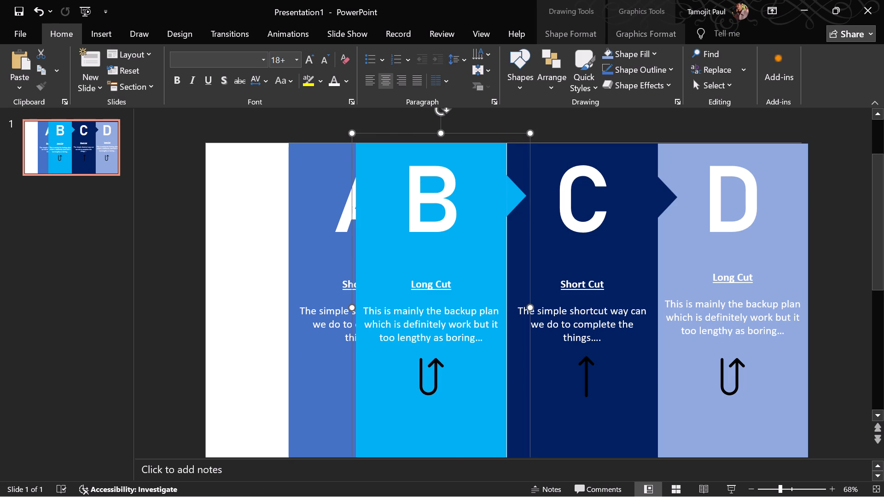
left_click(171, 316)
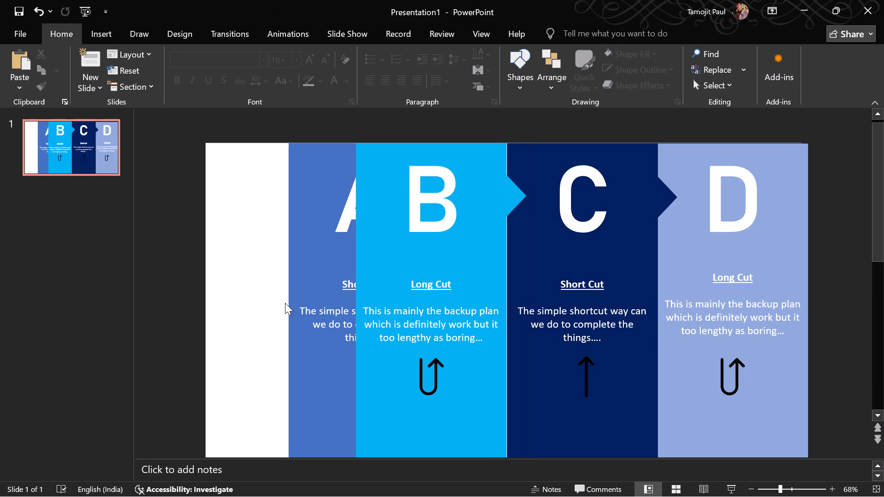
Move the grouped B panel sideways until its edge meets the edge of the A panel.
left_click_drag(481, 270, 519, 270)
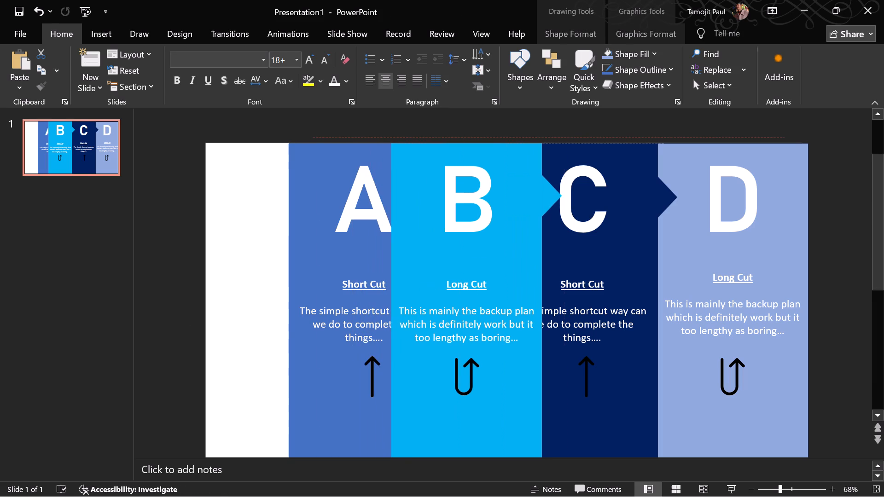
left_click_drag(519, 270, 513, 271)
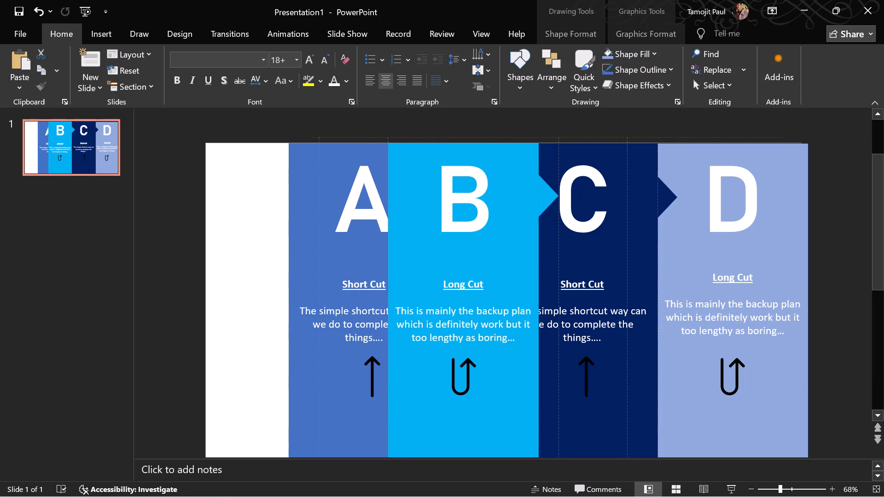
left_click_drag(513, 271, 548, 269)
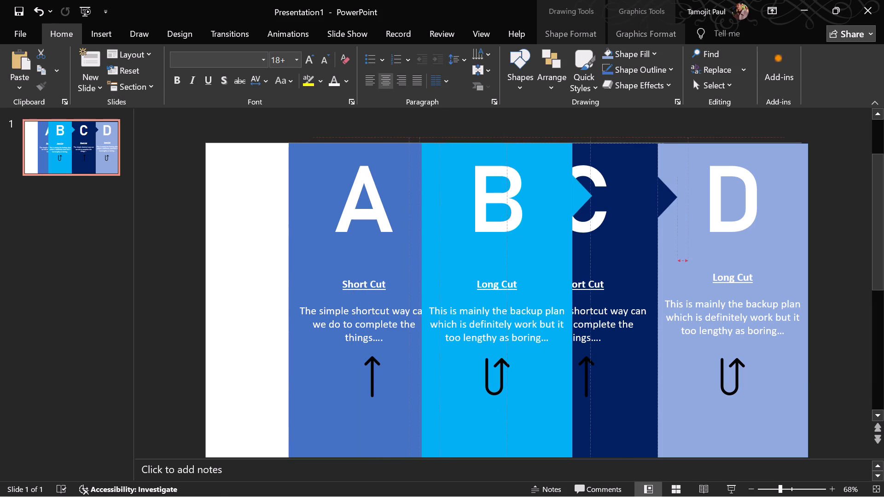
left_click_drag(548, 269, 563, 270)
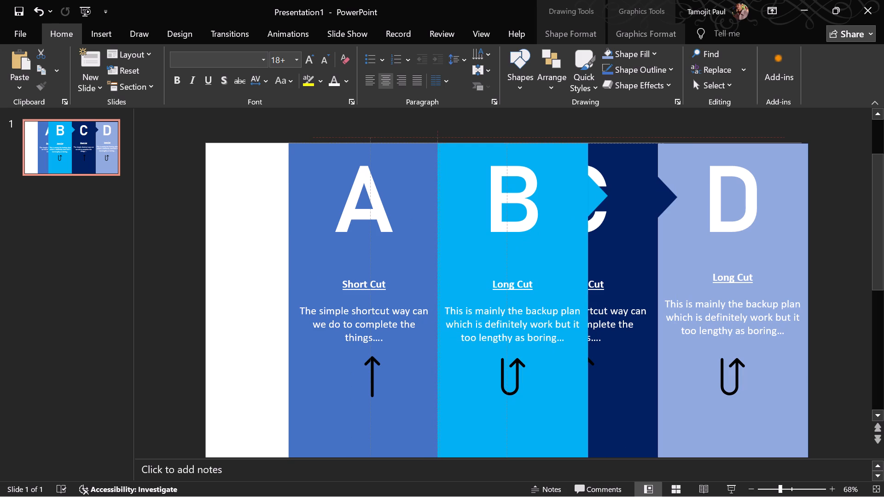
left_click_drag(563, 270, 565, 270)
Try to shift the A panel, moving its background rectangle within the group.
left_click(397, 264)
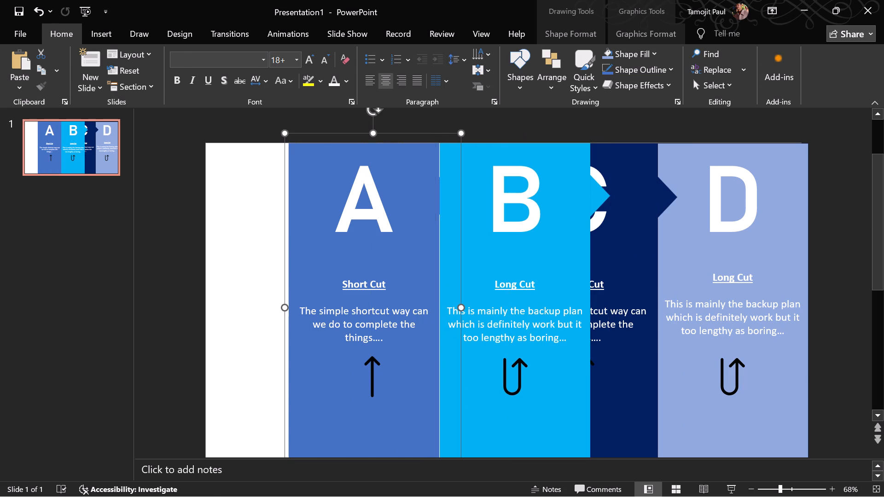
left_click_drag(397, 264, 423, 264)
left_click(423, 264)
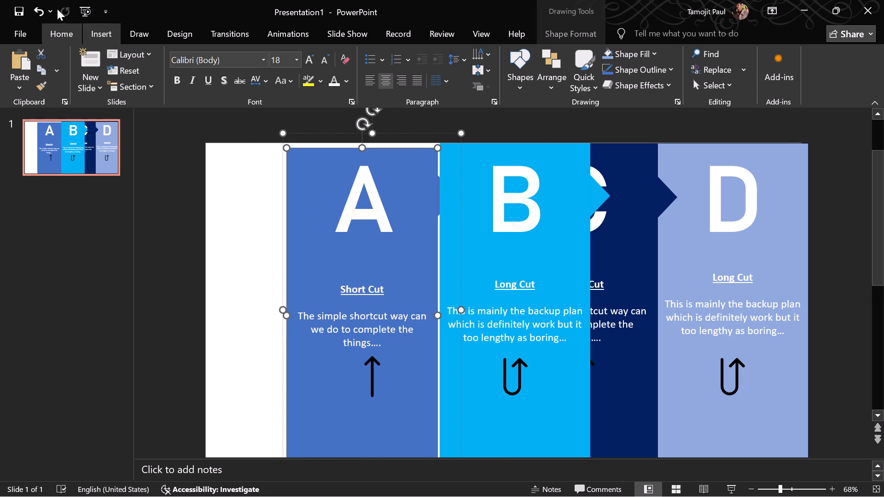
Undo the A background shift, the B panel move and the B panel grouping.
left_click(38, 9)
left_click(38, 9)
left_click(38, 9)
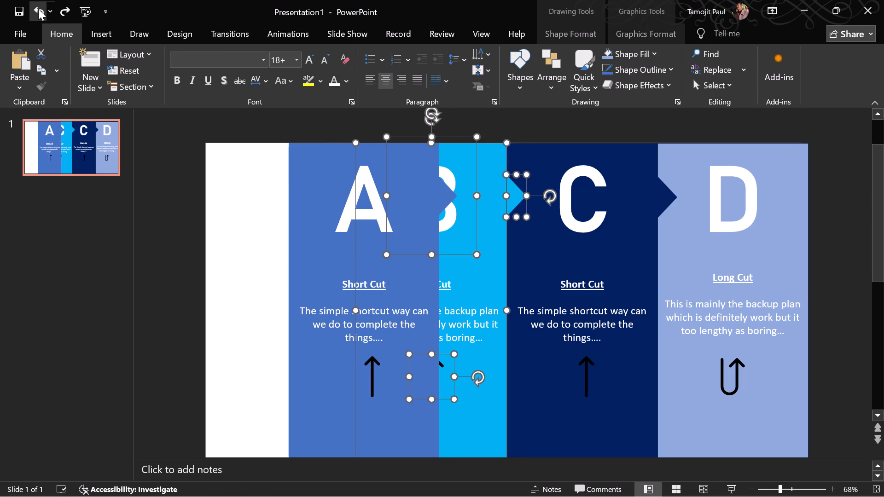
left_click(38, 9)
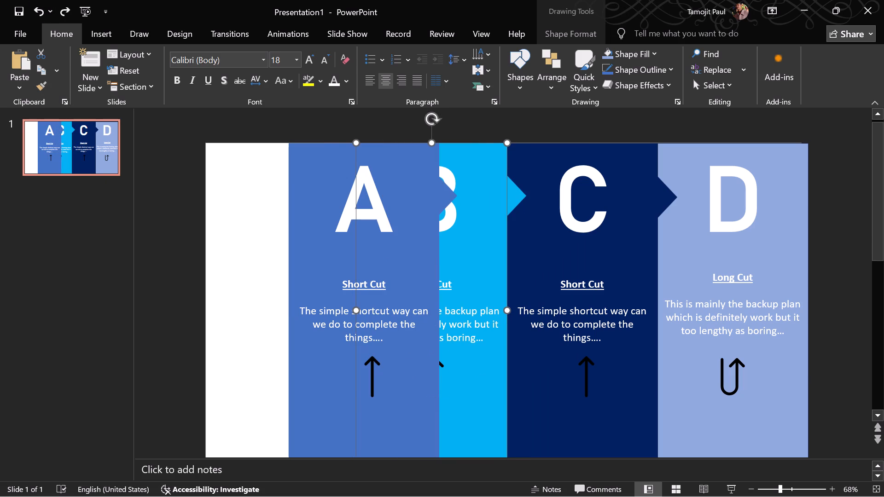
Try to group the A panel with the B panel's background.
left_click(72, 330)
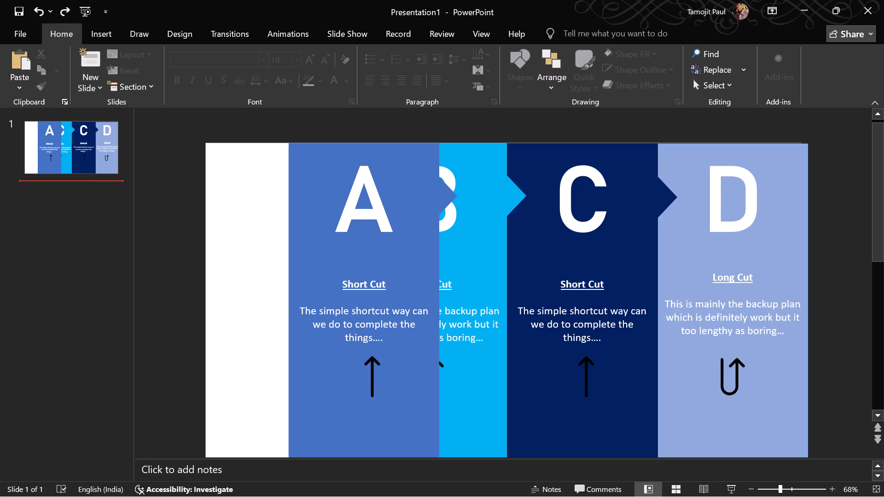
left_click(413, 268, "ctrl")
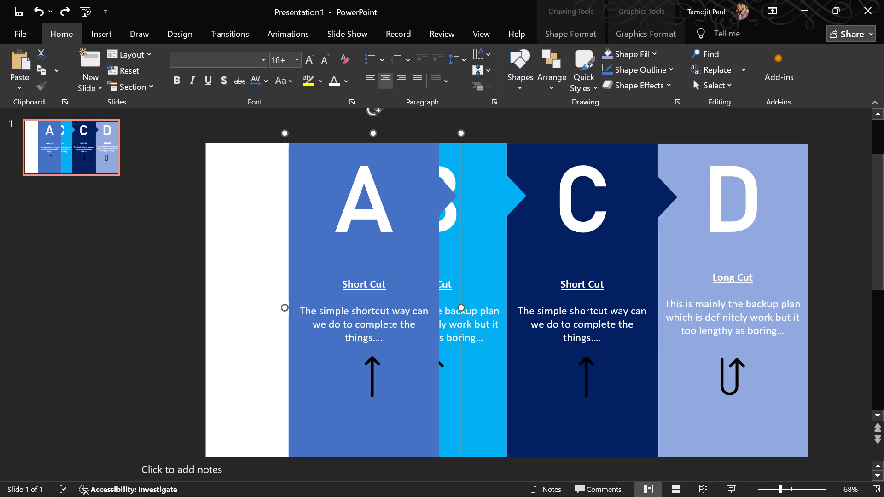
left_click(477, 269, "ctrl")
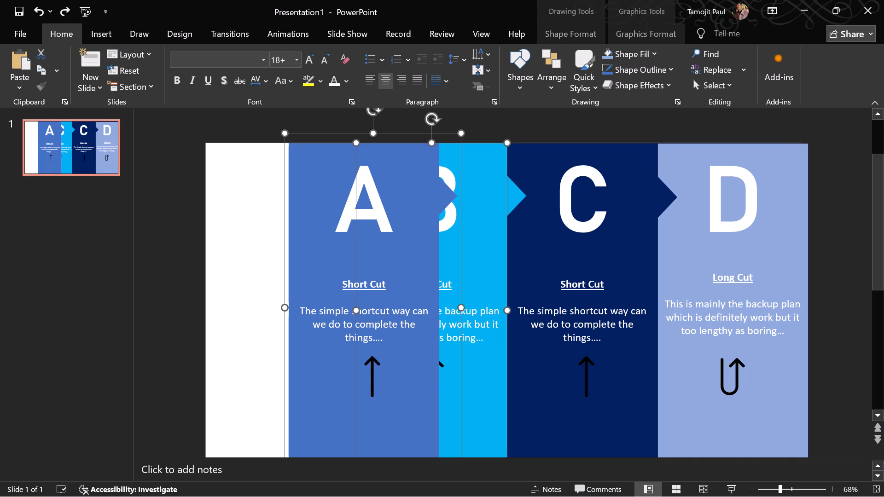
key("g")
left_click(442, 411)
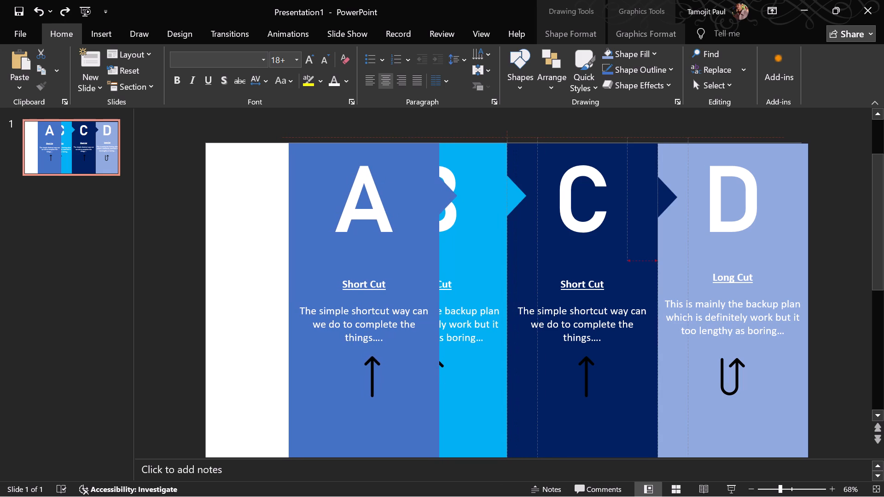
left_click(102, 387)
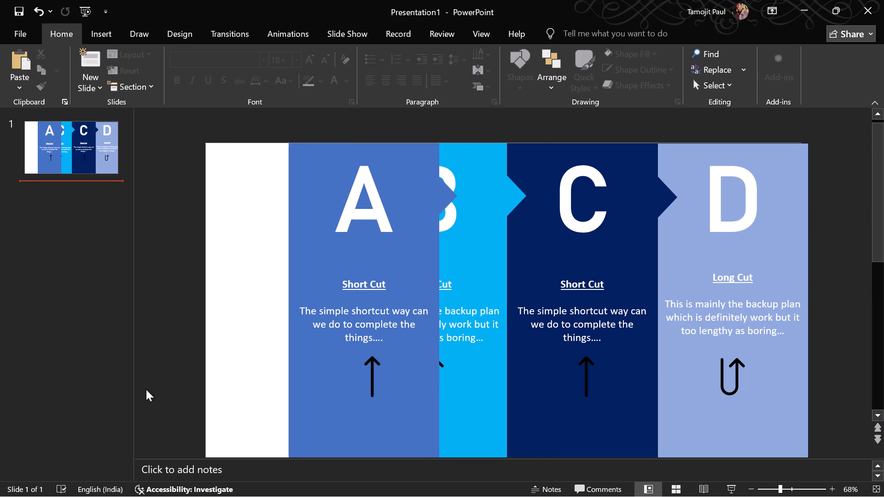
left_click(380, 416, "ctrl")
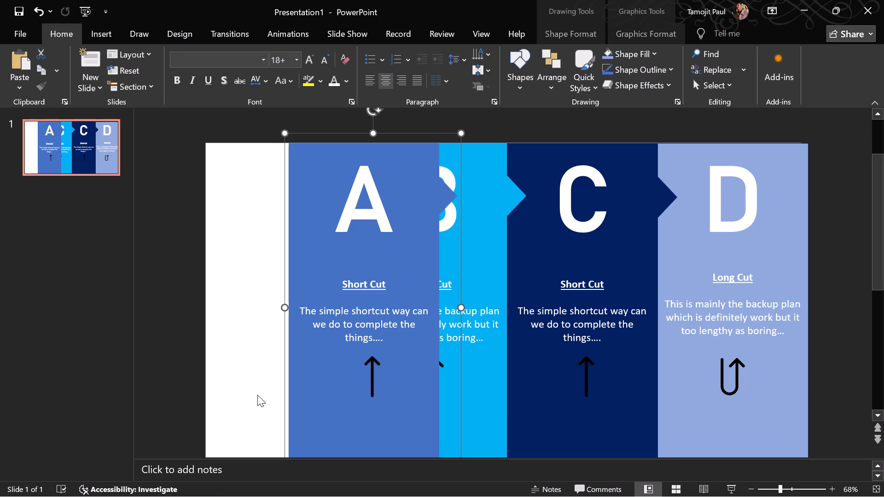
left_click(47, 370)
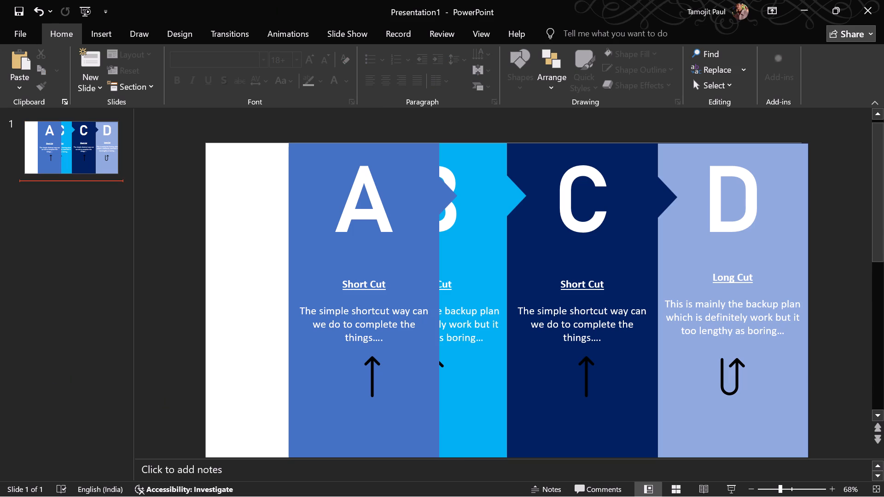
Group the B panel's letter, background with text, arrow icon and side triangle into one object.
left_click(454, 225)
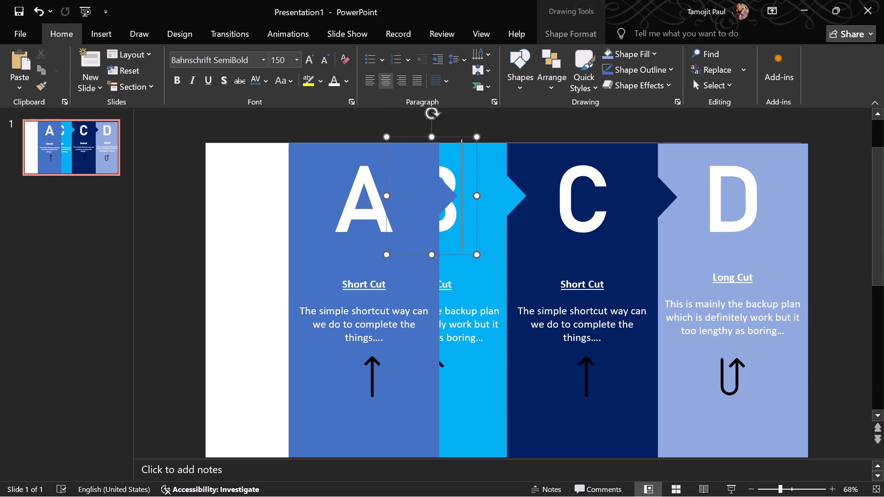
left_click(95, 289)
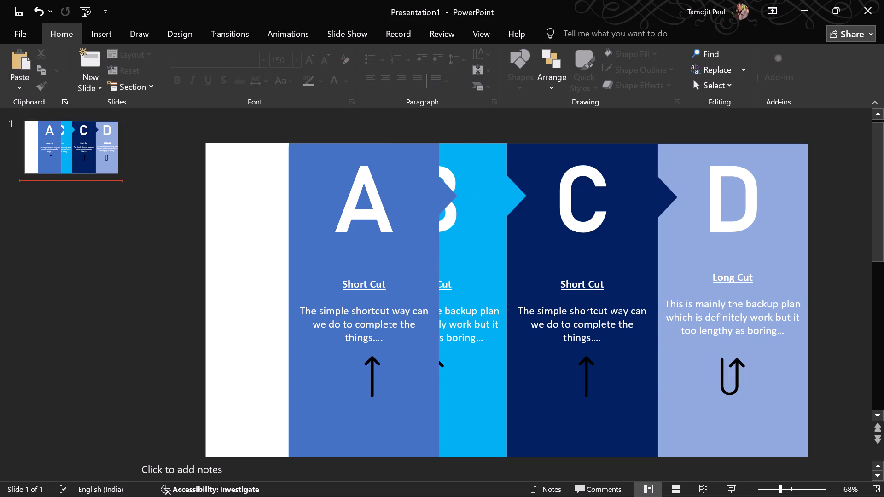
left_click(459, 220, "ctrl")
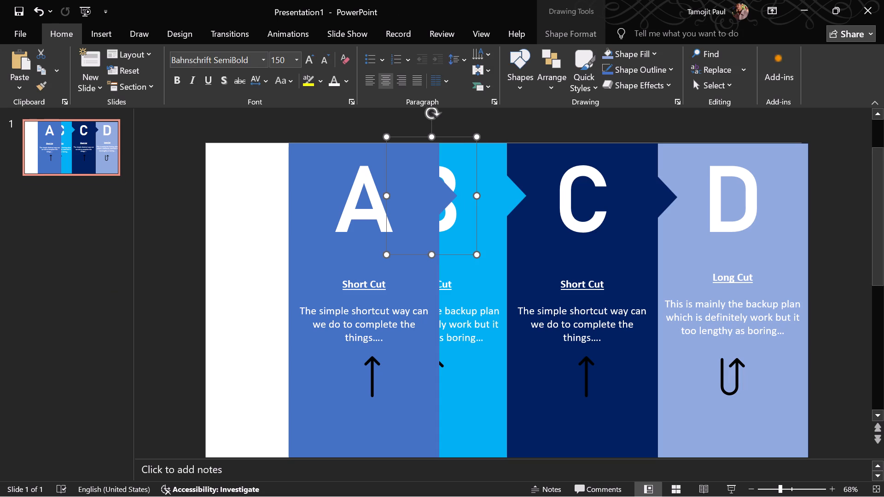
left_click(453, 285, "ctrl")
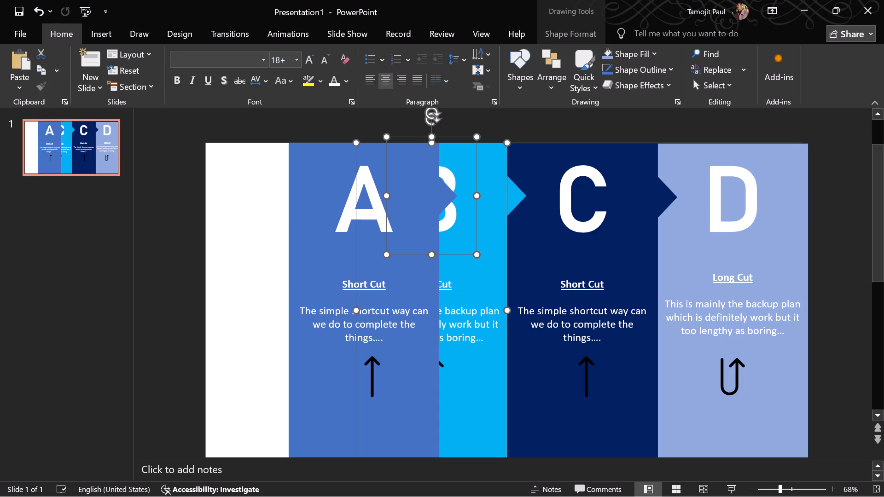
left_click(442, 369, "ctrl")
left_click(442, 369, "ctrl")
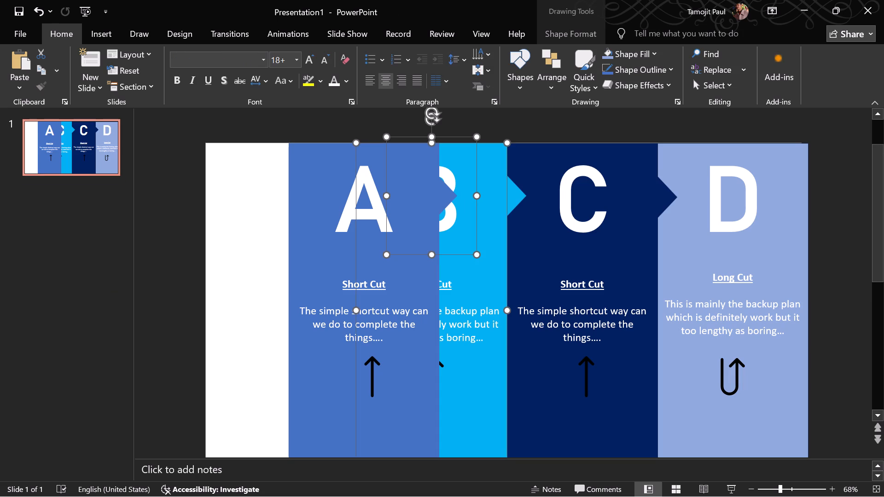
left_click(442, 364, "ctrl")
left_click(517, 199, "ctrl")
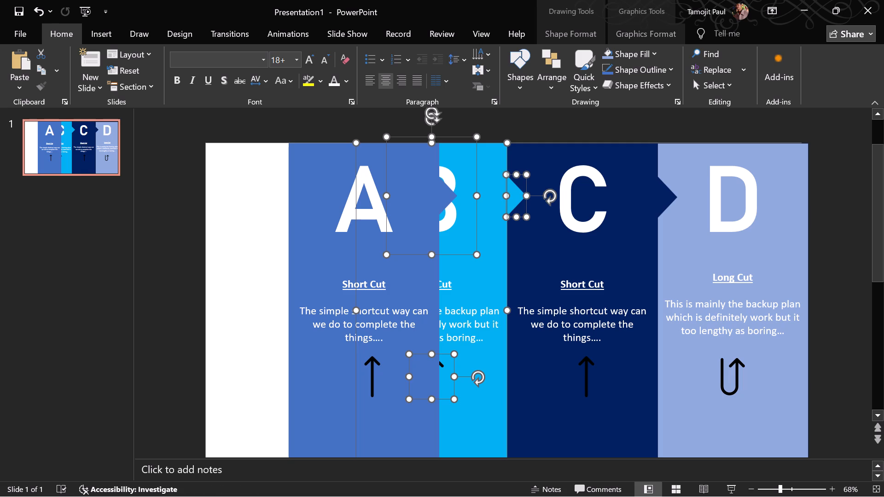
key("ctrl+g")
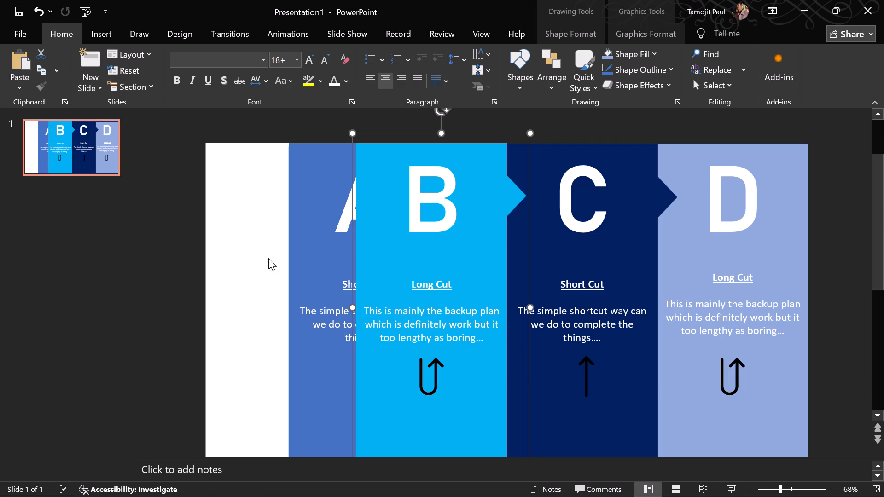
left_click(67, 261)
Group the A panel group and the B panel group together.
left_click(331, 391)
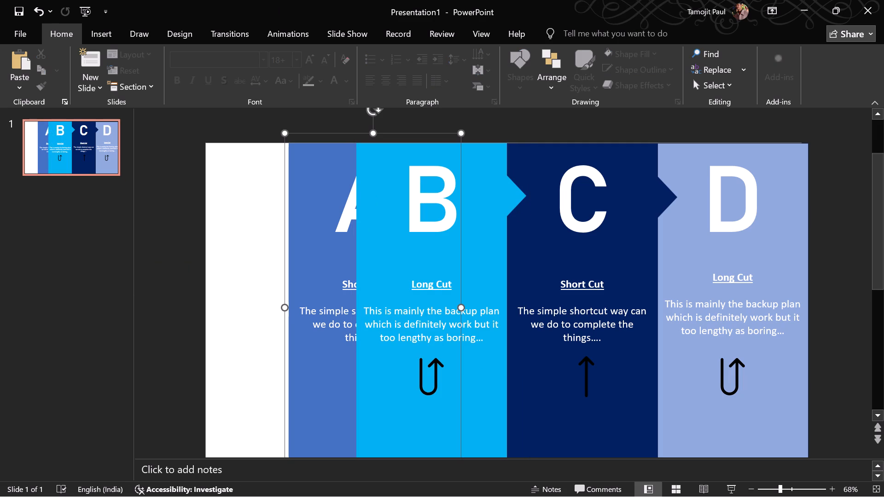
left_click(486, 411, "ctrl")
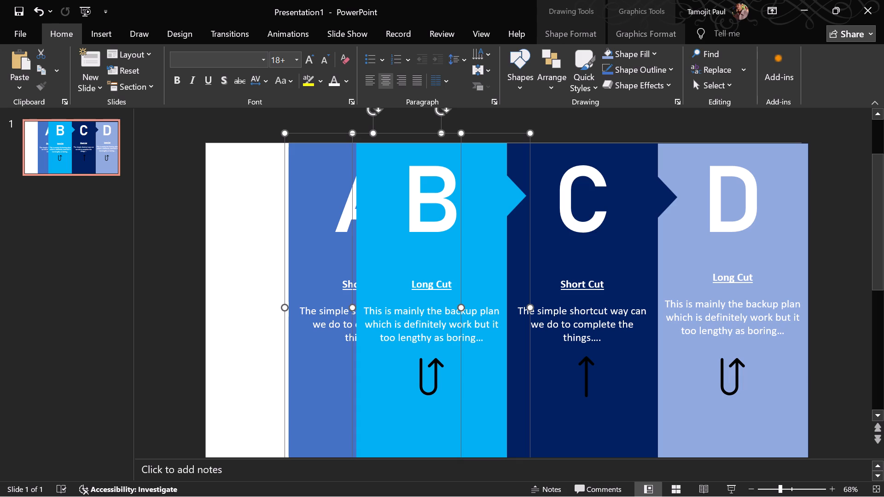
key("ctrl+g")
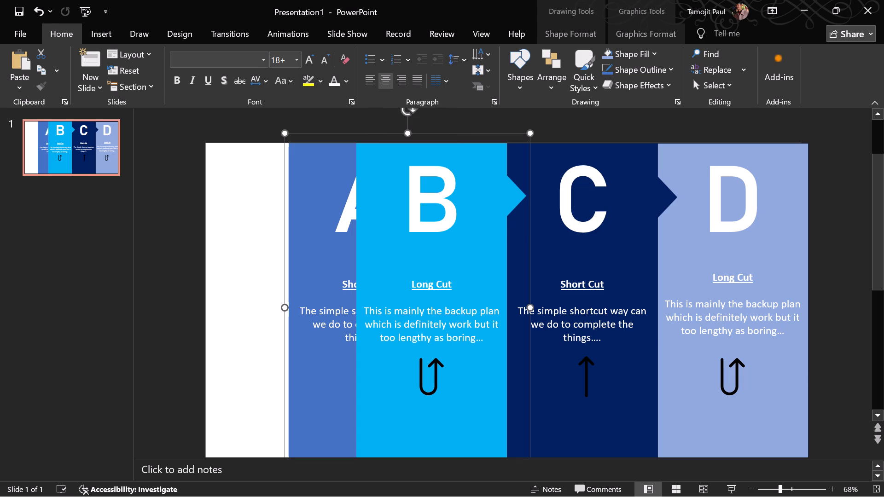
Undo the grouping of the A and B panels together and the grouping of the B panel's elements.
left_click(414, 364)
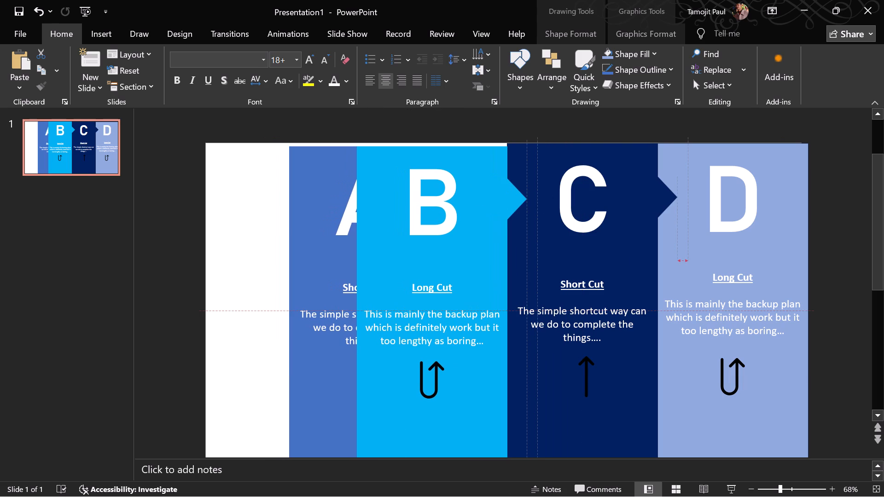
left_click(83, 342)
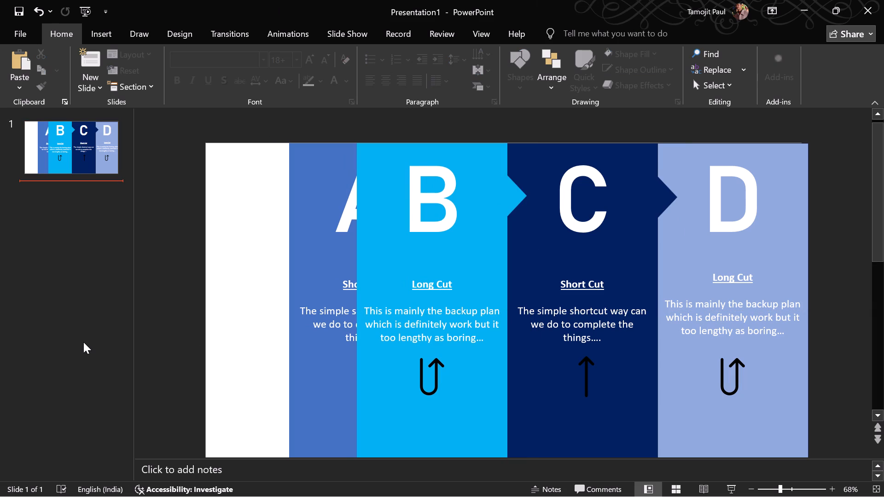
left_click(39, 12)
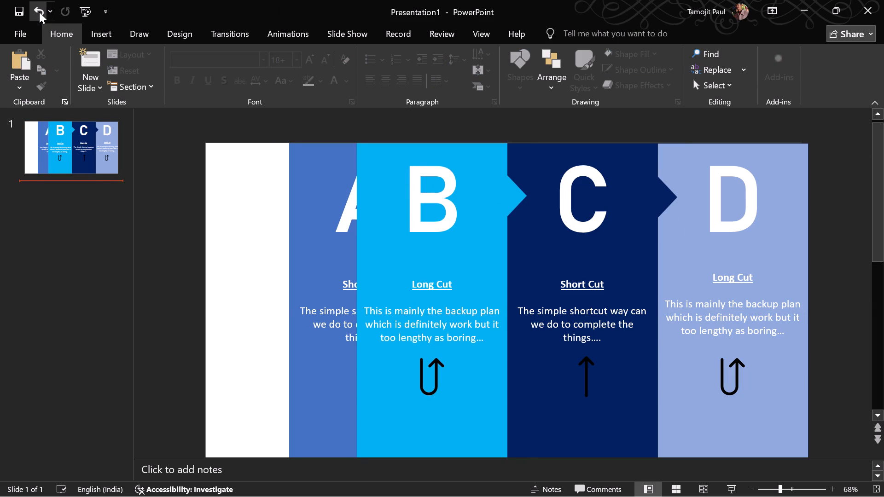
left_click(39, 12)
left_click(39, 12)
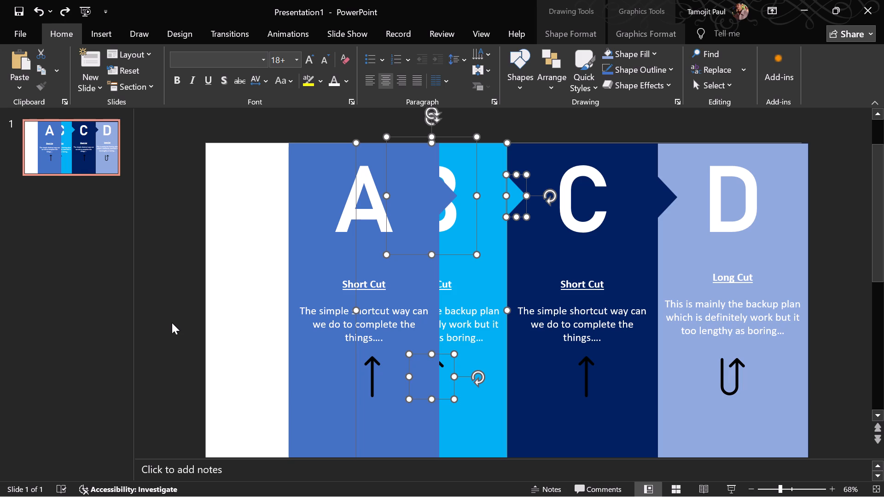
left_click(92, 328)
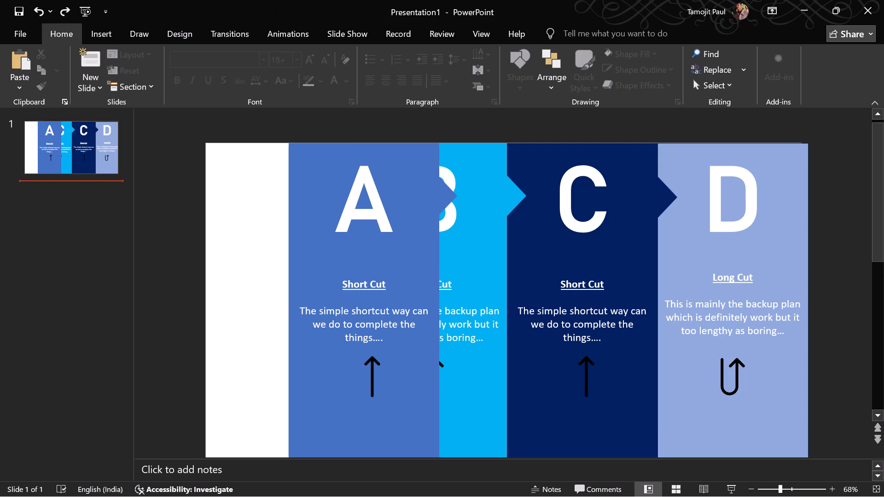
Group the C panel's letter, background with text, arrow icon and navy side triangle into one object.
left_click(535, 418)
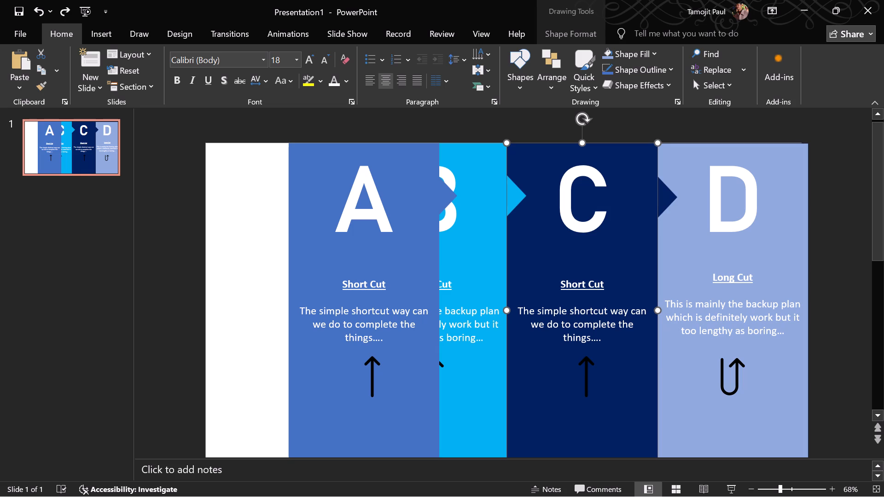
left_click(51, 401)
left_click(585, 253, "ctrl")
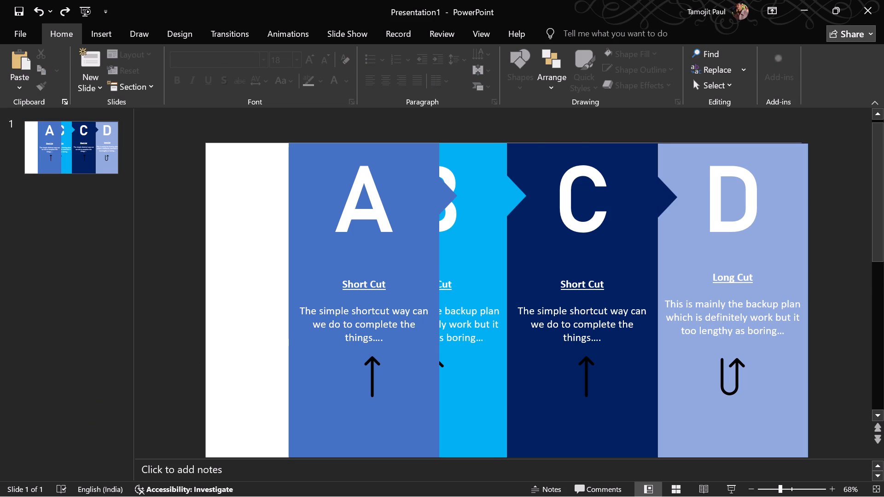
left_click(586, 320, "ctrl")
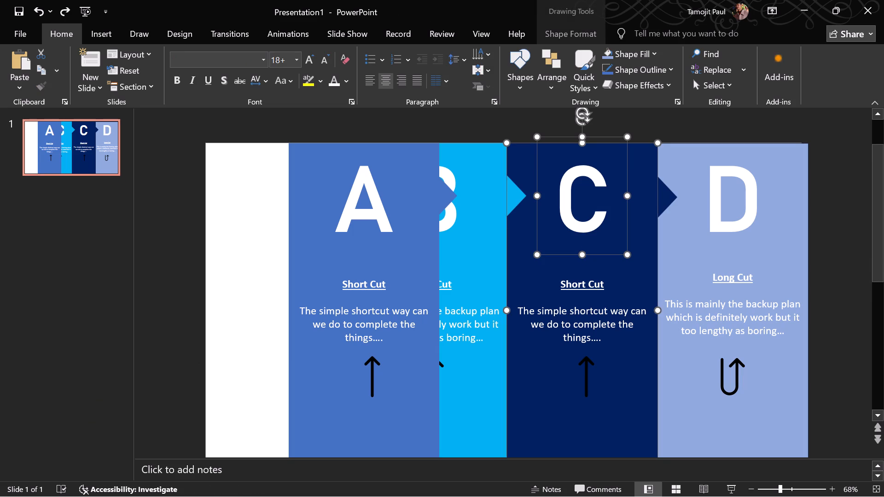
left_click(586, 364, "ctrl")
left_click(665, 203, "ctrl")
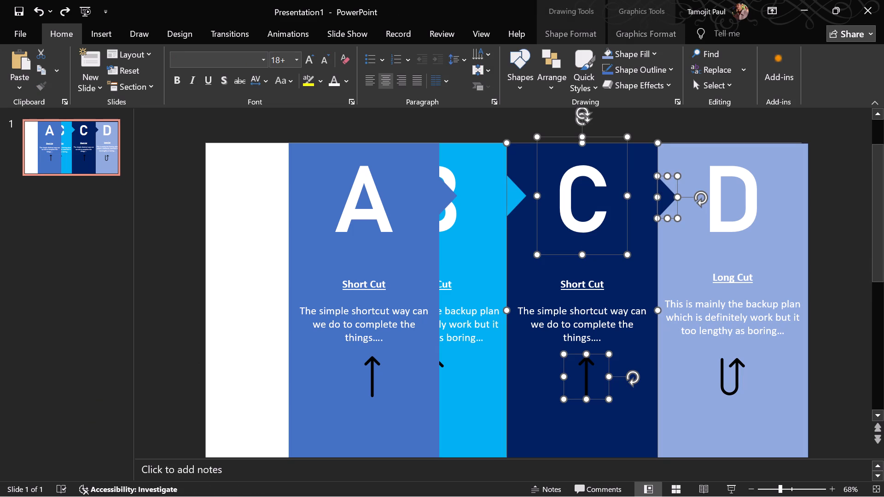
key("ctrl+g")
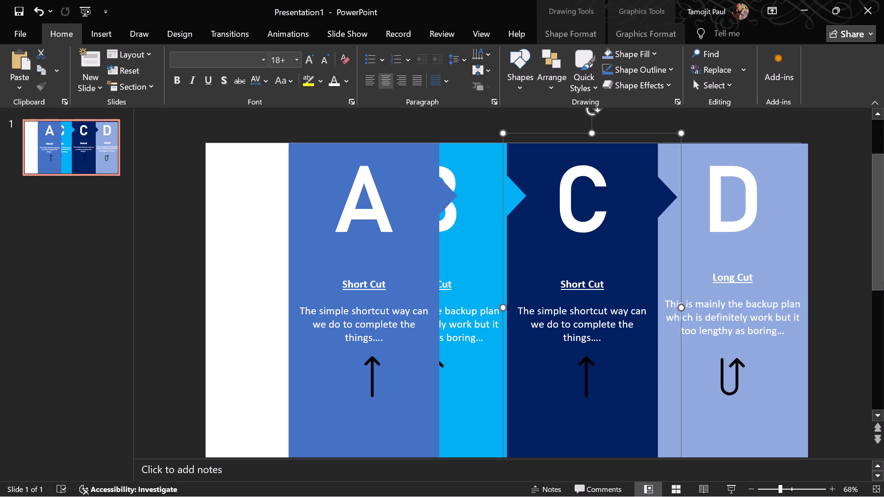
left_click(840, 281)
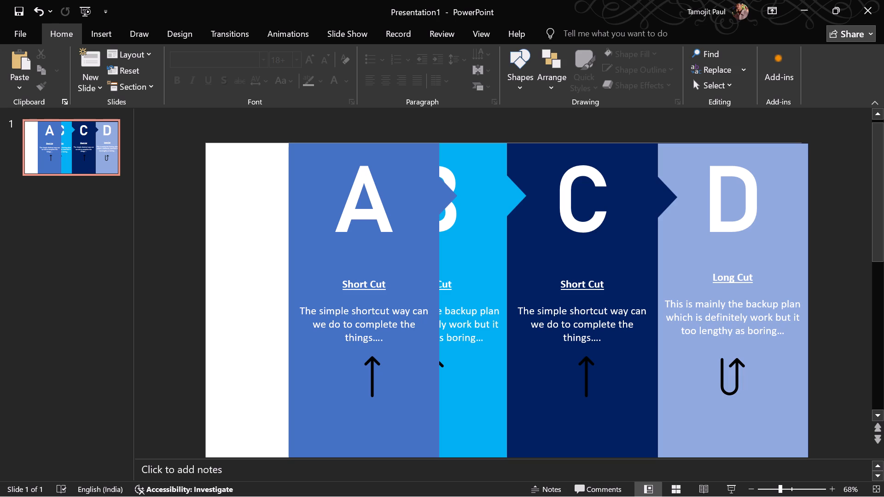
Paste a copy of the navy side triangle and place it against the D panel's outer edge, level with the other triangles.
key("ctrl+v")
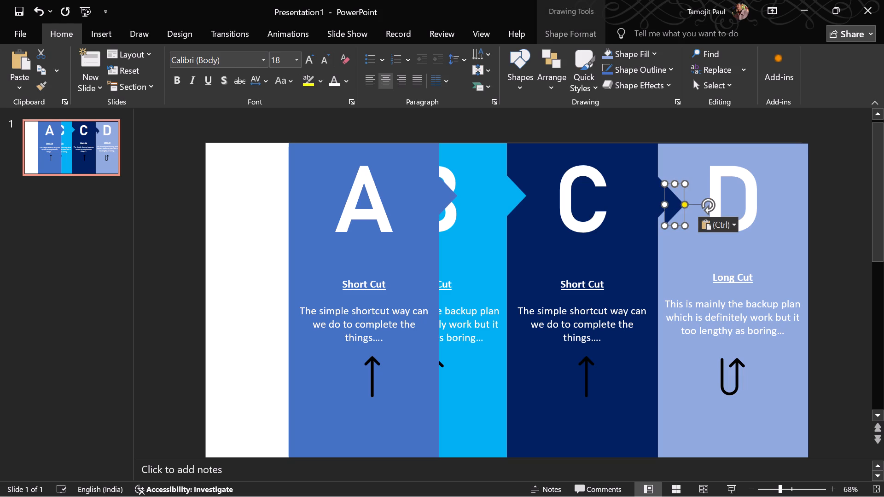
left_click_drag(674, 204, 816, 196)
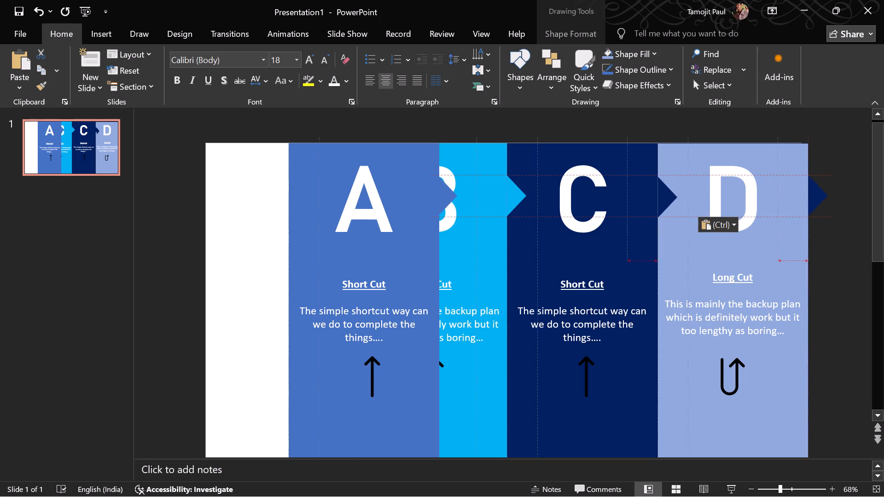
left_click_drag(816, 196, 818, 196)
Fill the D panel's side triangle with the light blue that matches the D panel.
right_click(818, 196)
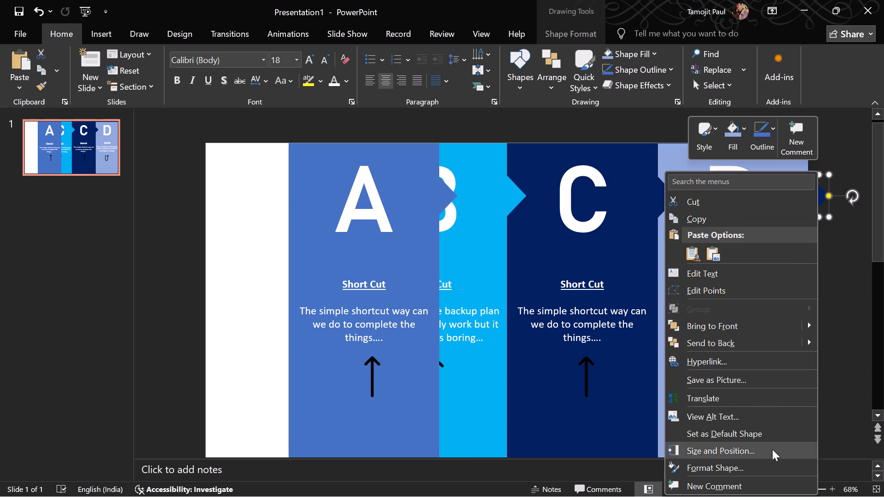
left_click(767, 468)
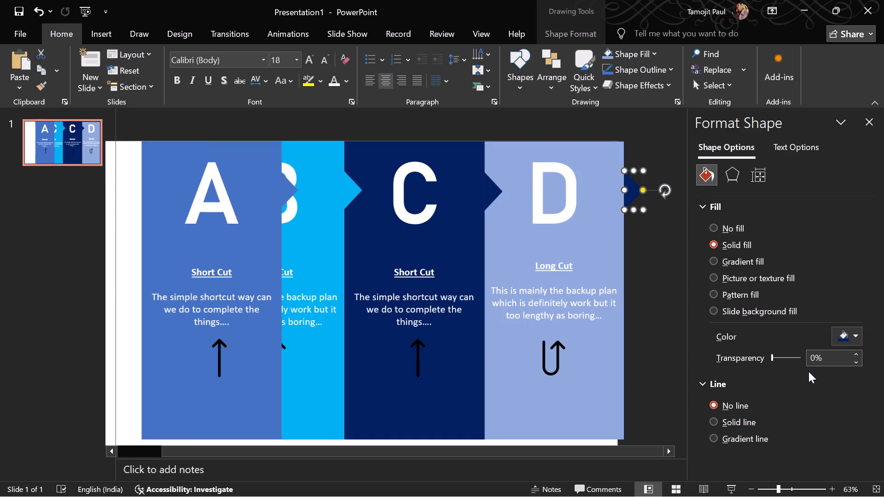
left_click(843, 341)
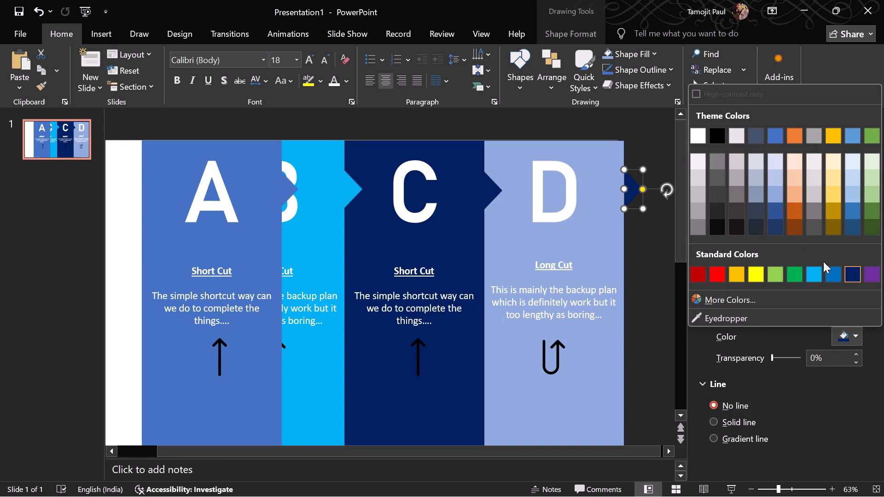
left_click(773, 194)
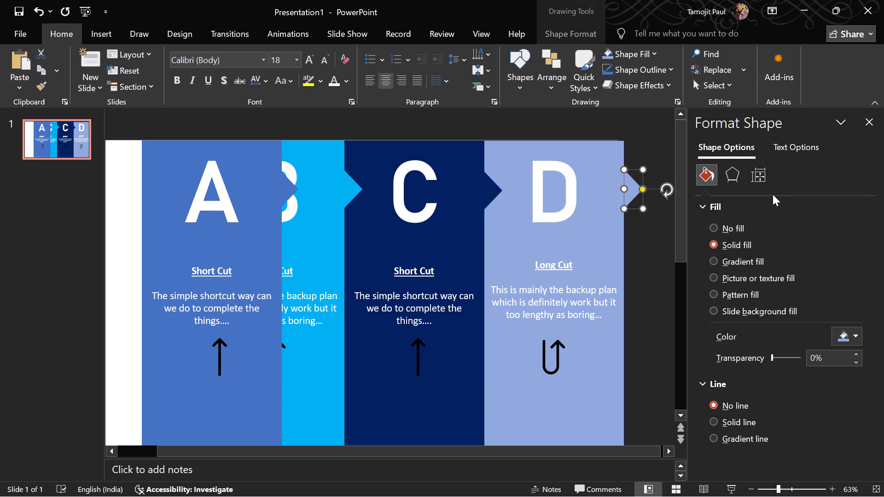
left_click(876, 115)
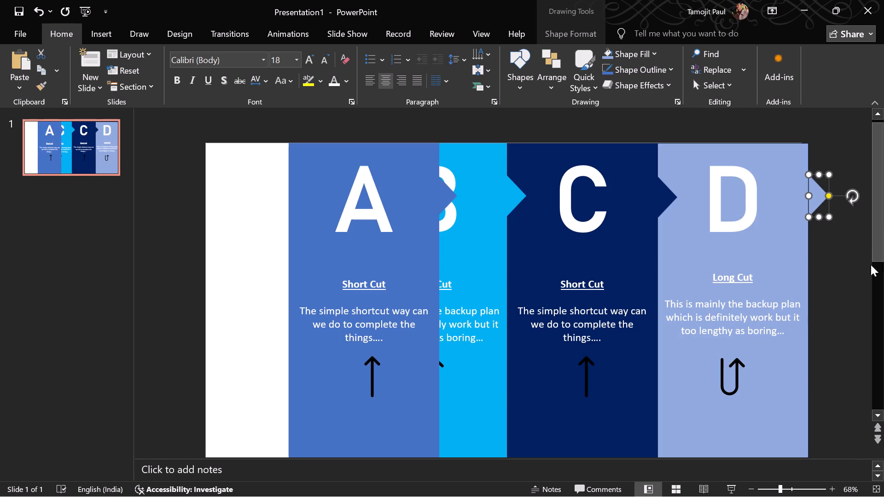
left_click(853, 290)
left_click(816, 202)
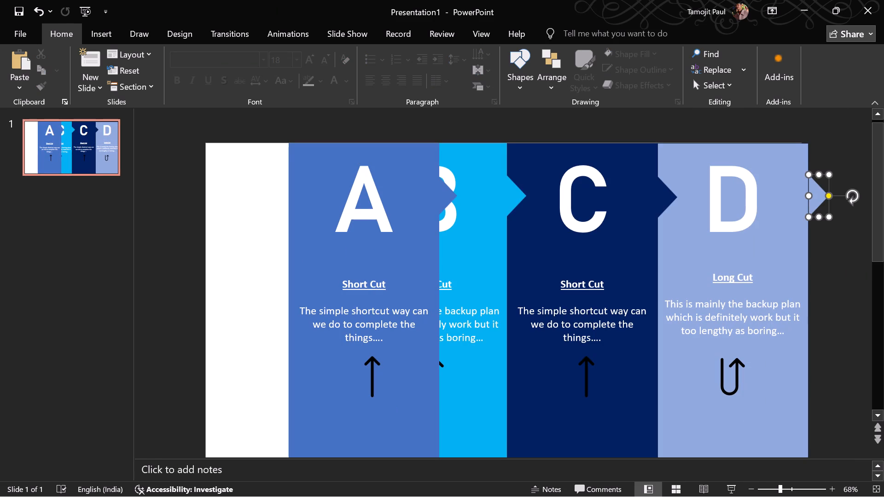
left_click(816, 202)
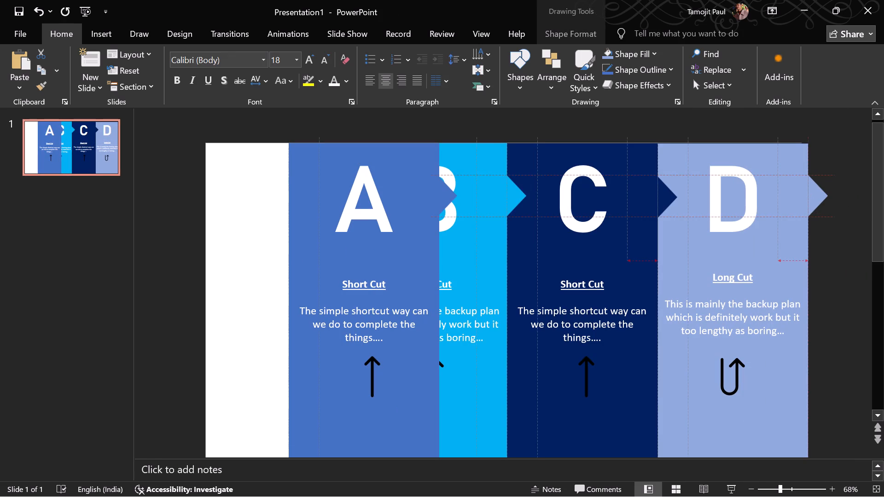
left_click(862, 294)
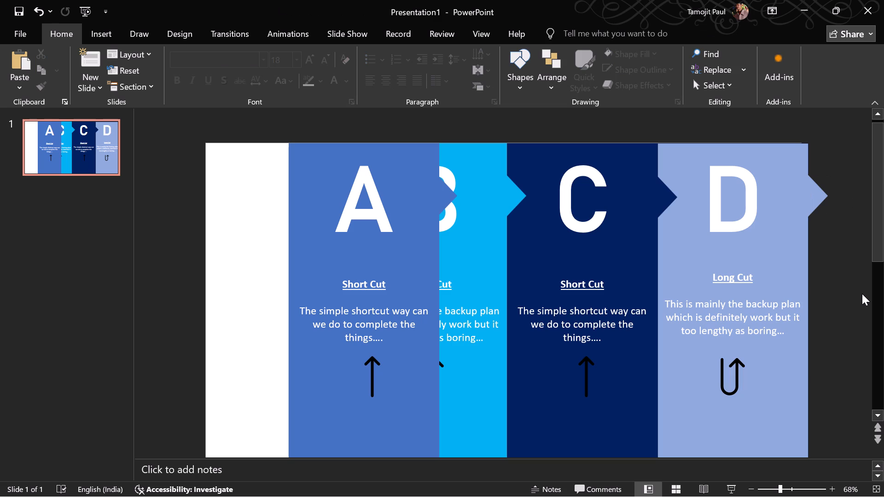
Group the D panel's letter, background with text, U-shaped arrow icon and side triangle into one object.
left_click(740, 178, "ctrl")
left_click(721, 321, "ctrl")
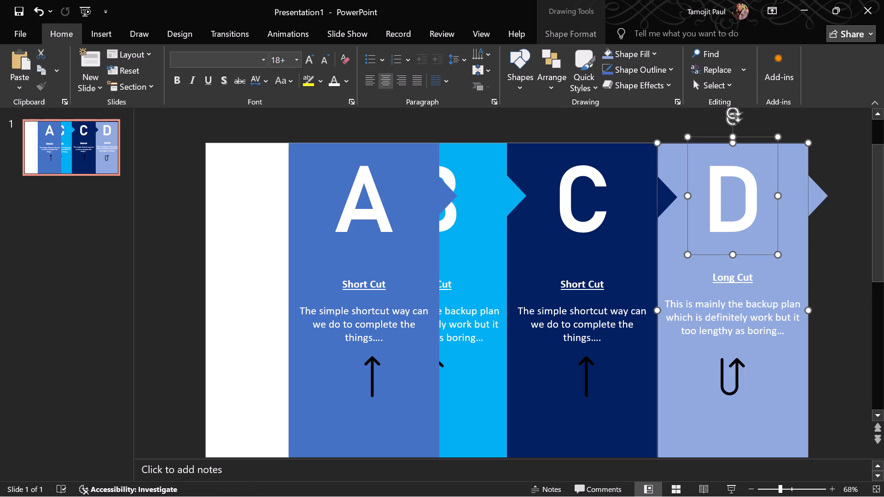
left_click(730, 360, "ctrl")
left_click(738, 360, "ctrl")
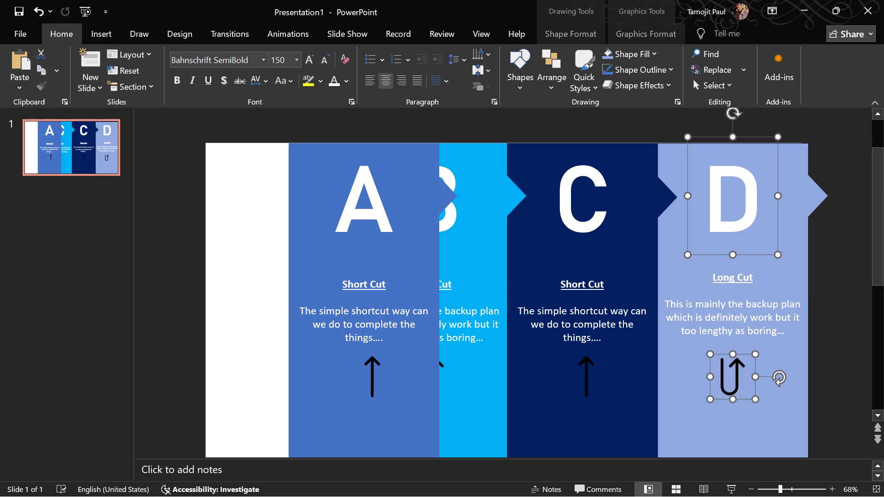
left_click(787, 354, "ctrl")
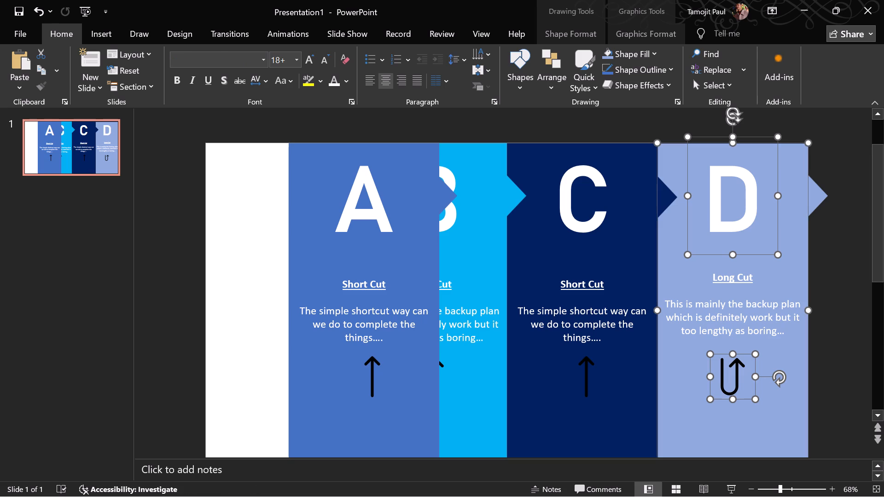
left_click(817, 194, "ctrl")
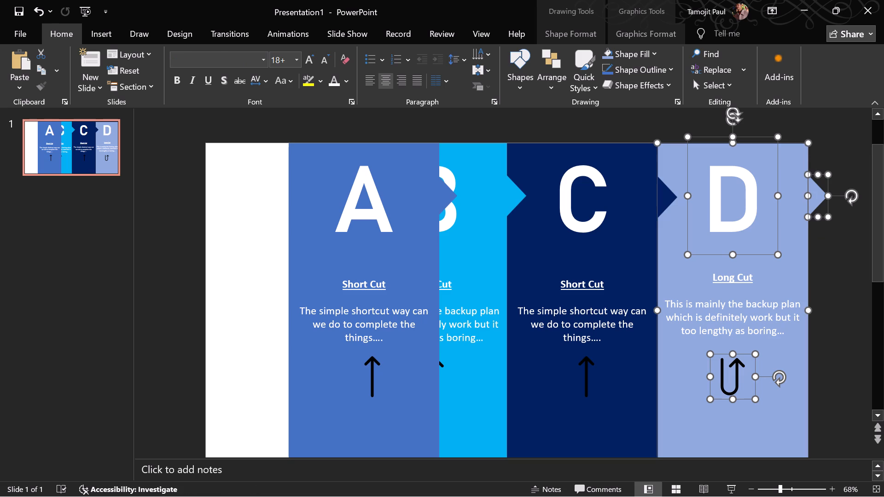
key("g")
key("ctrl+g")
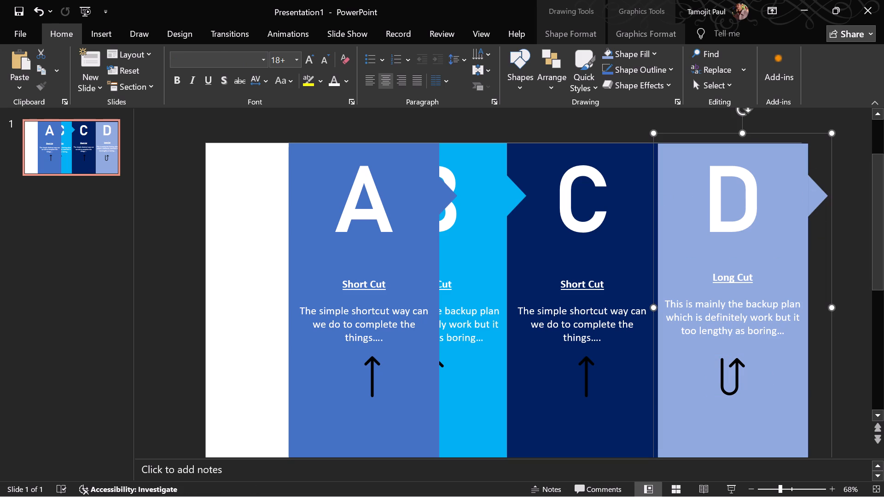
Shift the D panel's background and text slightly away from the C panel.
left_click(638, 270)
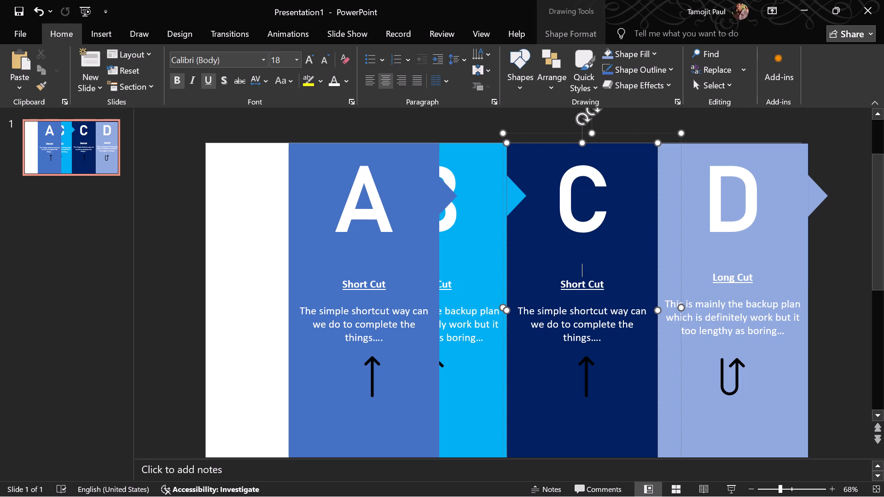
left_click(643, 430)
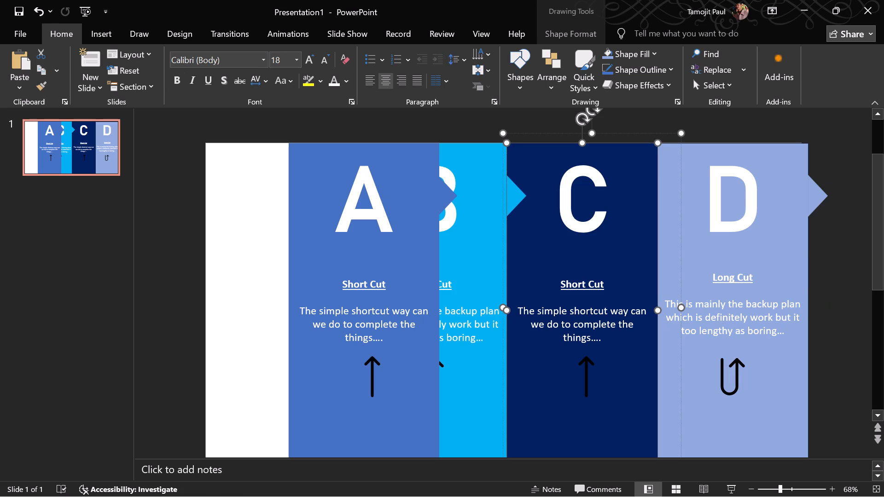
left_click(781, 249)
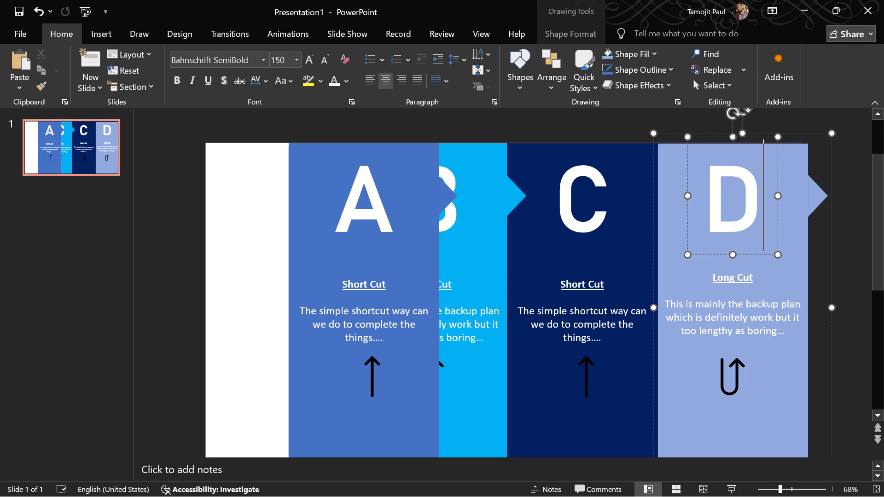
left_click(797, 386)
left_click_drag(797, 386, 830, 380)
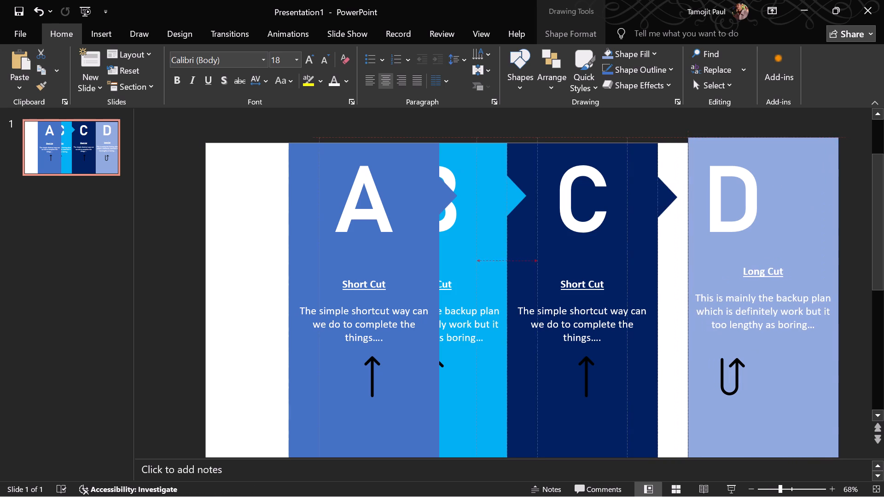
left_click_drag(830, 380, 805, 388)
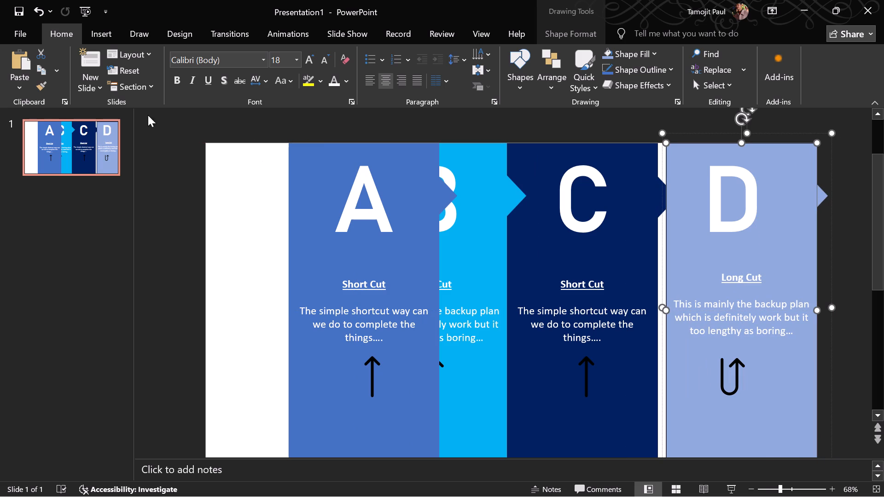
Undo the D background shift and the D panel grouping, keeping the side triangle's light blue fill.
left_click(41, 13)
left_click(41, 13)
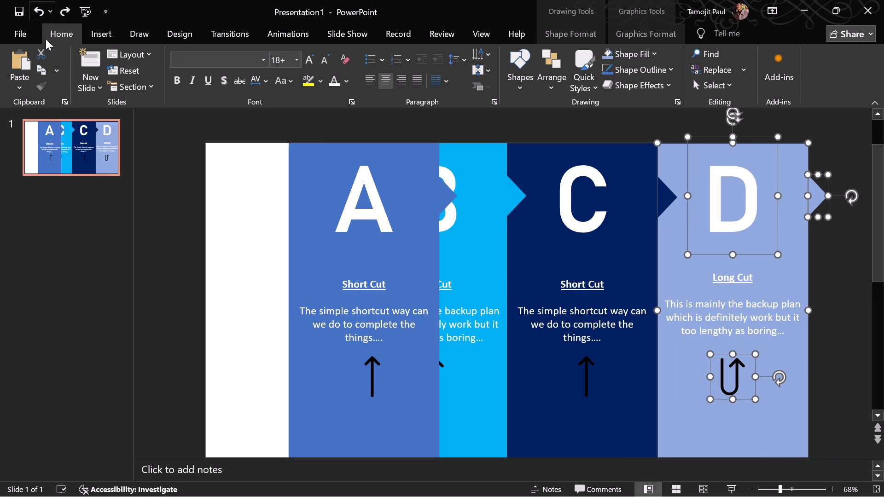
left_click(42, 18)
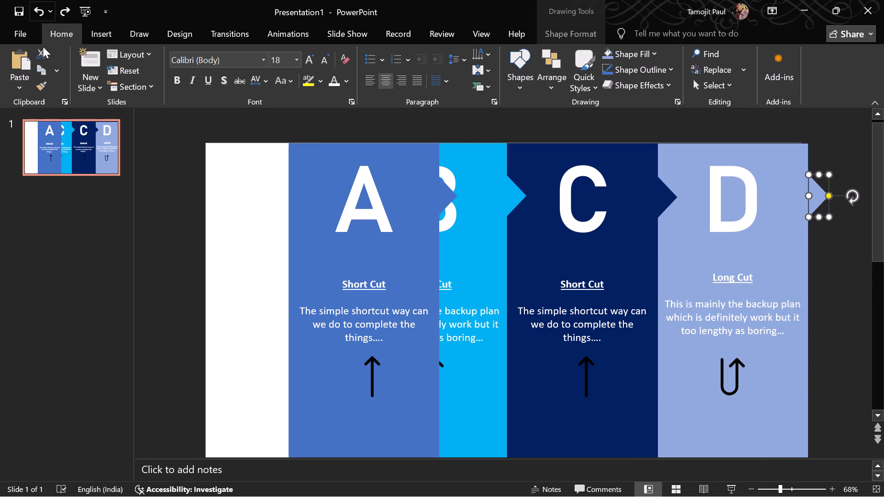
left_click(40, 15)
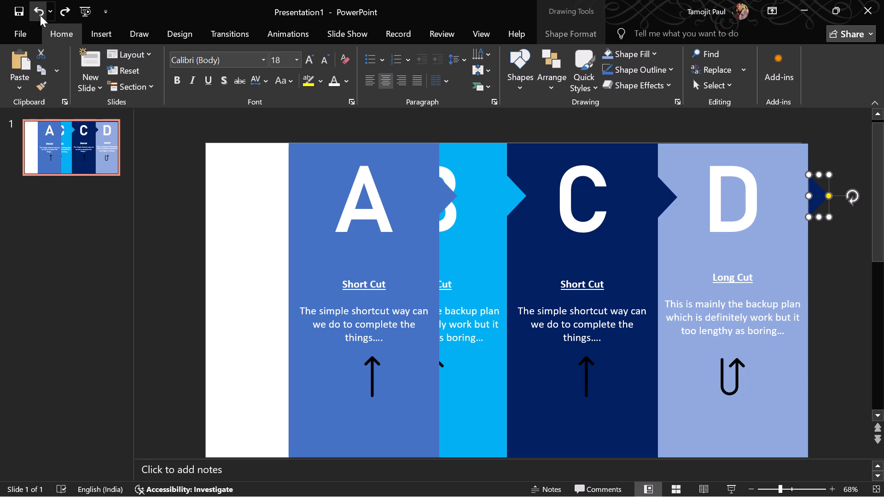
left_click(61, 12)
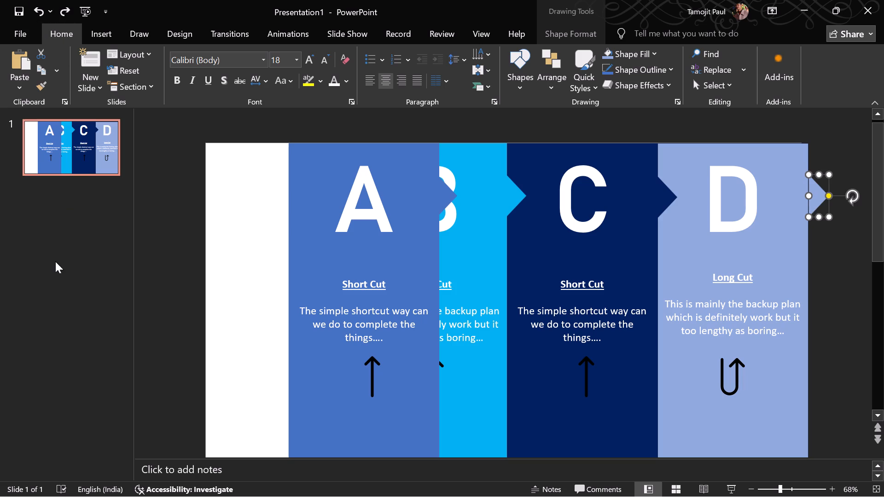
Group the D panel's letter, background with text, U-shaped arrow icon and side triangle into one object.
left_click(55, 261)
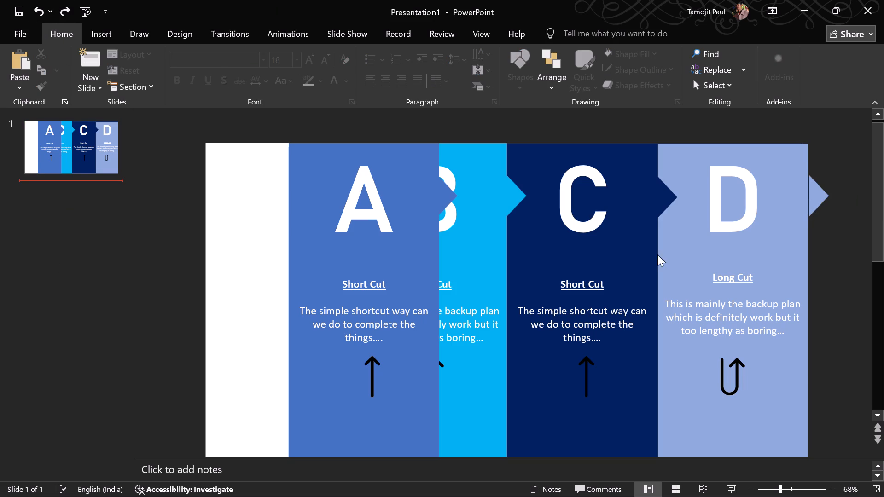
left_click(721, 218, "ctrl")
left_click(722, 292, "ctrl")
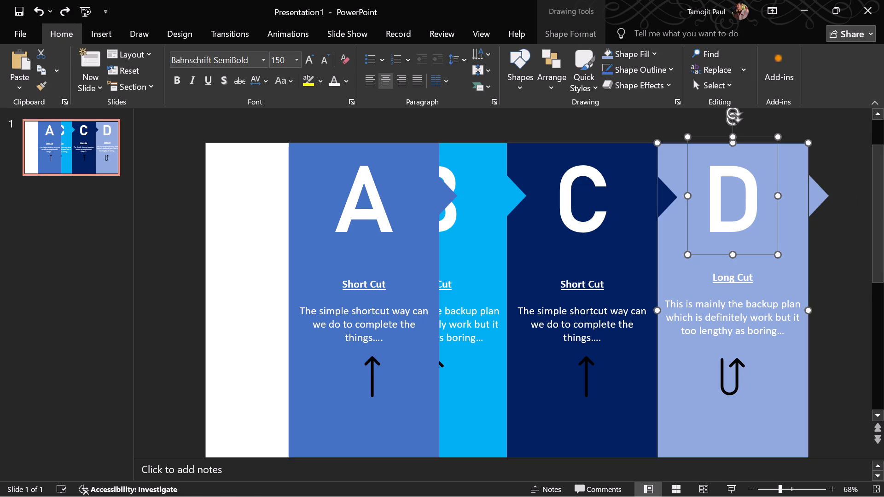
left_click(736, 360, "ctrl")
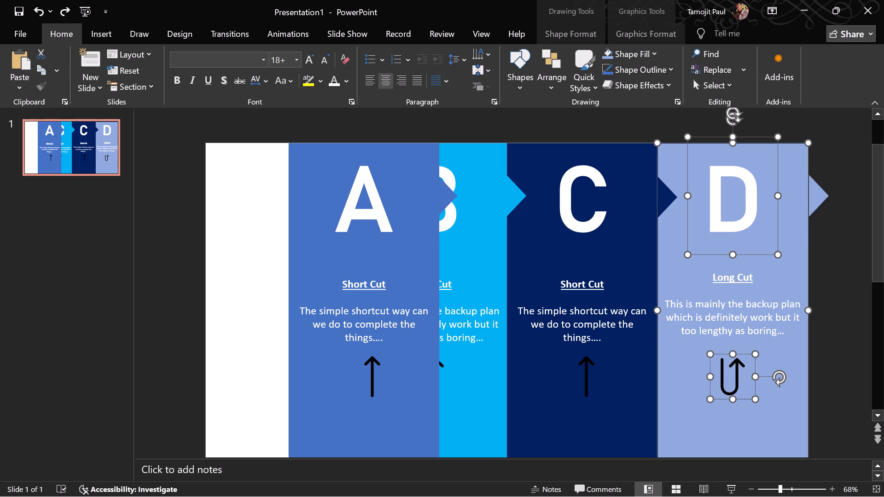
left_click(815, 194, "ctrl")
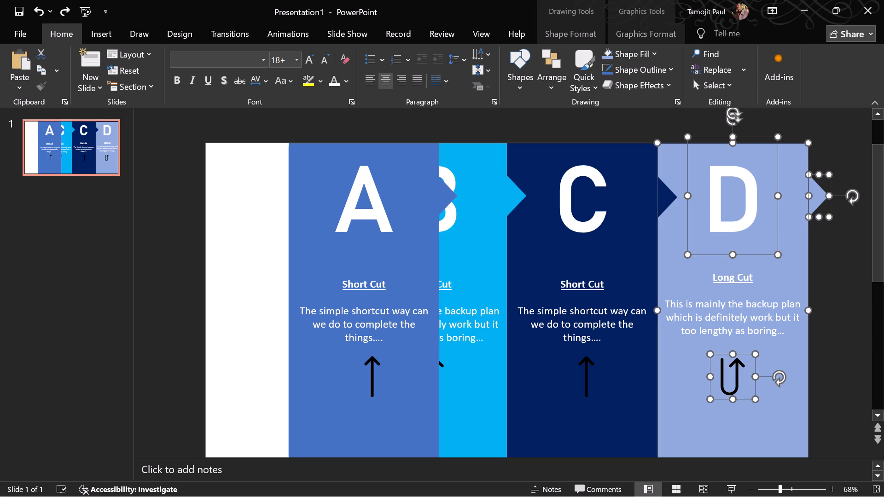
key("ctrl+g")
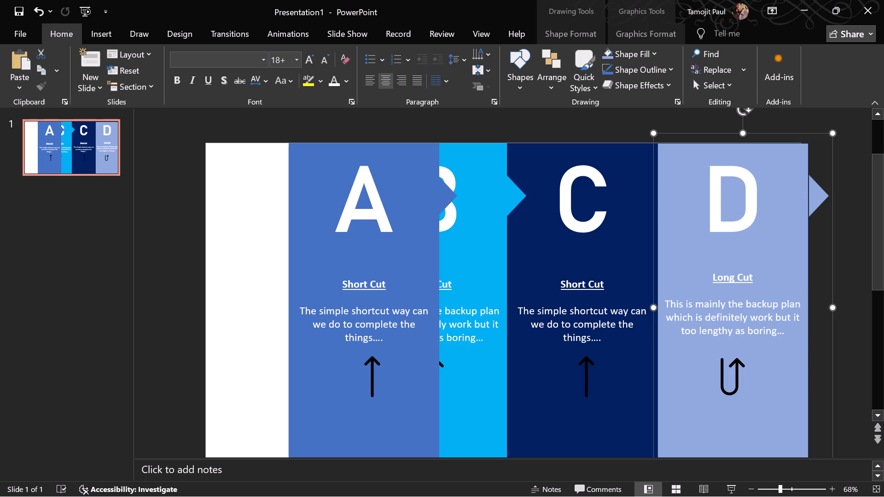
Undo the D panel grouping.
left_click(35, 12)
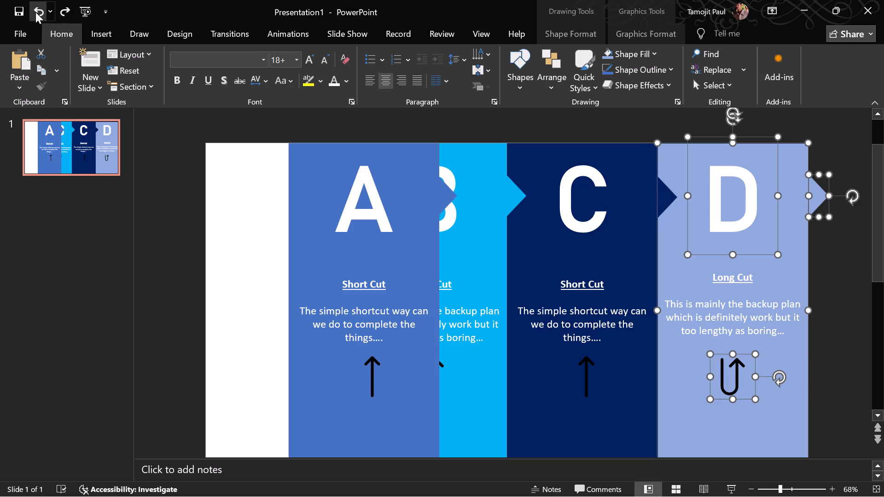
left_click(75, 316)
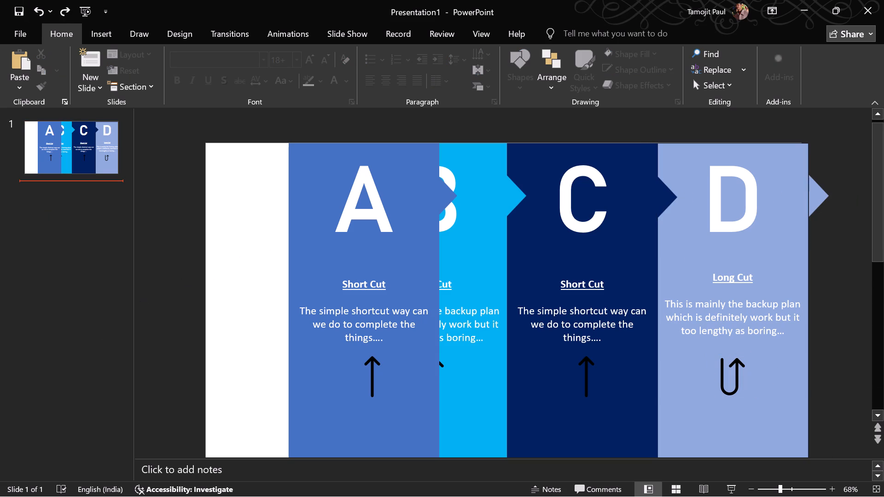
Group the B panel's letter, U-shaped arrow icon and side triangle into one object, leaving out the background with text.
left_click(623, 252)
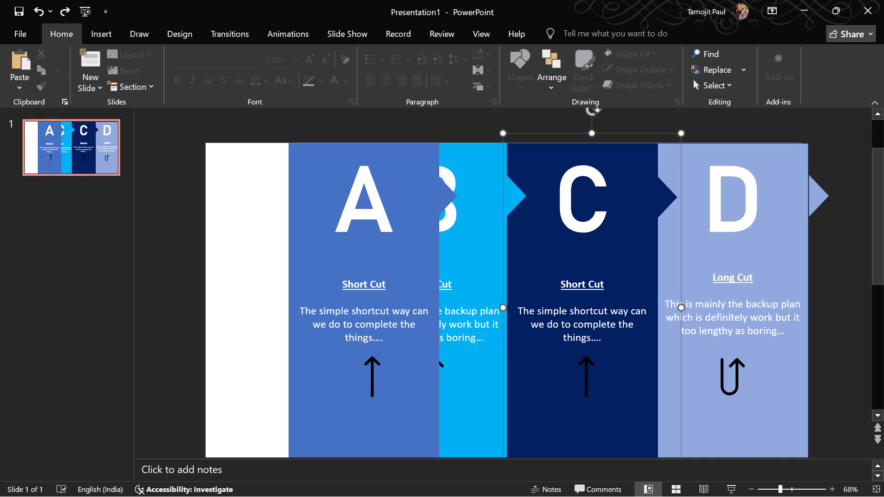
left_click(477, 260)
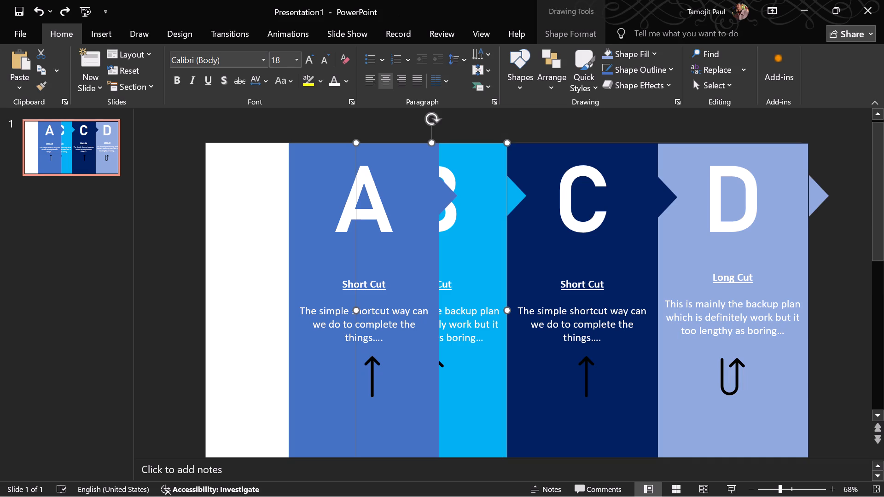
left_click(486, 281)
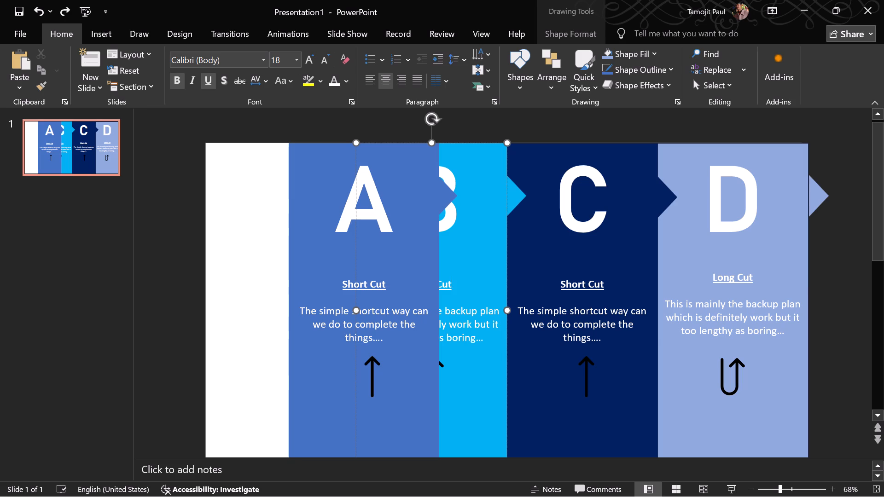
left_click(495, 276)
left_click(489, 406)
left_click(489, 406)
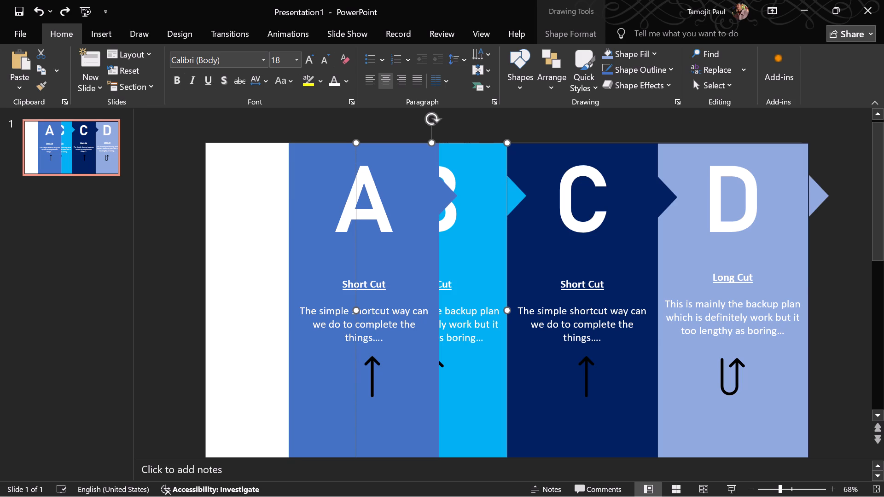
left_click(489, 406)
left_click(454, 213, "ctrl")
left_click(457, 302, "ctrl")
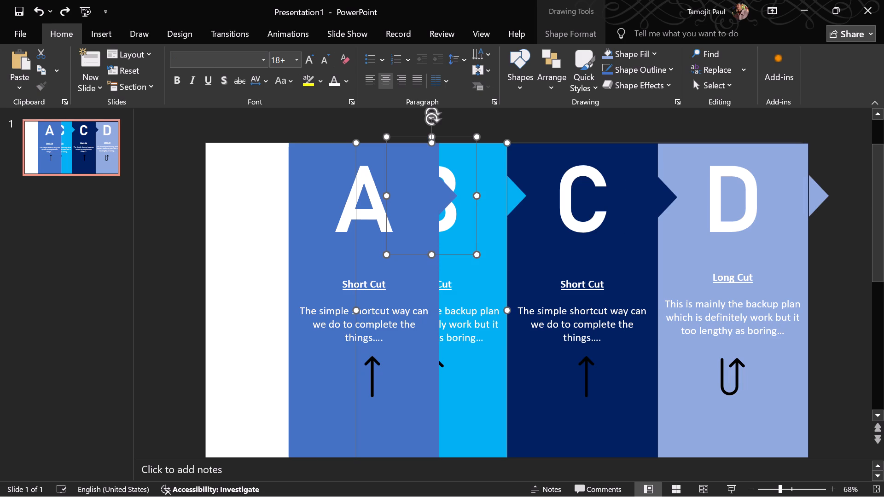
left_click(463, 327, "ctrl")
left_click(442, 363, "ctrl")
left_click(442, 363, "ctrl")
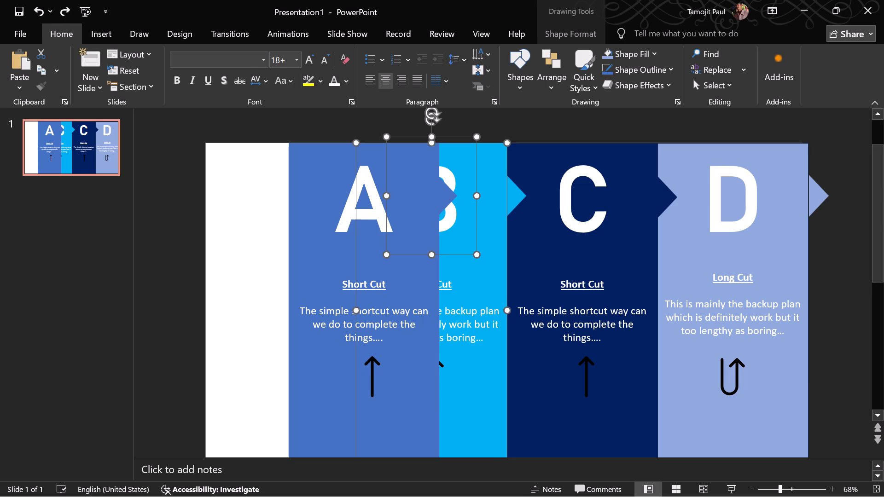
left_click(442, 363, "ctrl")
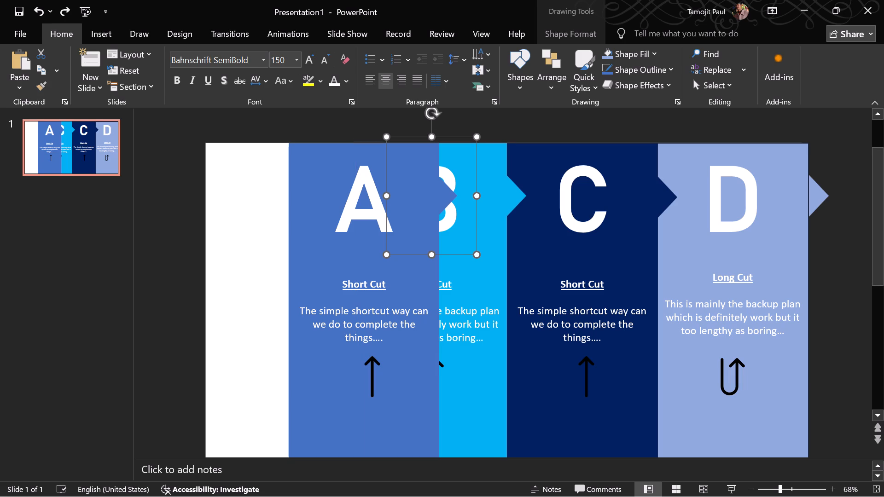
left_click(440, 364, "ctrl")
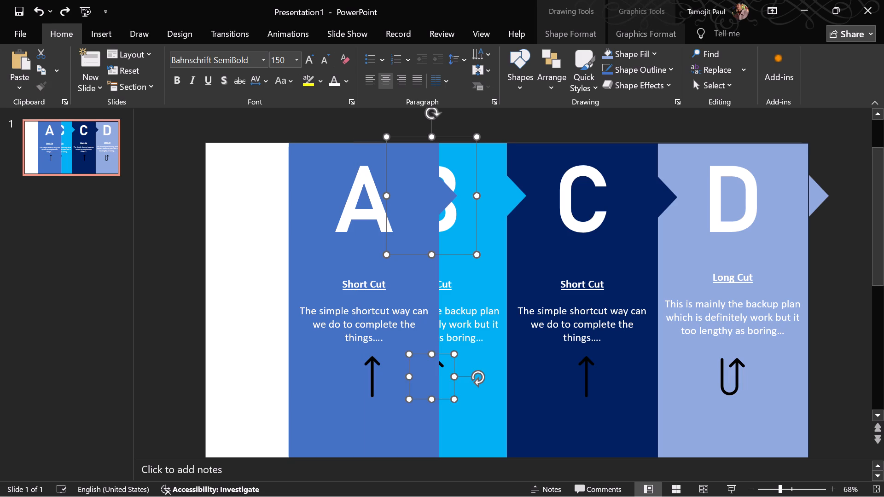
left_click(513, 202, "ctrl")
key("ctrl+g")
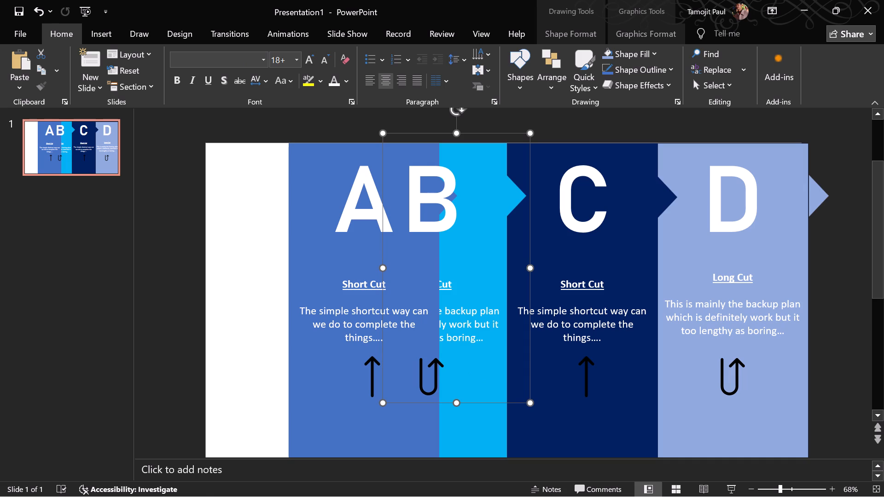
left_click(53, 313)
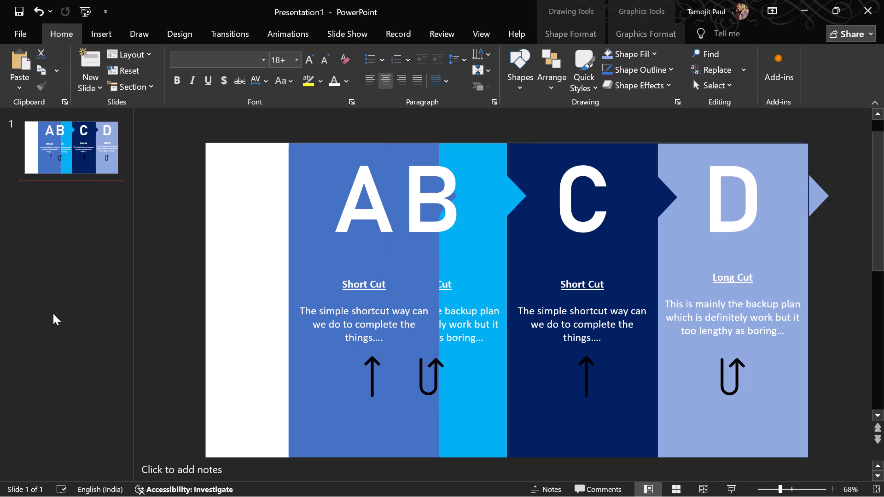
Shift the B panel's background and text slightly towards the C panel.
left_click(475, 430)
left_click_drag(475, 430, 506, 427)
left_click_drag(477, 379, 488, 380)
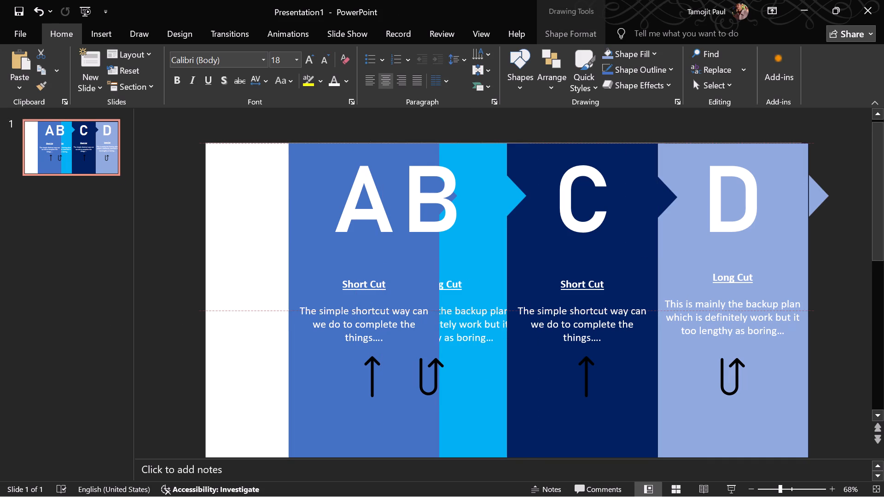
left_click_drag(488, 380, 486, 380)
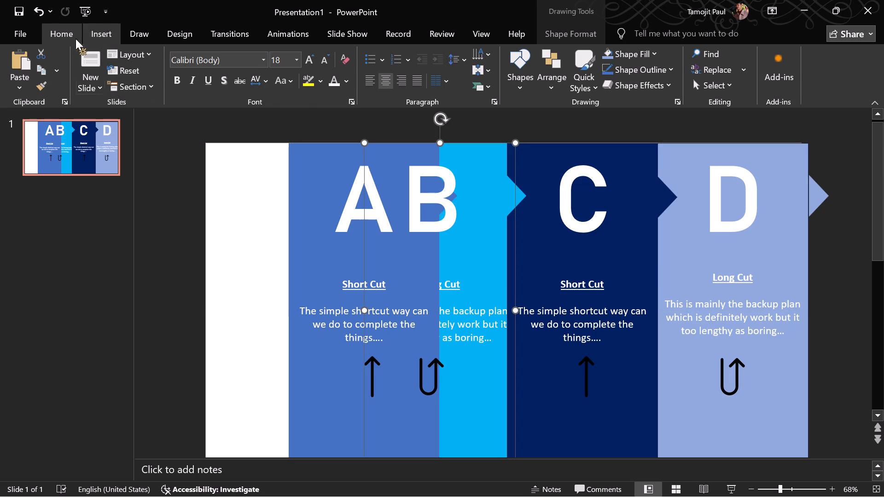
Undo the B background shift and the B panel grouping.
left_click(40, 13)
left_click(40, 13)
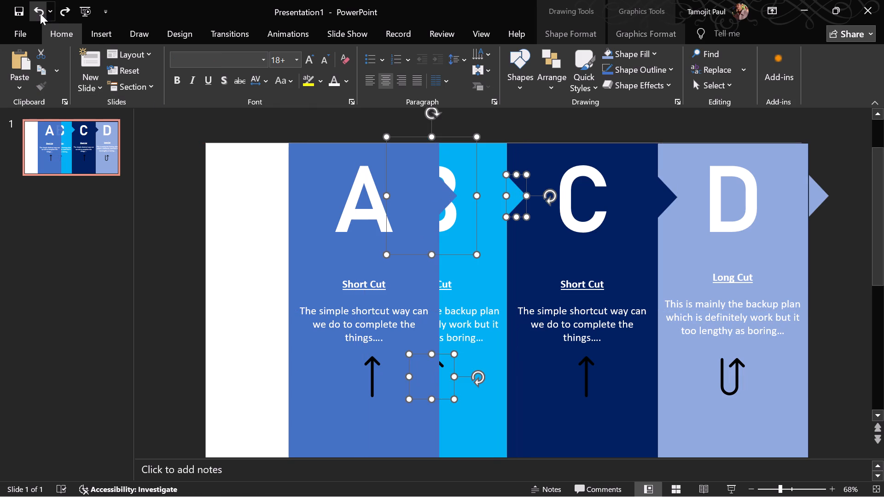
Undo the light blue fill on the D panel's side triangle.
left_click(40, 13)
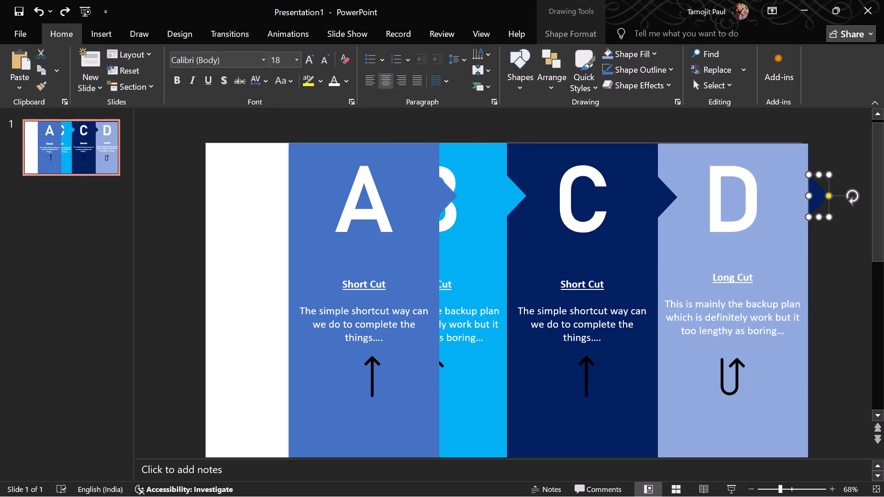
Group the B panel's letter, background with text, U-shaped arrow icon and side triangle together with the D panel's side triangle.
left_click(449, 220, "ctrl")
left_click(457, 312, "ctrl")
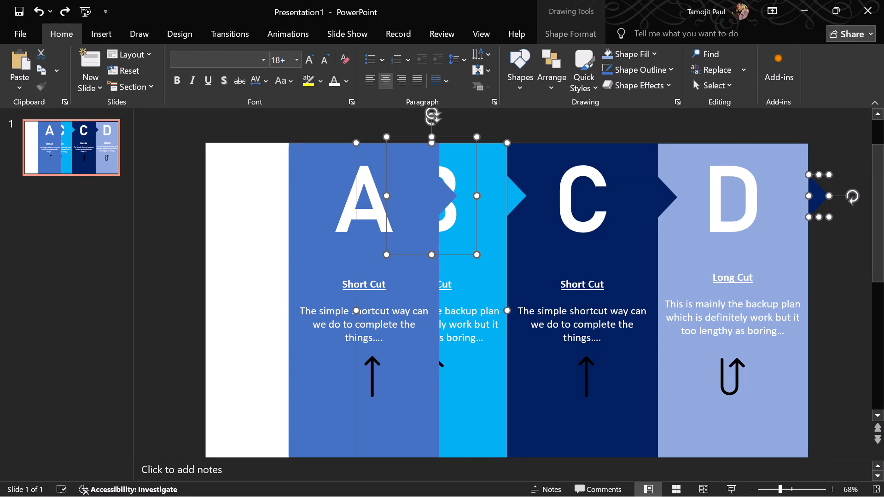
left_click(441, 363, "ctrl")
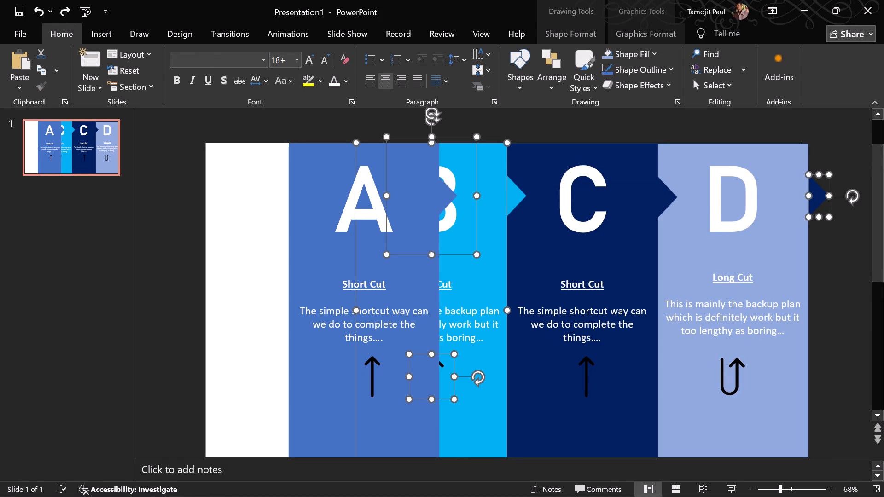
left_click(513, 194, "ctrl")
key("ctrl+g")
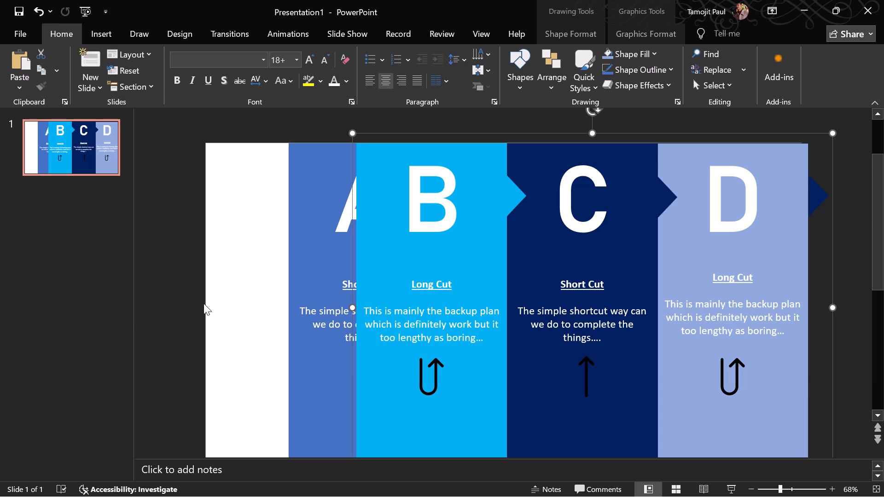
left_click(0, 331)
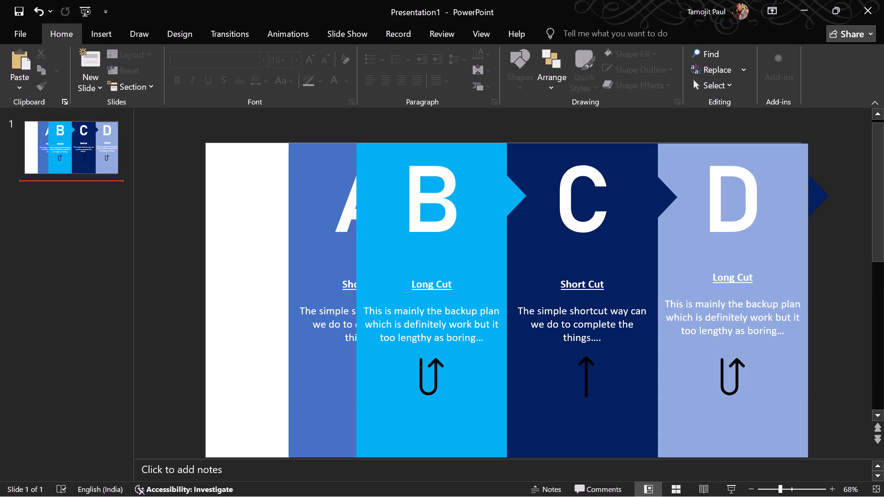
Move the grouped C panel away from the B panel so that it overlaps most of the D panel.
left_click(641, 412)
left_click_drag(631, 407, 677, 403)
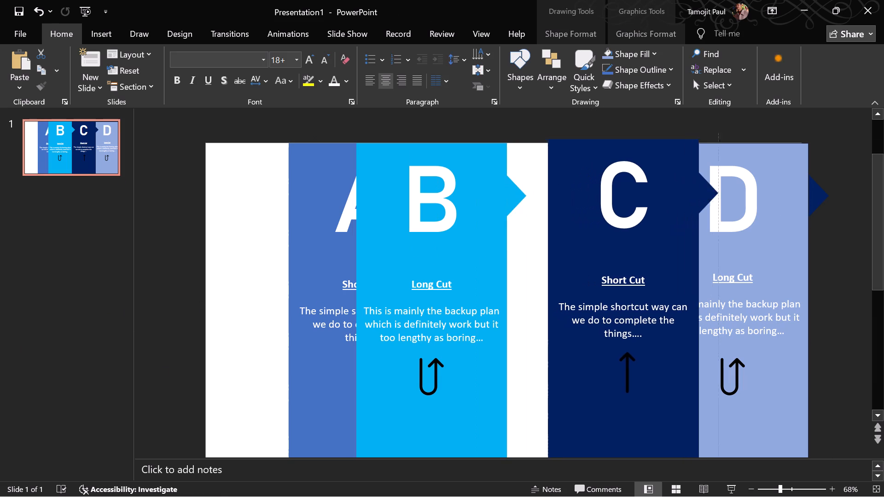
left_click_drag(677, 403, 722, 403)
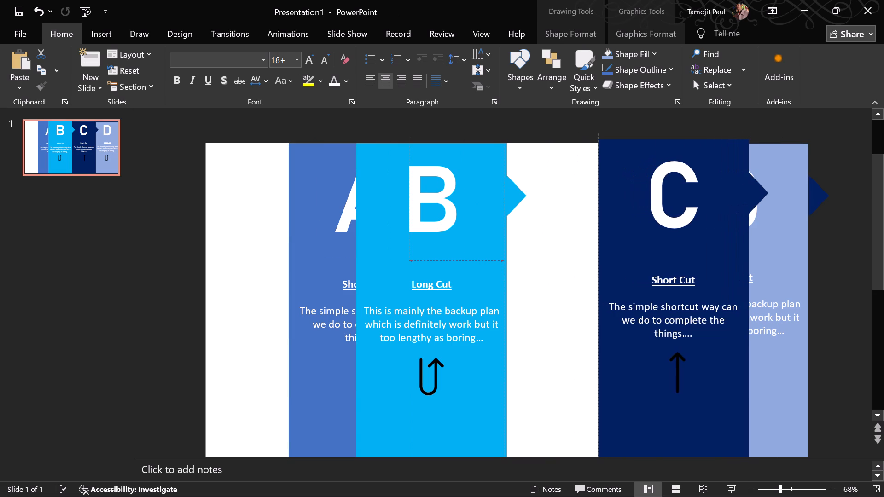
left_click_drag(722, 403, 717, 404)
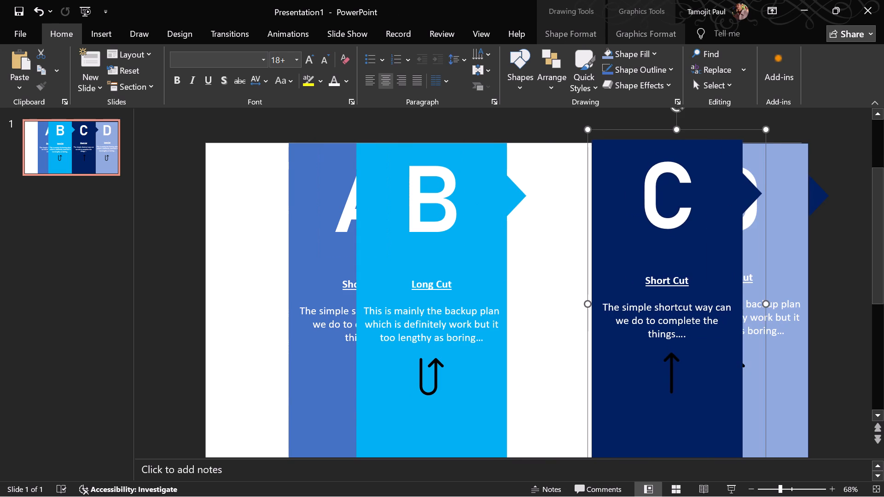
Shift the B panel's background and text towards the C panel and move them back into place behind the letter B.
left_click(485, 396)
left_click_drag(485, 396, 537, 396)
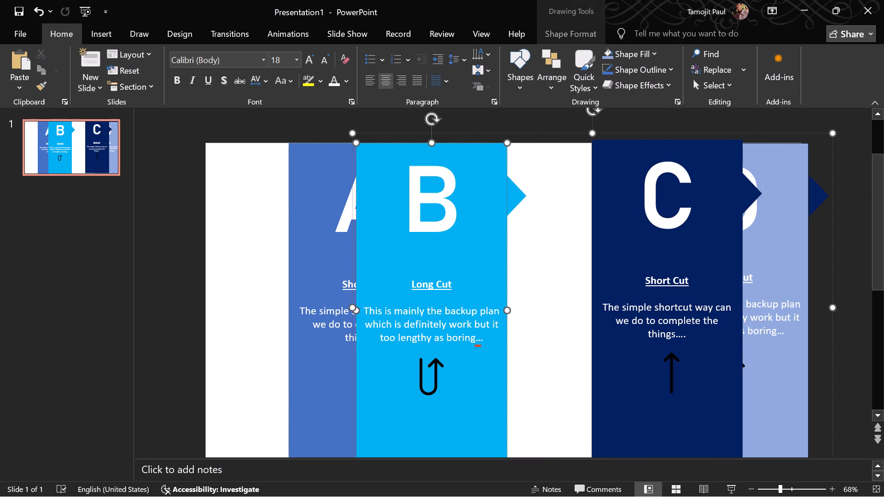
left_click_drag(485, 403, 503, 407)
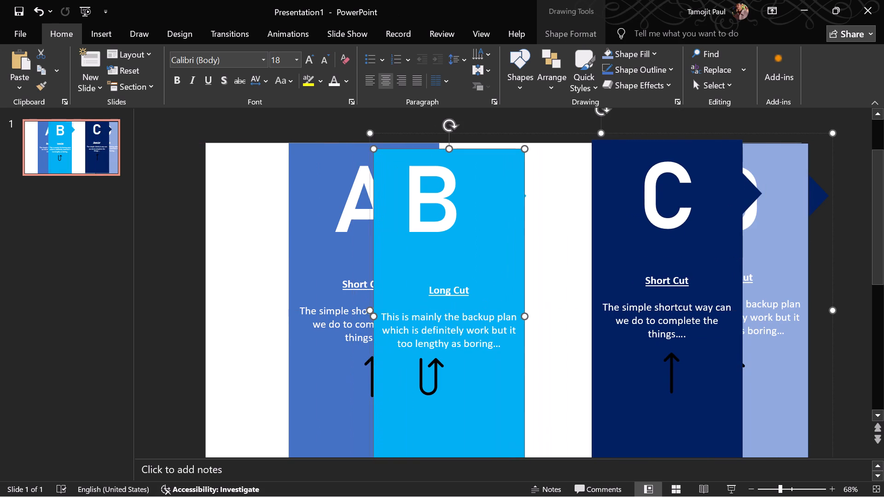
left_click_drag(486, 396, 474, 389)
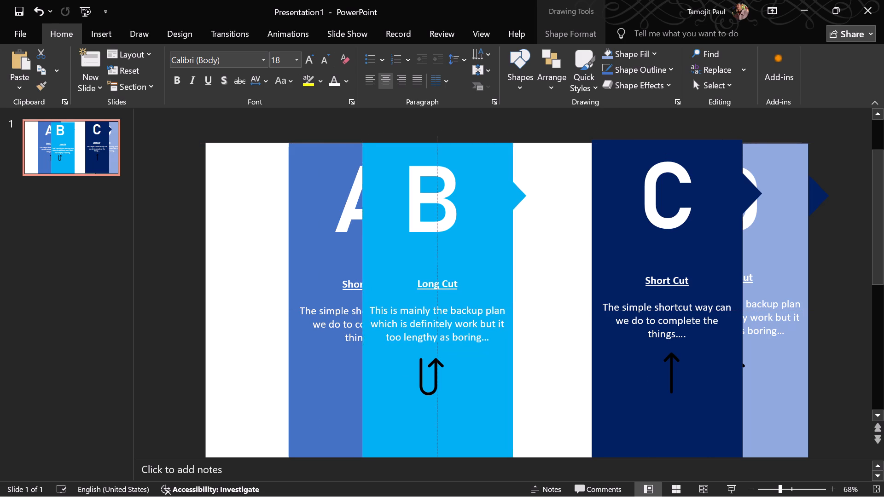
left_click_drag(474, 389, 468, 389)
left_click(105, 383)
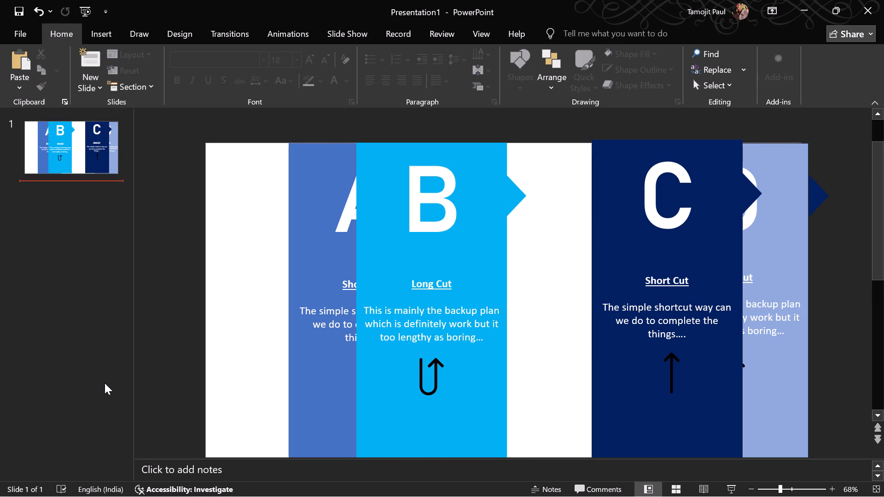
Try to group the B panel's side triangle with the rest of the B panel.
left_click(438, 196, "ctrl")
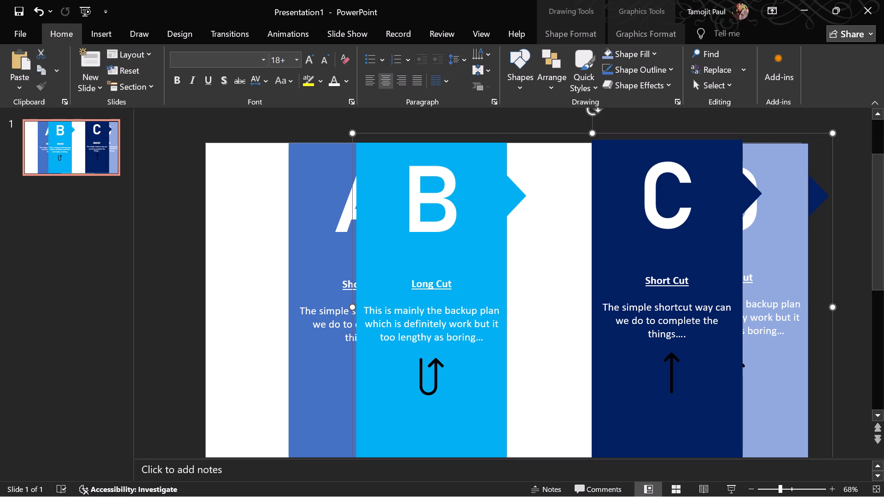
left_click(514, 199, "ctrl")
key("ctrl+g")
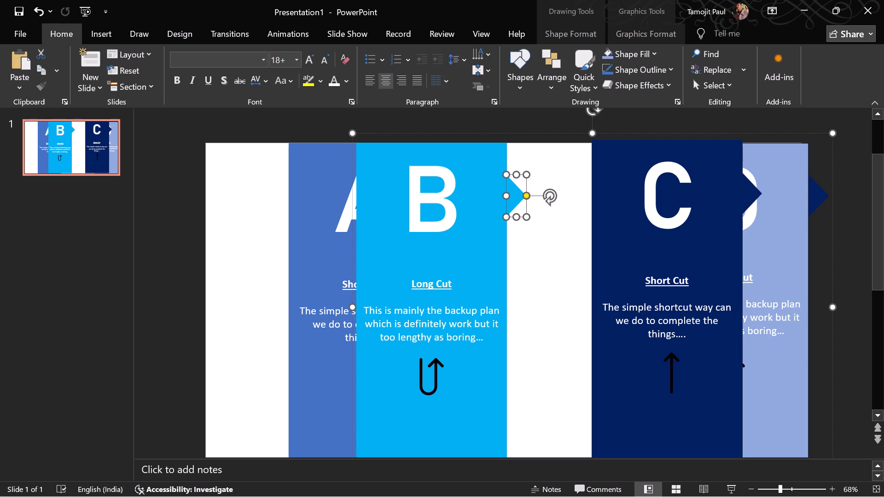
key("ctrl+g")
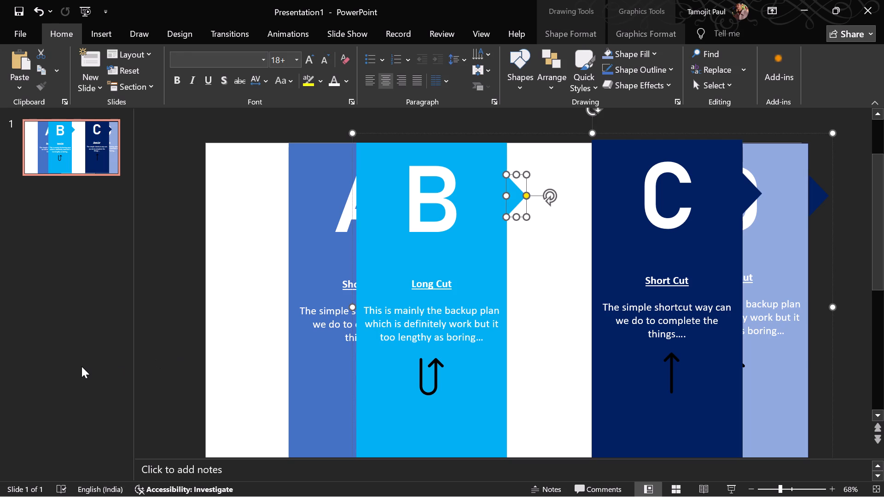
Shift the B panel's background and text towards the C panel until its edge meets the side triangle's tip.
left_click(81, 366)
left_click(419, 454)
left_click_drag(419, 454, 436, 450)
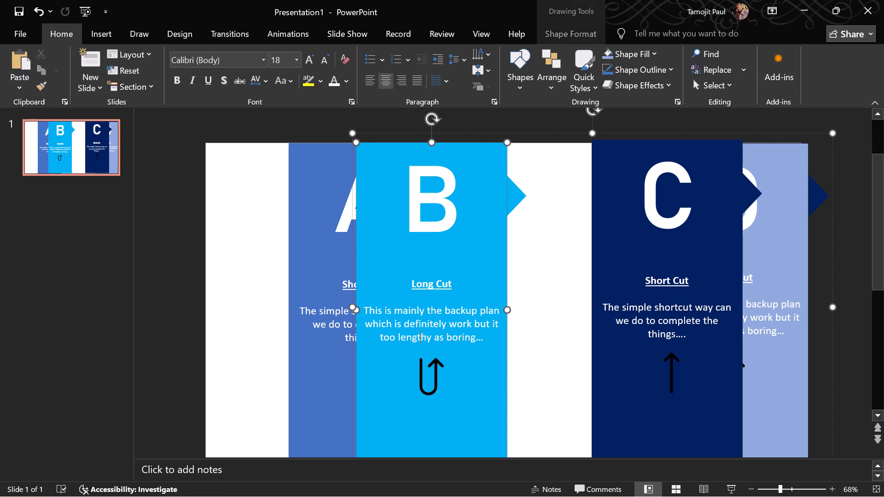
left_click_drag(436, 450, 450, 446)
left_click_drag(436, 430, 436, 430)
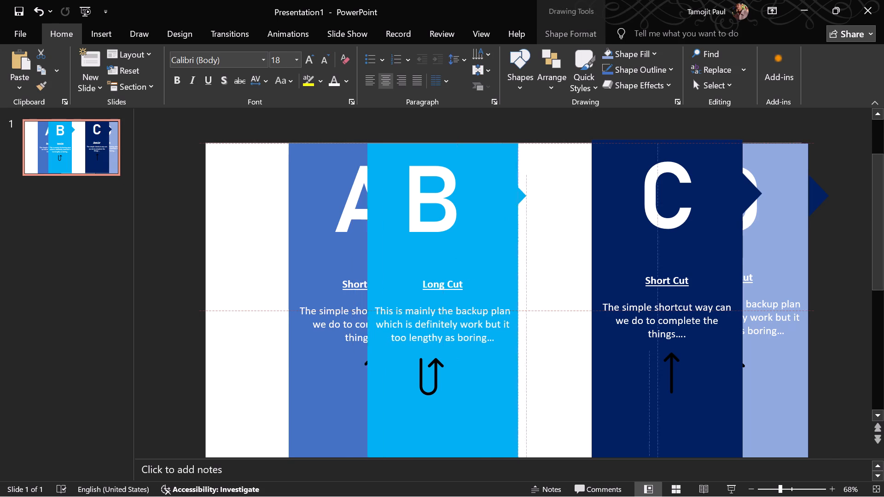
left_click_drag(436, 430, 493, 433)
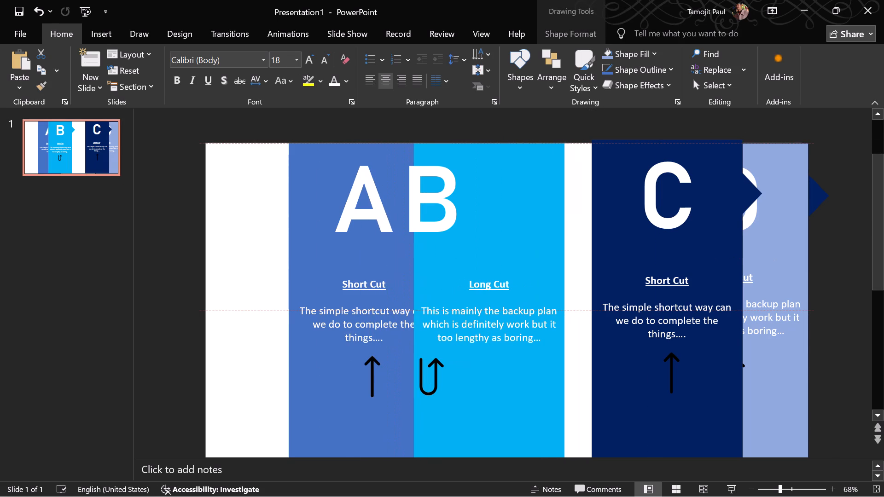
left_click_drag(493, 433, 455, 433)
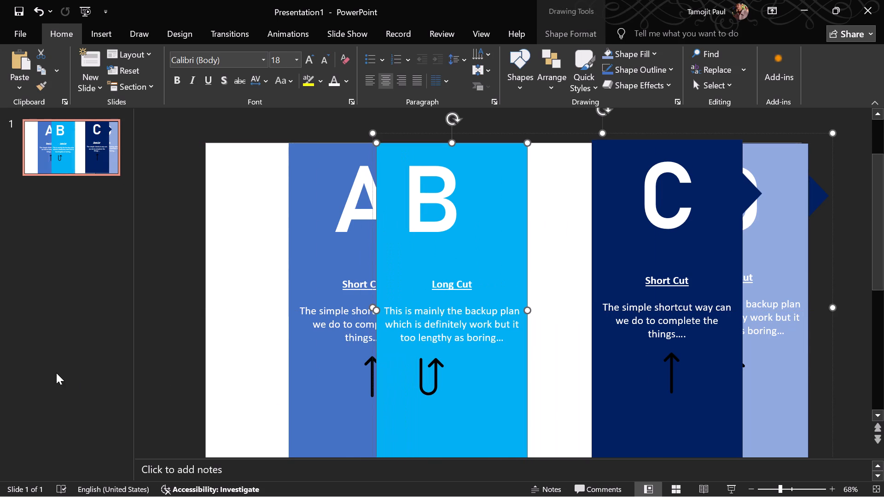
Undo the B panel shifts, the C panel move and the grouping of the B panel with the D panel's side triangle.
left_click(43, 17)
left_click(43, 17)
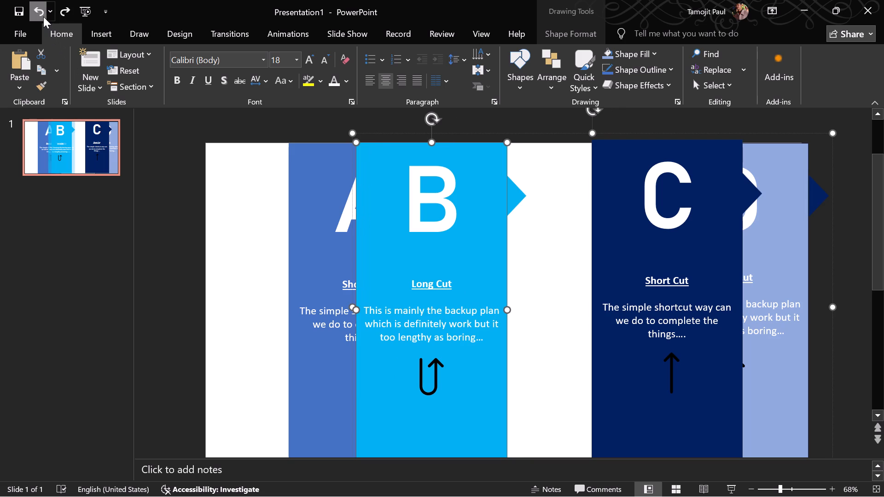
left_click(43, 17)
left_click(43, 17)
left_click(43, 17)
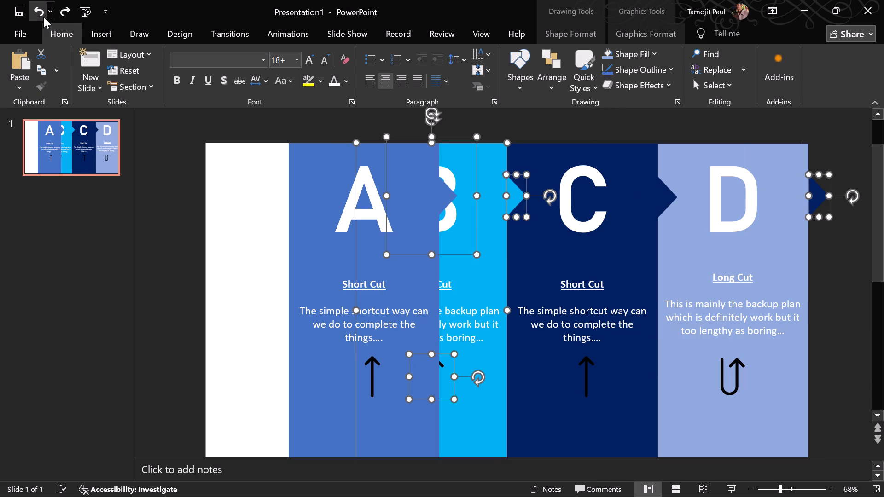
left_click(66, 12)
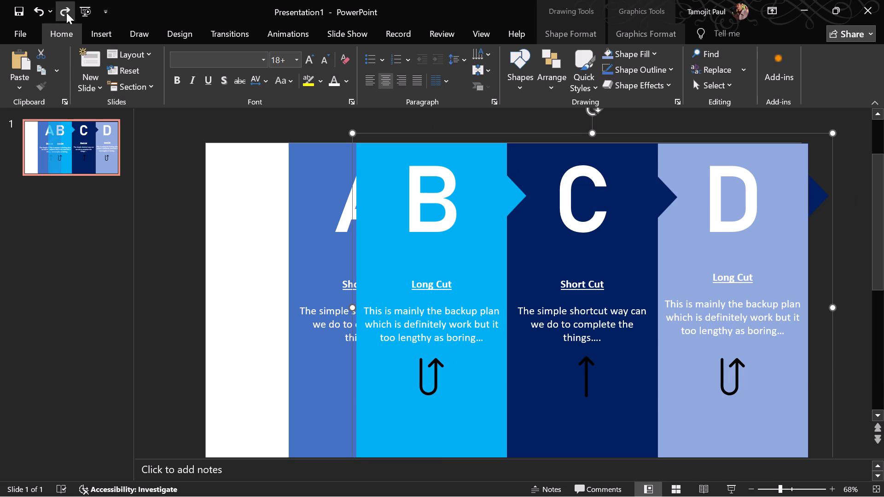
left_click(66, 12)
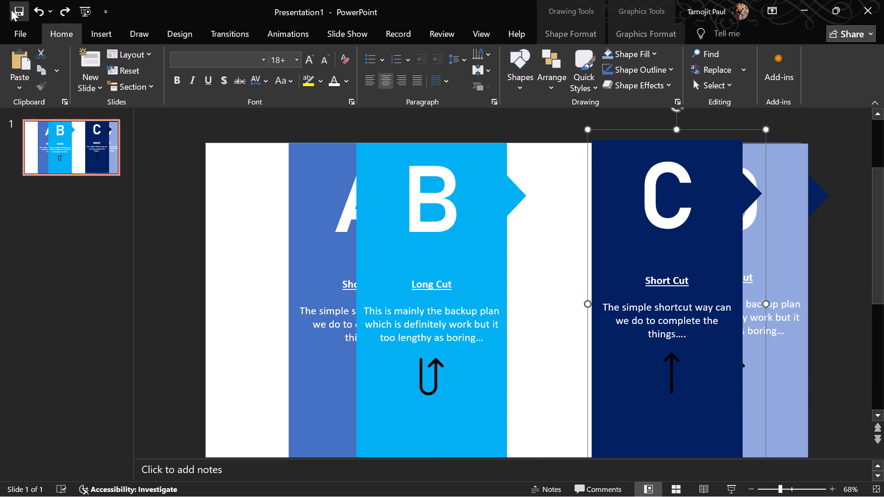
double_click(32, 4)
left_click(32, 4)
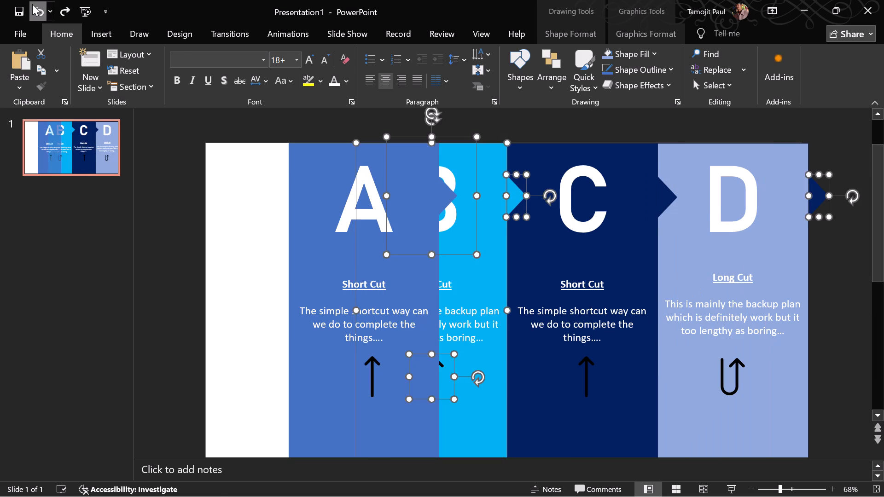
left_click(67, 6)
left_click(112, 347)
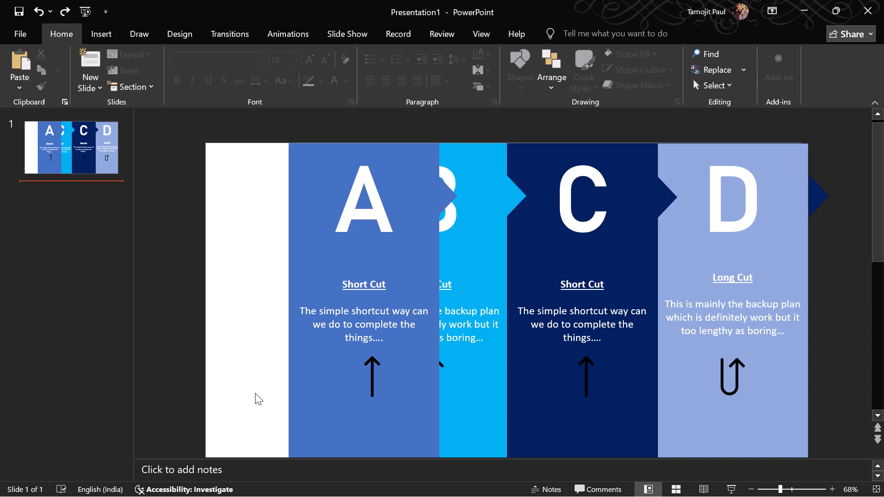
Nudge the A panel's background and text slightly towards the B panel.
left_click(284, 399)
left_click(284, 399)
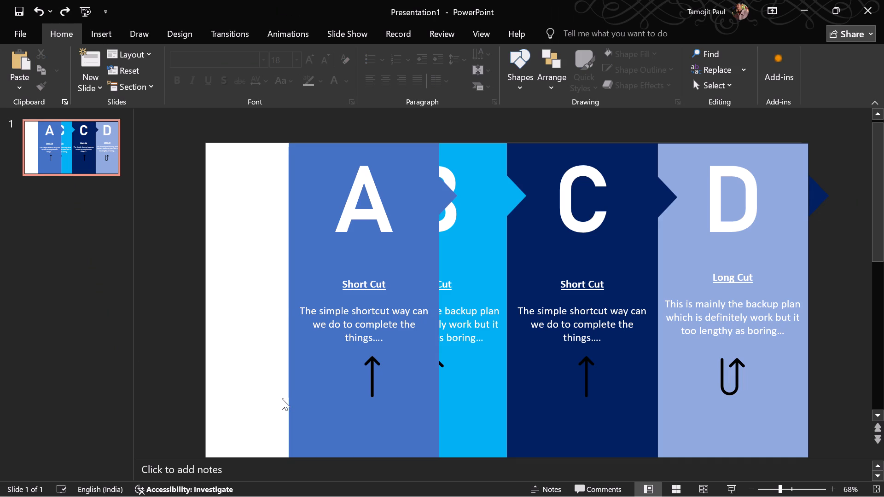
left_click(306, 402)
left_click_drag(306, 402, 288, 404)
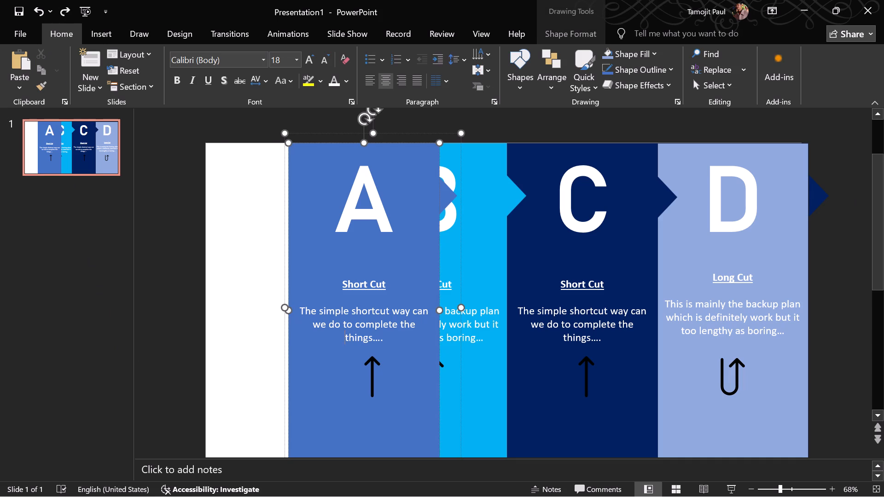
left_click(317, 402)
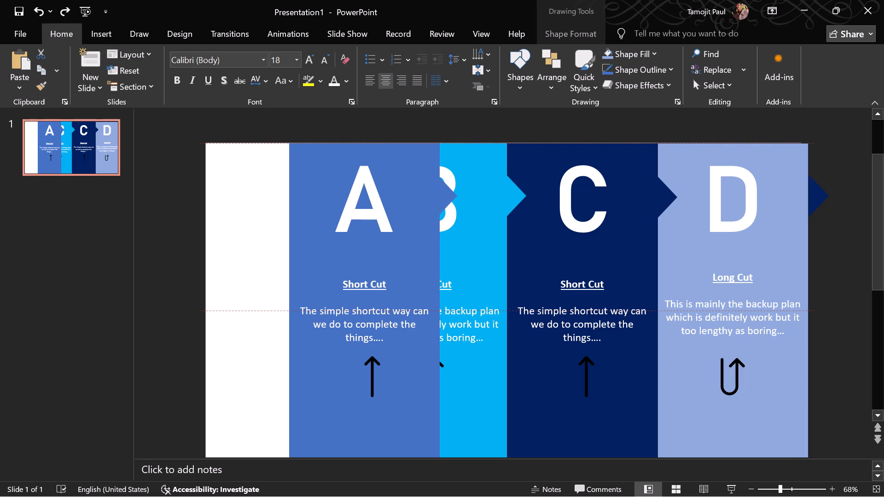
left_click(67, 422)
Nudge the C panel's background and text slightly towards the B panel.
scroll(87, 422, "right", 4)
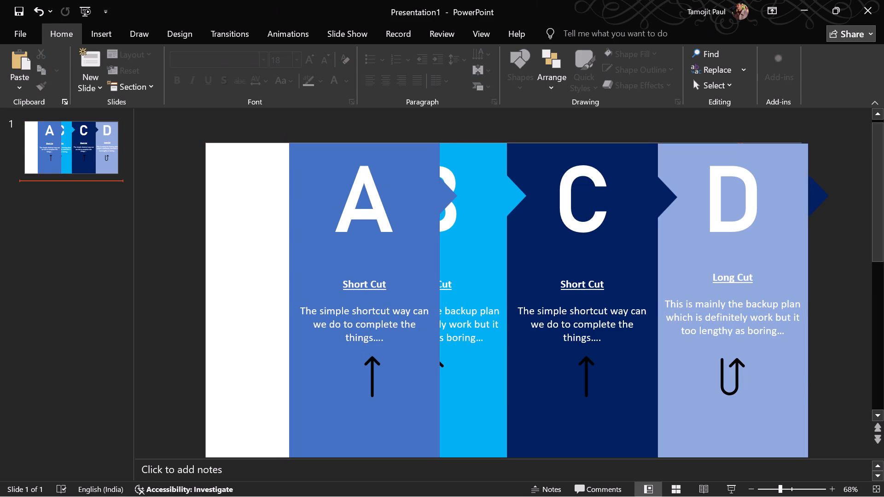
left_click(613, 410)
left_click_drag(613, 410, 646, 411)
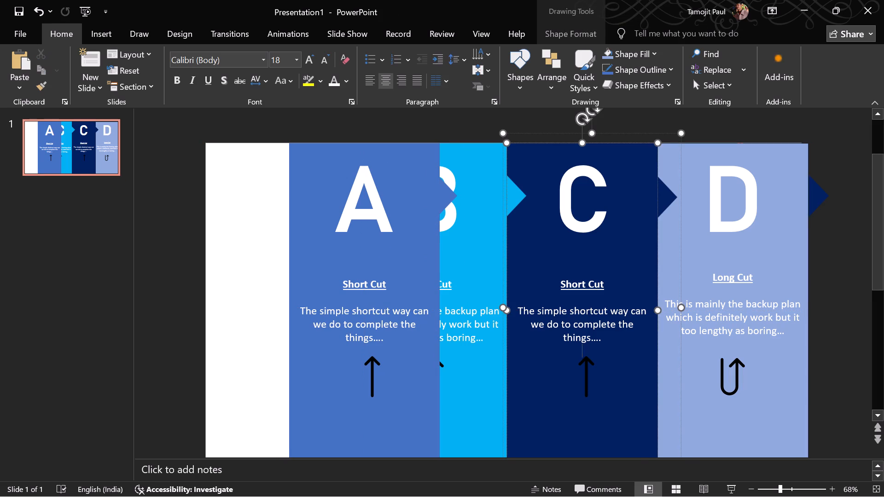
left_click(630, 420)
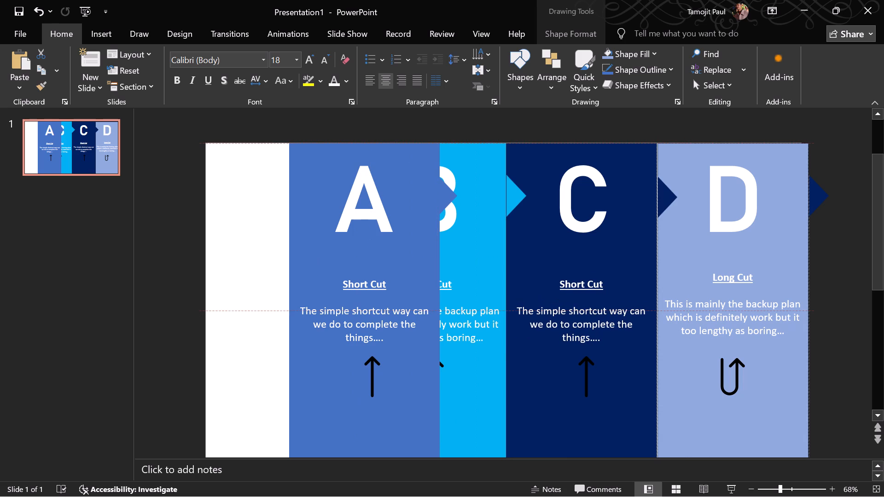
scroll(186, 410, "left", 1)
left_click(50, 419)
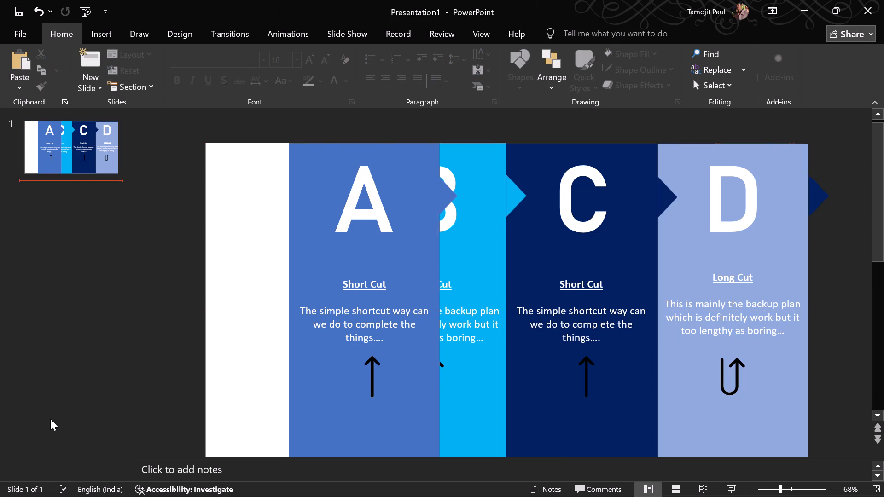
Undo the A and C panel nudges, the D panel's added side triangle and the A panel's move over the B panel.
left_click(39, 12)
left_click(39, 12)
left_click(39, 12)
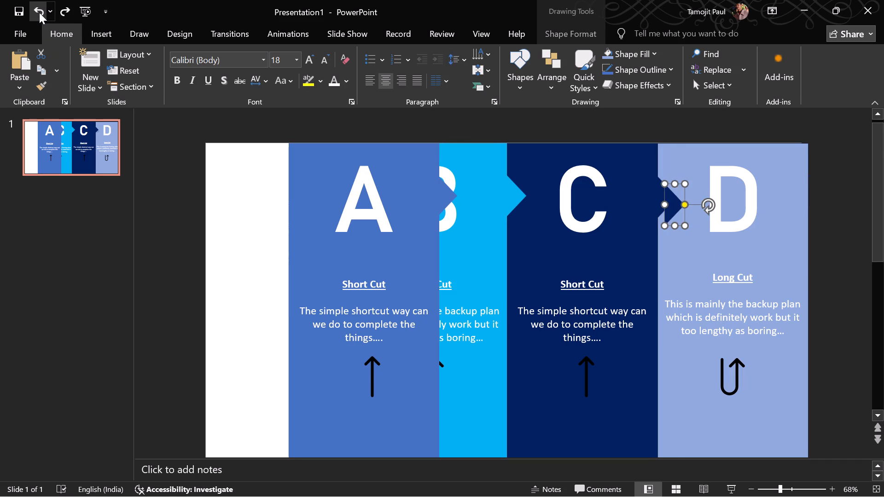
left_click(39, 12)
left_click(39, 12)
left_click(39, 12)
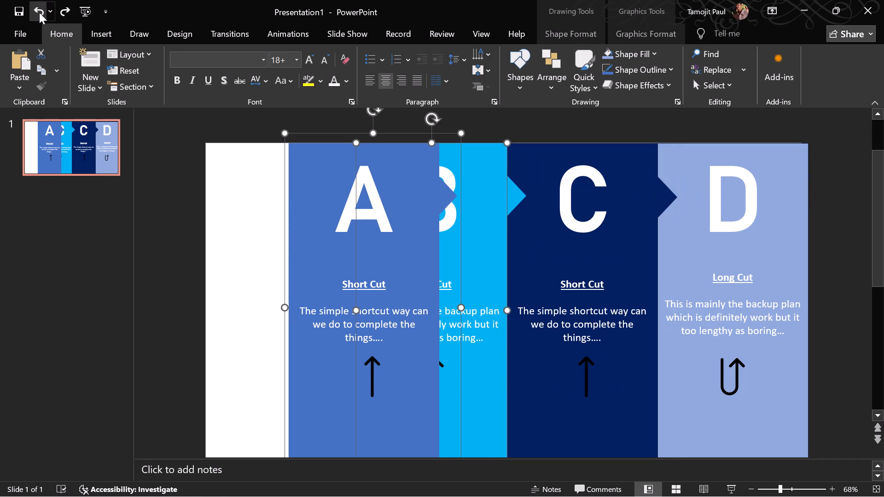
left_click(39, 12)
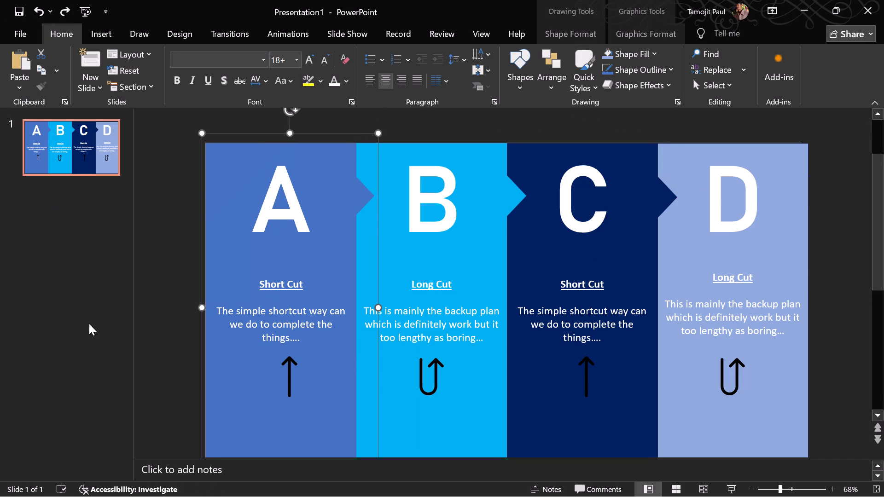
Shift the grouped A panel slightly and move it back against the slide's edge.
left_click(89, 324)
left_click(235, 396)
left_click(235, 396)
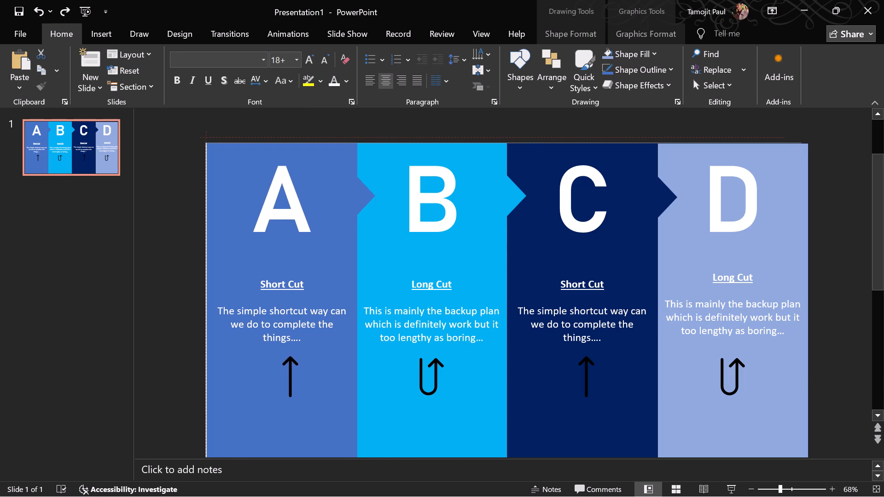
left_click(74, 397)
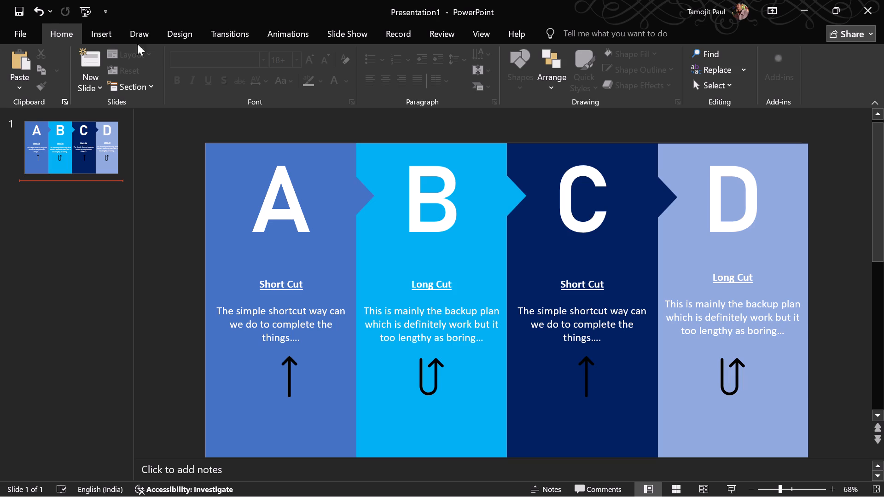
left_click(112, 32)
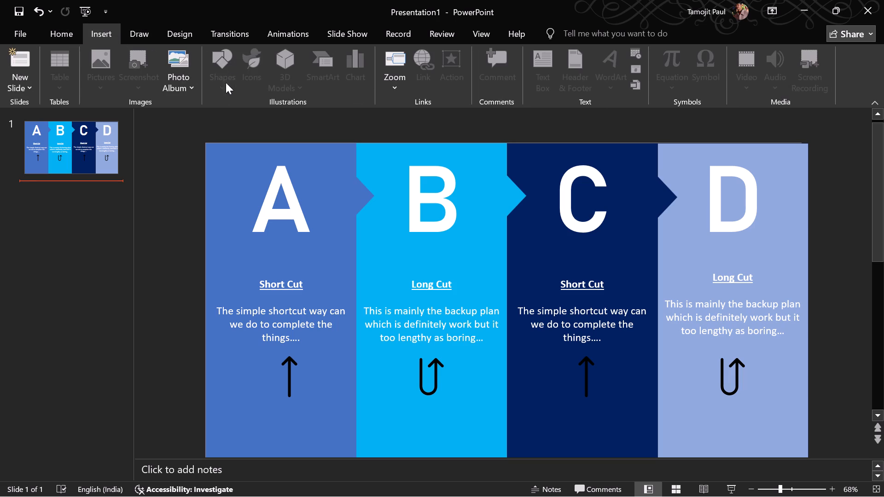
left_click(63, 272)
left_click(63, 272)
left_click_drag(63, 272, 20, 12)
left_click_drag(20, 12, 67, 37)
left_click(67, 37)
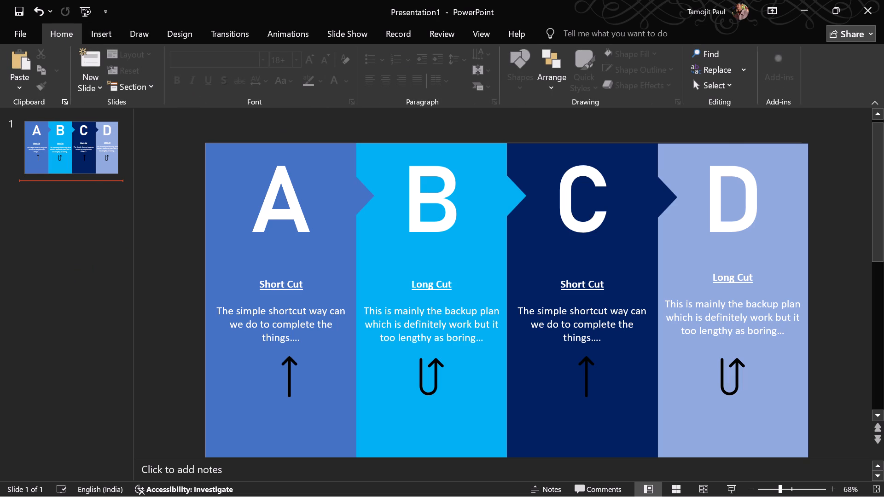
Insert an isosceles triangle about 1" high and 1.16" wide off the slide beside the D panel, rotated a quarter turn to point away from it.
left_click(799, 403)
left_click(107, 30)
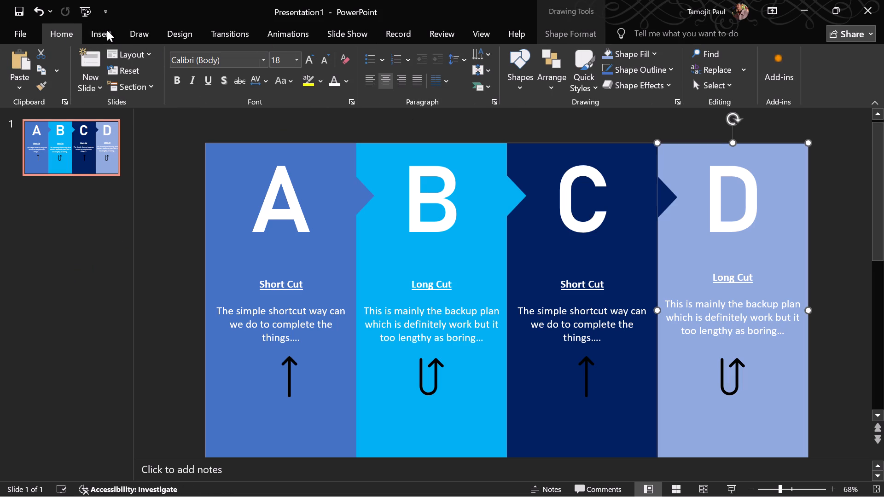
left_click(231, 77)
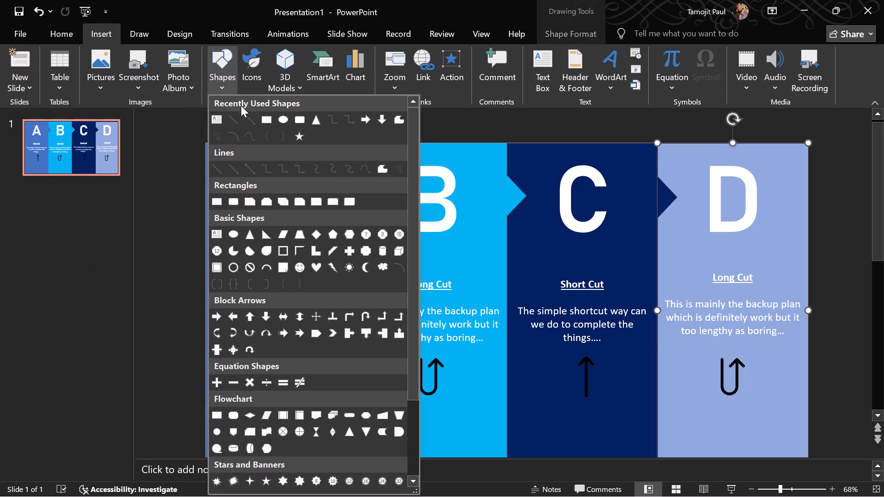
left_click(254, 232)
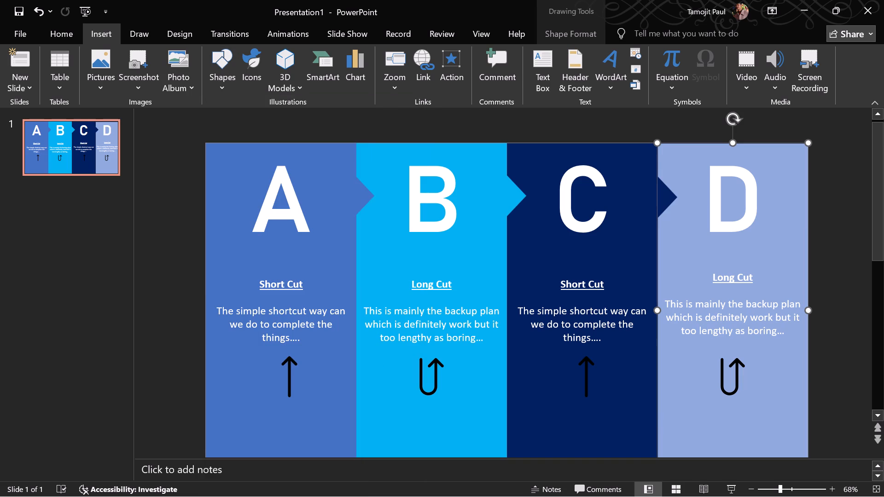
left_click(844, 270)
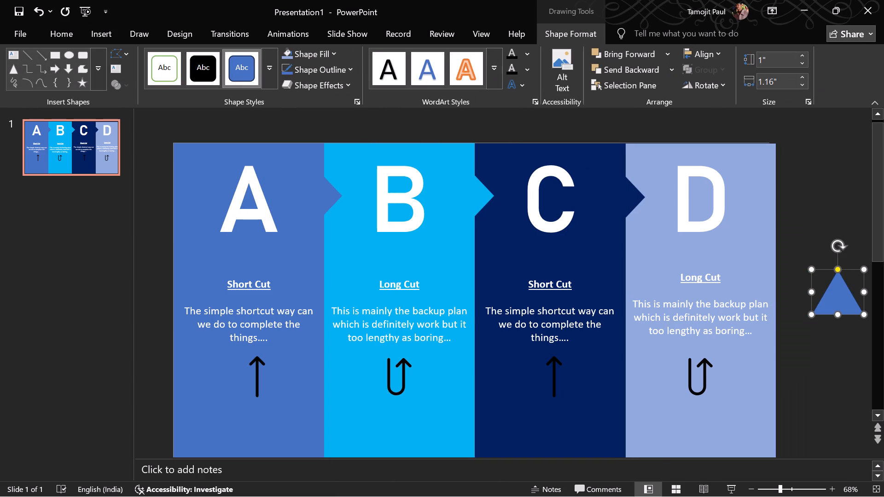
left_click_drag(838, 242, 882, 289)
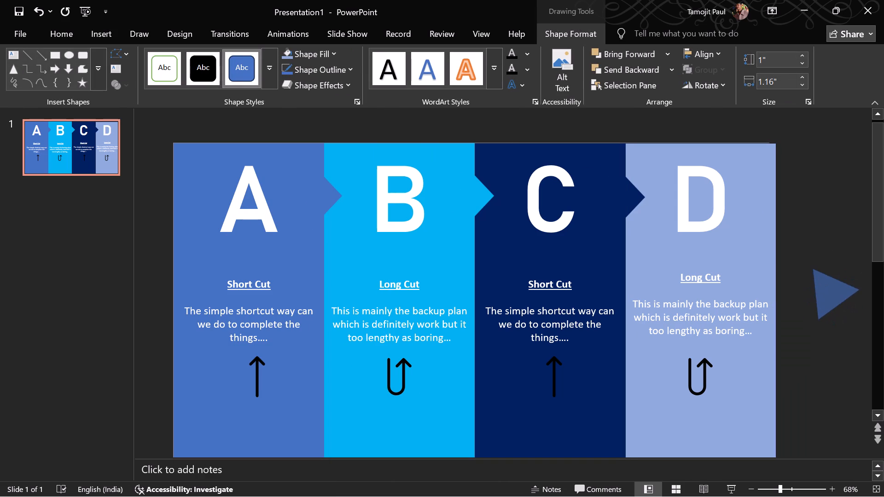
left_click_drag(882, 289, 880, 294)
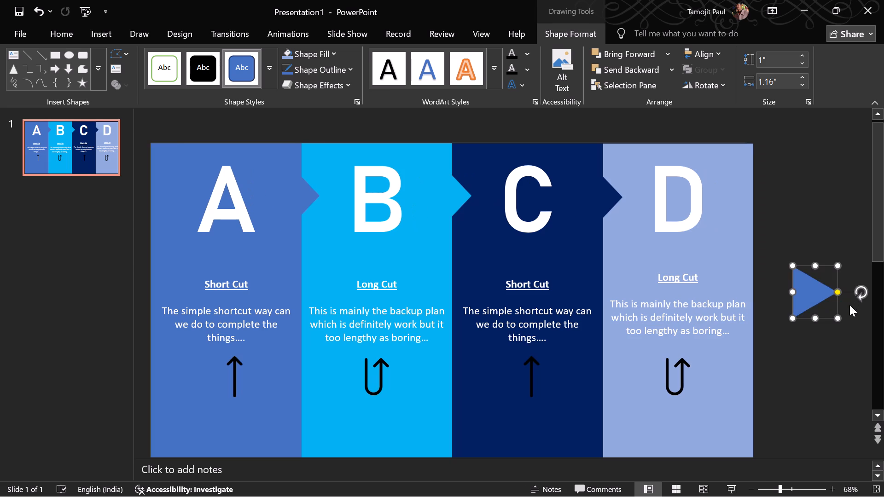
Resize the loose triangle to 0.76" high and 1" wide and place it against the D panel's outer edge, level with the letter.
left_click_drag(839, 317, 826, 310)
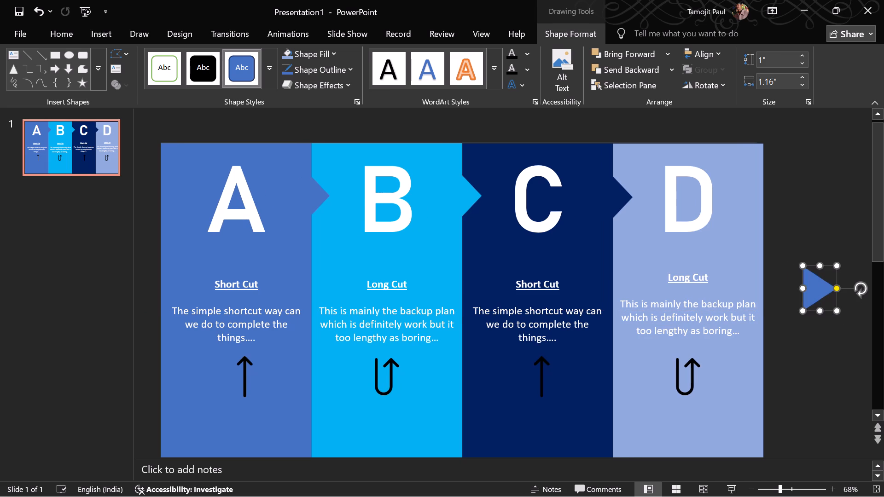
left_click_drag(819, 286, 785, 196)
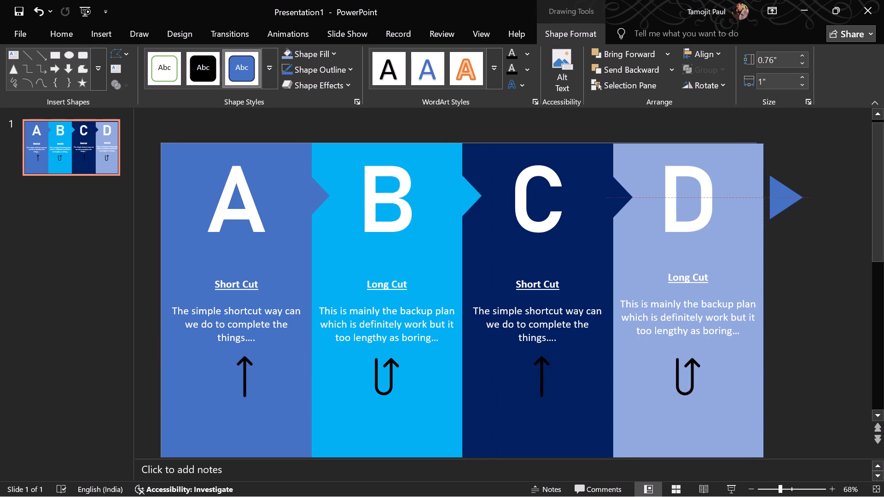
left_click_drag(785, 196, 781, 196)
Fill the triangle beside the D panel with the same light blue theme colour as the panel.
right_click(818, 204)
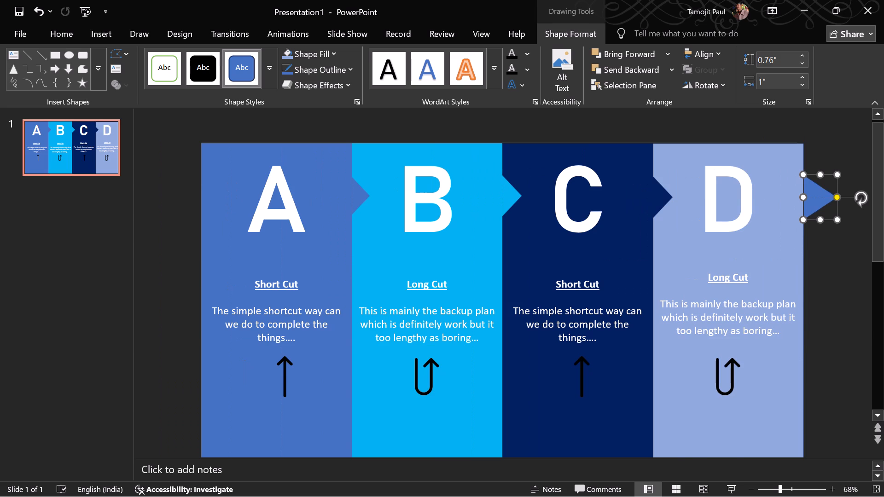
left_click(771, 475)
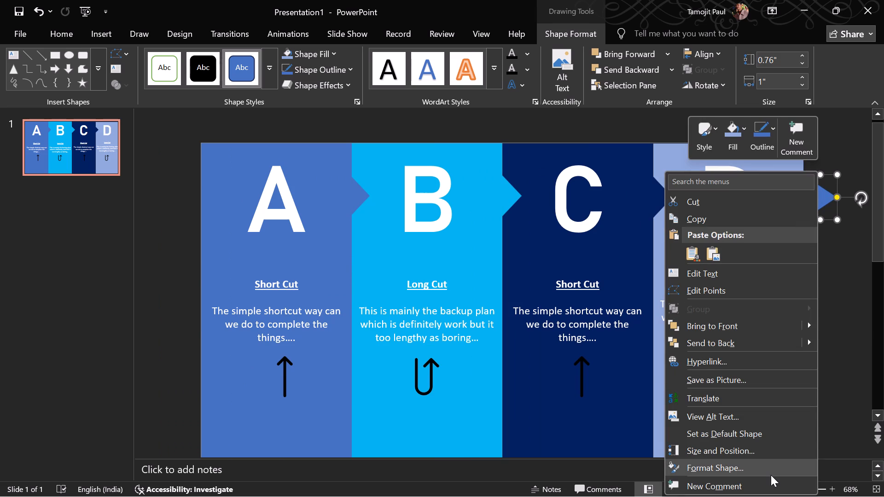
left_click_drag(863, 335, 848, 338)
left_click(848, 338)
left_click(776, 196)
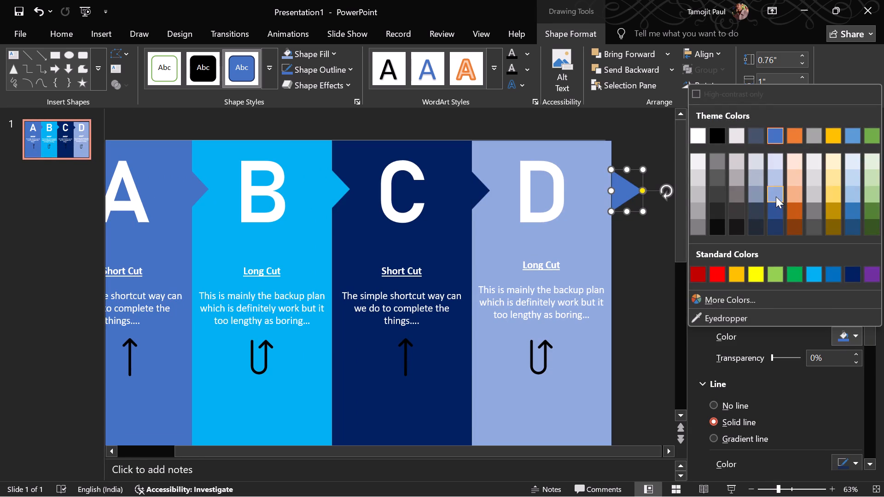
left_click(865, 132)
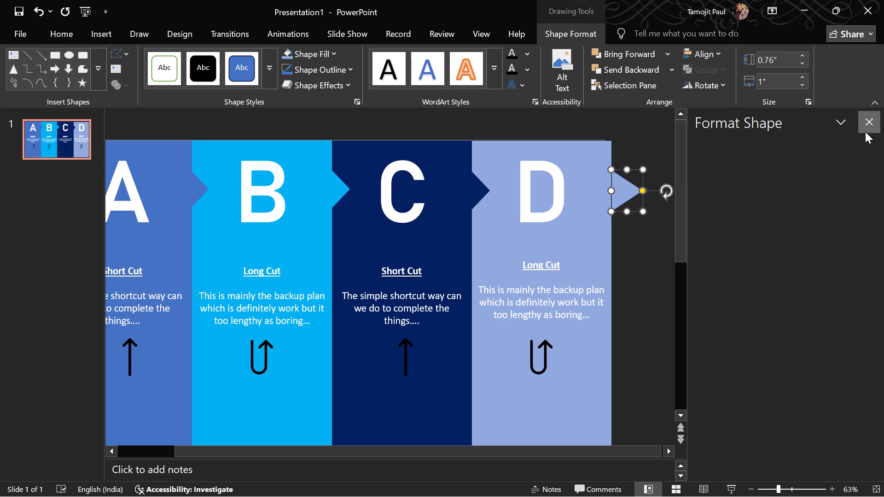
left_click(861, 283)
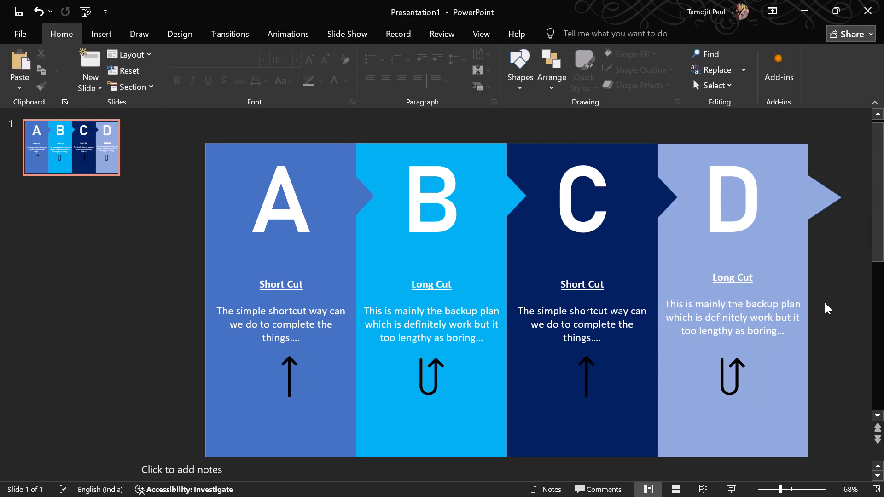
Nudge the light blue triangle until its base sits flush with the D panel's outer edge.
left_click(822, 209)
left_click(820, 207)
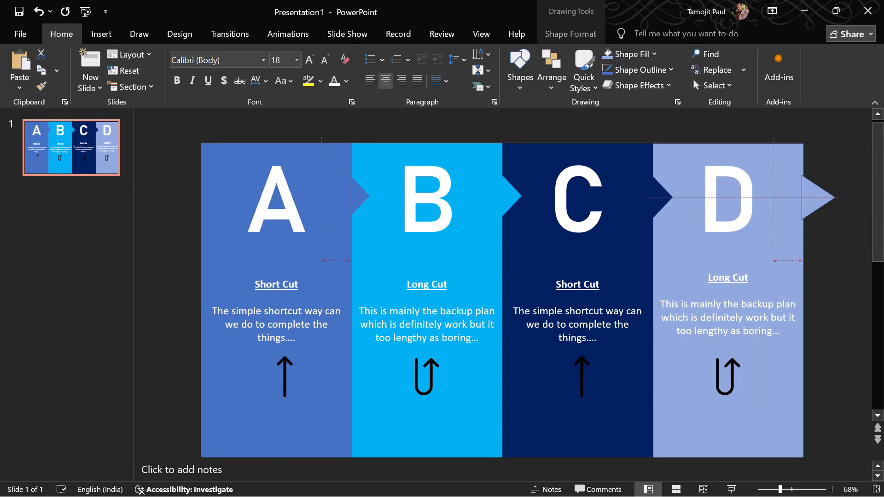
left_click(845, 324)
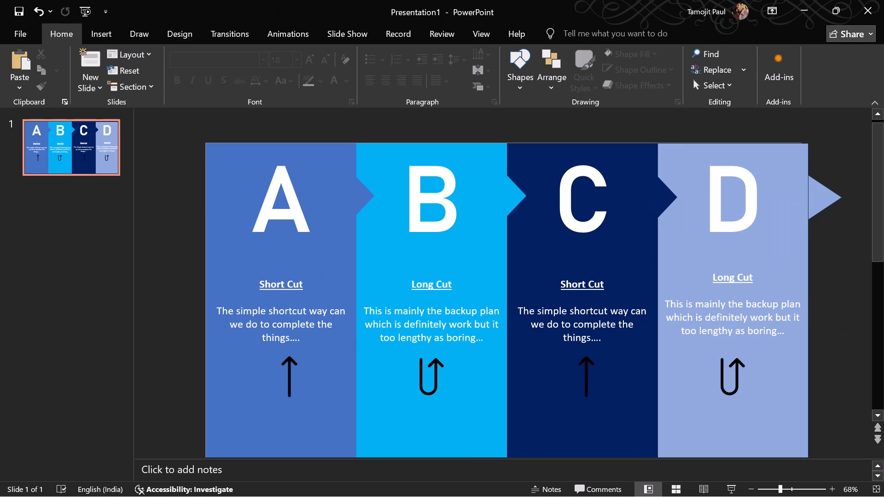
left_click(817, 195)
left_click_drag(817, 195, 814, 196)
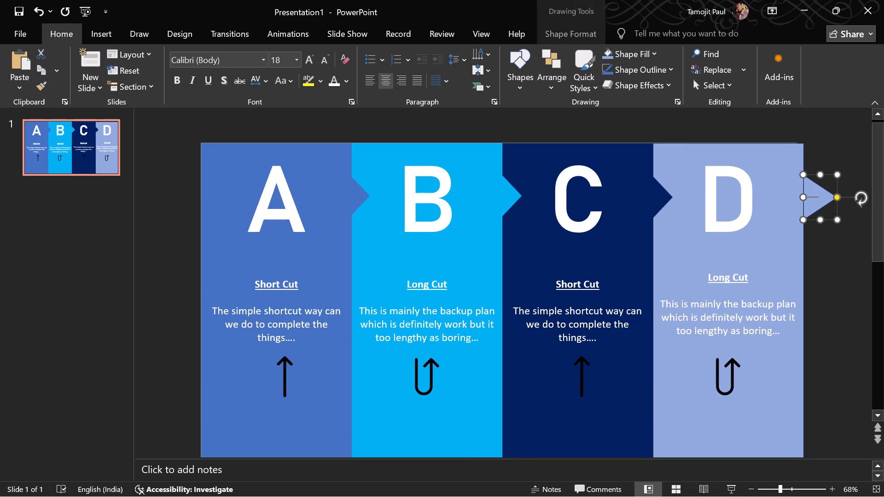
left_click_drag(814, 196, 805, 197)
left_click(813, 179)
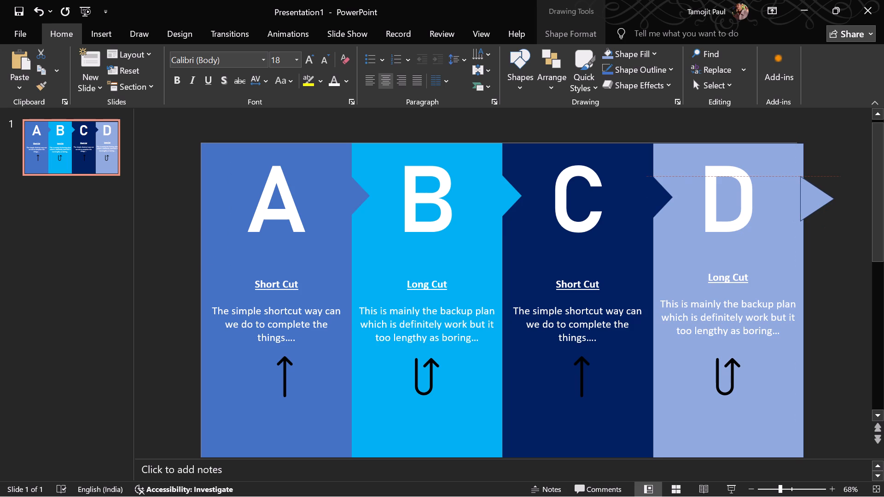
left_click(855, 301)
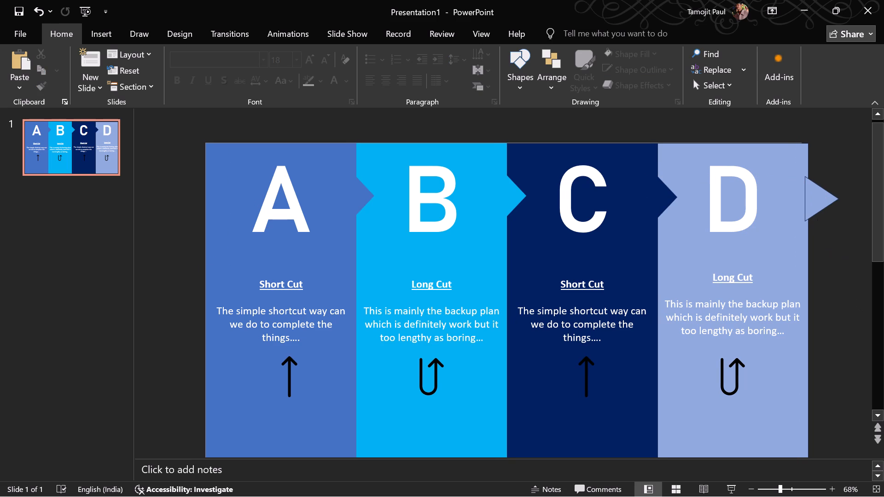
left_click(819, 204)
left_click_drag(819, 204, 826, 204)
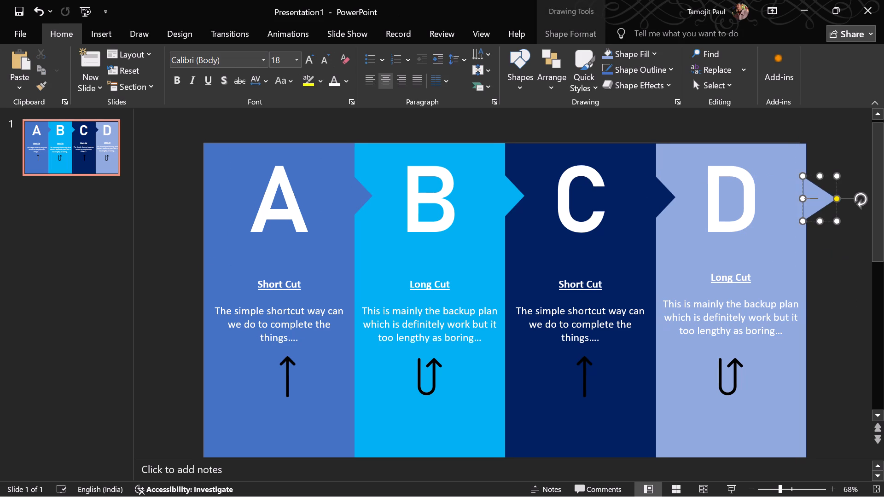
left_click_drag(826, 204, 830, 204)
left_click_drag(821, 204, 829, 204)
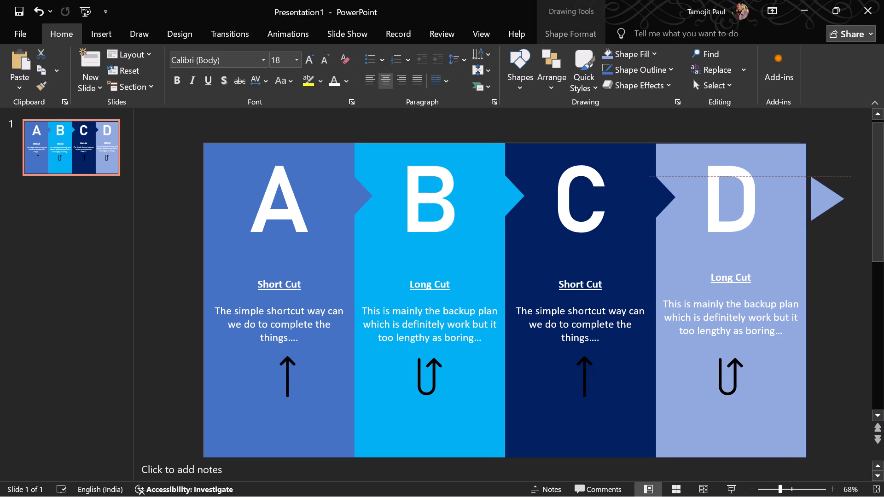
left_click_drag(829, 204, 827, 205)
left_click(864, 298)
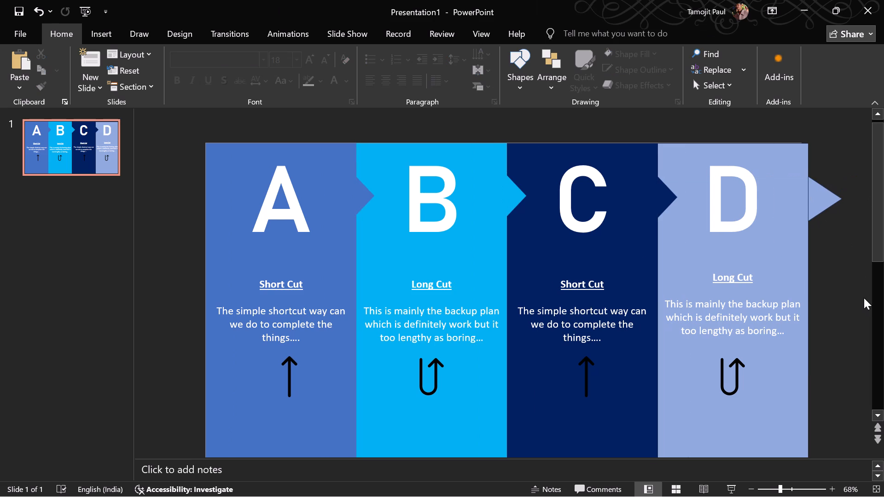
Set the D panel's background rectangle to No line.
left_click(784, 264)
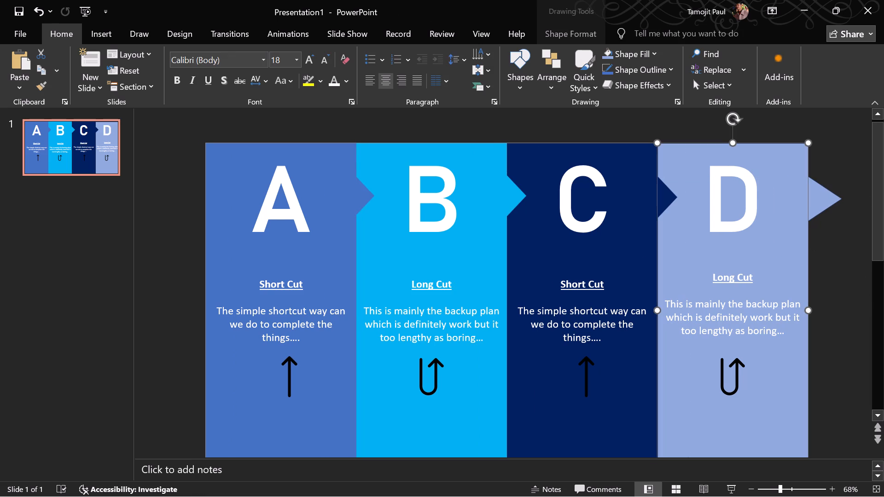
right_click(784, 264)
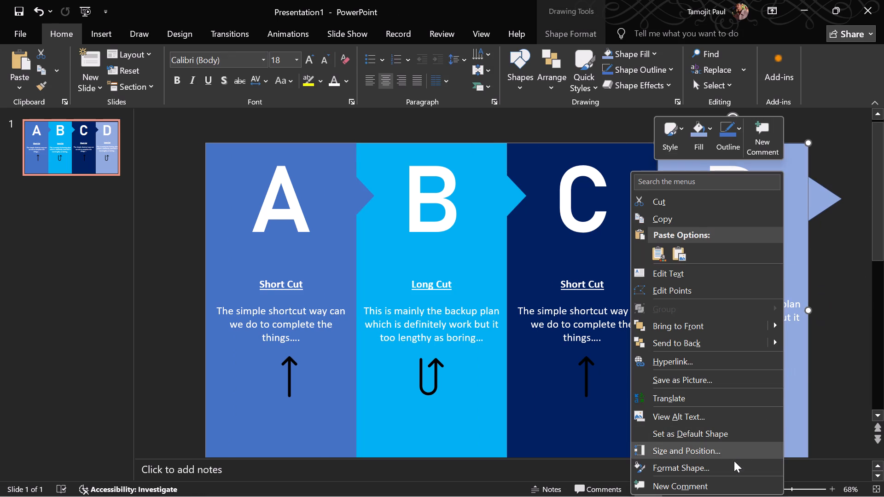
left_click(732, 462)
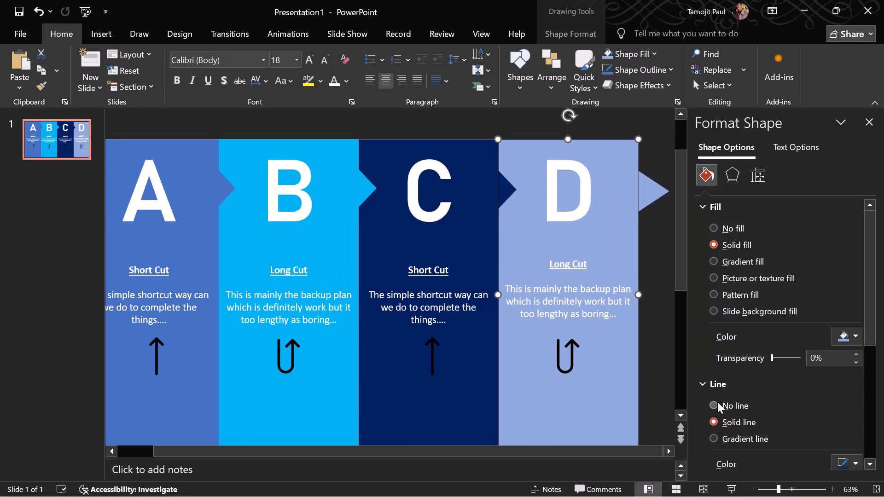
left_click(716, 402)
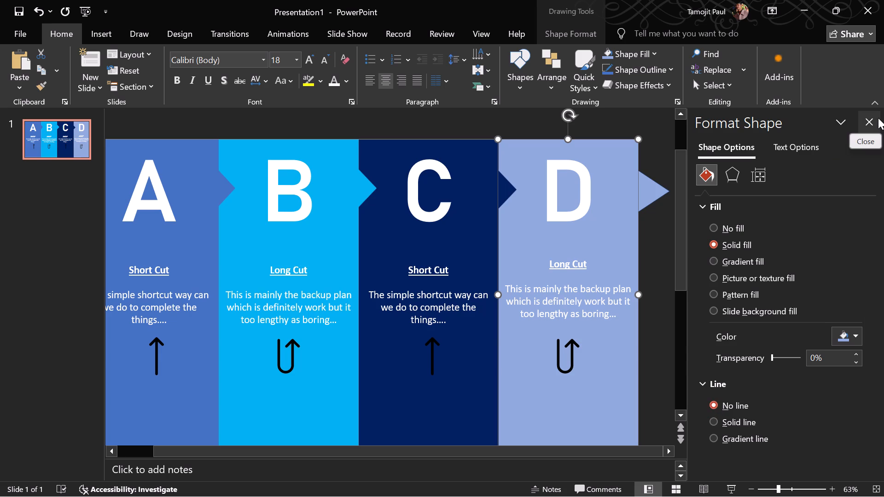
left_click(878, 118)
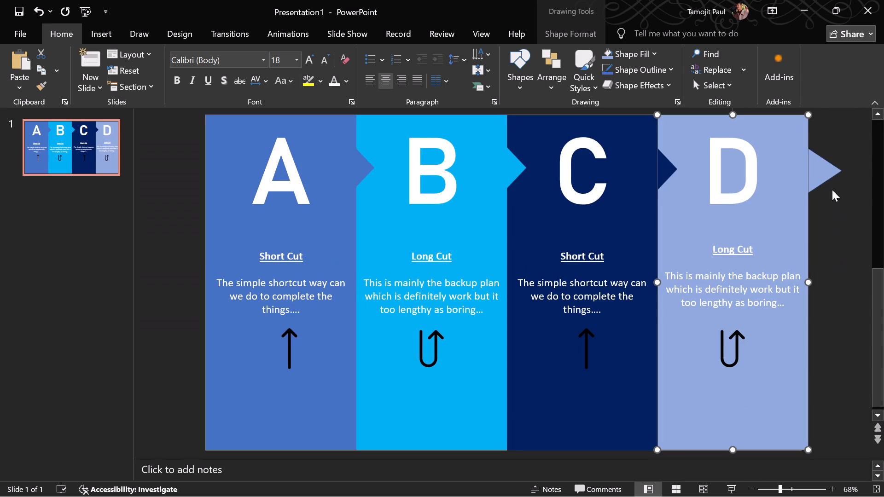
left_click(843, 273)
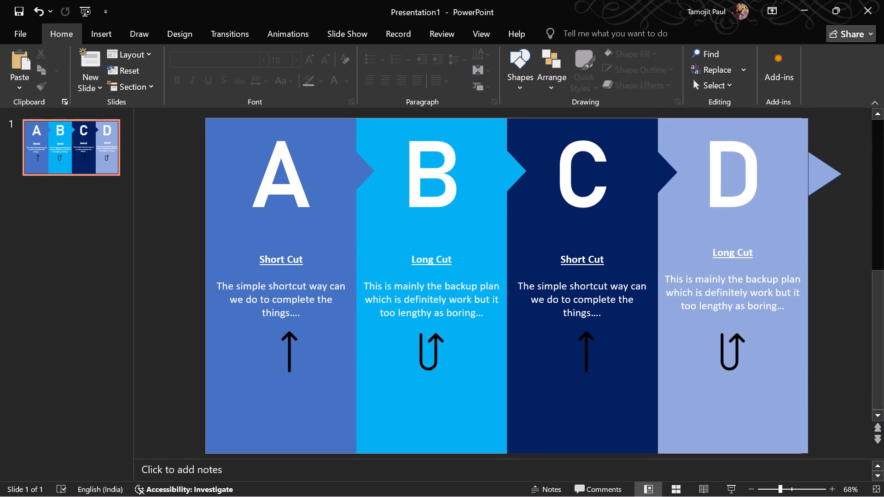
Set the D panel's side triangle to No line.
left_click(826, 180)
right_click(826, 180)
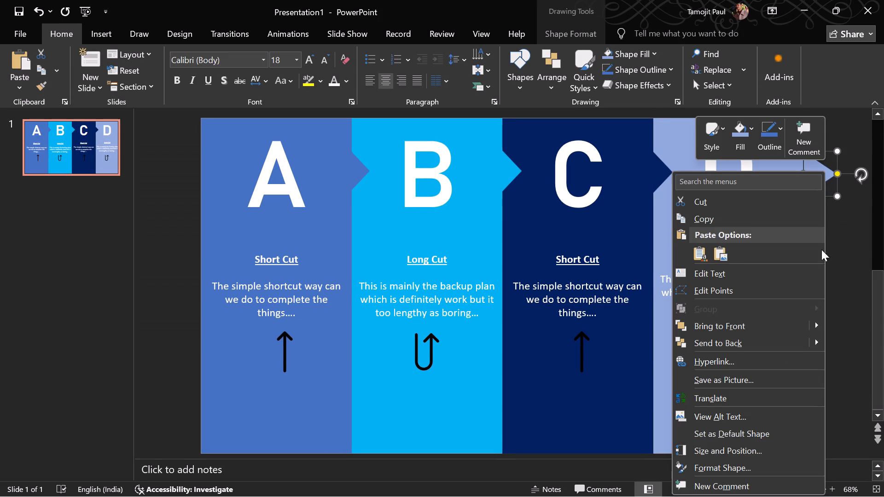
left_click(756, 467)
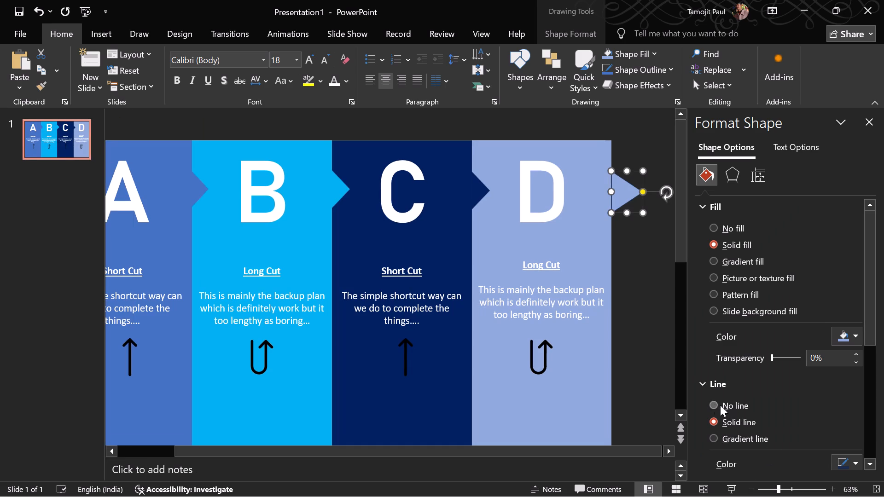
left_click(714, 404)
left_click(868, 121)
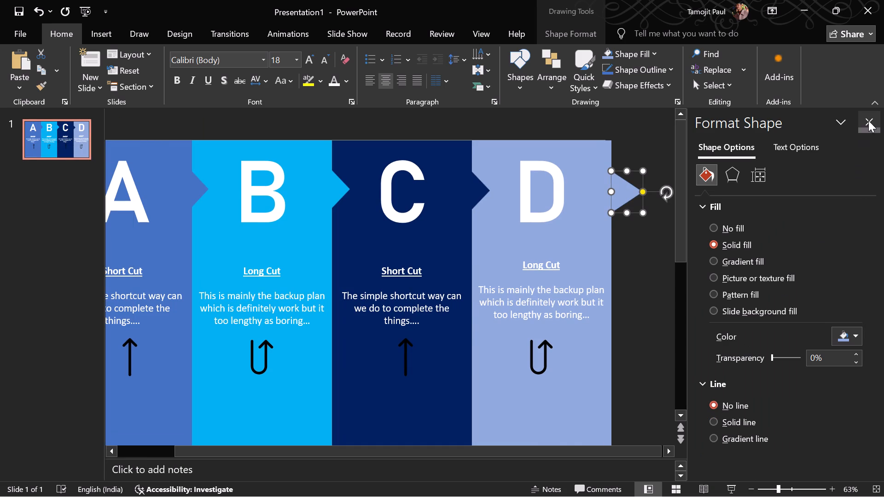
left_click(850, 303)
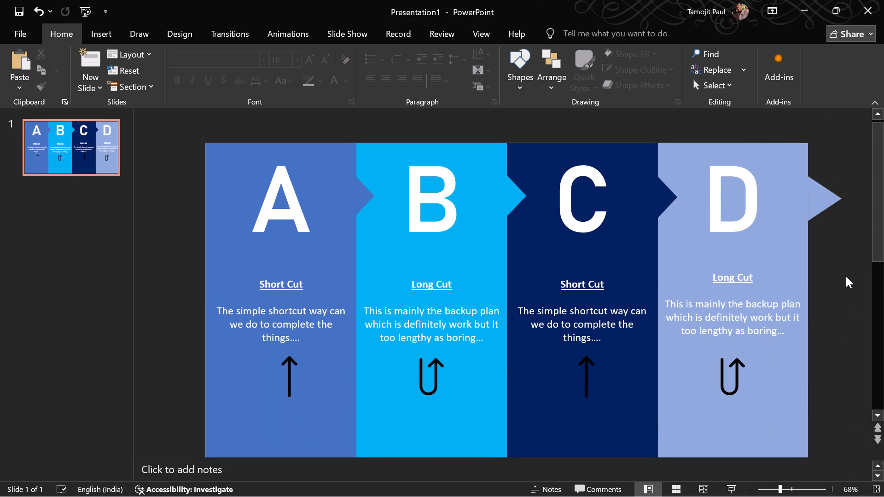
Nudge the D panel's side triangle closer to the panel and scale it down slightly.
left_click(832, 205)
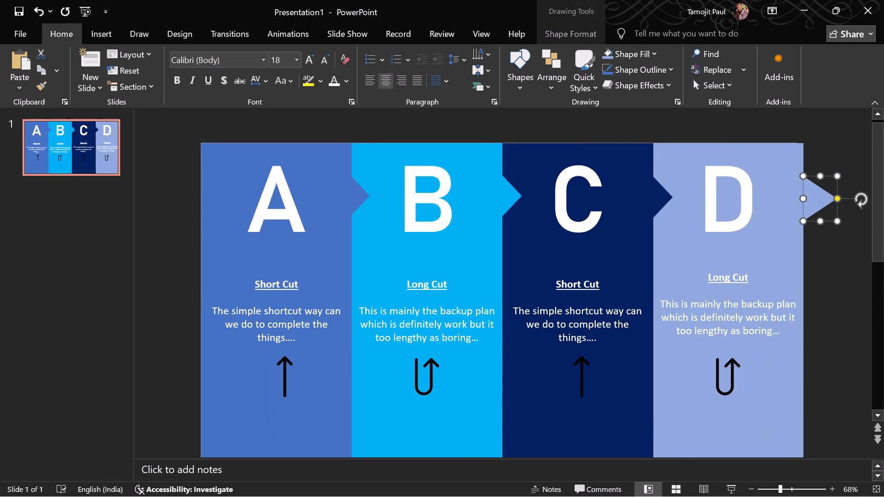
left_click(824, 204)
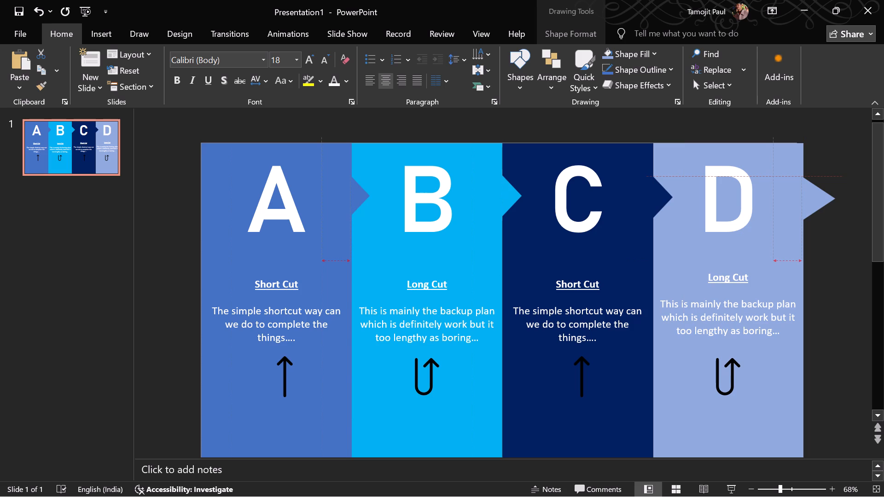
left_click(838, 311)
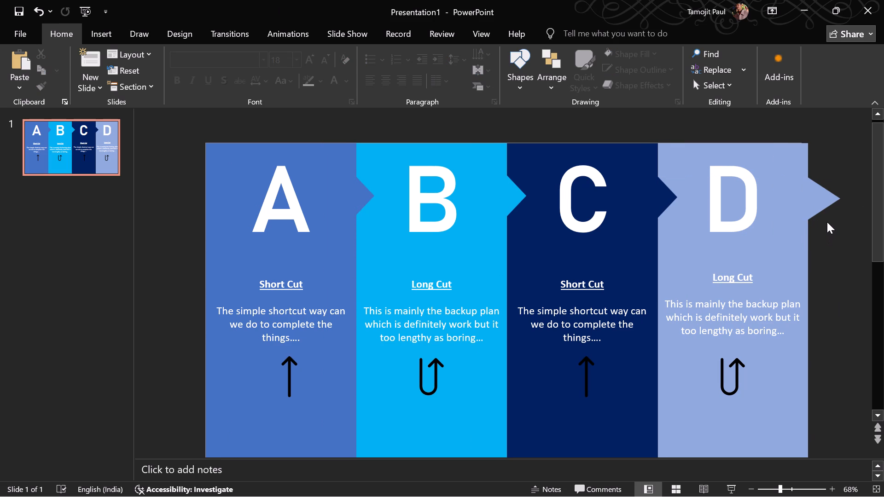
left_click(827, 196)
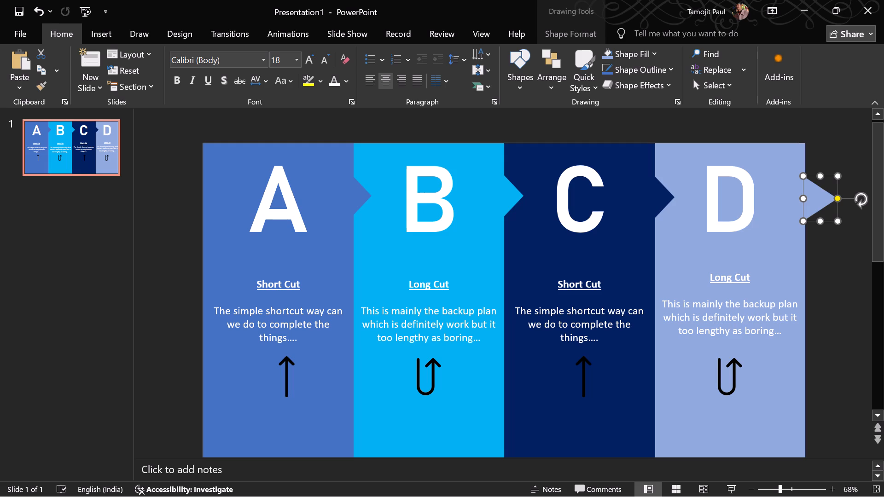
left_click_drag(837, 178, 833, 181)
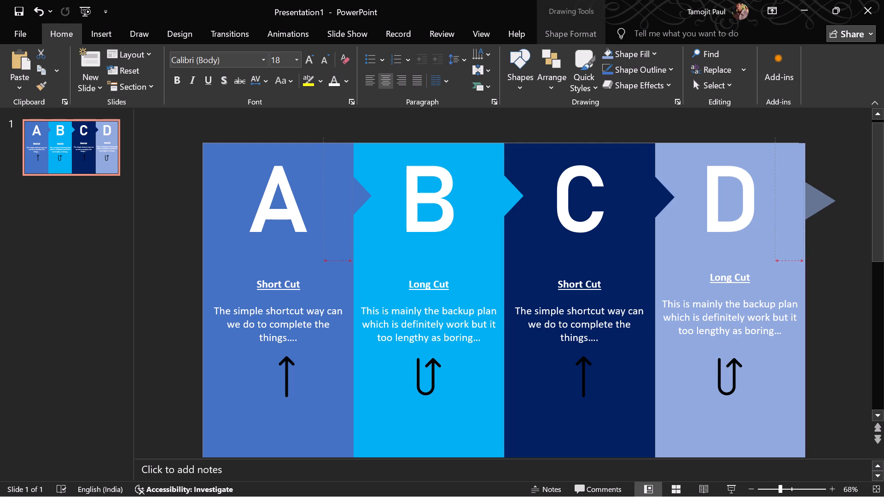
left_click_drag(833, 181, 829, 181)
left_click(857, 339)
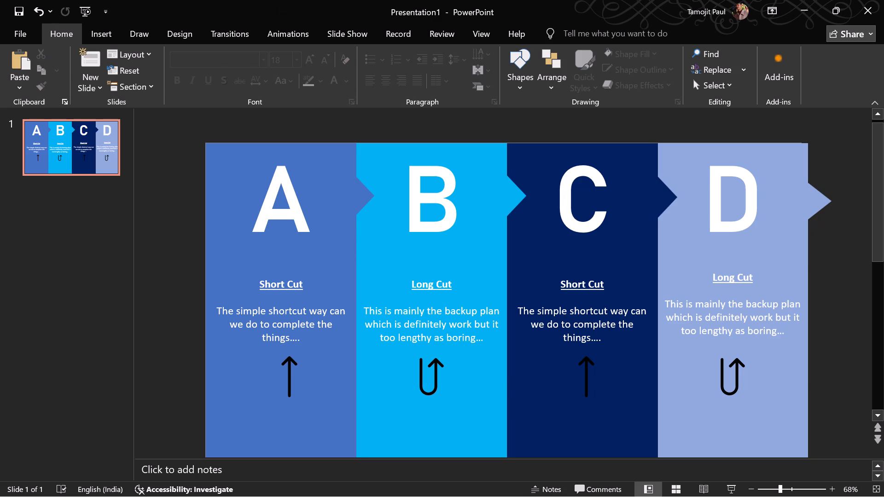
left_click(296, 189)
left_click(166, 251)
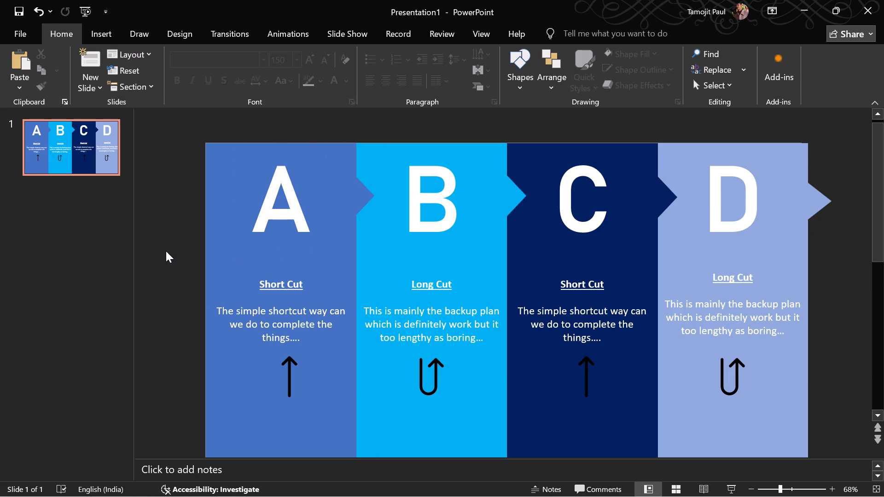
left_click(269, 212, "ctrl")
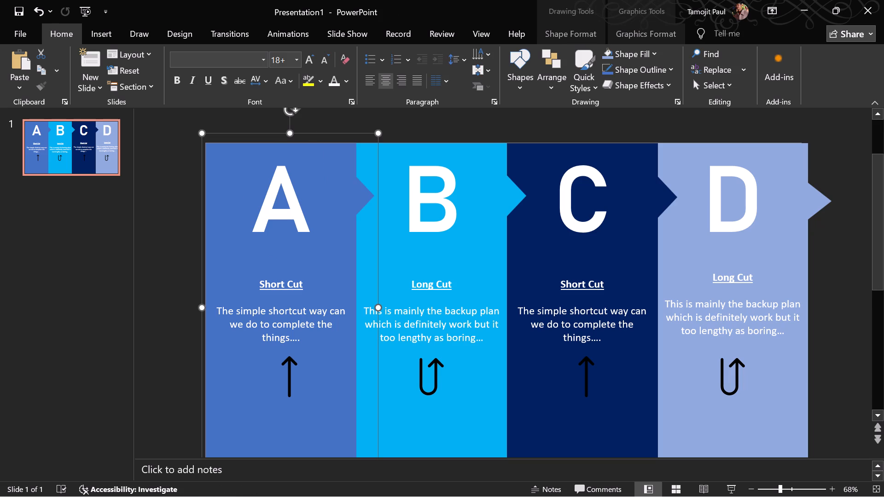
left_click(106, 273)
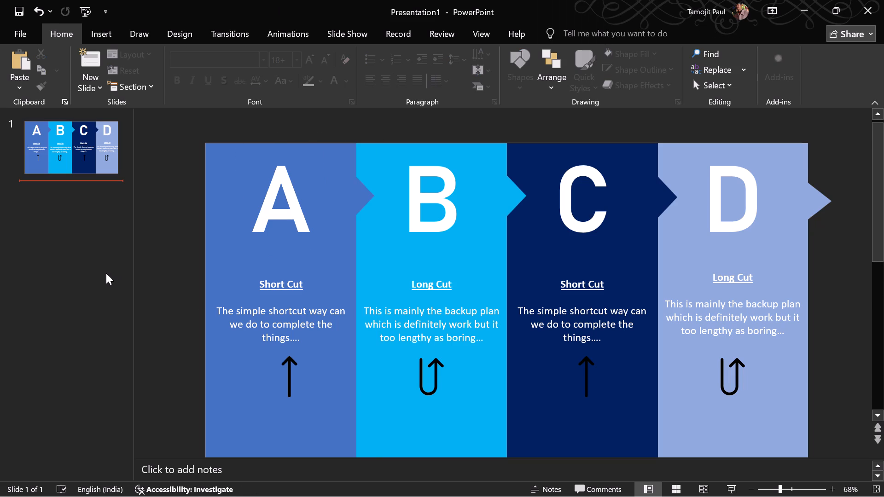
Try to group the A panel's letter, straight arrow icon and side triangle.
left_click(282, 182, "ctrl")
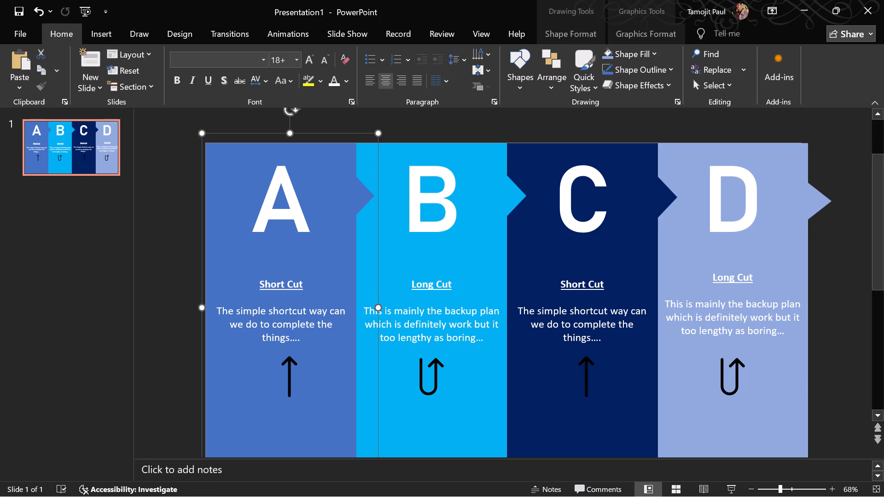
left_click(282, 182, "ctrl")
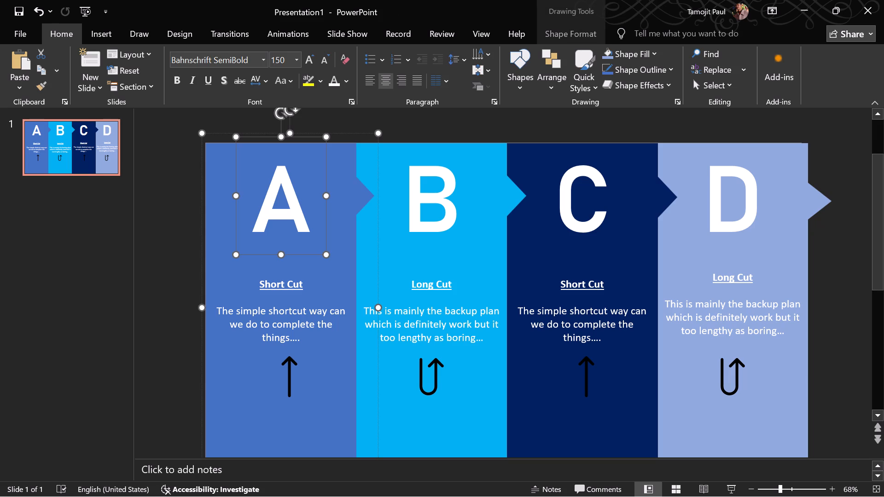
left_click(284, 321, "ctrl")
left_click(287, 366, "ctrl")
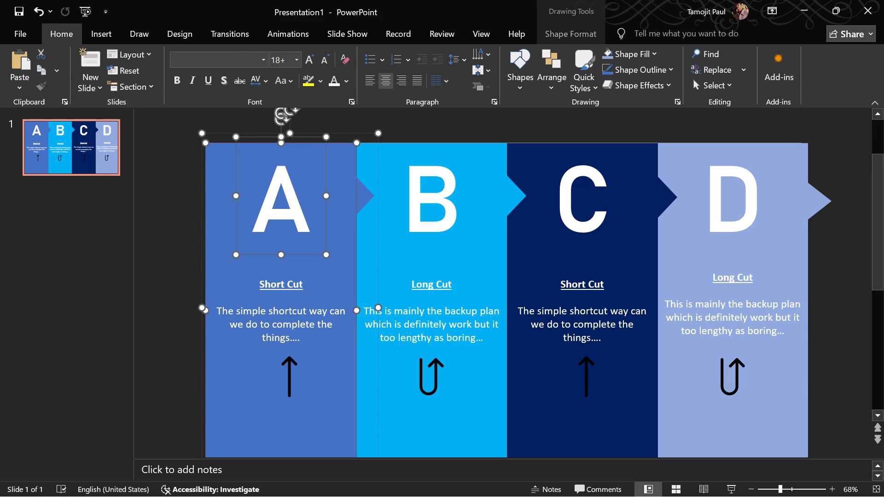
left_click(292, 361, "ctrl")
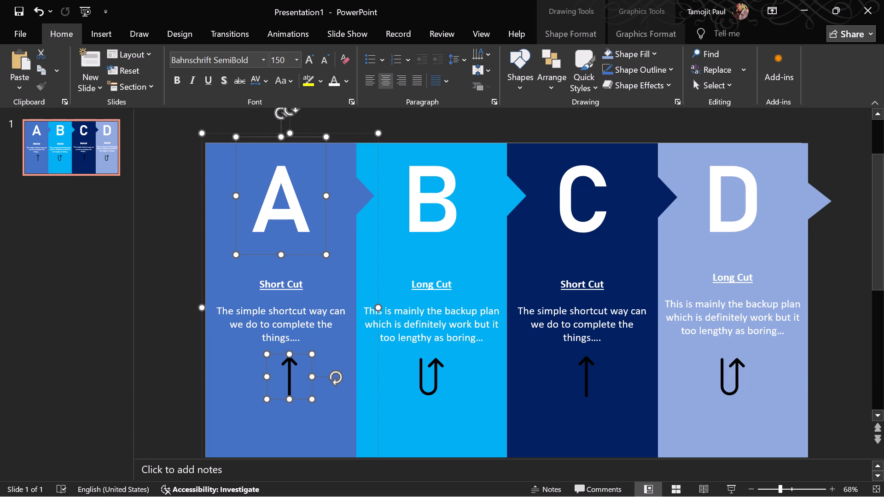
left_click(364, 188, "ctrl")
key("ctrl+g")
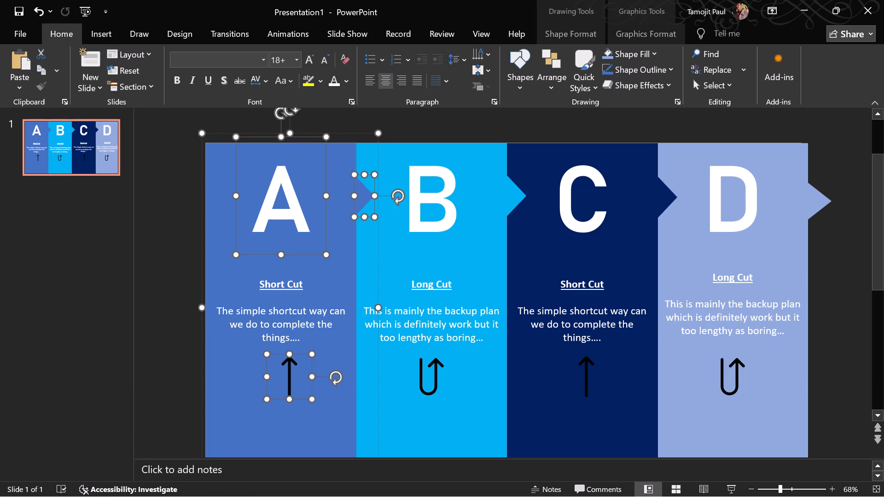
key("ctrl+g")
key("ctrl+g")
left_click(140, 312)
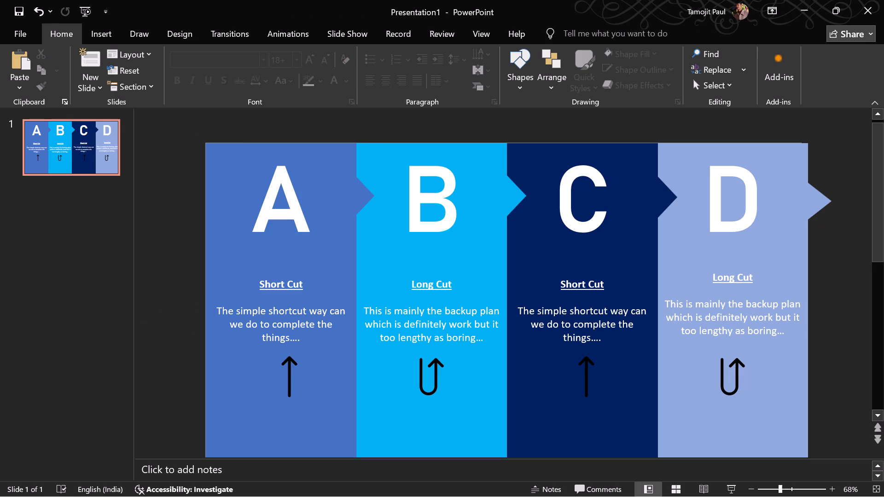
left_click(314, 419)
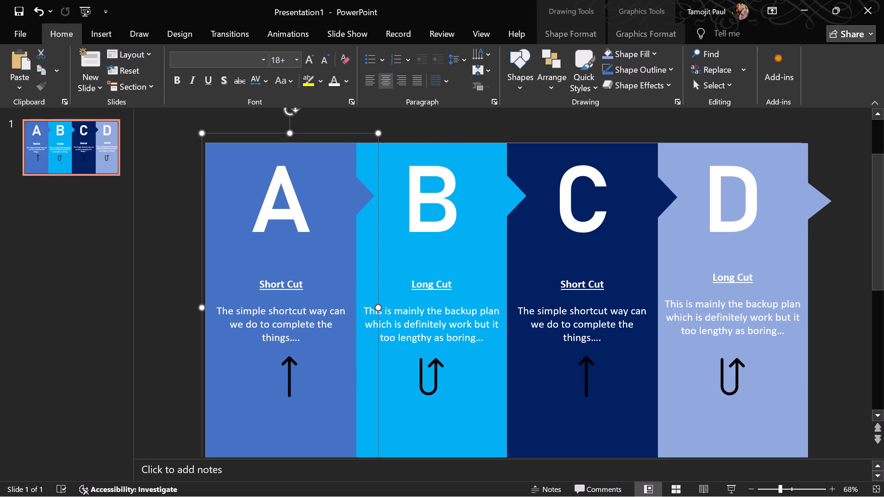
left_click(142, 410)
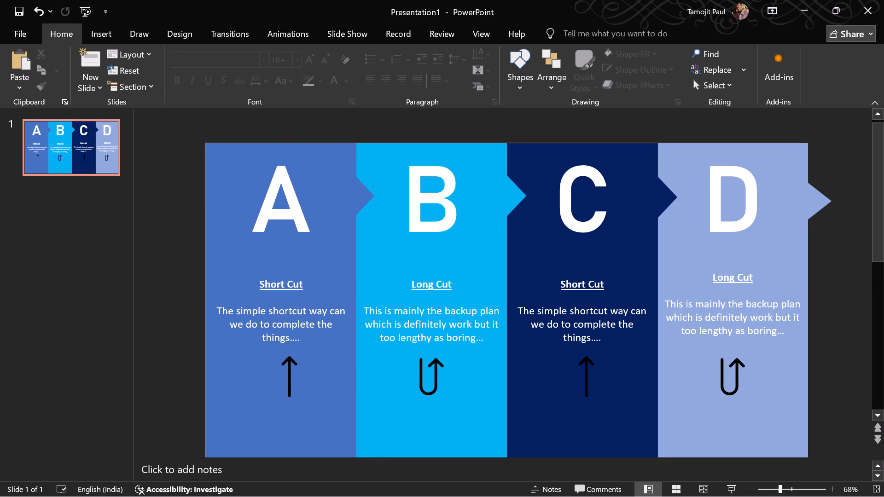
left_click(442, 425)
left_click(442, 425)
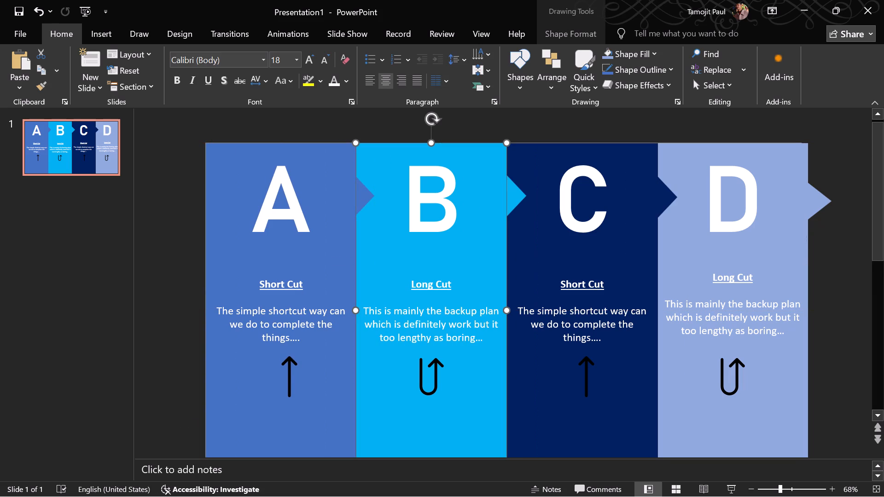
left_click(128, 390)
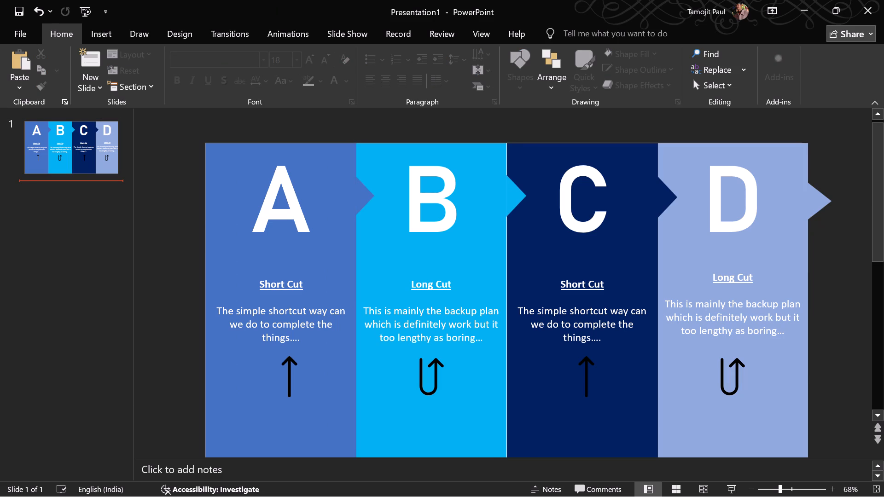
Group the B panel's letter, bright blue text rectangle, U-turn arrow icon and side triangle into one object.
left_click(441, 209, "ctrl")
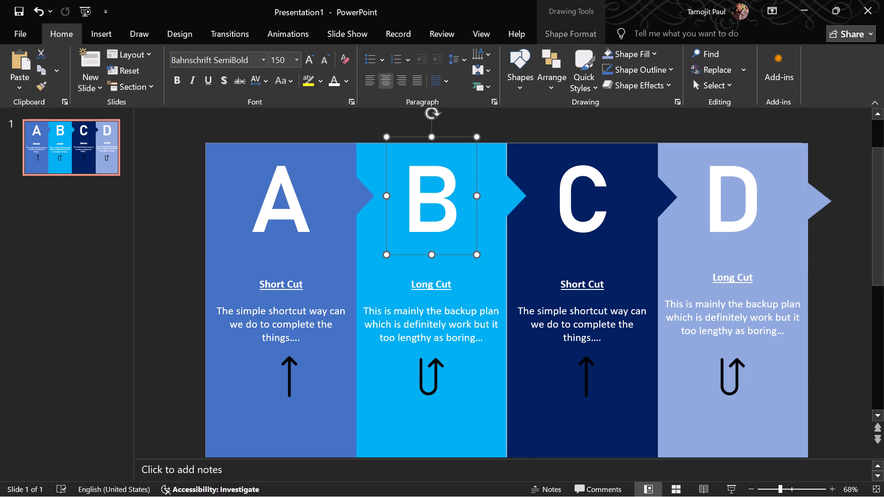
left_click(451, 302, "ctrl")
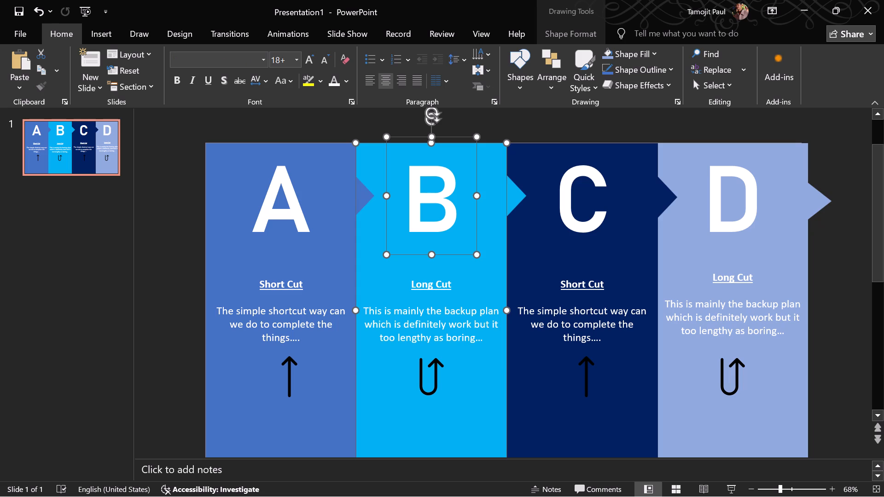
left_click(436, 364, "ctrl")
left_click(514, 189, "ctrl")
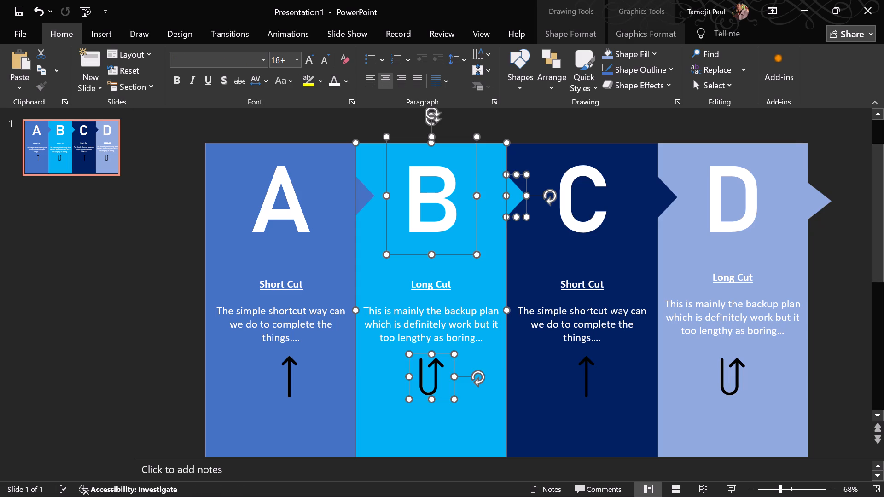
key("ctrl+g")
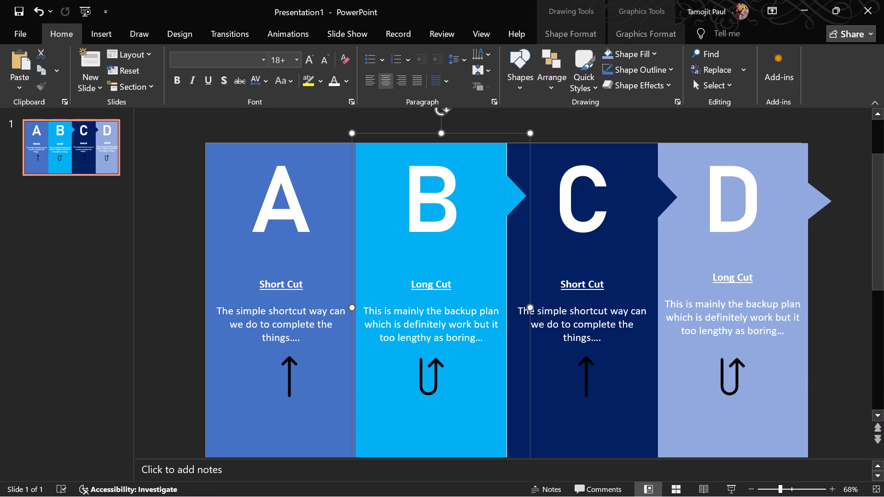
left_click(853, 319)
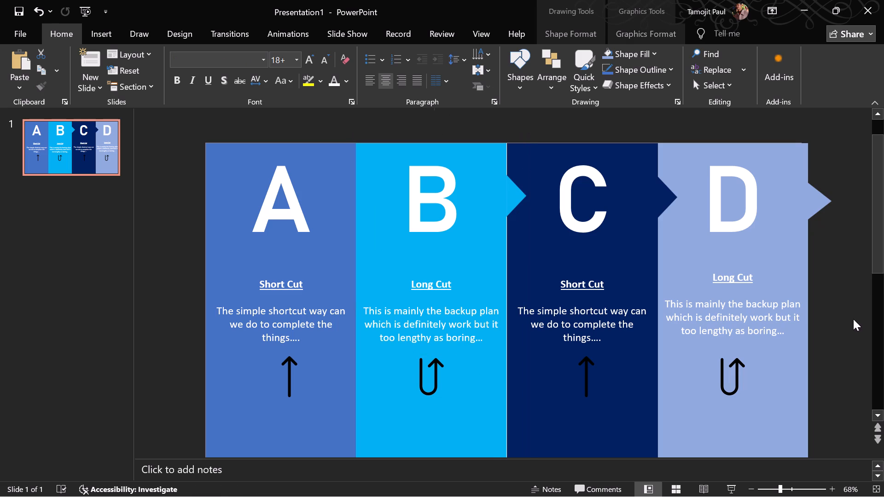
Group the C panel's letter, navy text rectangle, straight arrow icon and side triangle into one object.
left_click(585, 208, "ctrl")
left_click(589, 313, "ctrl")
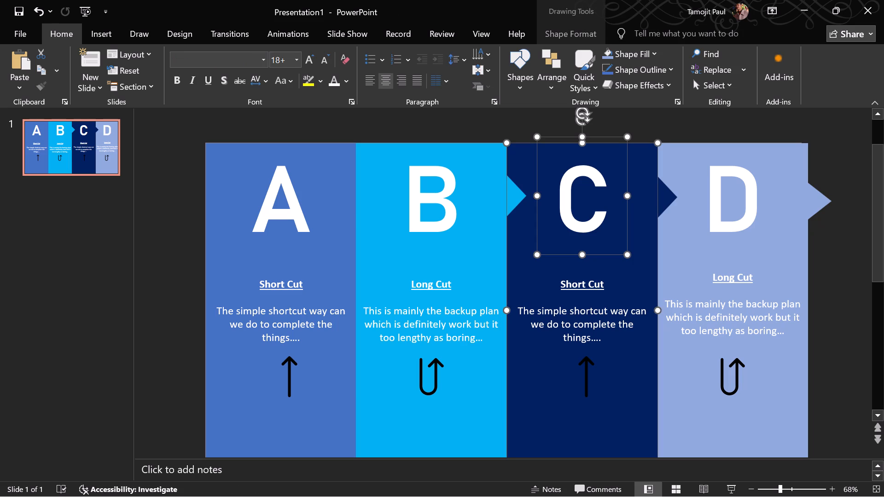
left_click(586, 360, "ctrl")
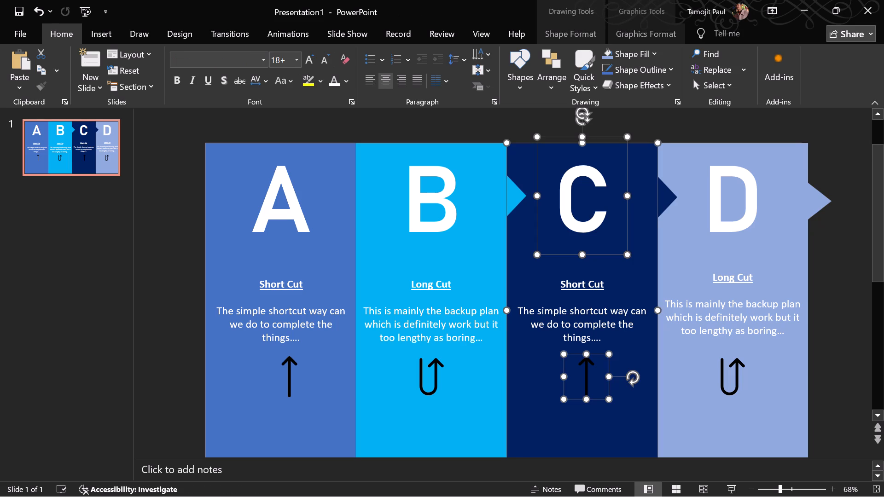
left_click(662, 201, "ctrl")
key("ctrl+g")
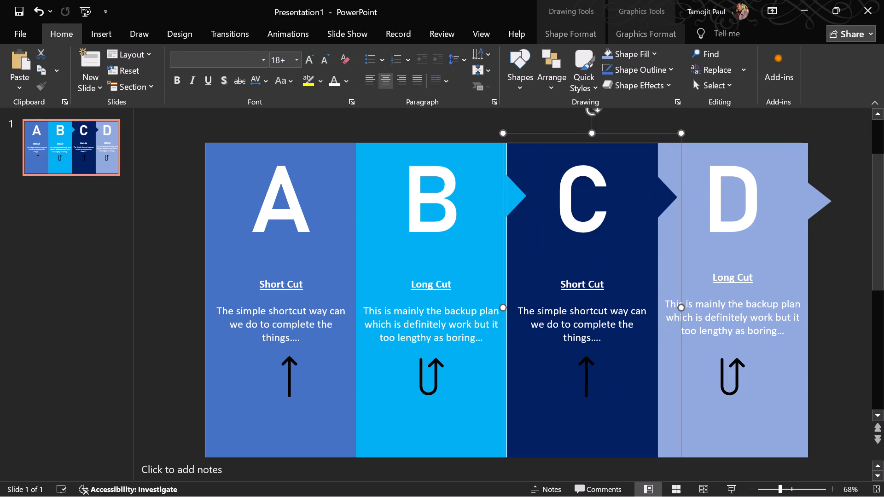
left_click(850, 277)
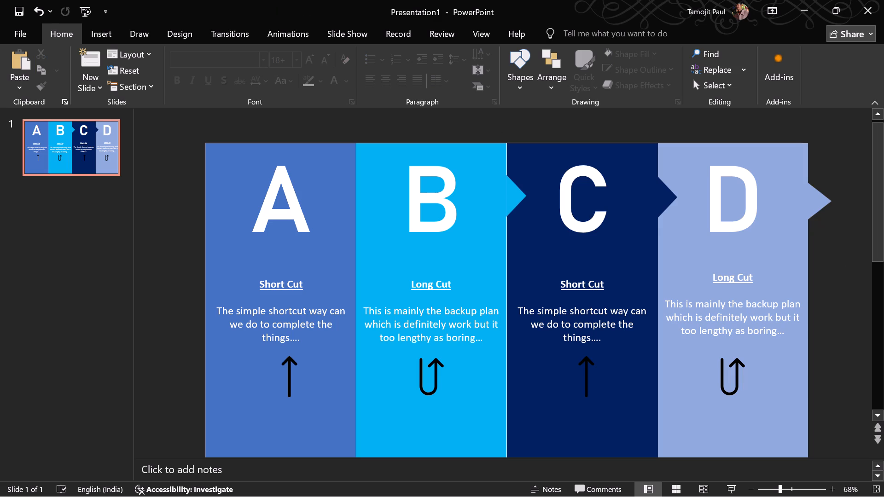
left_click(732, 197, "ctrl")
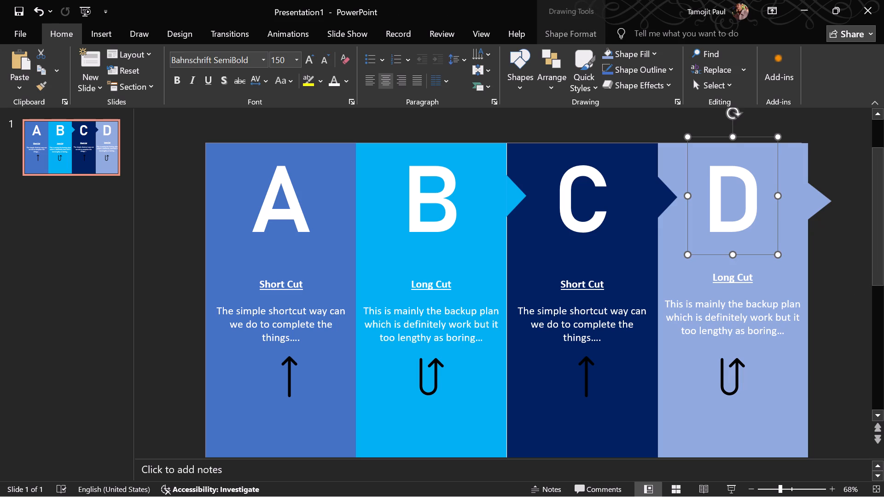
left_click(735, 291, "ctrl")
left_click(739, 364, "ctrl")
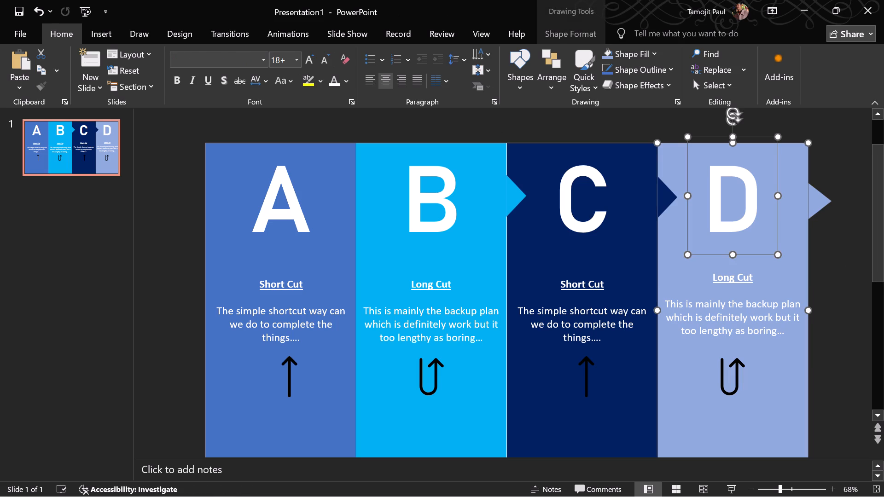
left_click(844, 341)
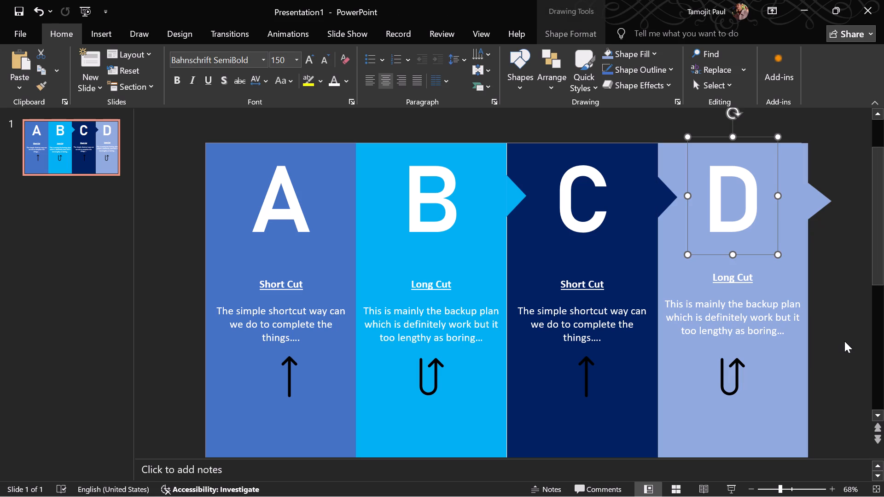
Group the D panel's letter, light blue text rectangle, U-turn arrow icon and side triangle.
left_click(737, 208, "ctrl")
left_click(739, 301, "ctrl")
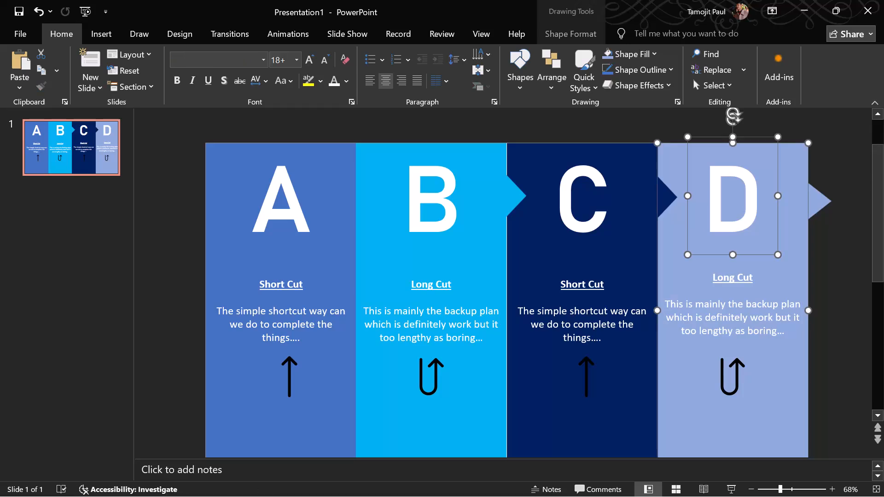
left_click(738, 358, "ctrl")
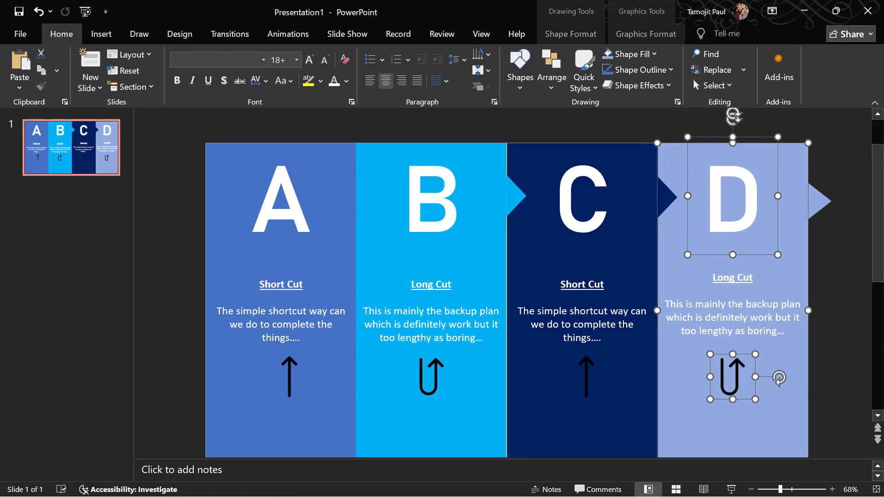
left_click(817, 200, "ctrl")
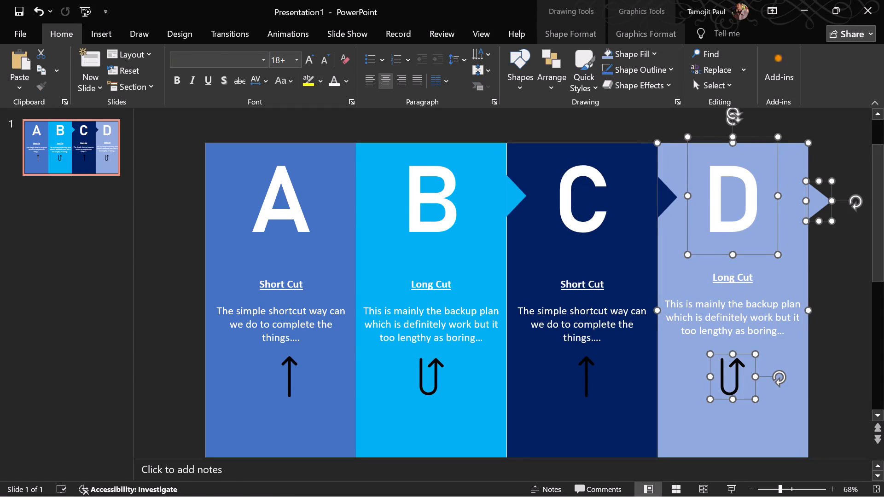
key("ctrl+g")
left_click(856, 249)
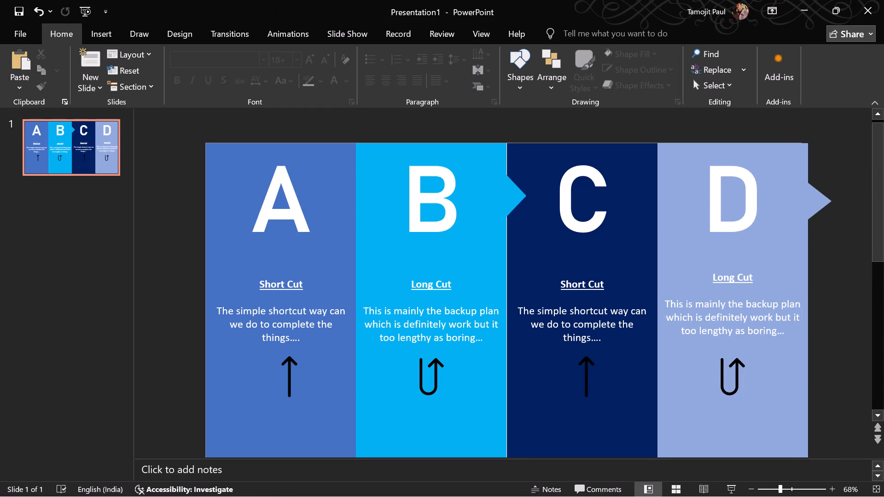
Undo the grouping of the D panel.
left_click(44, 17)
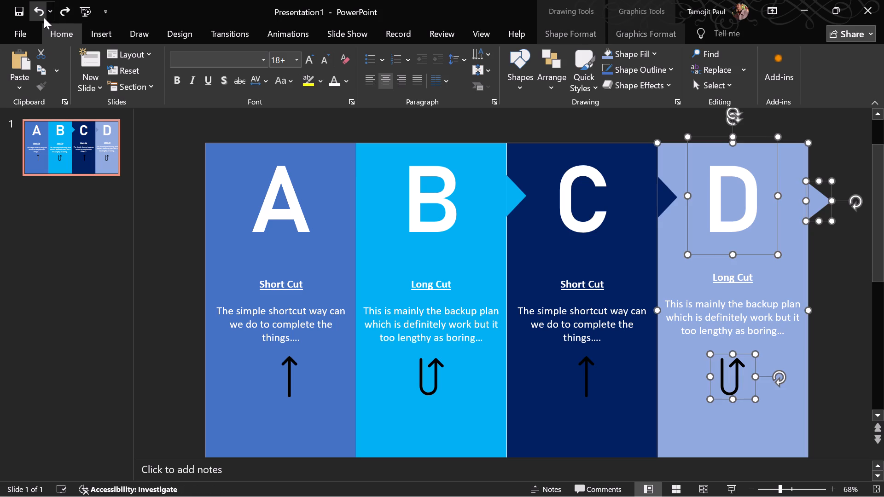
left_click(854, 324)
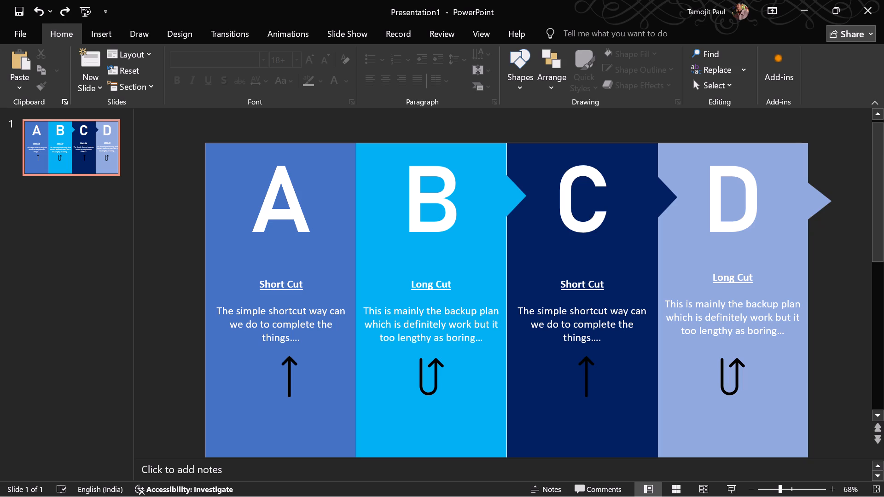
Group the D panel's letter, light blue text rectangle, U-turn arrow icon and side triangle into one object.
left_click(733, 219, "ctrl")
left_click(744, 307, "ctrl")
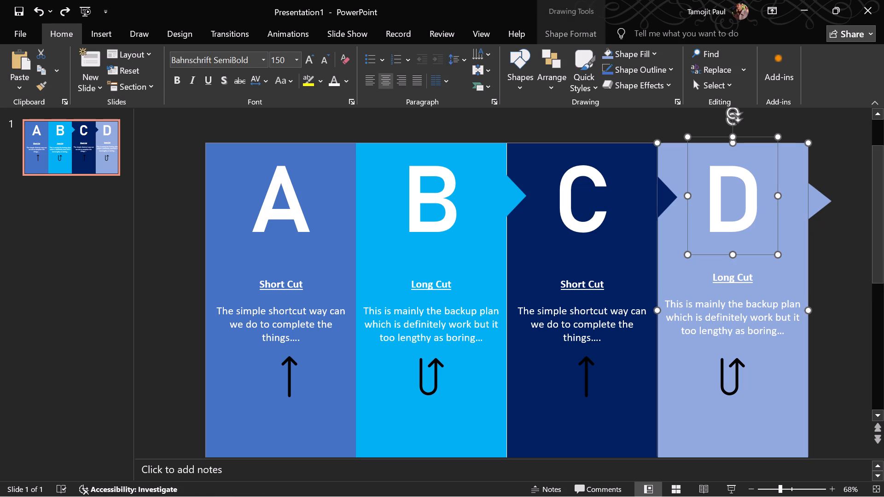
left_click(738, 362, "ctrl")
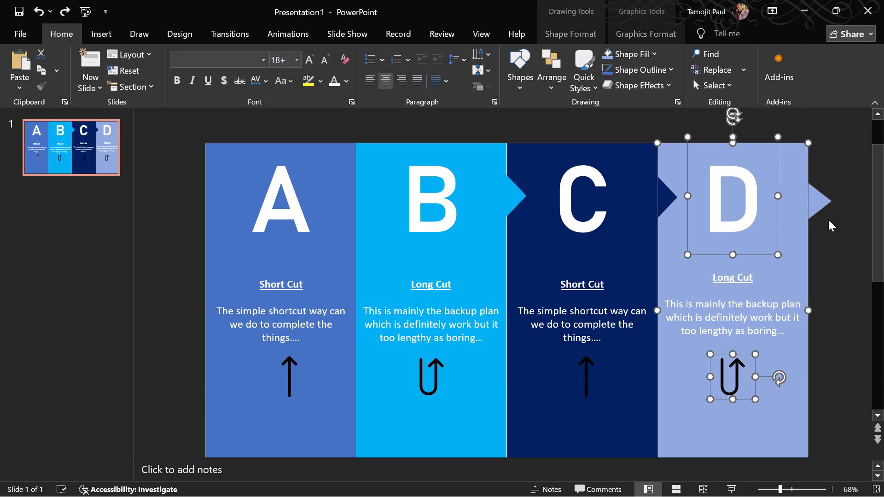
left_click(821, 208, "ctrl")
key("ctrl+g")
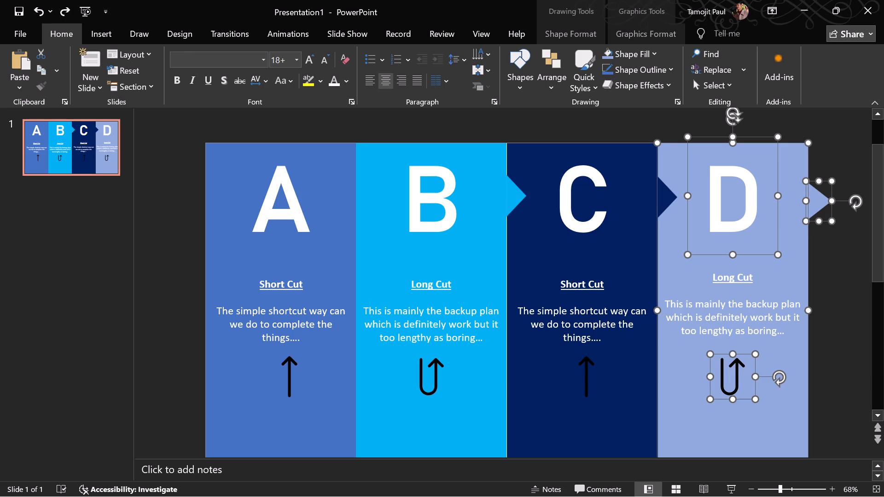
Undo the small shift of the grouped C panel and the grouping of the D panel.
left_click(615, 261)
left_click(615, 261)
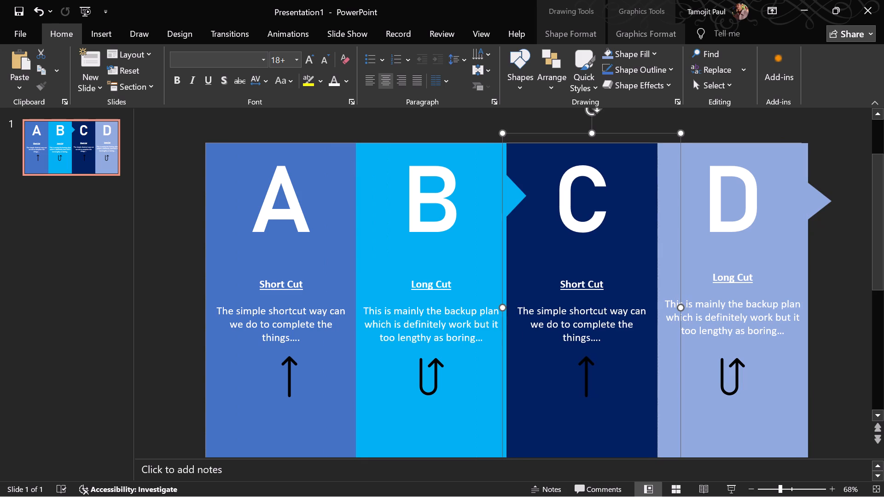
left_click(825, 313)
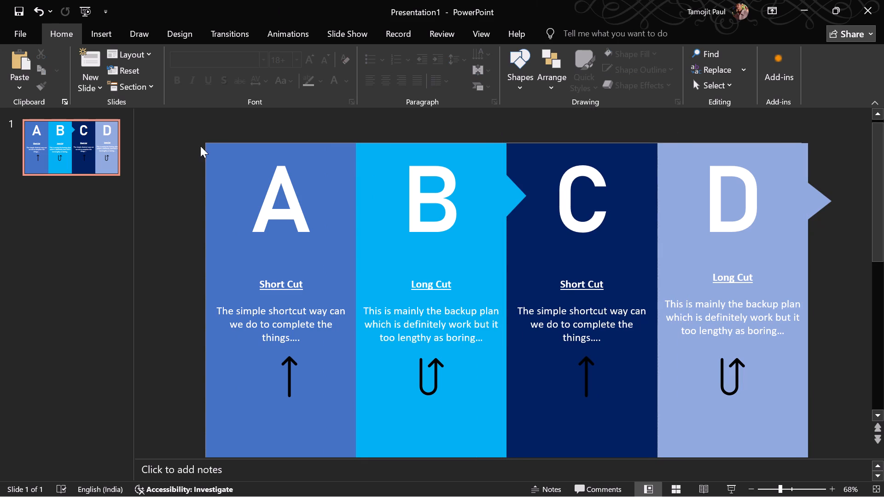
left_click(40, 17)
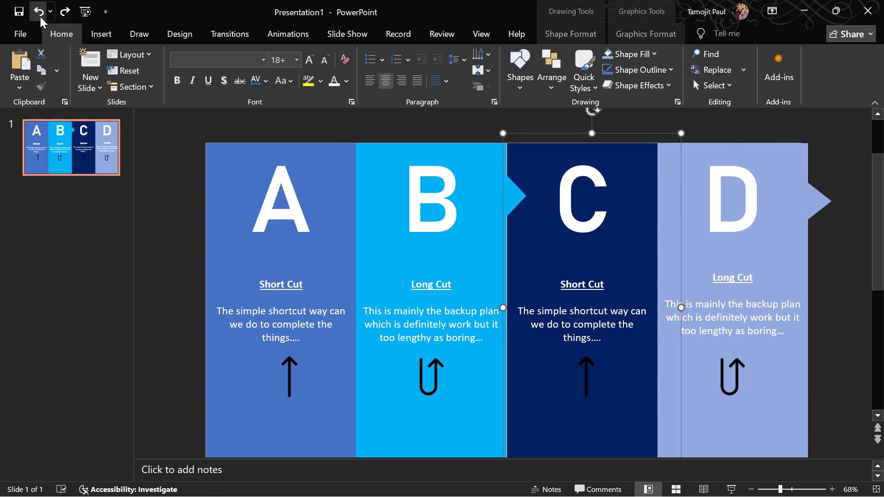
left_click(40, 17)
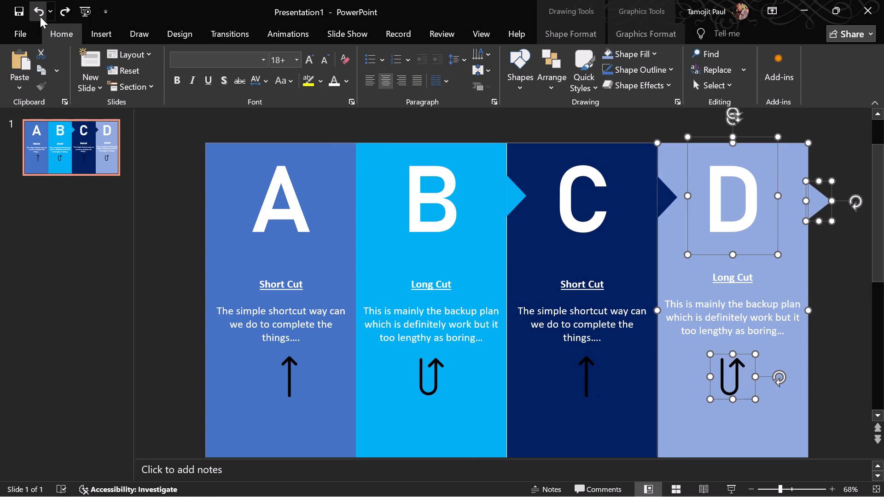
left_click(137, 290)
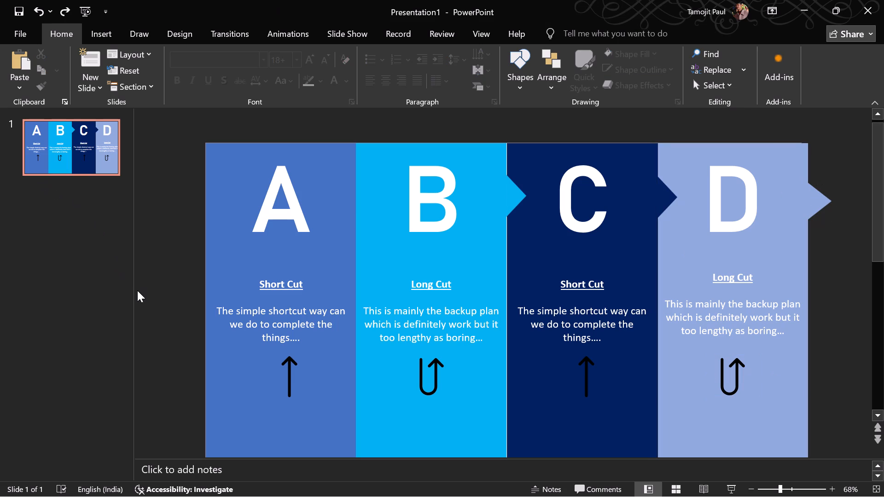
Undo the shift of the C panel's navy rectangle and the groupings of the C and B panels.
left_click(609, 416)
left_click_drag(609, 416, 624, 416)
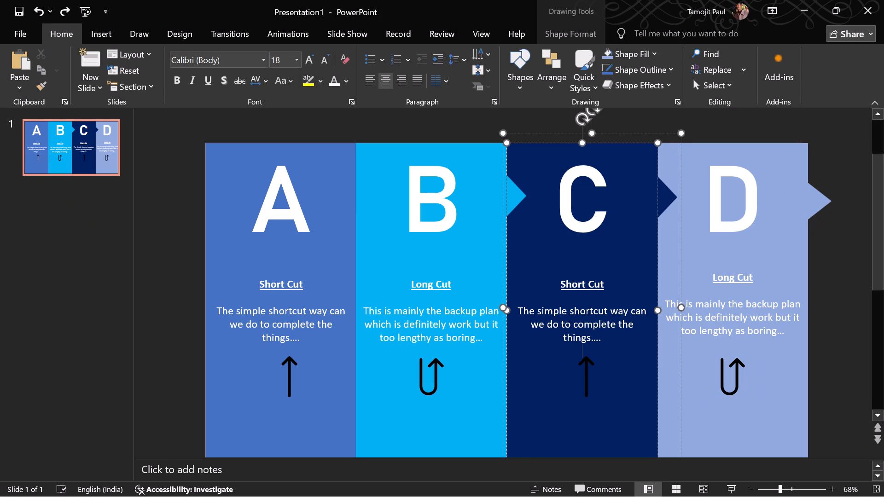
left_click(610, 418)
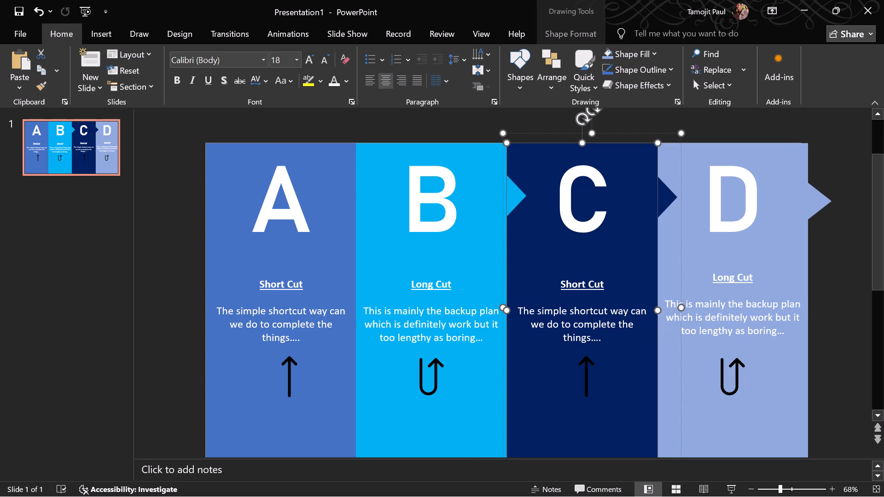
left_click(33, 8)
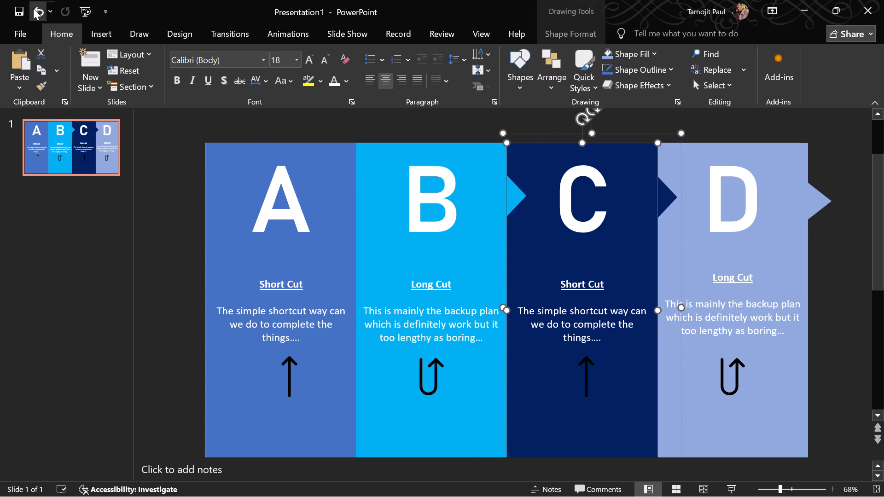
left_click(33, 8)
left_click(33, 8)
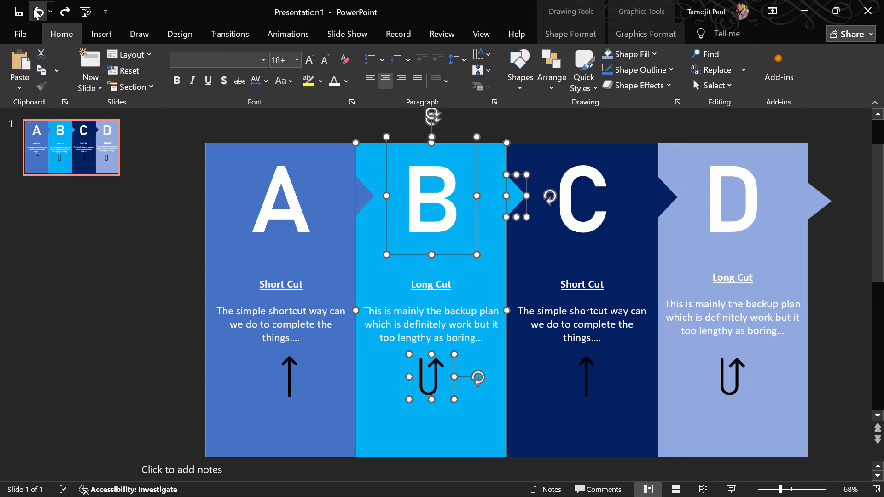
left_click(116, 353)
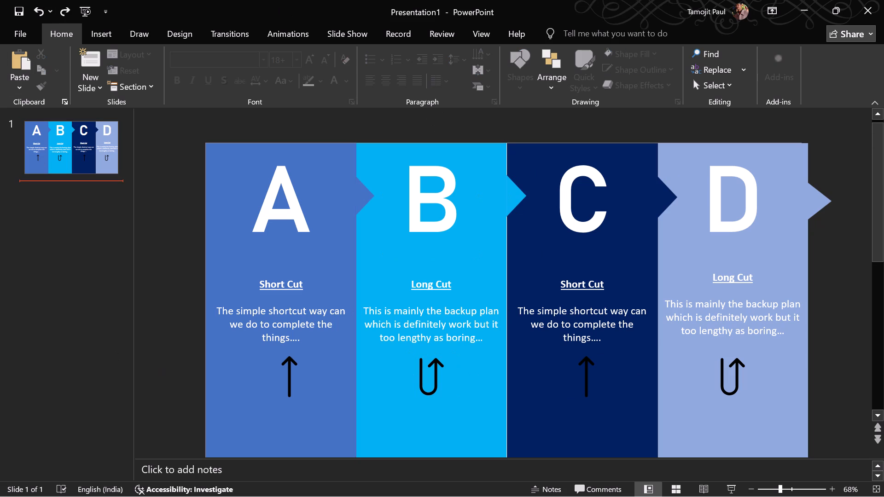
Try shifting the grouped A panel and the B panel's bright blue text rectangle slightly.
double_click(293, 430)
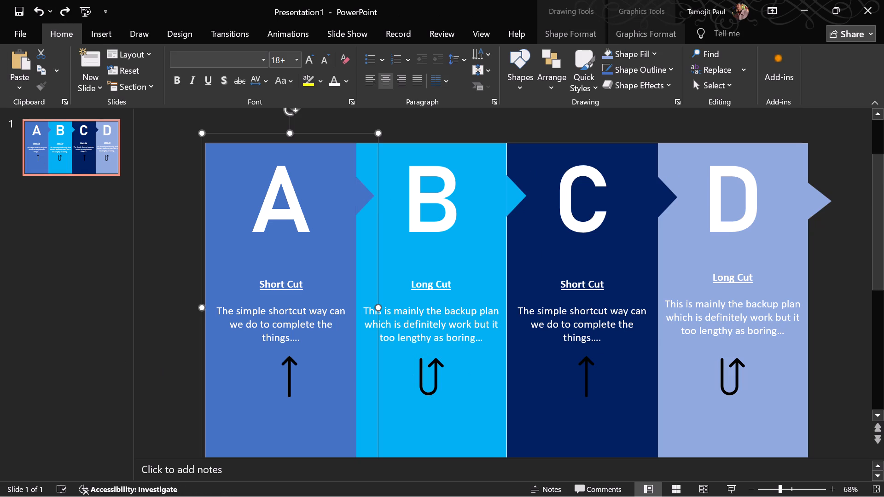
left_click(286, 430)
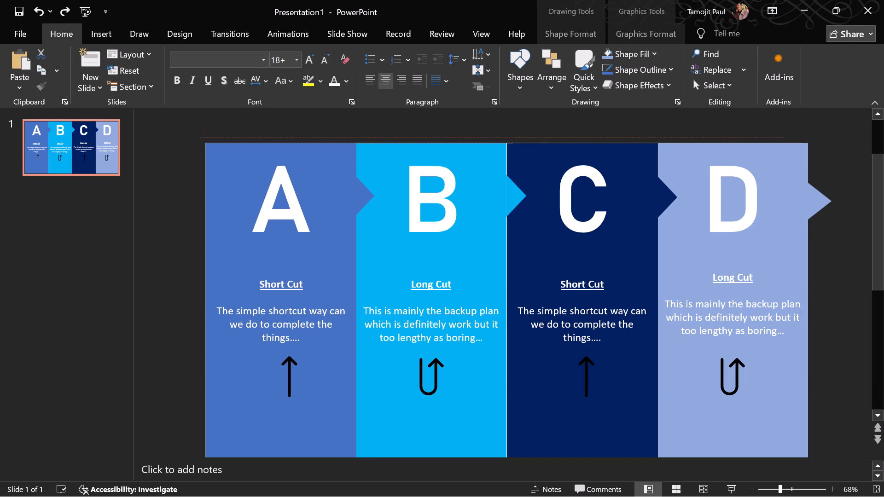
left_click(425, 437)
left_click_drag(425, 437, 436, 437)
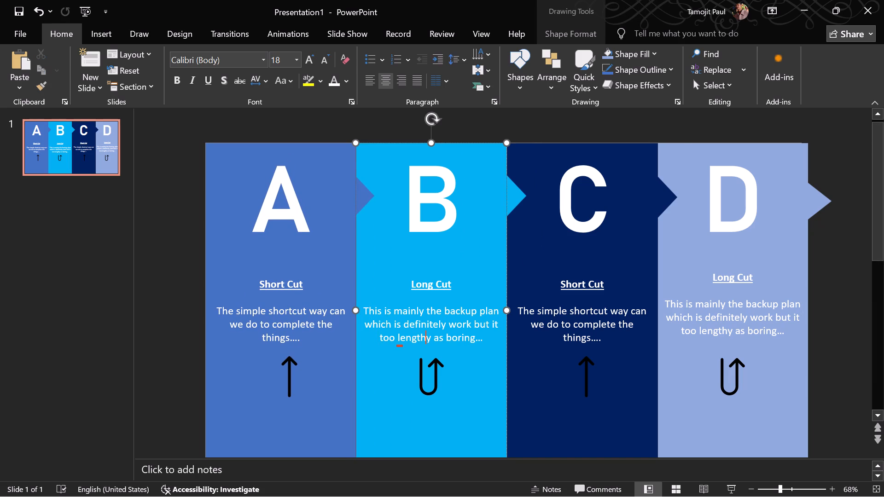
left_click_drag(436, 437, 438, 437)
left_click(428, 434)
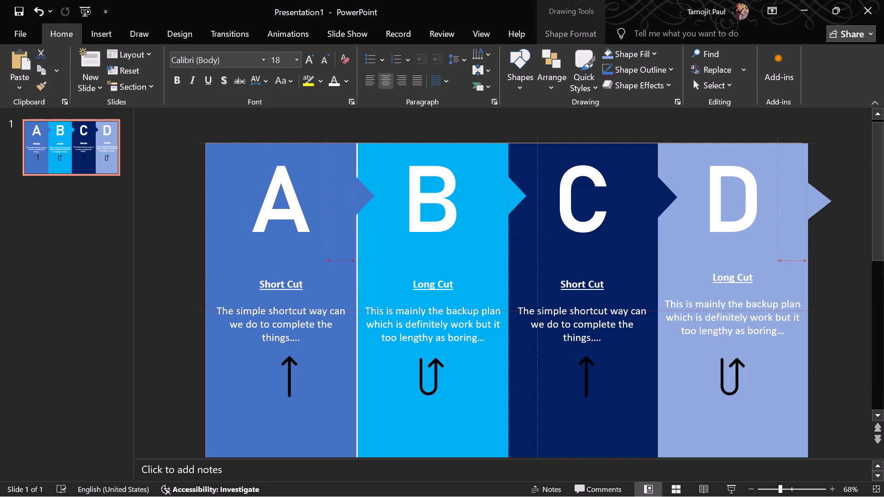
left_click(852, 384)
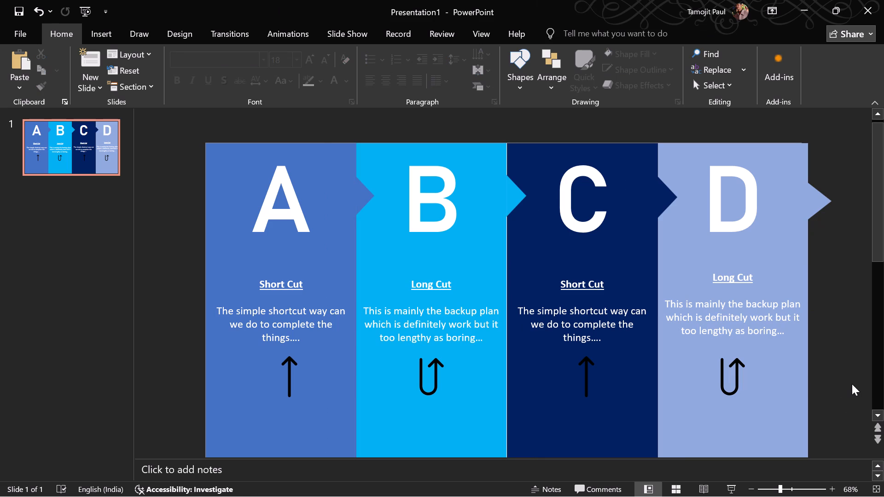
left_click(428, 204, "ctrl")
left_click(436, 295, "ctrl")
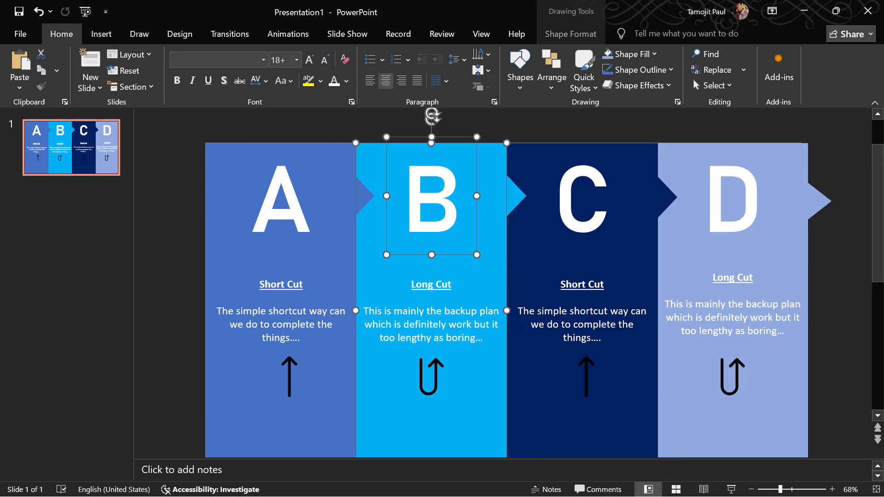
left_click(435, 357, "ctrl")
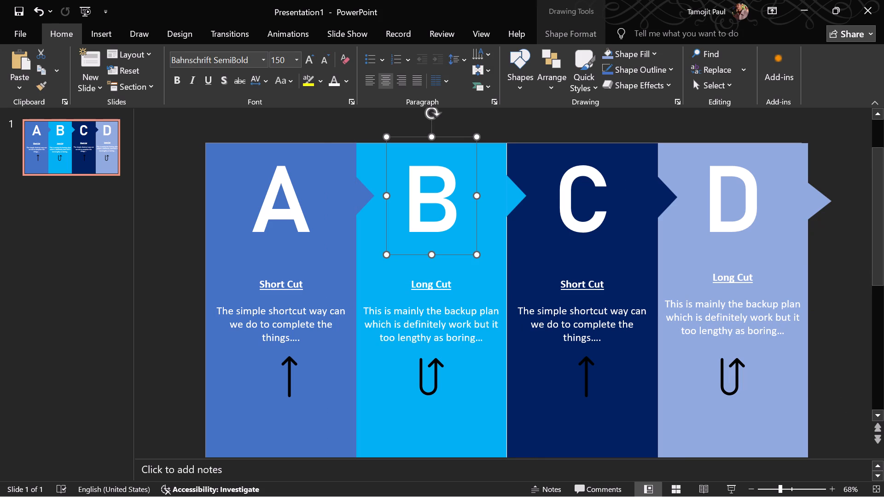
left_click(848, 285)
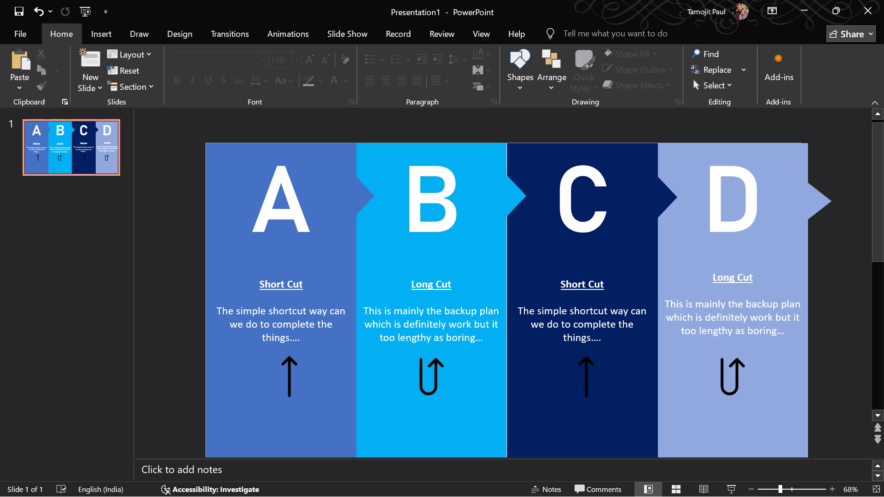
Group the B panel's letter, bright blue text rectangle, U-turn arrow icon and side triangle into one object.
left_click(448, 217, "ctrl")
left_click(444, 312, "ctrl")
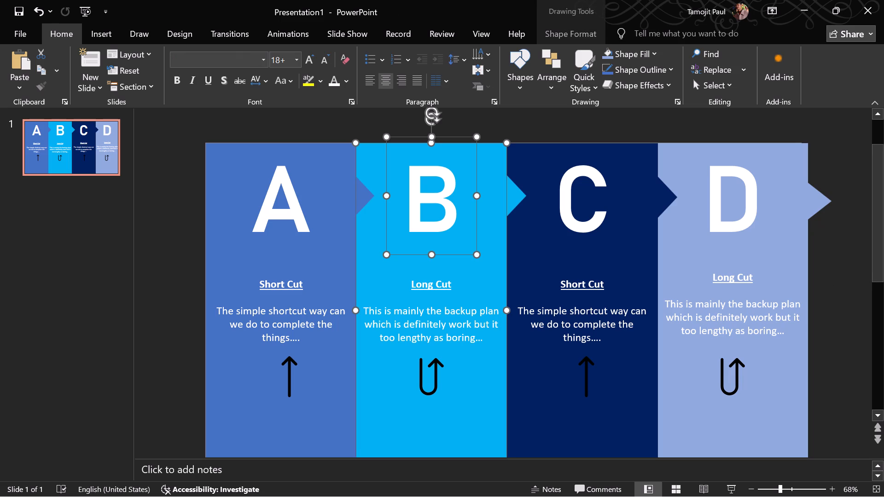
left_click(435, 361, "ctrl")
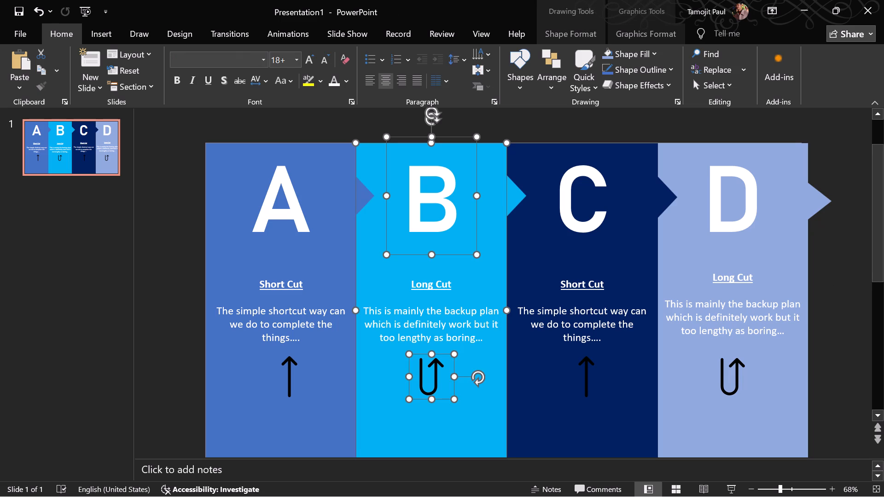
left_click(517, 197, "ctrl")
key("ctrl+g")
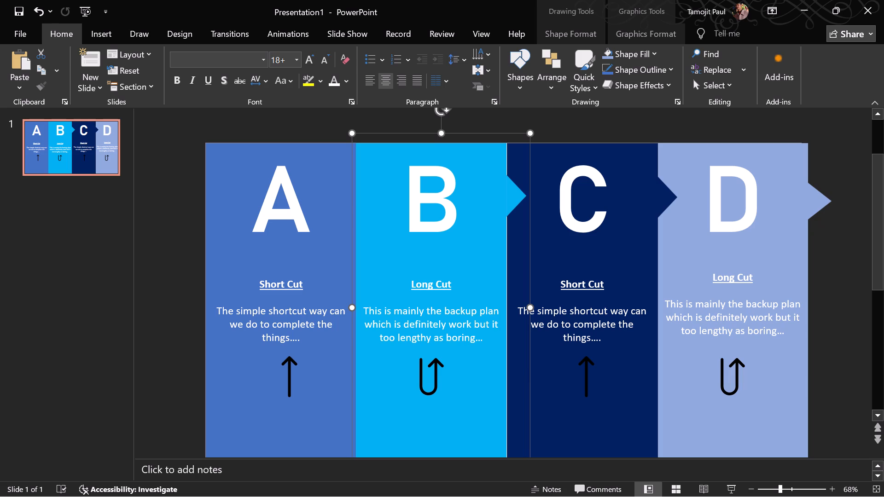
Move the grouped B panel partly over the C panel, leaving a narrow white gap beside the A panel.
left_click_drag(489, 419, 514, 422)
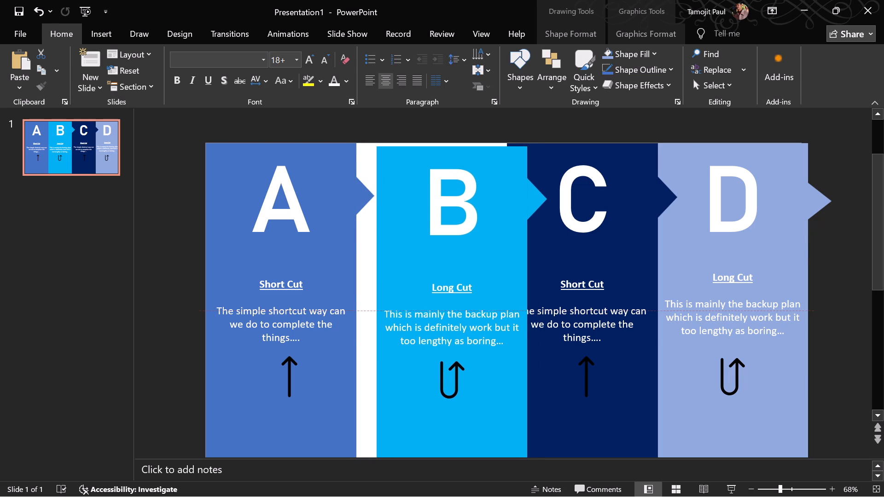
left_click_drag(514, 422, 533, 418)
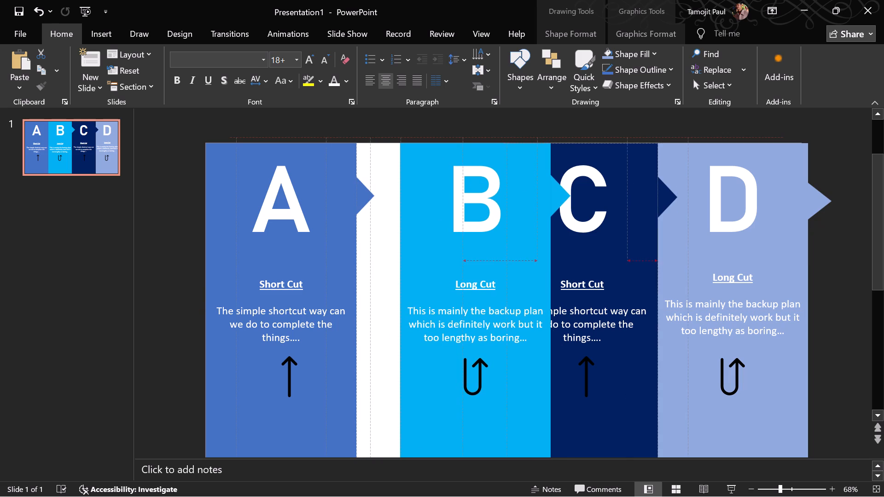
left_click_drag(533, 418, 573, 419)
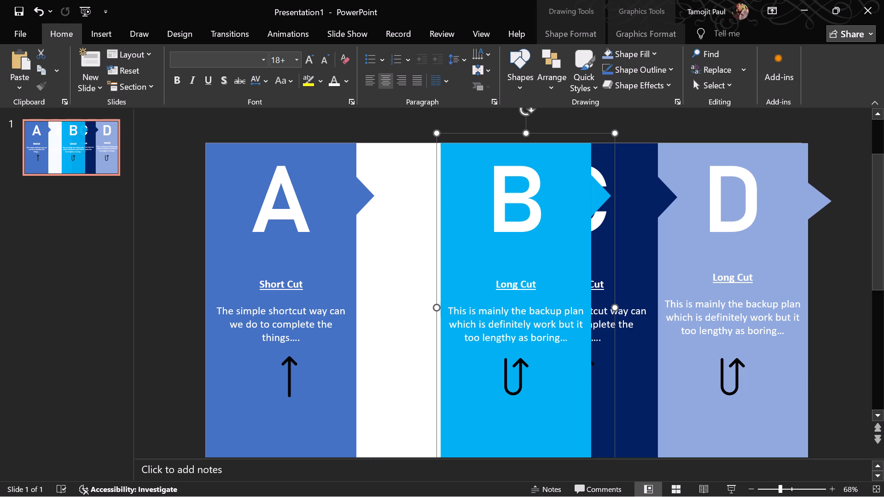
left_click_drag(569, 403, 506, 401)
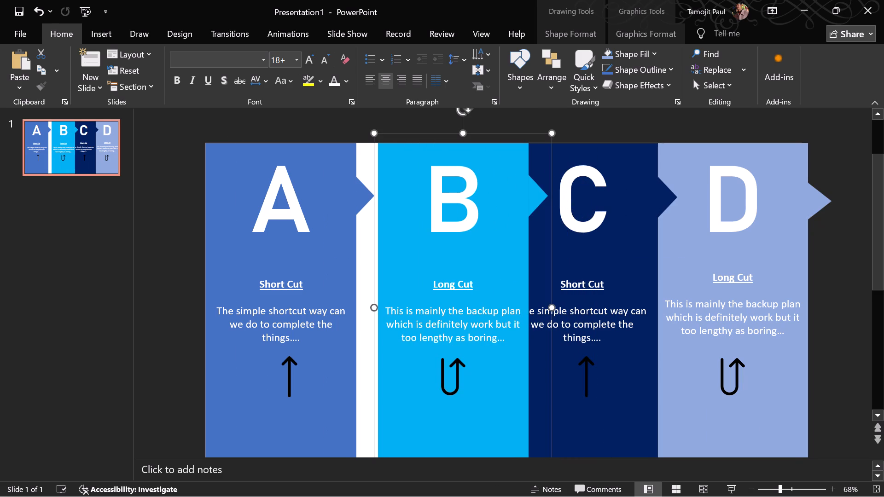
left_click(825, 326)
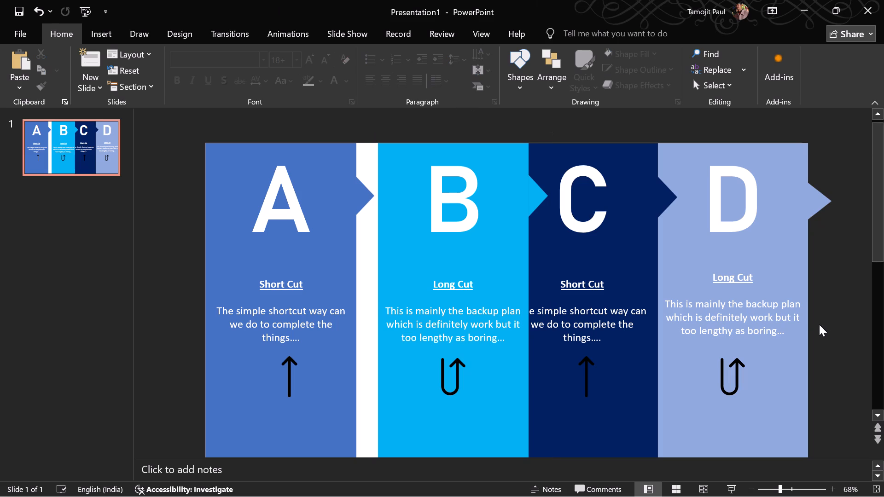
Group the C panel's letter, navy text rectangle, straight arrow icon and side triangle into one object.
left_click(595, 197, "ctrl")
left_click(597, 300, "ctrl")
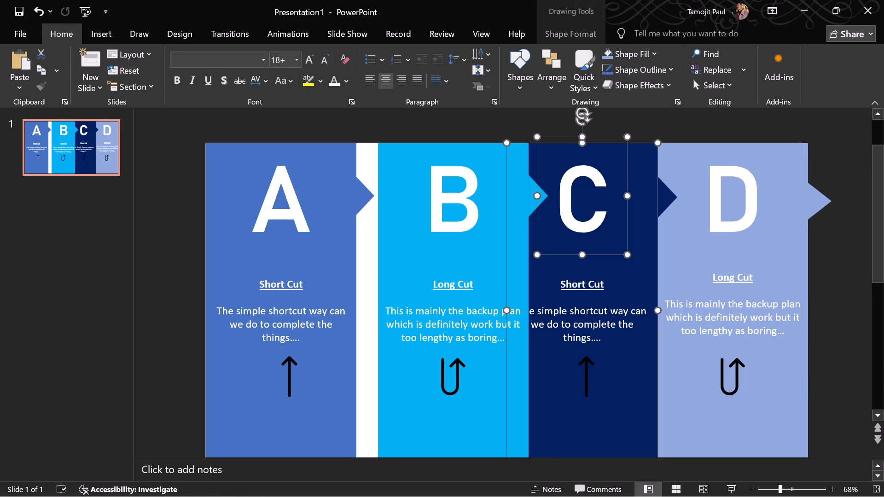
left_click(587, 359, "ctrl")
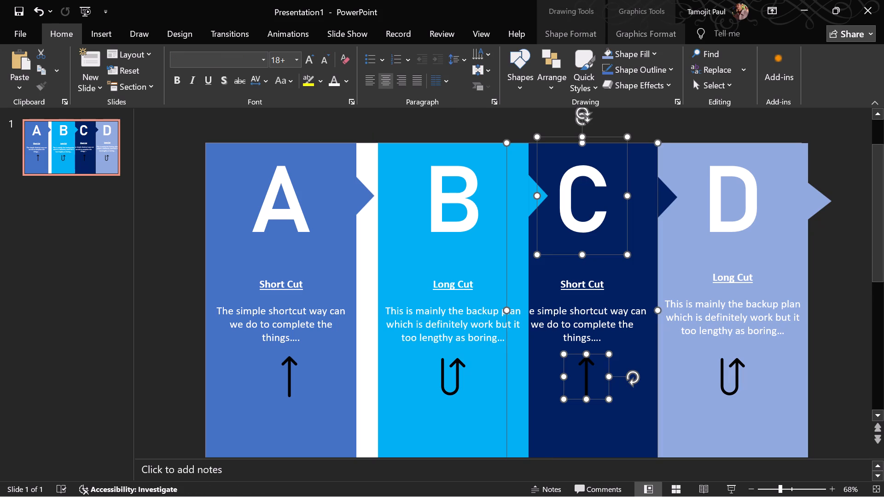
left_click(666, 199, "ctrl")
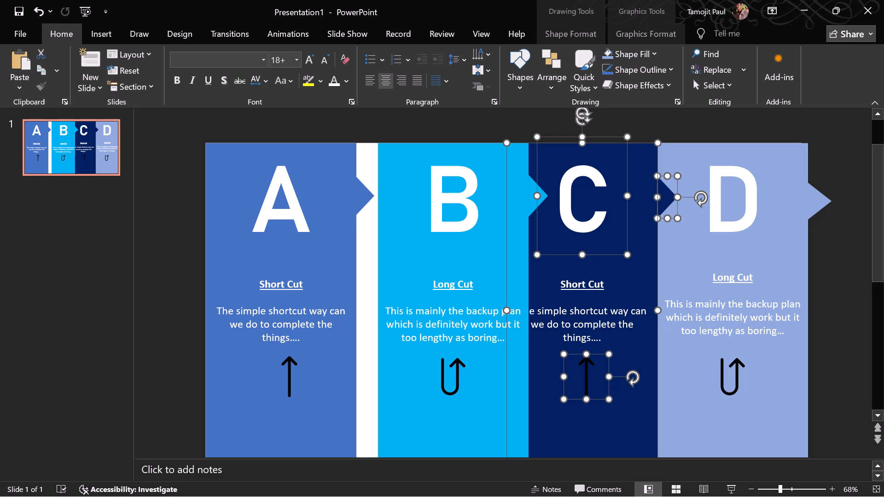
key("ctrl+g")
Move the grouped C panel horizontally over the D panel, leaving a white gap beside the B panel.
left_click_drag(628, 407, 633, 408)
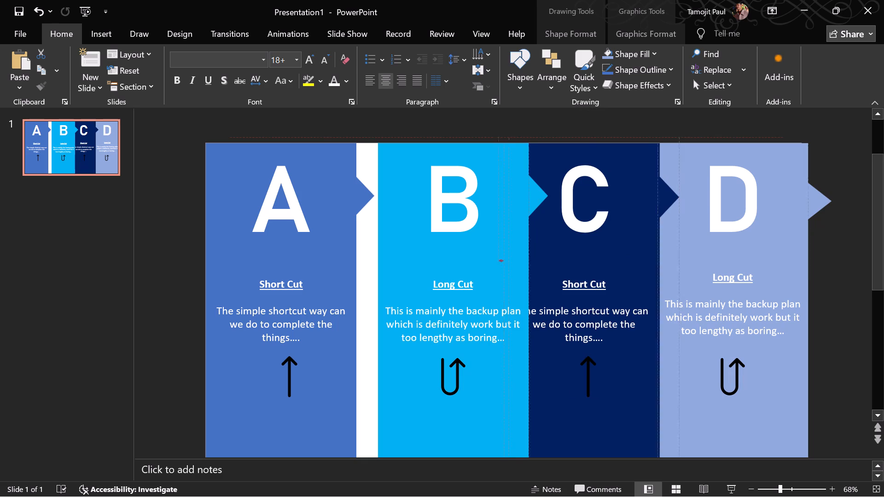
left_click_drag(633, 408, 682, 406)
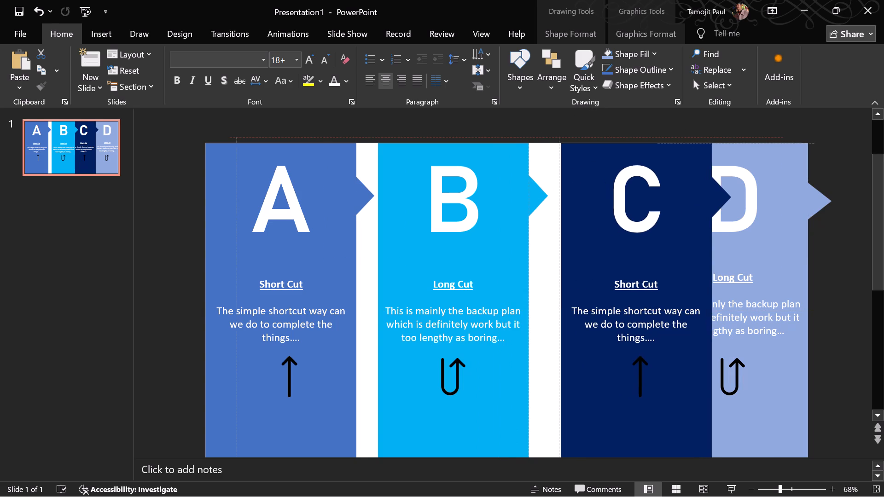
left_click_drag(682, 406, 710, 406)
Shift the bright blue text rectangle inside the B group slightly toward the C panel.
left_click(487, 402)
left_click_drag(487, 402, 501, 402)
left_click(498, 405)
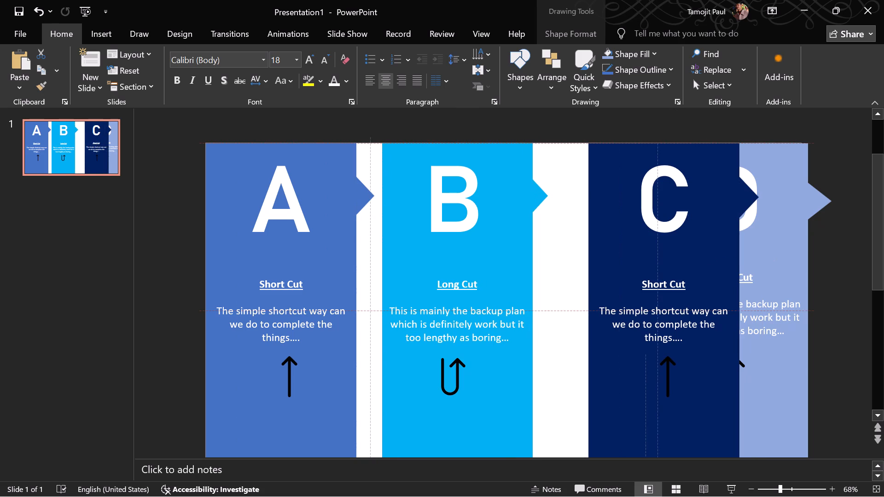
left_click(501, 407)
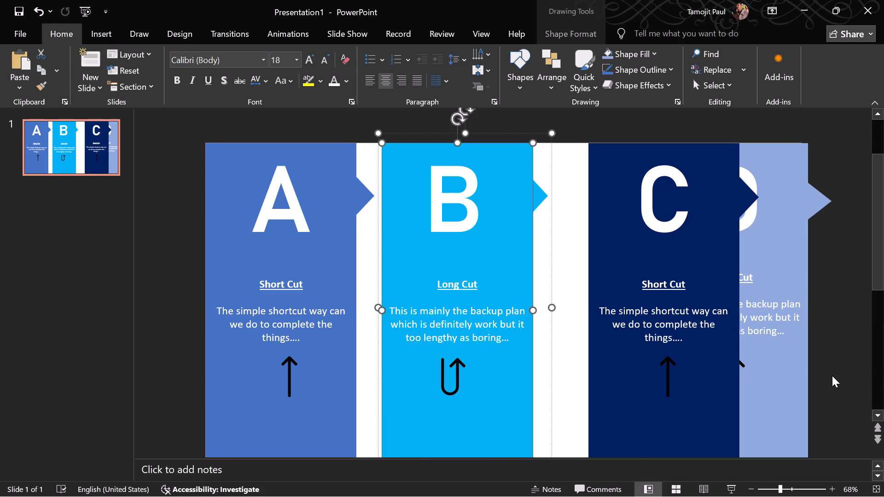
left_click(847, 374)
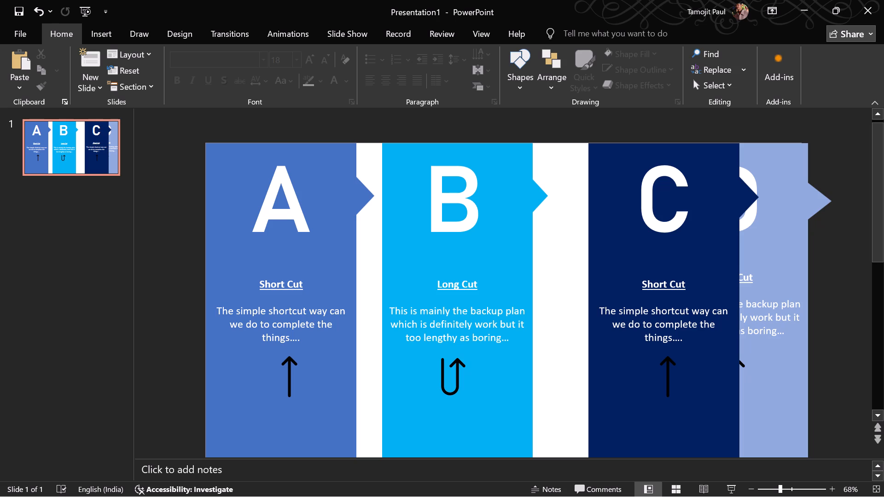
Move the grouped B panel horizontally over the C panel, leaving only a strip of the C panel exposed.
left_click_drag(488, 411, 484, 411)
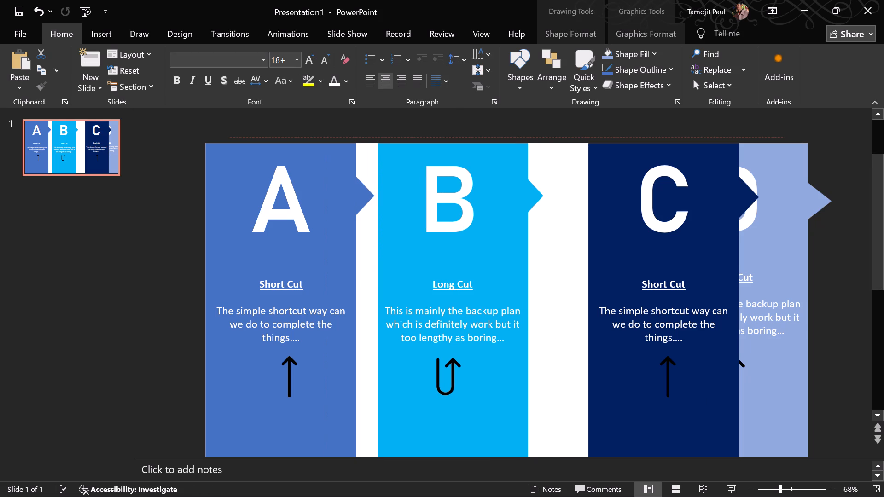
left_click_drag(484, 411, 545, 412)
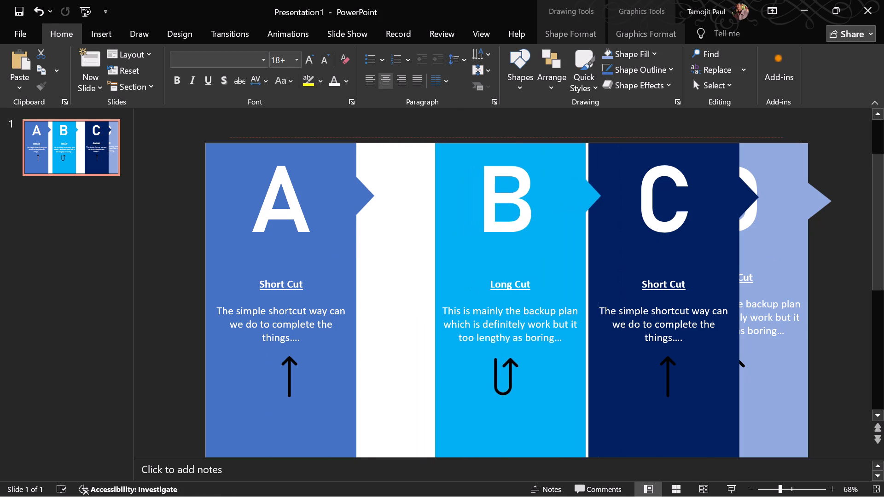
left_click_drag(545, 412, 618, 412)
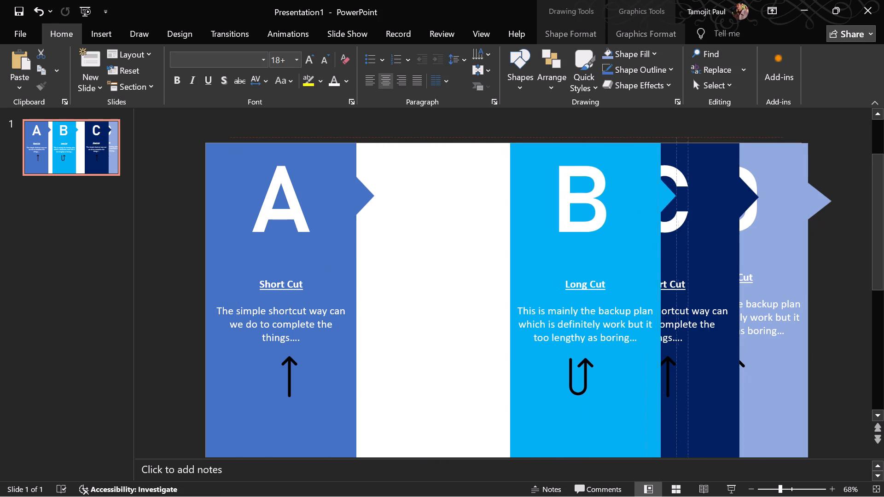
left_click_drag(618, 412, 622, 412)
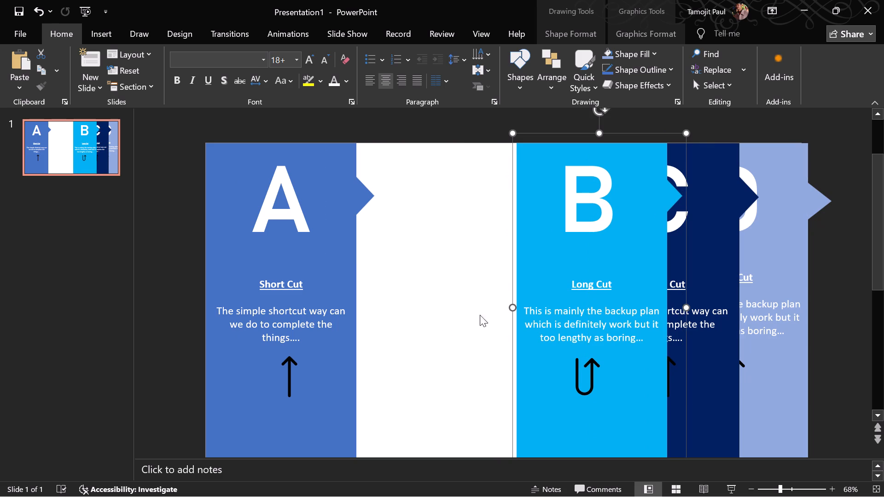
Move the grouped A panel toward the B panel, slightly above the slide's top edge, leaving a narrow white gap between them.
left_click(315, 398)
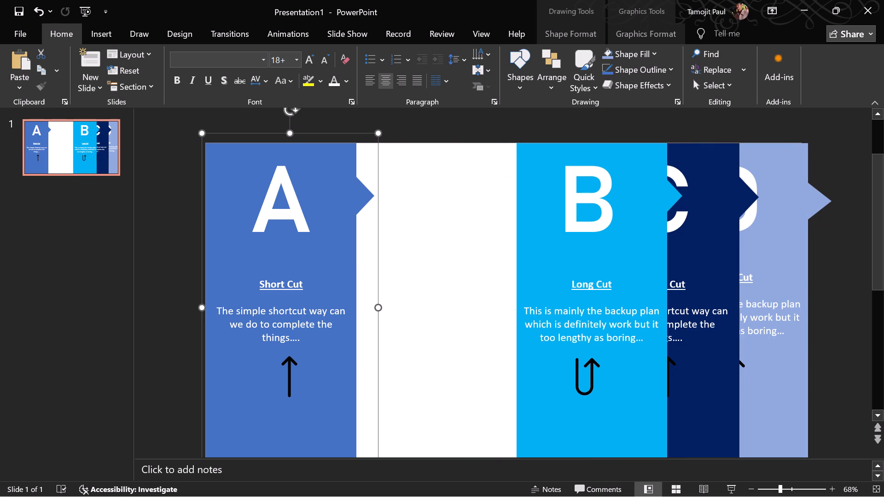
left_click_drag(315, 398, 391, 399)
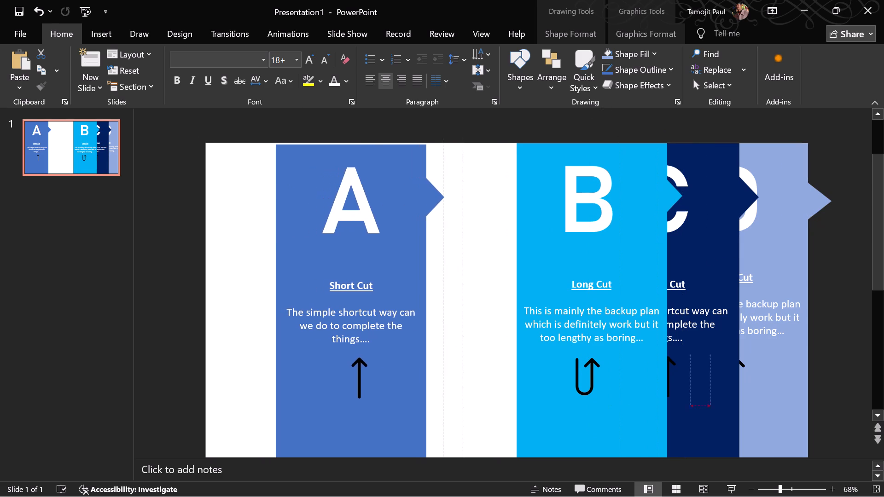
left_click_drag(391, 399, 469, 397)
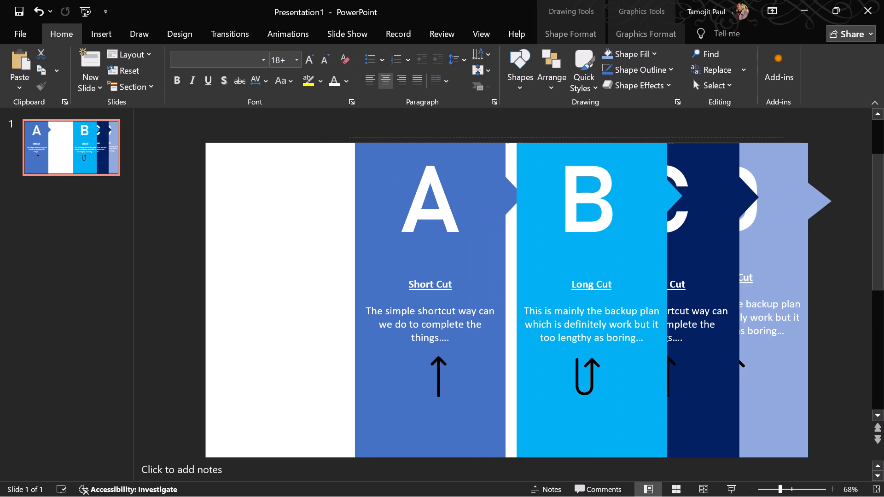
left_click_drag(469, 397, 457, 396)
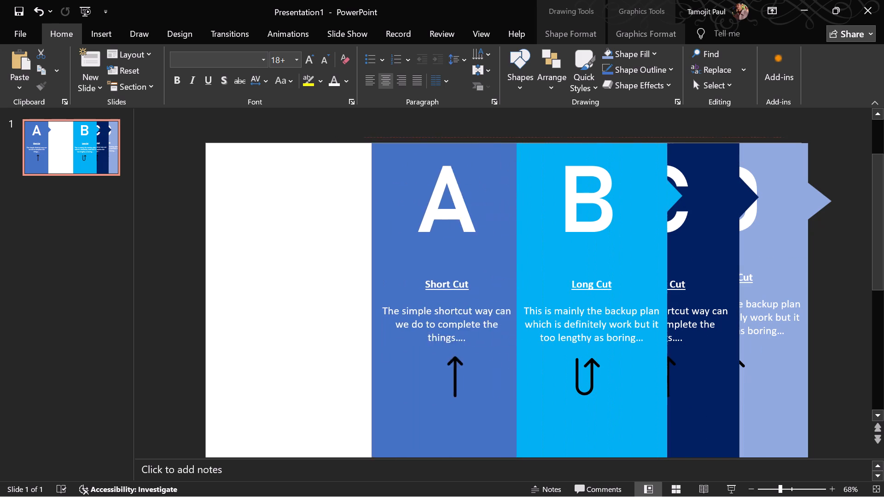
left_click_drag(457, 396, 436, 392)
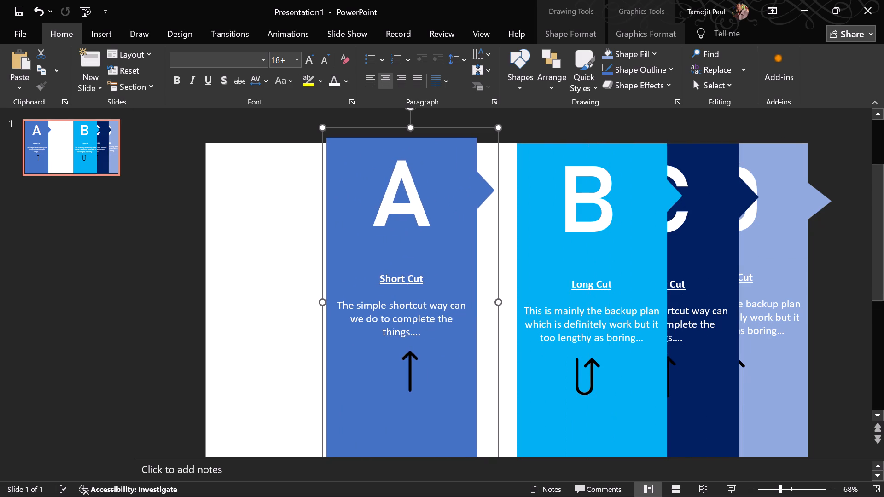
Duplicate the A panel's blue text rectangle and place the copy across the A and B panels, aligned with the slide's height.
left_click(436, 392)
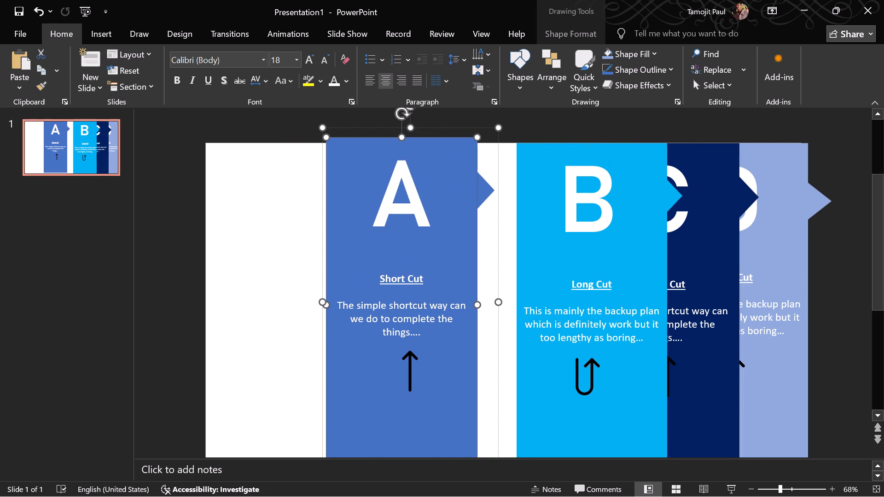
key("ctrl+c")
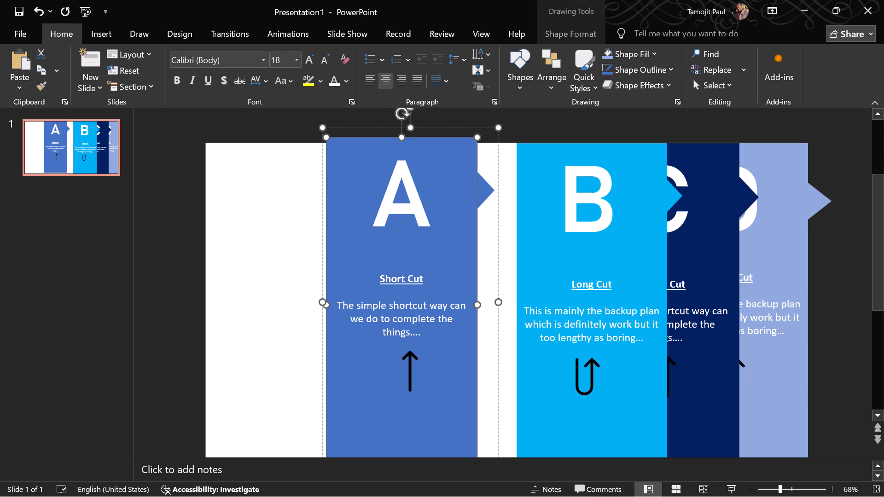
key("ctrl+v")
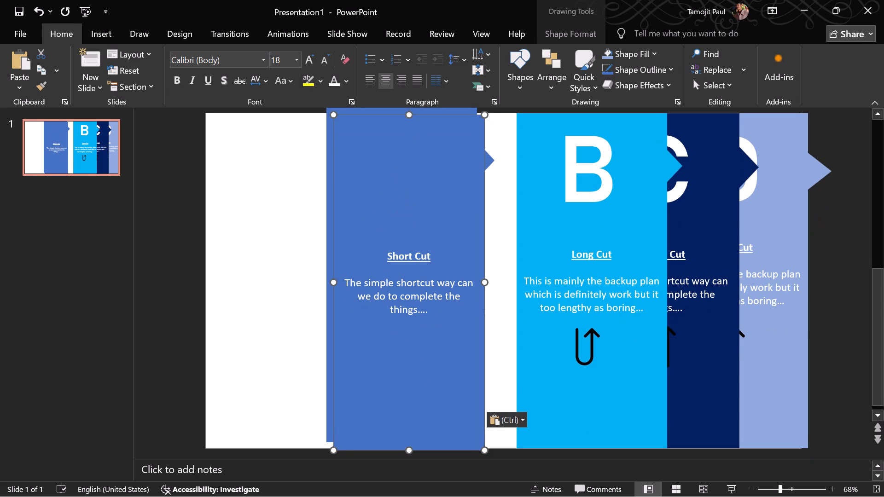
left_click_drag(430, 384, 499, 385)
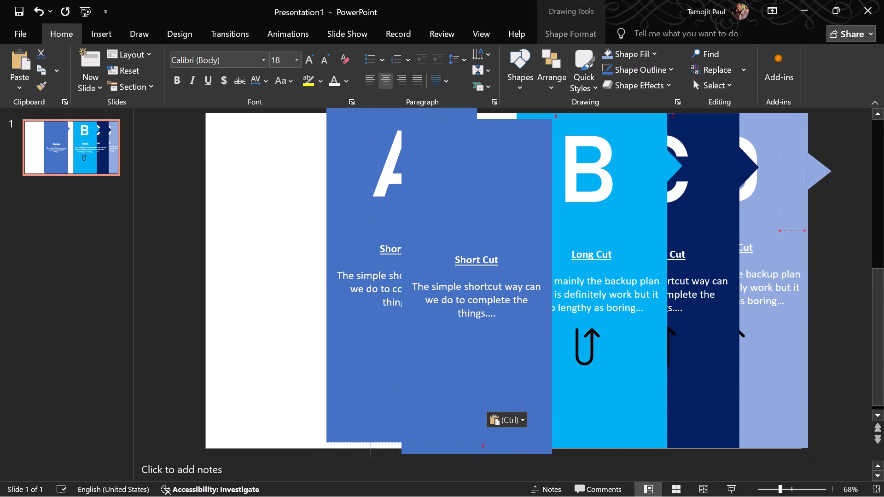
left_click_drag(499, 385, 513, 382)
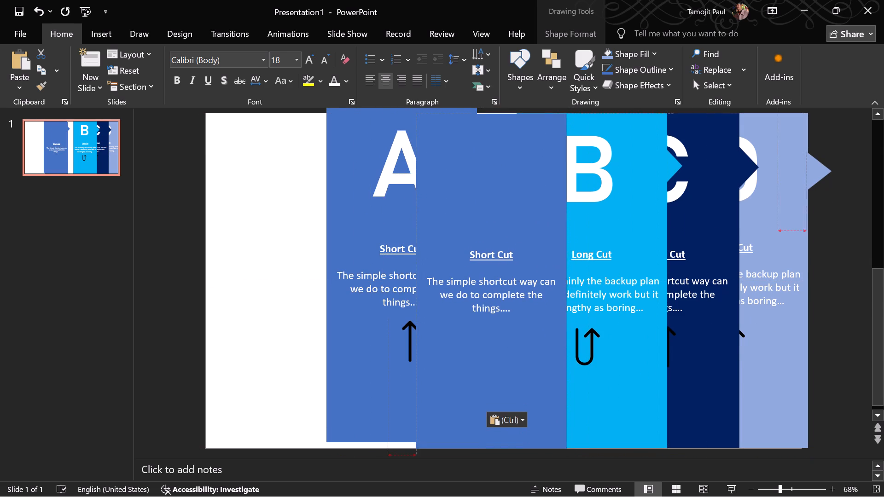
left_click_drag(513, 382, 540, 380)
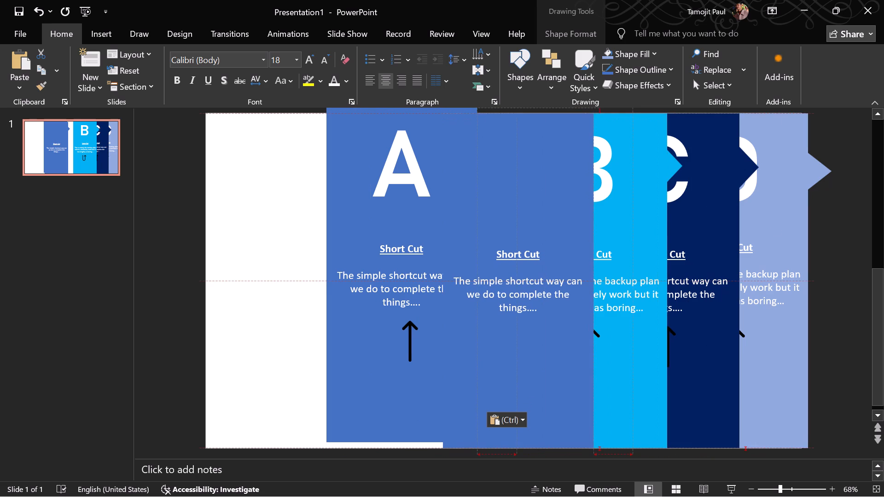
left_click_drag(540, 380, 563, 383)
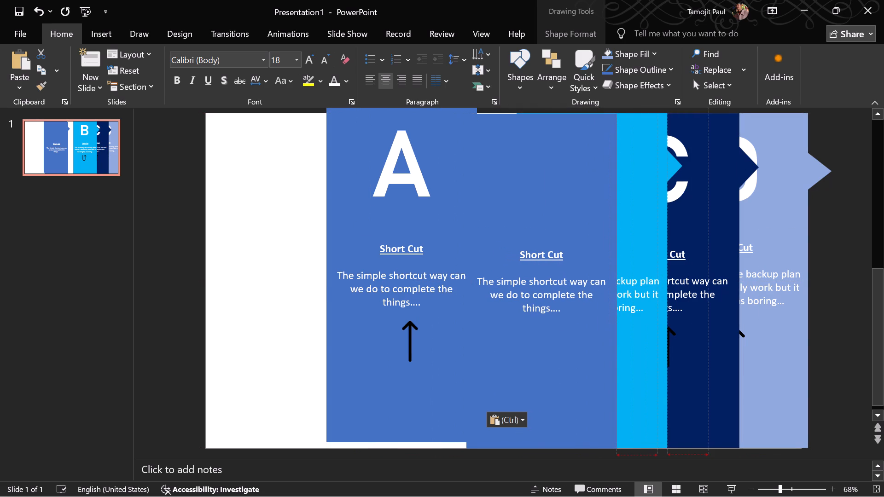
left_click_drag(563, 383, 547, 385)
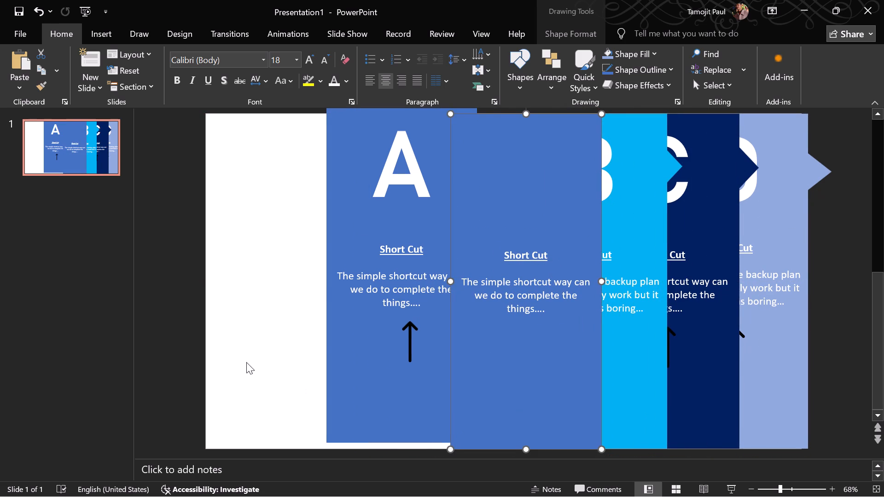
left_click(244, 359)
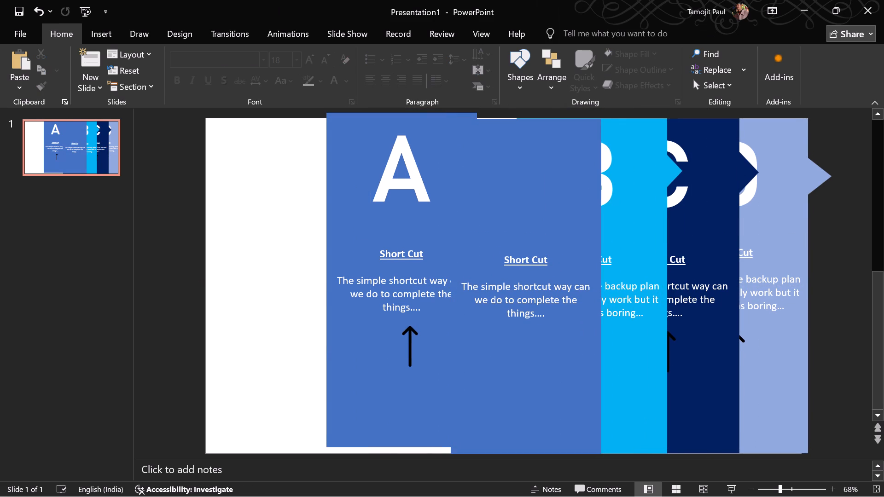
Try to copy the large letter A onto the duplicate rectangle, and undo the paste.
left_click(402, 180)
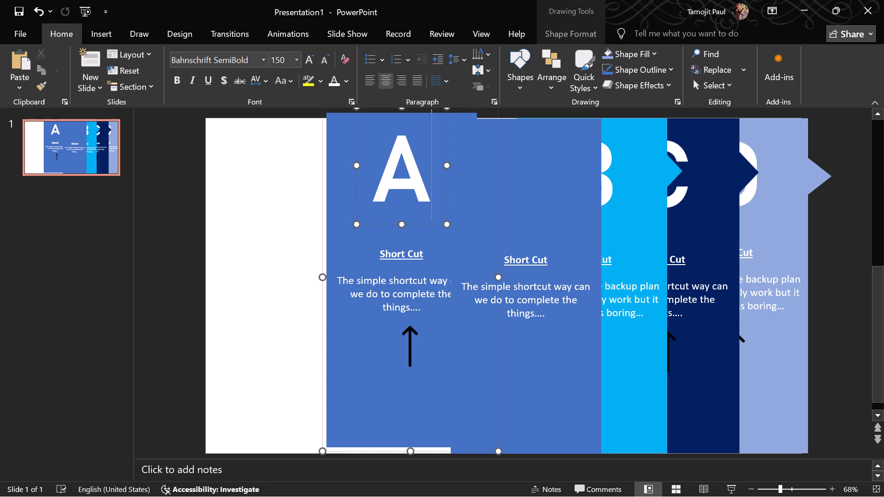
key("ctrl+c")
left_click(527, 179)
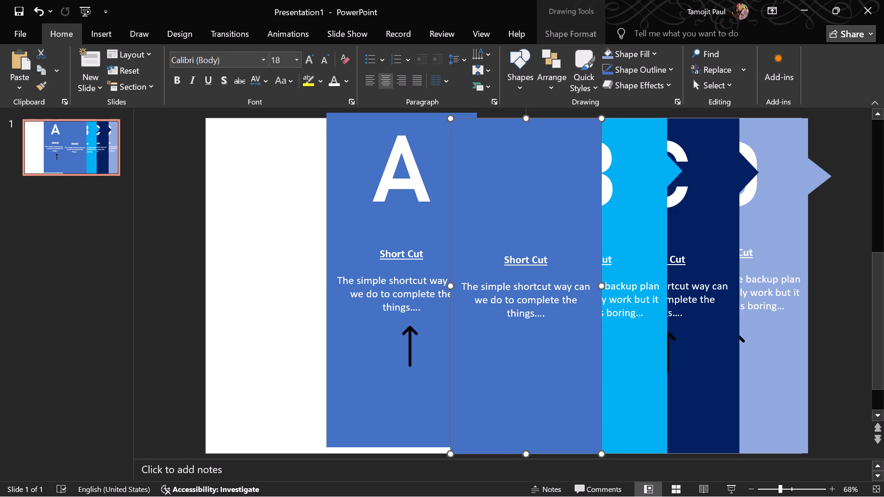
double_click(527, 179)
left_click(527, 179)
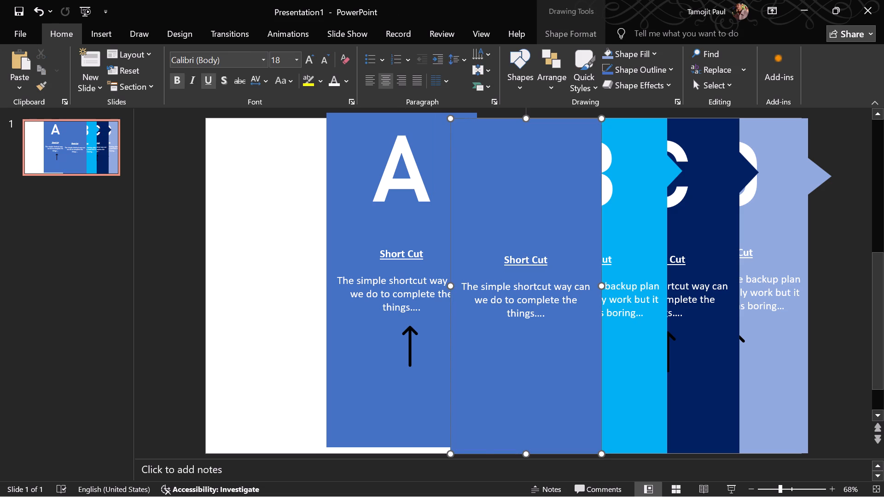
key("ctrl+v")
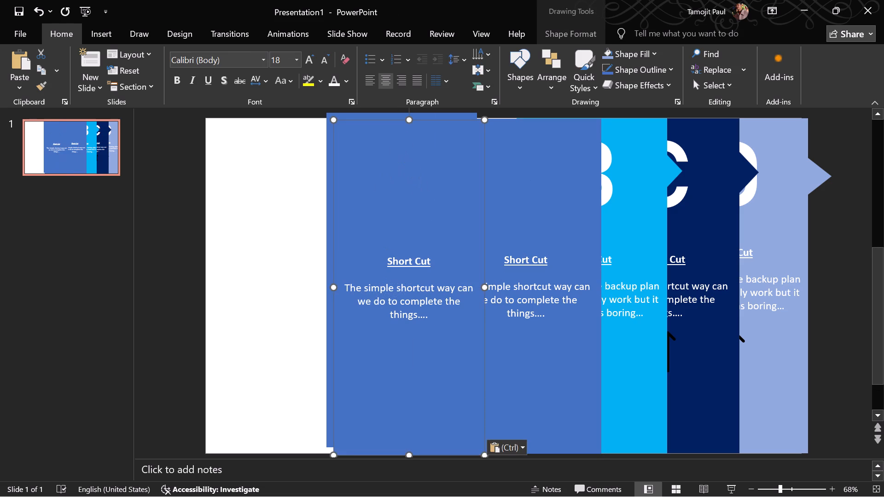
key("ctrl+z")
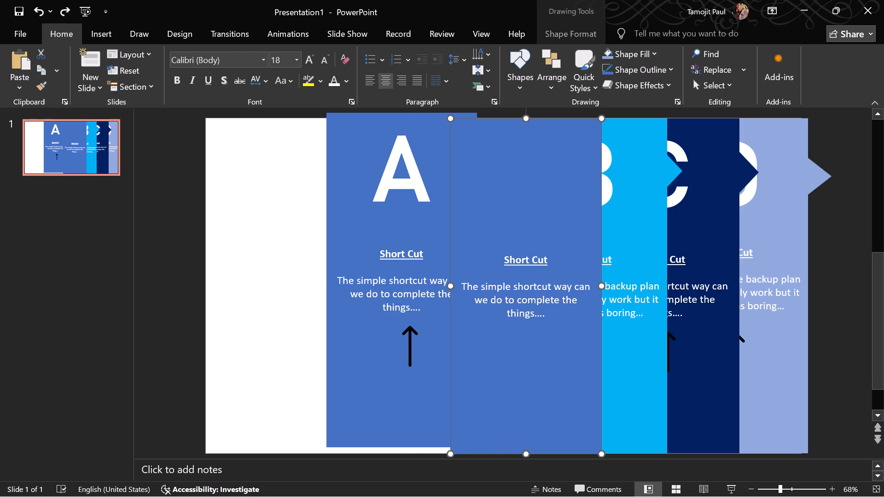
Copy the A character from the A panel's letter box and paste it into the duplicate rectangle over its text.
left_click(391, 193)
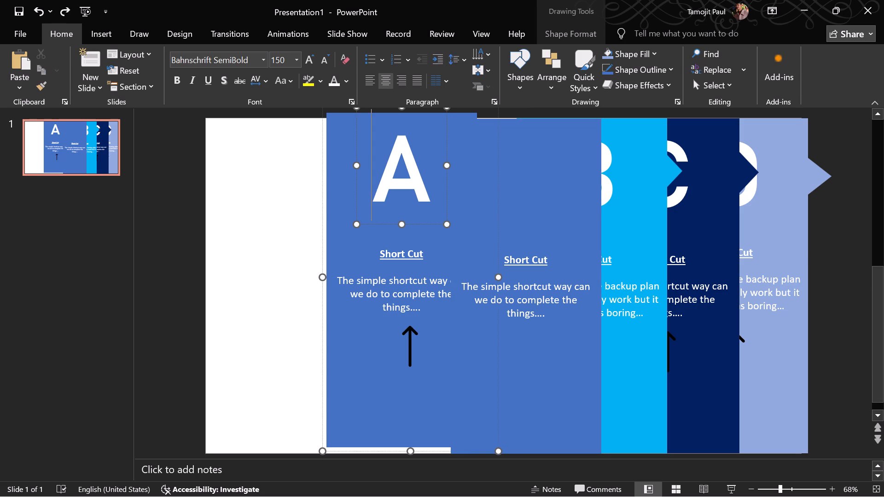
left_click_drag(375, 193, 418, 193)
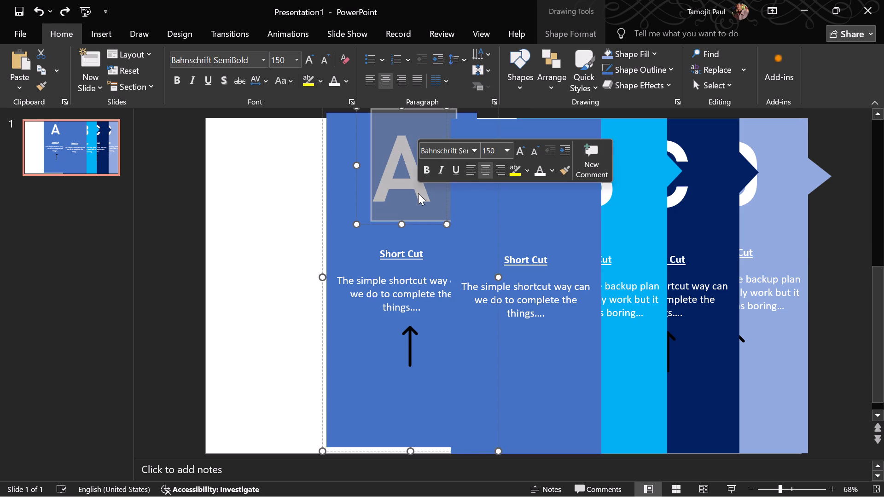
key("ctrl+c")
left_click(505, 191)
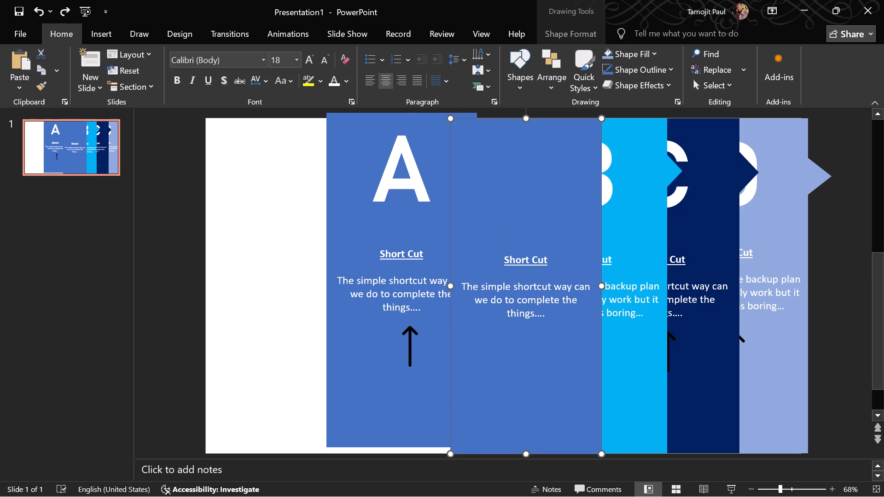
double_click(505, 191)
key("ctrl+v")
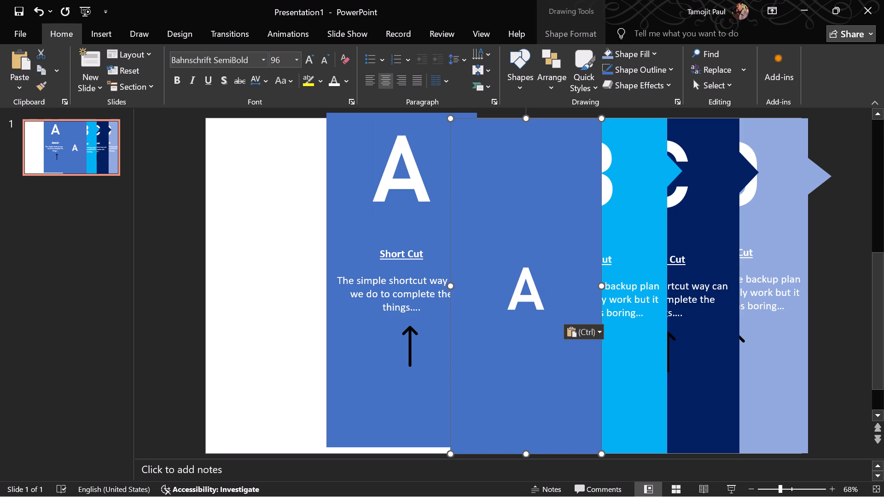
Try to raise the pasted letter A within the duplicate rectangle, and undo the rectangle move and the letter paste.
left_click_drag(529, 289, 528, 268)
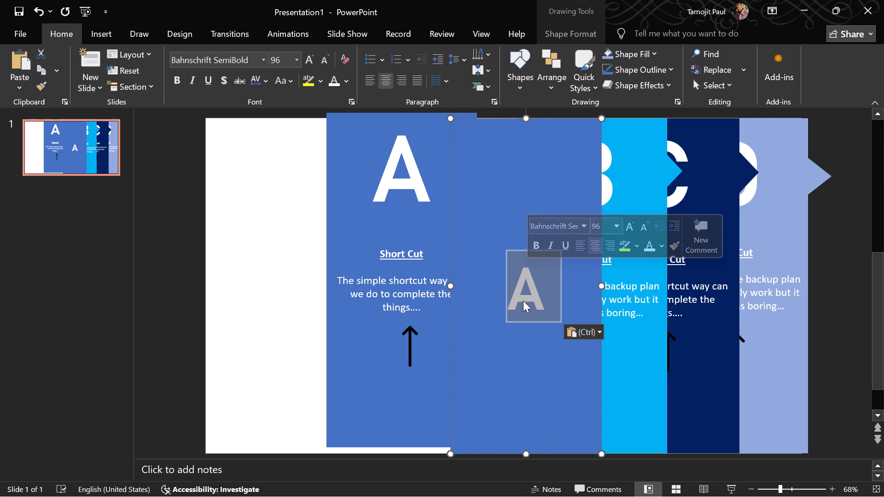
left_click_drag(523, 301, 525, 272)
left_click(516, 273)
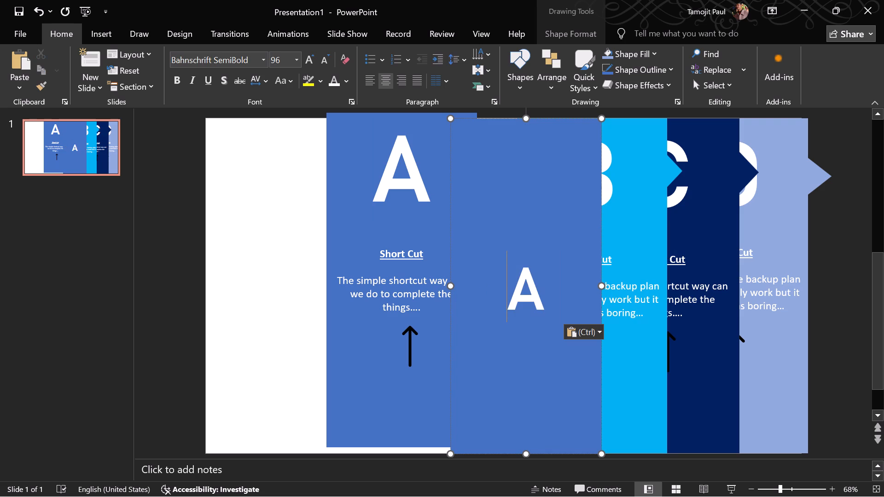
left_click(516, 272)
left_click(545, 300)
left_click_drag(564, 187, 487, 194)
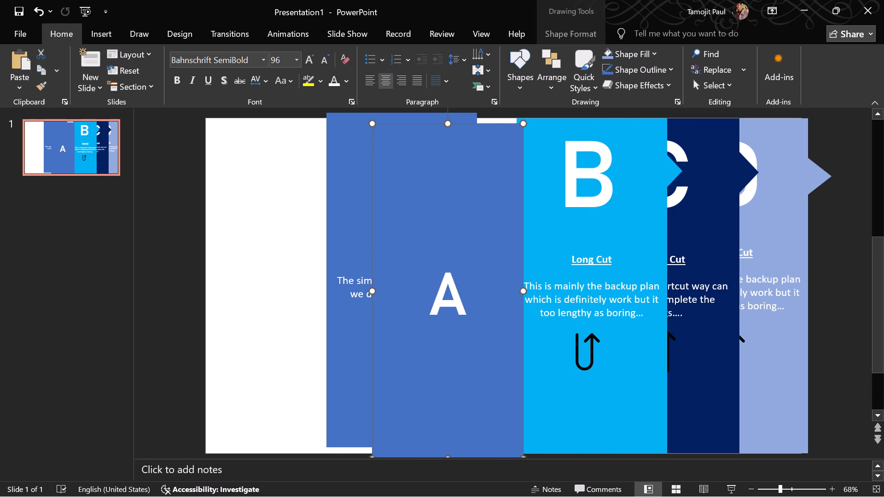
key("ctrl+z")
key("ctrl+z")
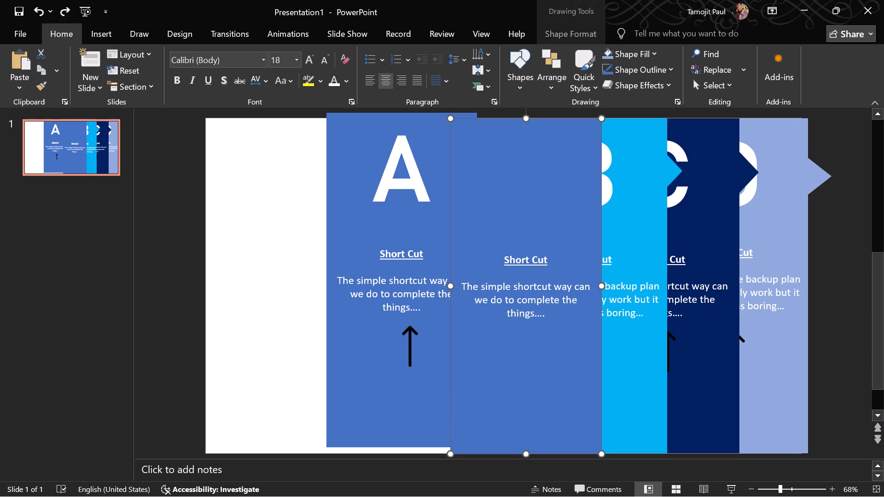
Add the letter A on its own line above the Short Cut heading in the duplicate rectangle, separated by a blank line.
left_click(390, 180)
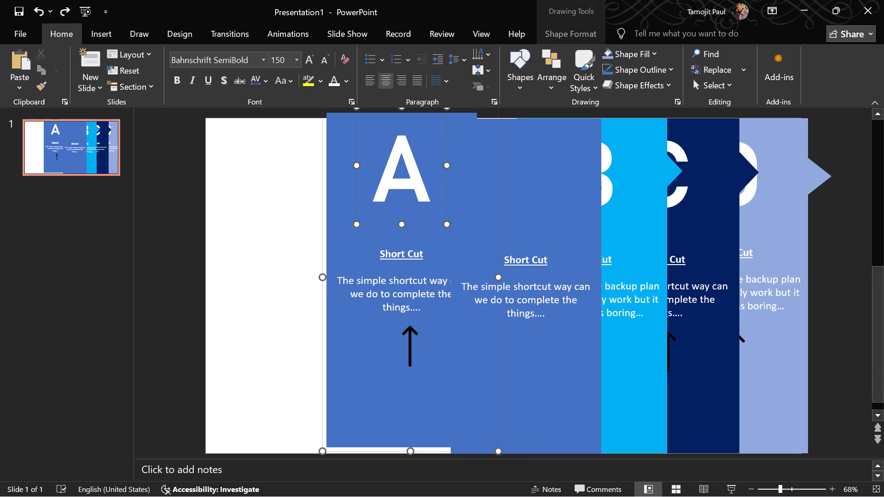
left_click(516, 193)
double_click(516, 193)
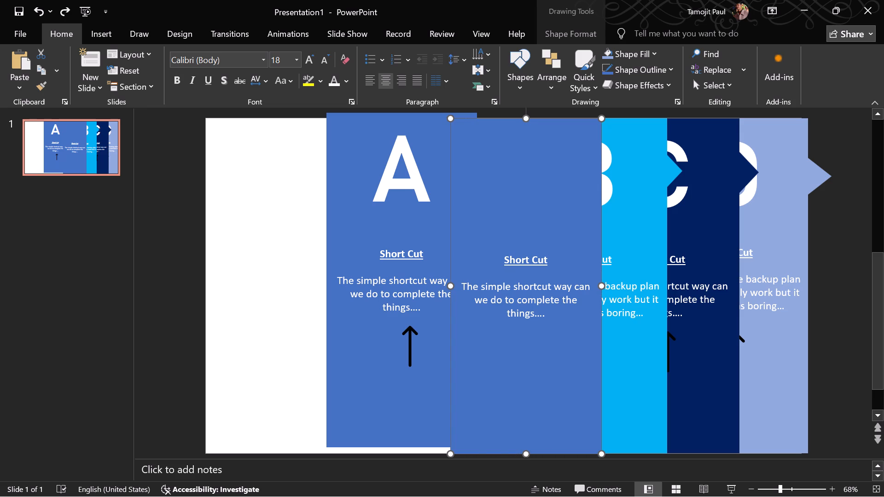
key("a")
key("BackSpace")
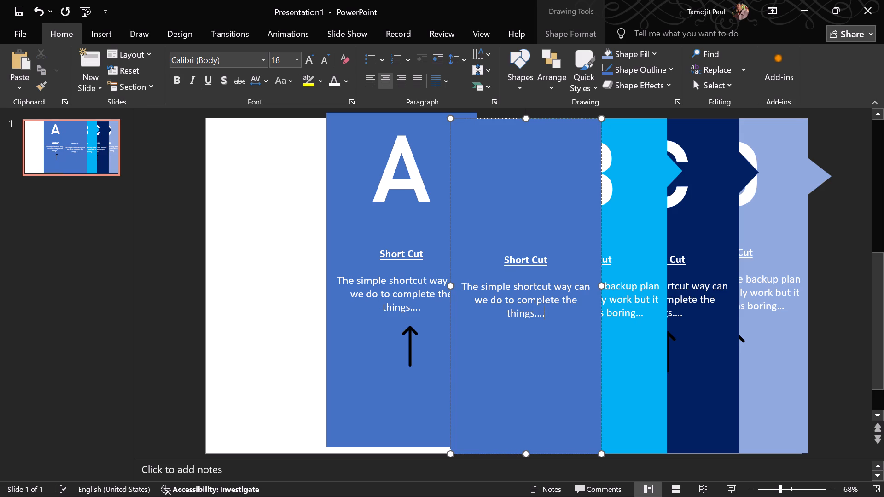
key("Up")
key("Up")
key("Up")
key("Up")
key("Up")
key("Up")
key("Up")
key("Up")
key("Up")
key("Up")
key("Up")
key("Up")
key("Up")
key("Up")
key("Up")
key("Up")
key("Up")
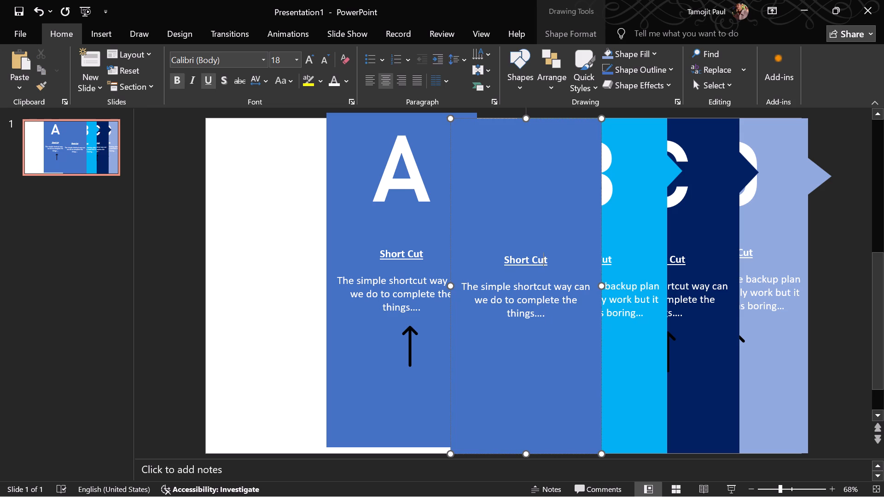
key("Left")
key("Left")
key("Left")
key("Left")
key("Left")
key("Left")
key("Left")
key("Left")
key("Left")
key("Left")
key("Left")
key("Left")
key("Left")
key("Left")
key("Left")
key("a")
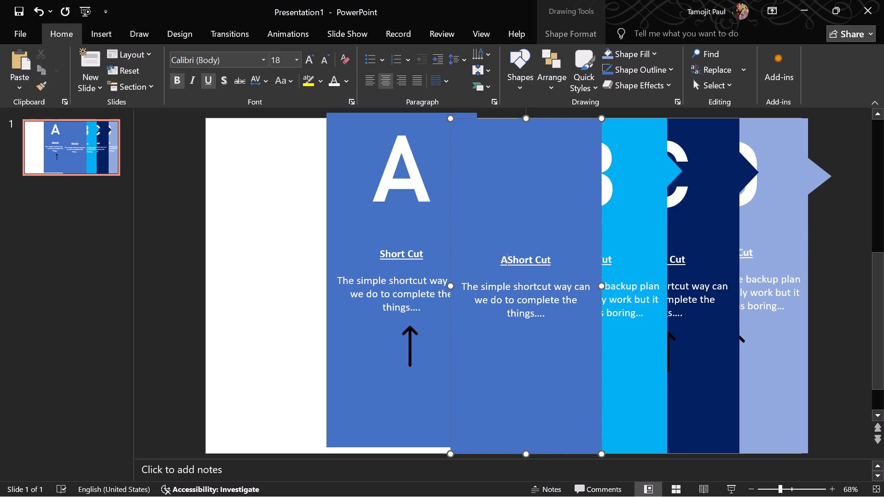
key("Return")
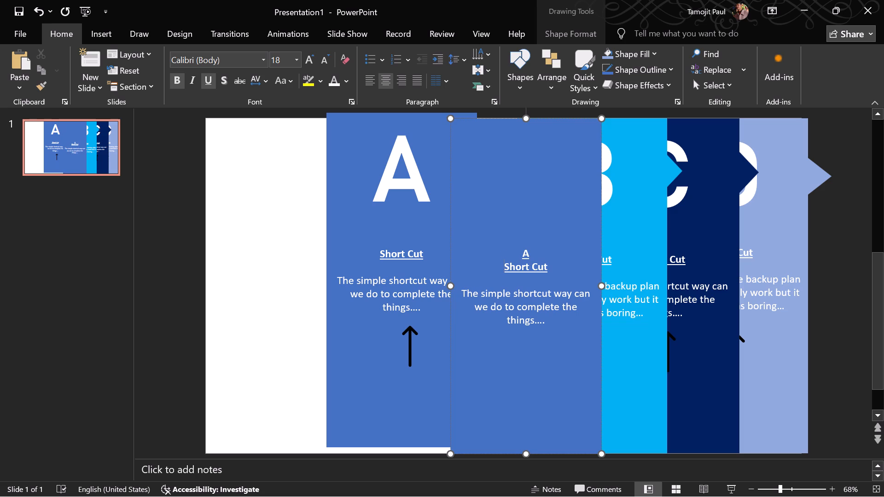
left_click(536, 252)
key("Return")
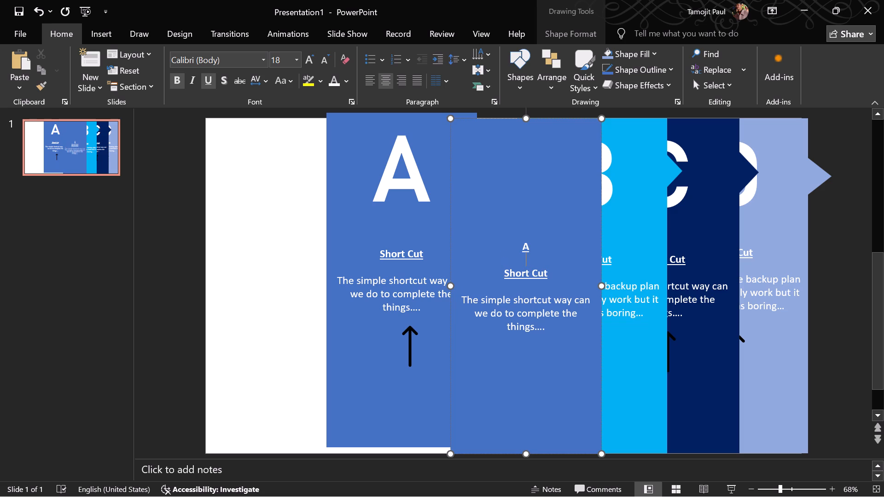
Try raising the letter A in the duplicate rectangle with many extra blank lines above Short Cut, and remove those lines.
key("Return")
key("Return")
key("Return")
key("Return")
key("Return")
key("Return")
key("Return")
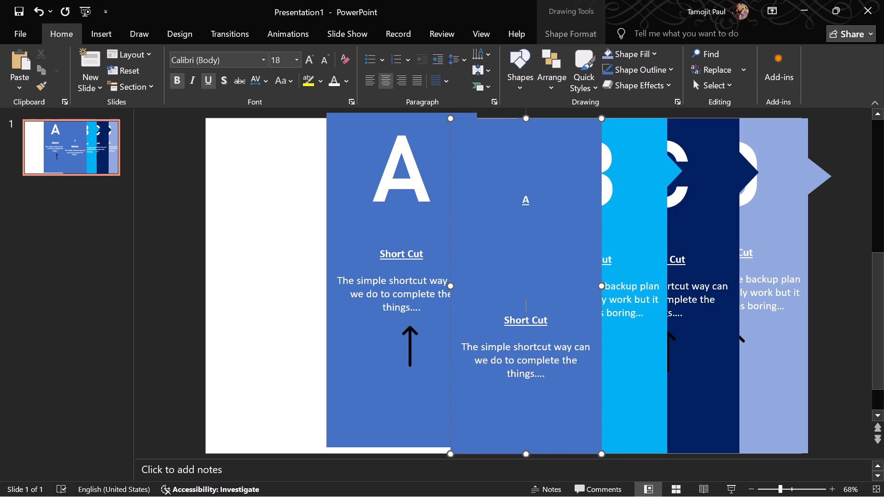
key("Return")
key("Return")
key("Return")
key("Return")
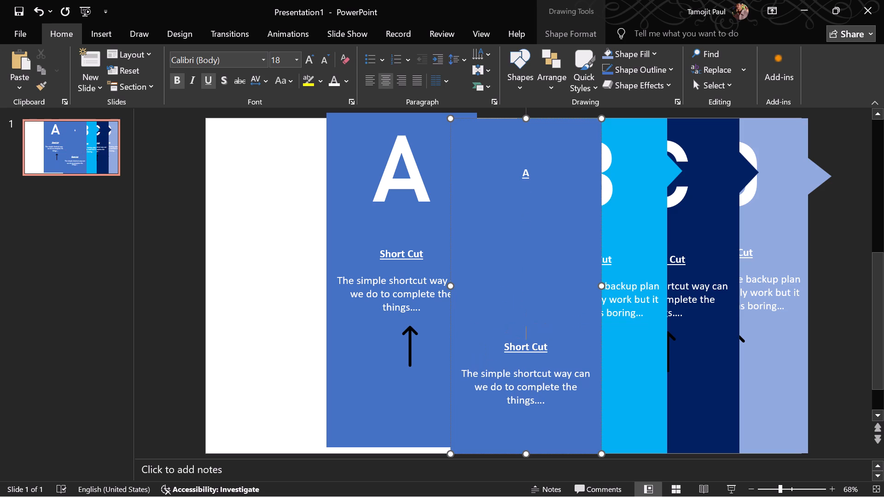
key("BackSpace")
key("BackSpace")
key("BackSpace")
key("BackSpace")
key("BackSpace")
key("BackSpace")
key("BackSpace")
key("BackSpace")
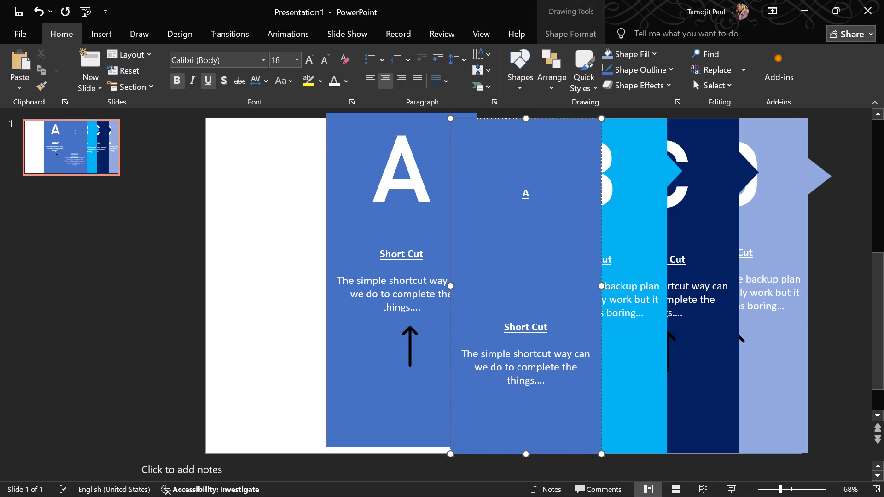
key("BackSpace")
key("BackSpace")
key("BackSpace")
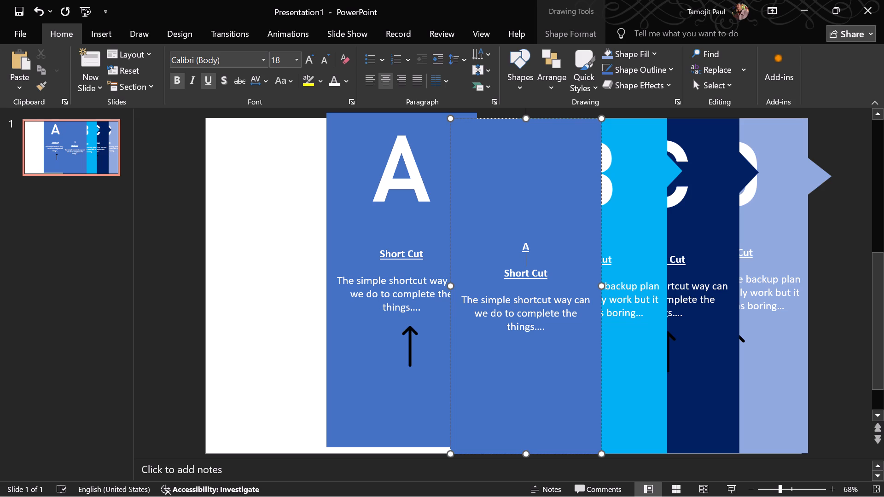
Format the letter A in the duplicate rectangle as Bahnschrift SemiBold at size 150.
left_click(547, 242)
left_click_drag(511, 248, 537, 248)
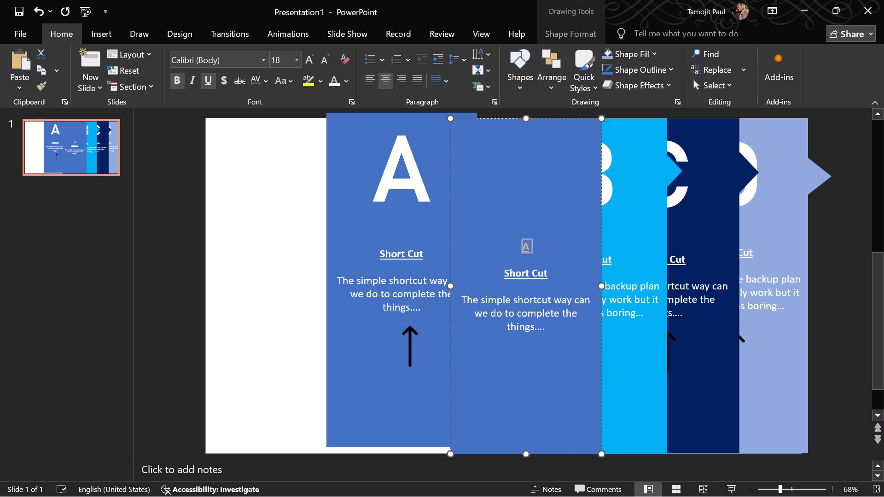
left_click_drag(537, 248, 539, 248)
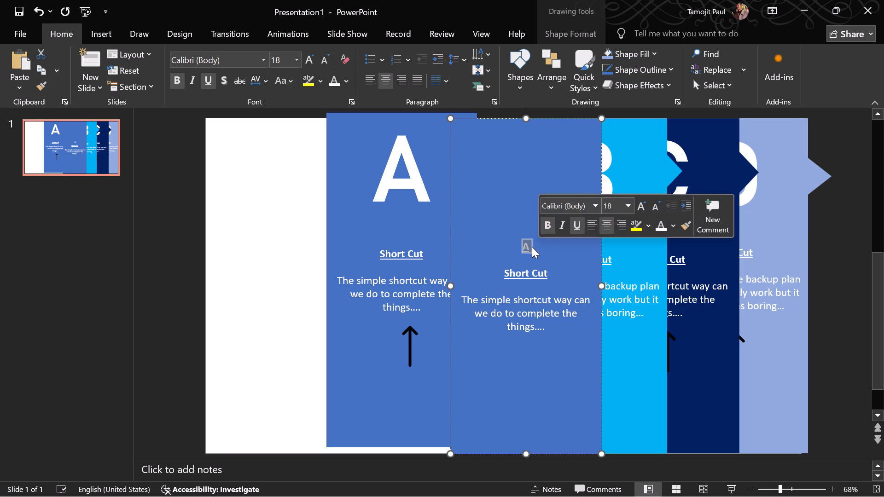
left_click(404, 169)
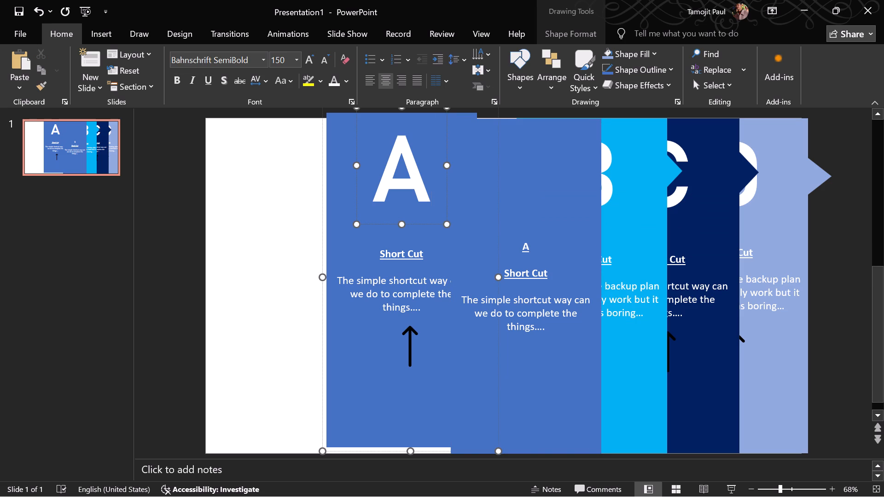
left_click(525, 246)
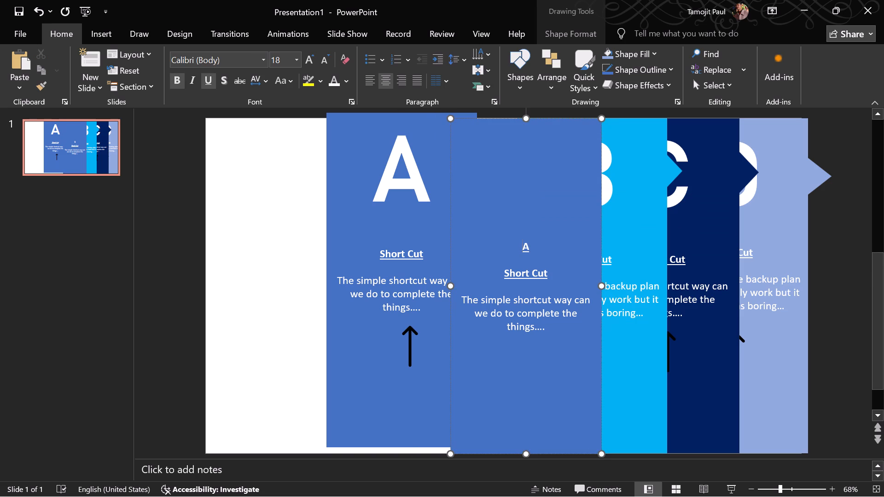
left_click_drag(525, 246, 541, 246)
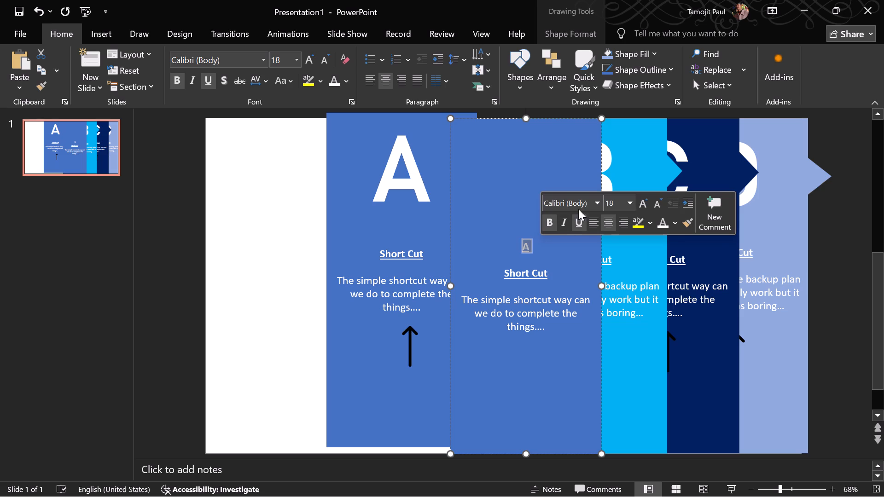
left_click(595, 203)
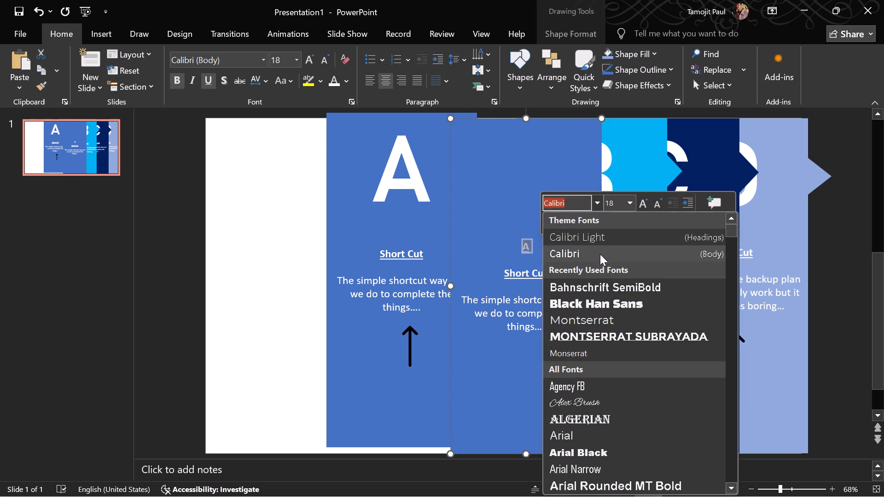
left_click(602, 285)
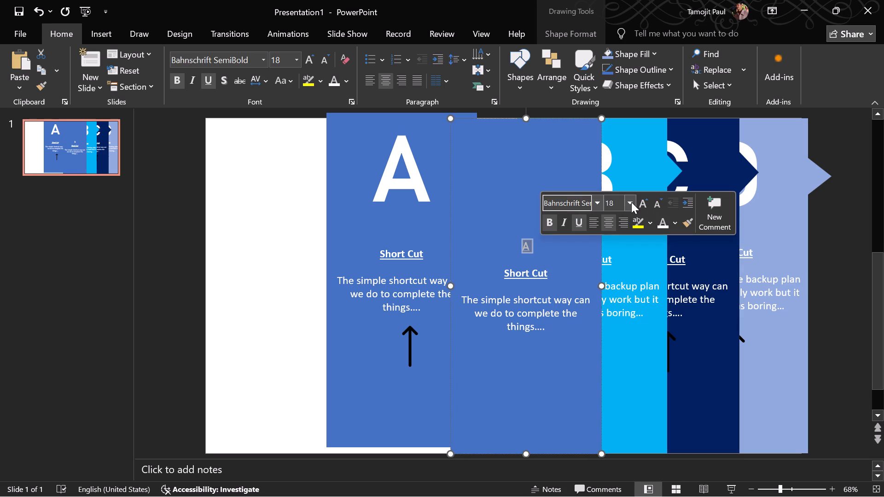
left_click(631, 202)
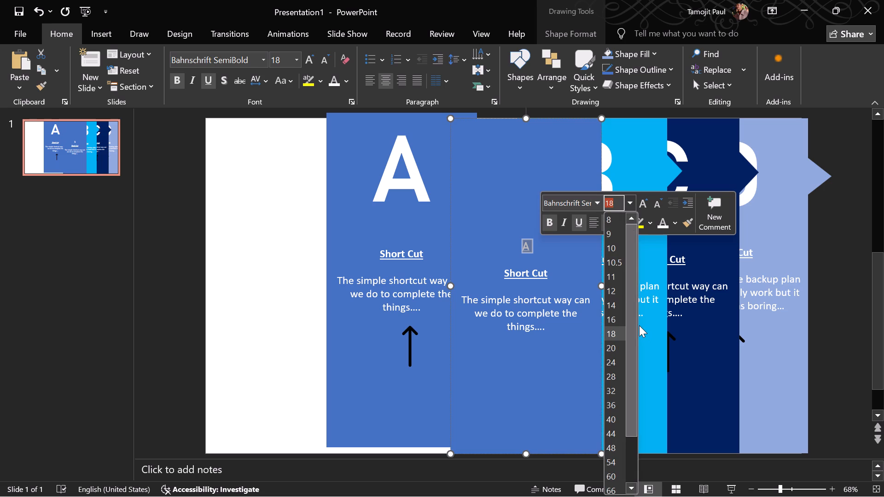
left_click_drag(634, 324, 647, 362)
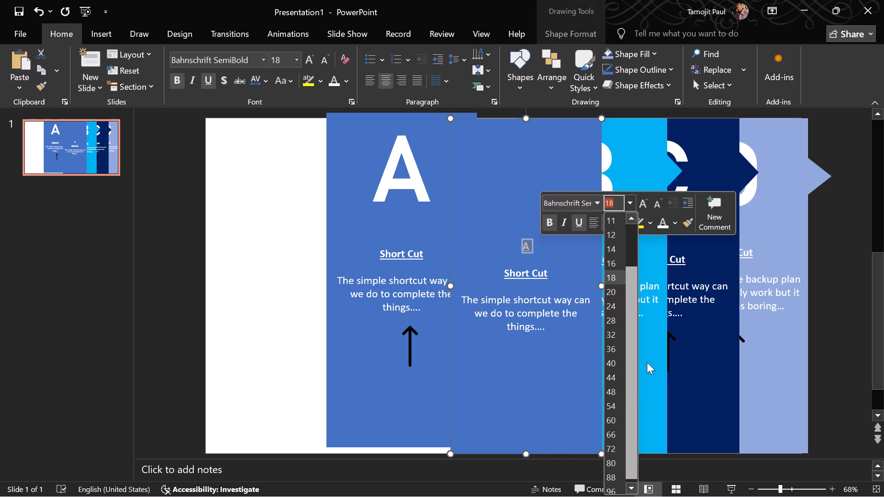
left_click_drag(647, 362, 652, 289)
key("BackSpace")
type("150")
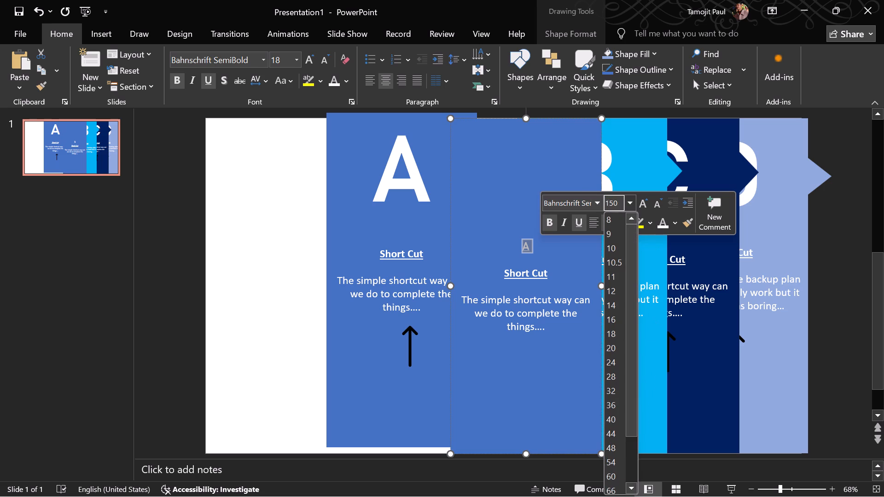
key("Return")
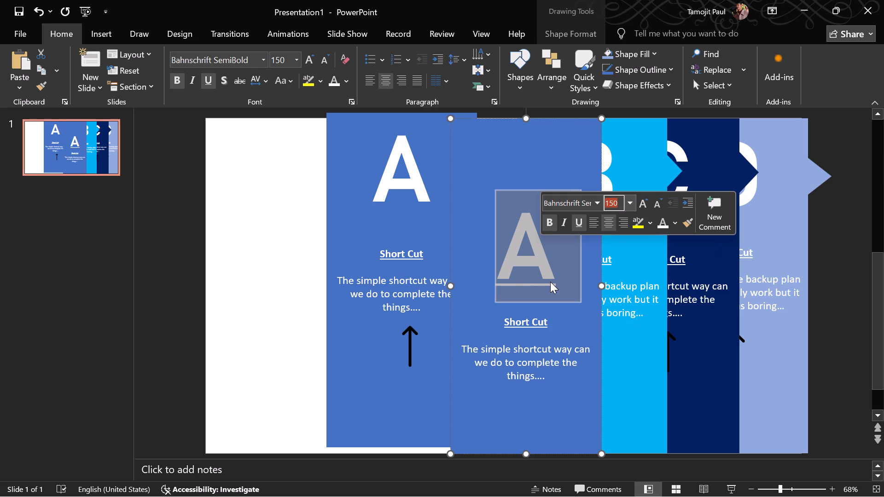
Remove the underline from the large letter A in the duplicate rectangle.
left_click(564, 266)
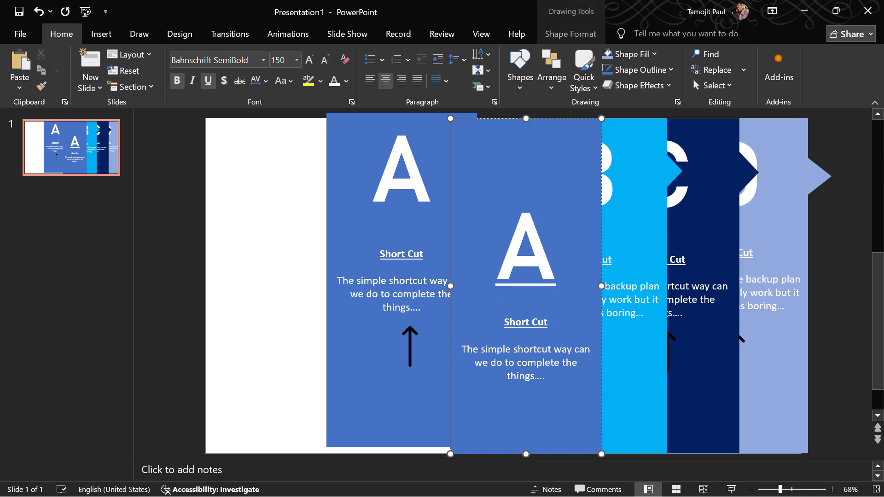
left_click_drag(489, 262, 543, 262)
scroll(501, 262, "right", 1)
left_click(582, 235)
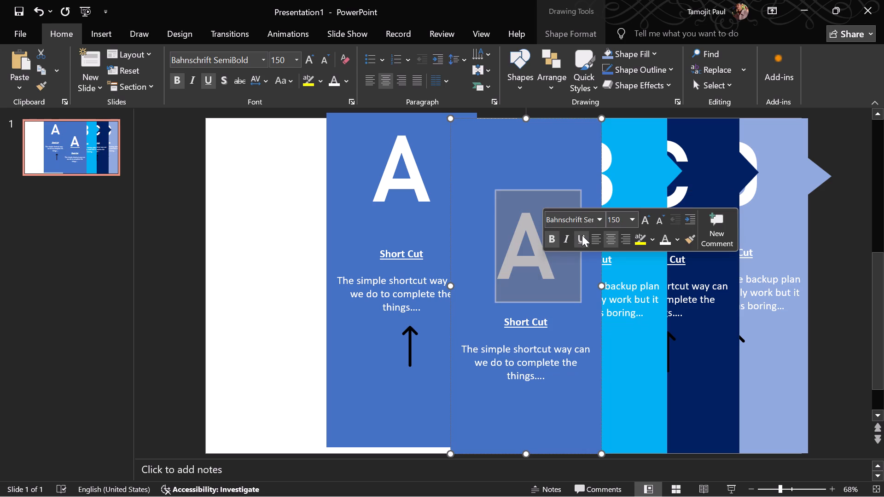
left_click(182, 265)
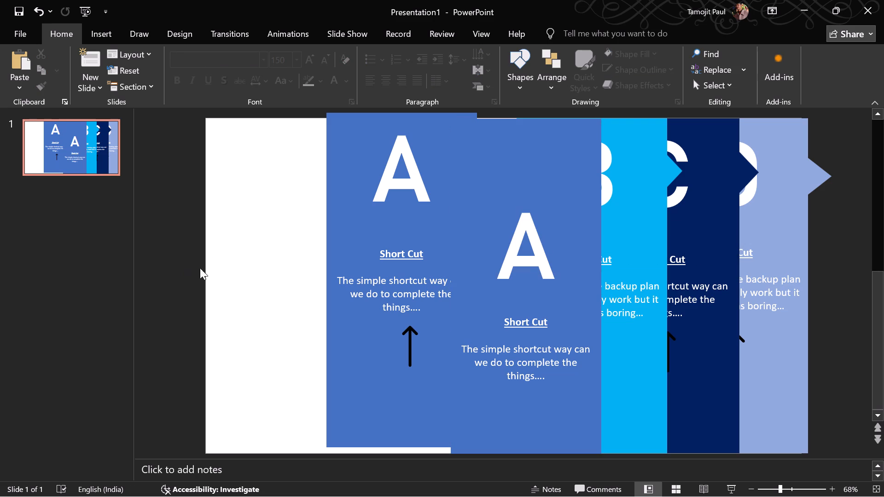
Replace the small blank line between the duplicate rectangle's letter A and Short Cut heading with one size-150 blank line.
left_click(530, 265)
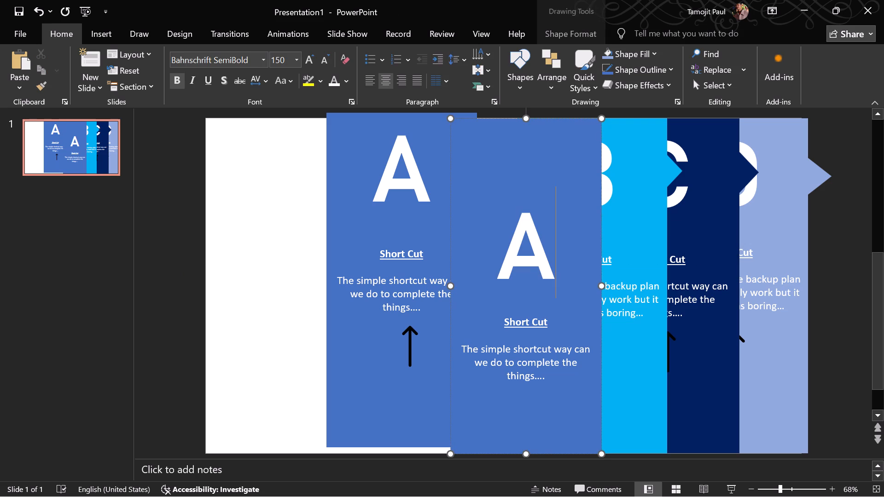
left_click(498, 322)
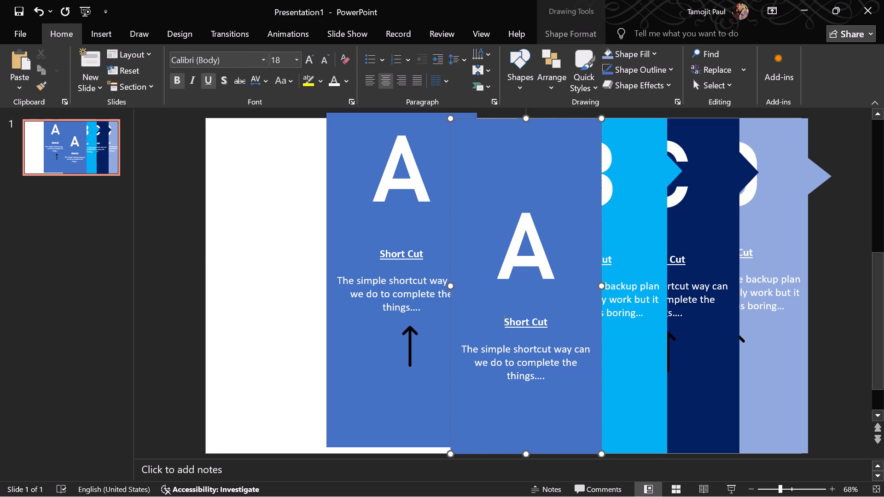
key("BackSpace")
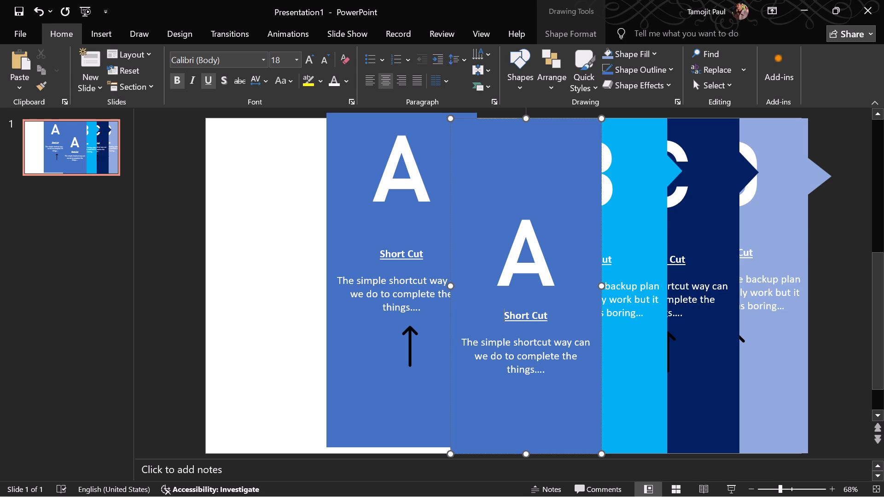
key("BackSpace")
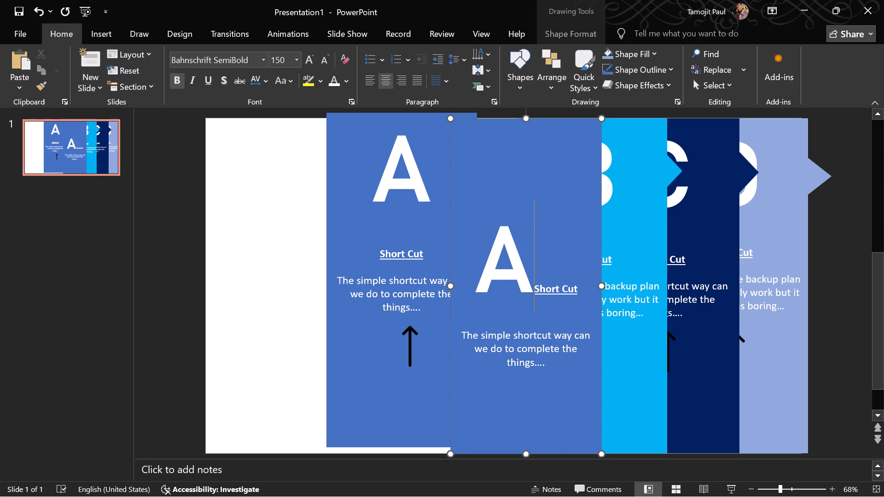
key("Return")
key("Return")
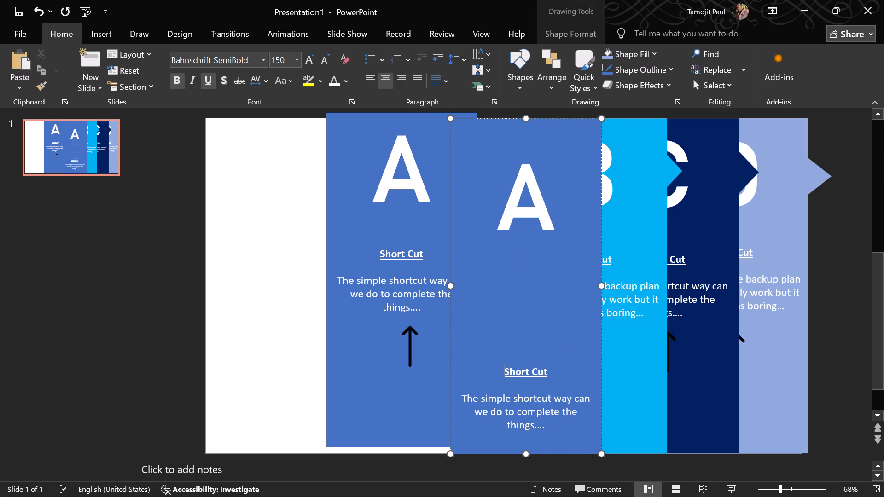
key("Return")
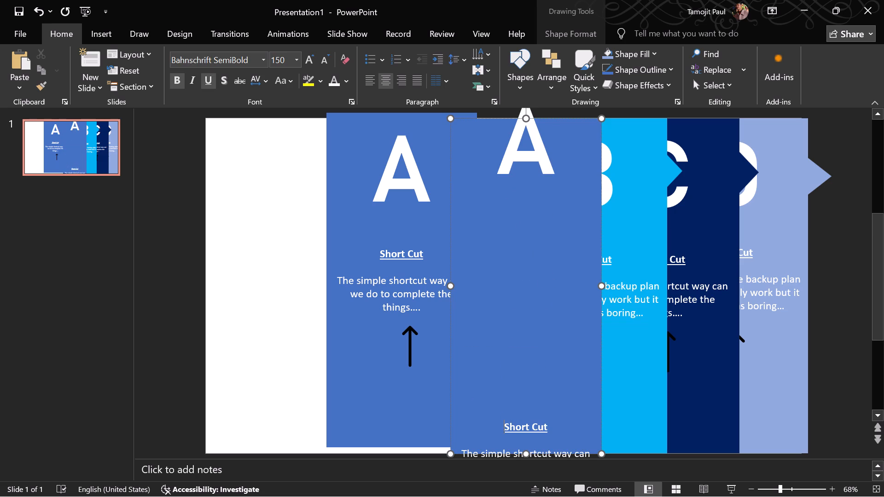
key("BackSpace")
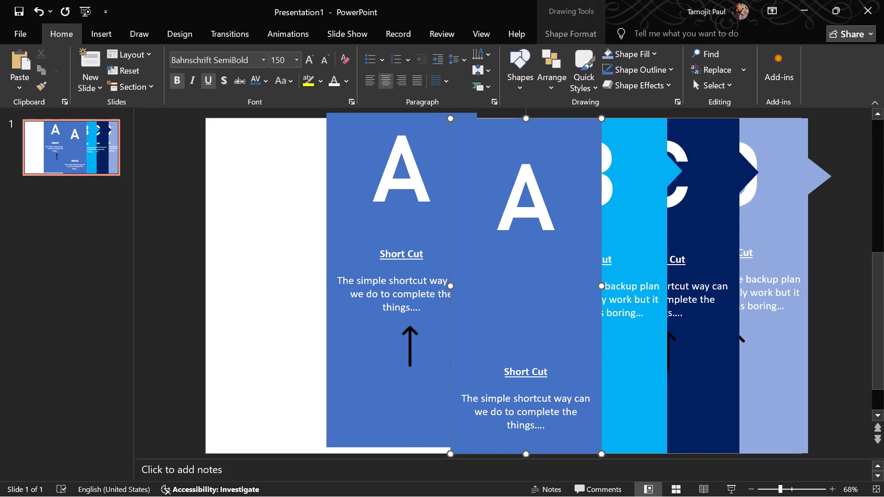
Move the original grouped A panel left and slightly down, clear of the duplicate rectangle.
left_click_drag(363, 373, 356, 376)
left_click_drag(351, 375, 324, 374)
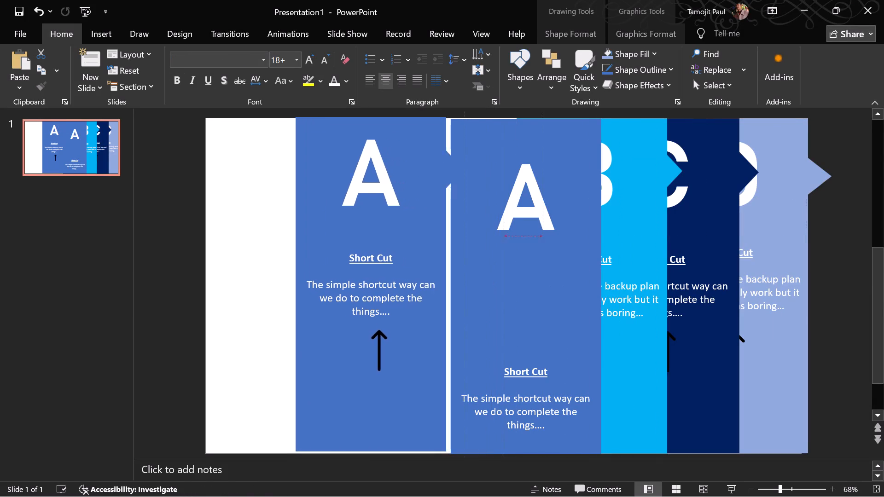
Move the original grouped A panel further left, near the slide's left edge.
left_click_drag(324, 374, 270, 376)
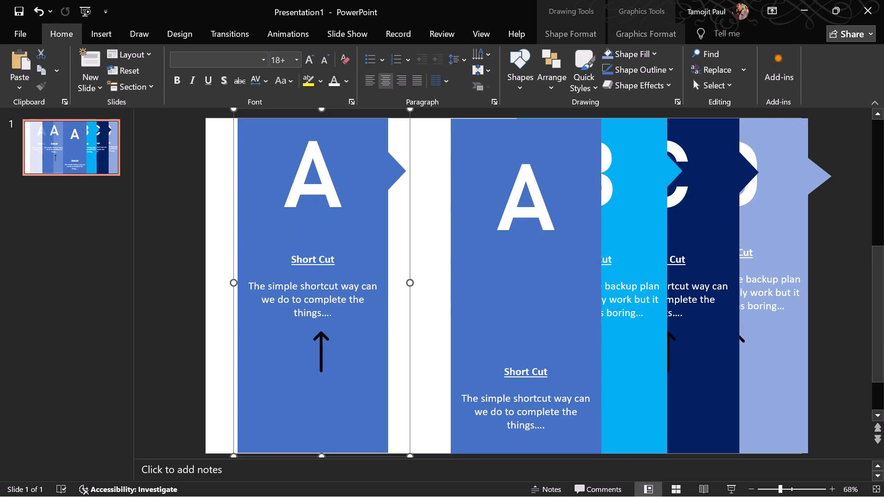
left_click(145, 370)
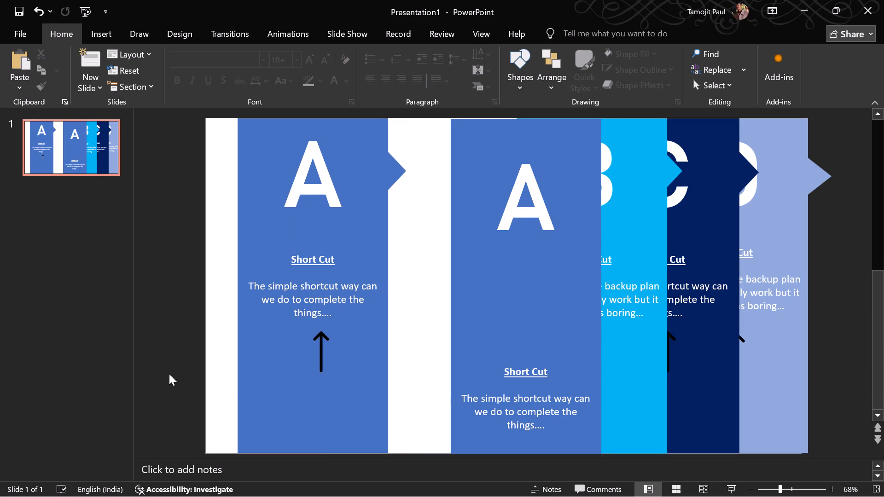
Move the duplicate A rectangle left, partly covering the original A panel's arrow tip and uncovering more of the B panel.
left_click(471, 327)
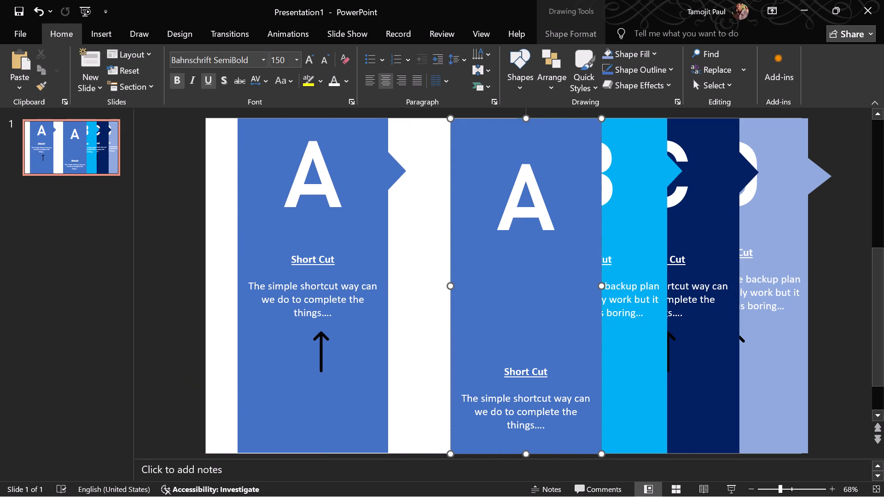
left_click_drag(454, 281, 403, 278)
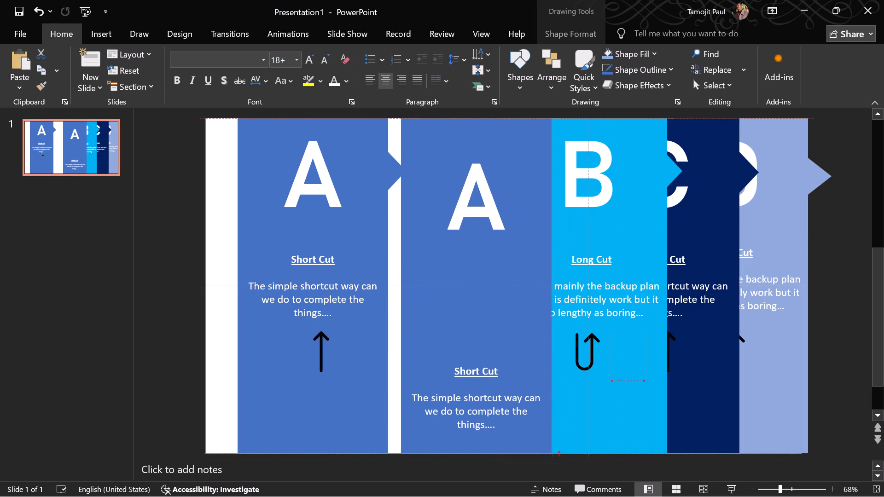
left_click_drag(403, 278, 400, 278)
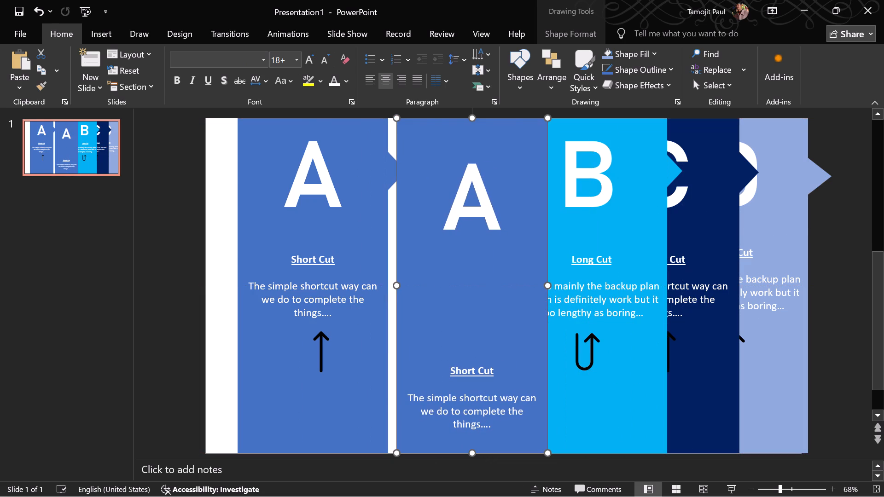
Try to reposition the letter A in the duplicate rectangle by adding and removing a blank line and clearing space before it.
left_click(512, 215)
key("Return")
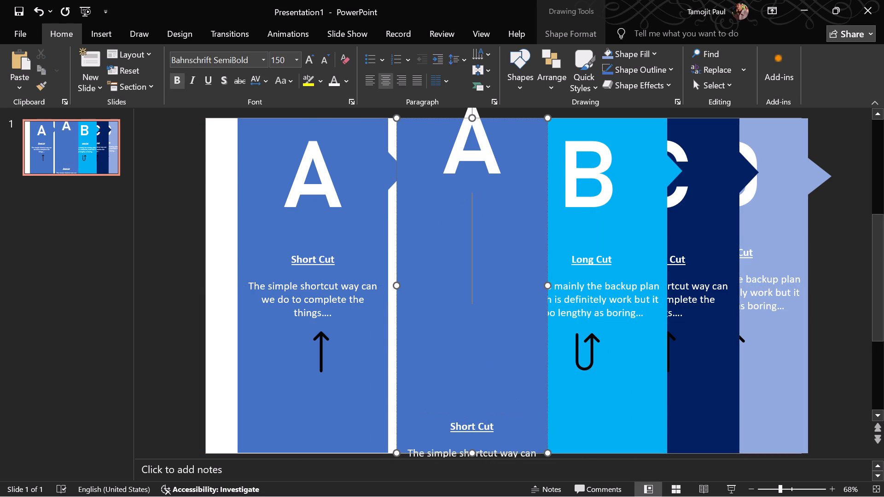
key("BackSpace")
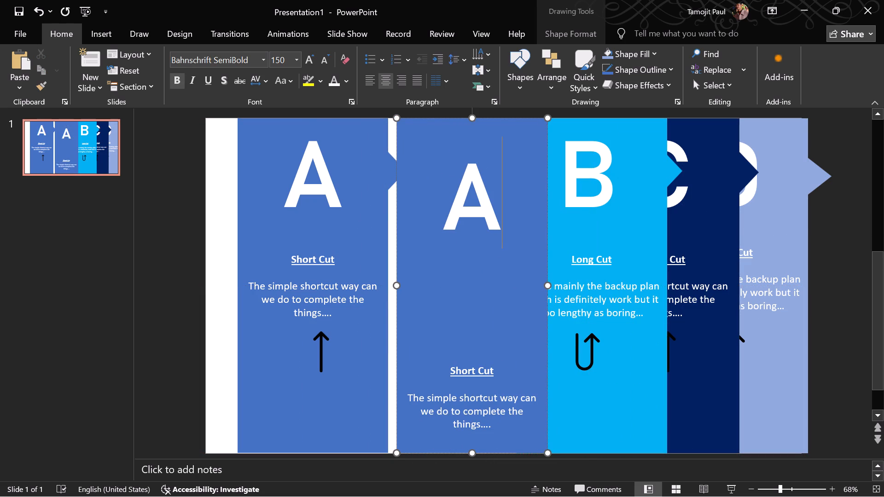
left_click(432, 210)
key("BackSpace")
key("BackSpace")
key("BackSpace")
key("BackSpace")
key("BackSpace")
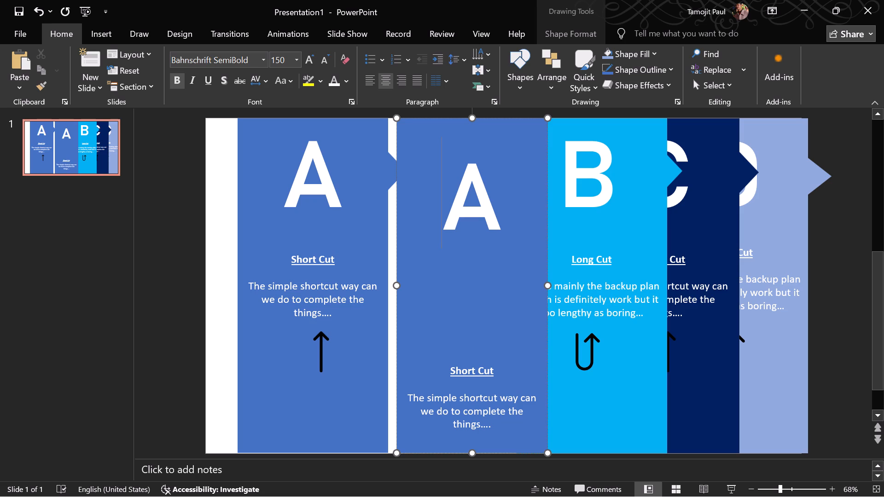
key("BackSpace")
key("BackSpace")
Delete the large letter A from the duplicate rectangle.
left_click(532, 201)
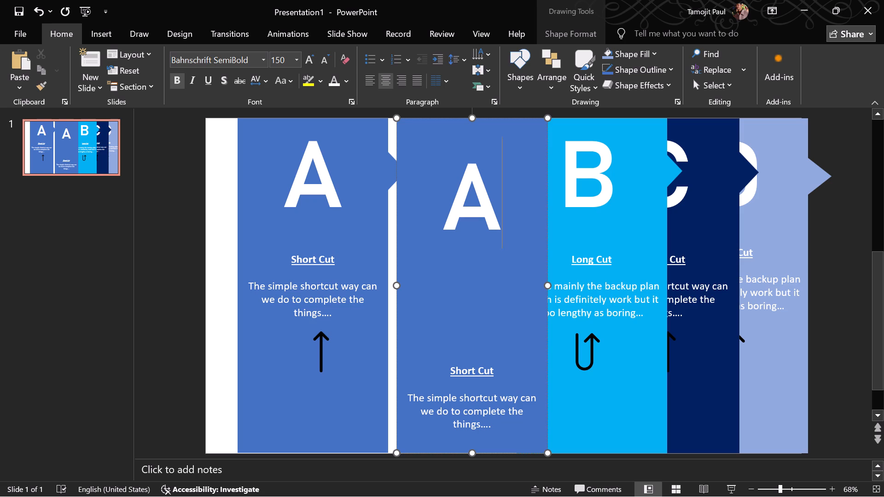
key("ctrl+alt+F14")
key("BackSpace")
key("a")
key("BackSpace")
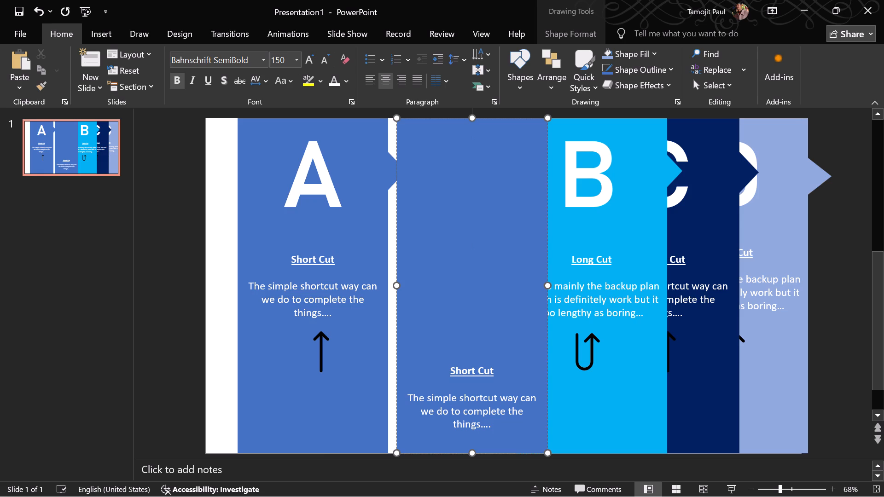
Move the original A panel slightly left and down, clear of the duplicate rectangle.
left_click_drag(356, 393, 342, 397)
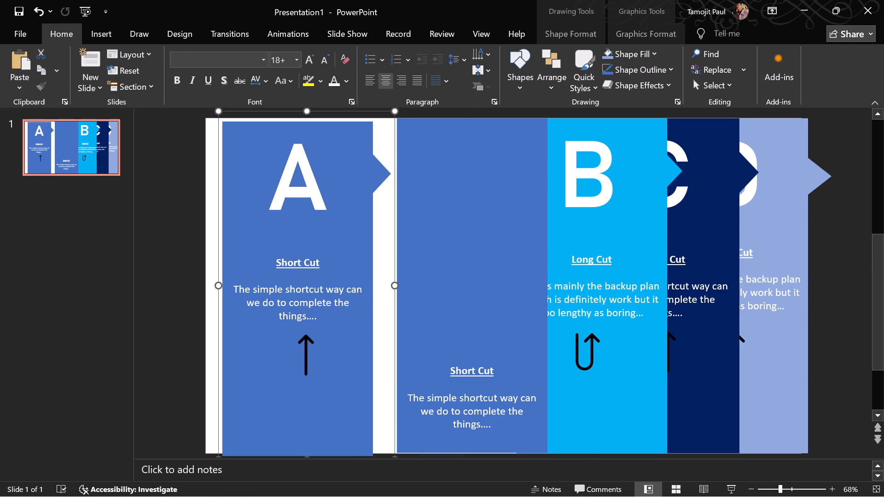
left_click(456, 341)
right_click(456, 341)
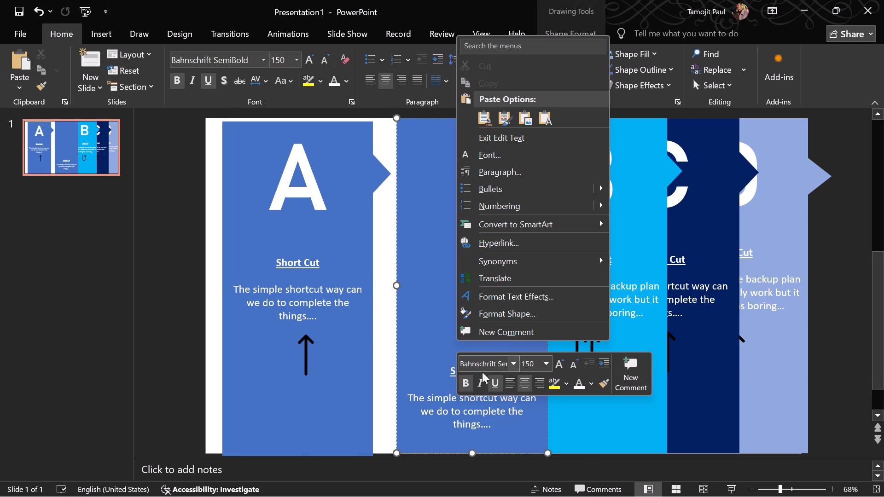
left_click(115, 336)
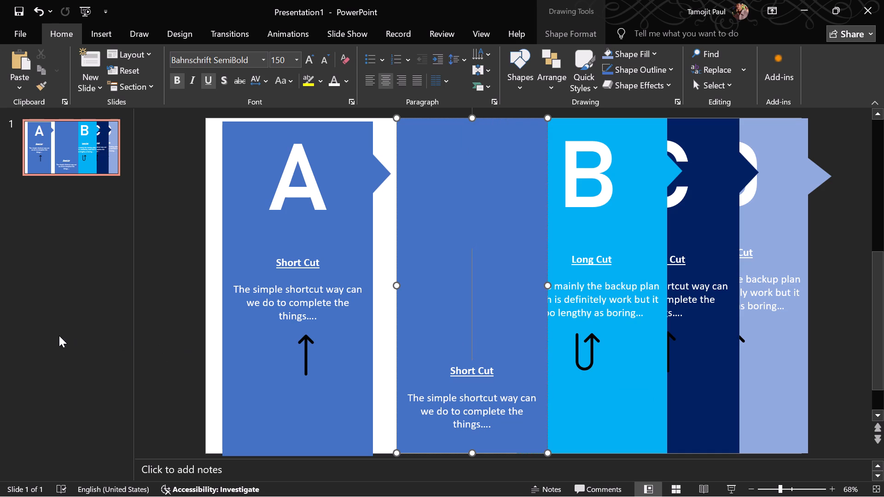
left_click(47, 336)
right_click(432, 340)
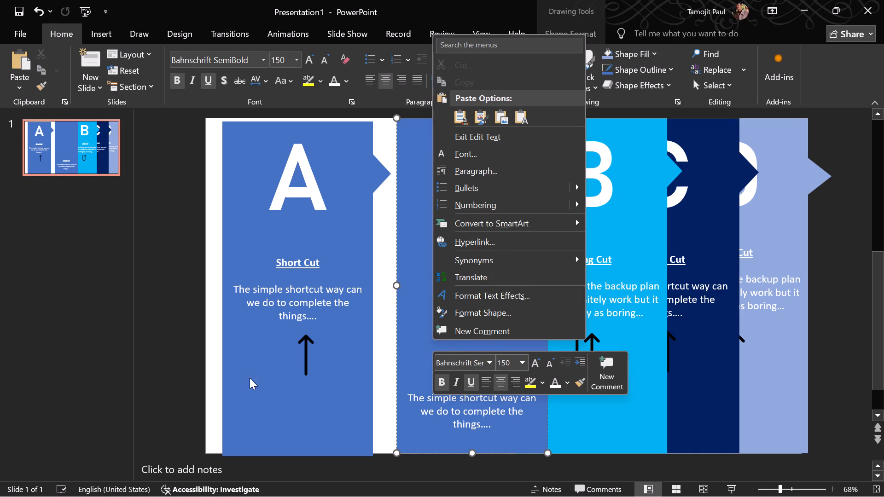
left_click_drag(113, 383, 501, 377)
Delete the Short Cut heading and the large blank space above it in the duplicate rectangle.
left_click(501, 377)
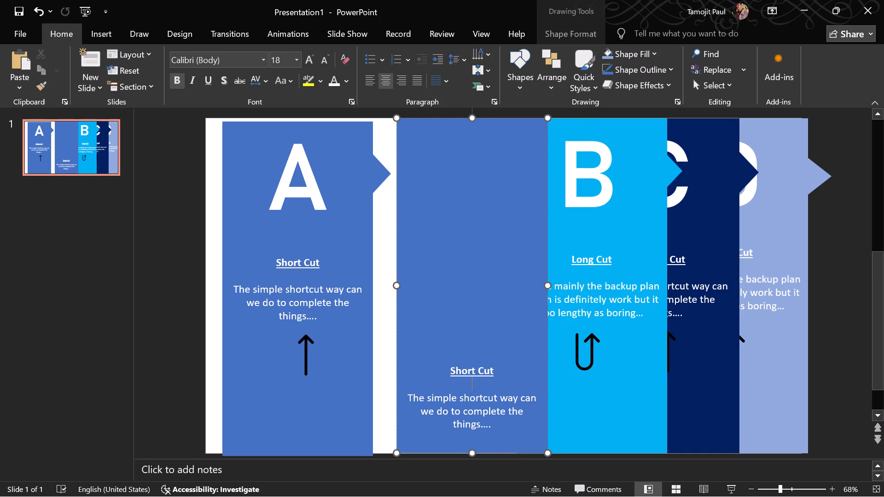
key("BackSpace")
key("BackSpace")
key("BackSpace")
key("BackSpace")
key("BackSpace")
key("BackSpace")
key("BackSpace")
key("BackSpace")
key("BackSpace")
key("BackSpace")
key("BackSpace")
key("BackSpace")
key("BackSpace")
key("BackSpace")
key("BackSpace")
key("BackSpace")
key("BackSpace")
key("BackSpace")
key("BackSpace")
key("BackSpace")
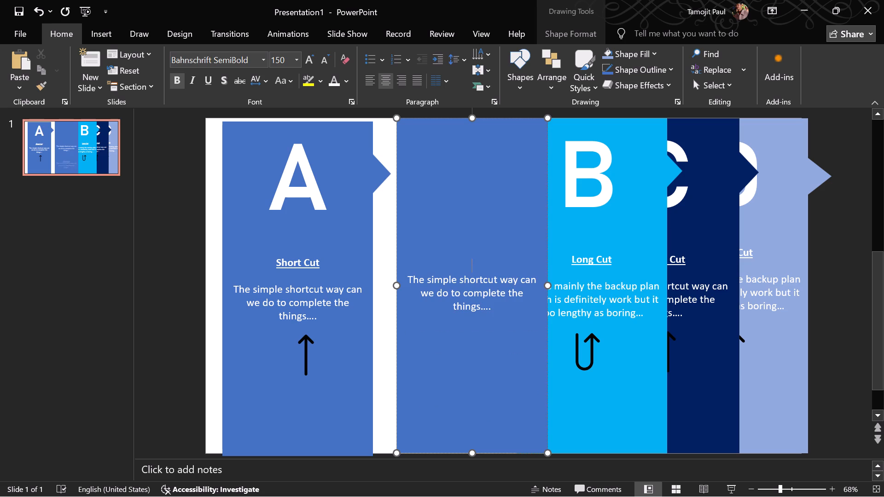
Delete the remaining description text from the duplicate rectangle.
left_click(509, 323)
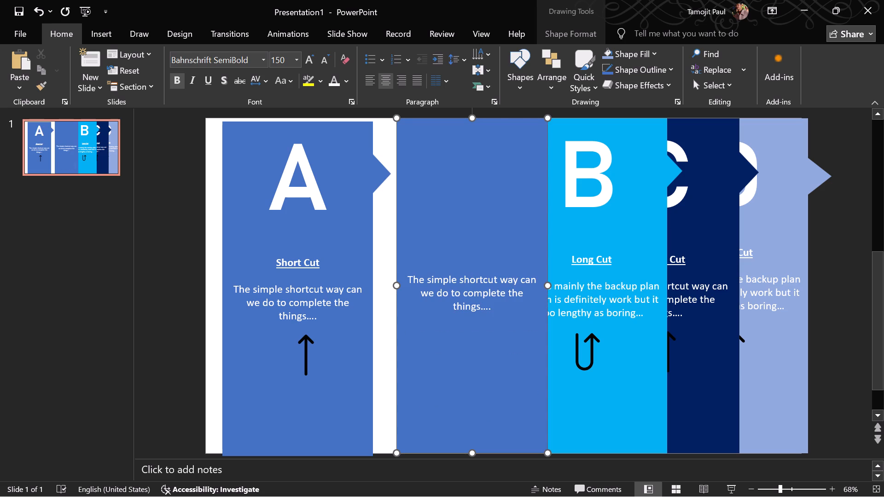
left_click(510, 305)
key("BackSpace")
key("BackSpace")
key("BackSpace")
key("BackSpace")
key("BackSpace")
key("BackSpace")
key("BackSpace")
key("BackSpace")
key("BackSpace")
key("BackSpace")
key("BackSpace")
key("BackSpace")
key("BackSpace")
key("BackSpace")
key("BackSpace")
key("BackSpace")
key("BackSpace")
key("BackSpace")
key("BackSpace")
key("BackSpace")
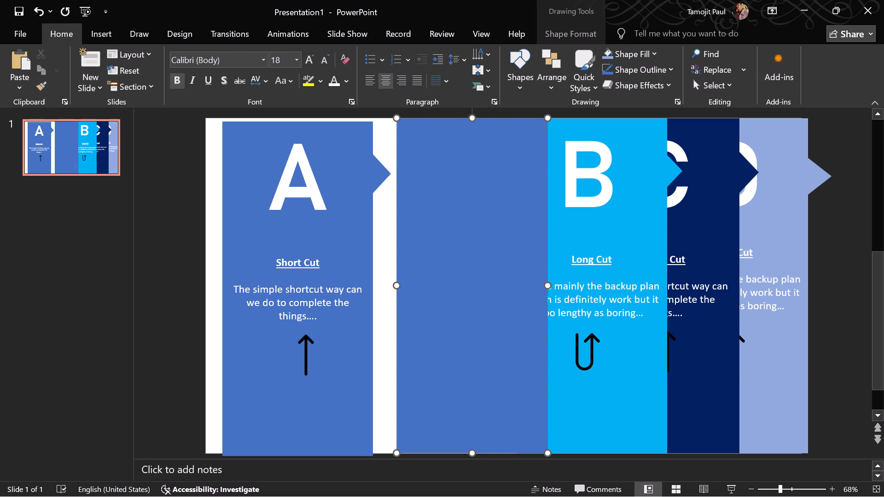
Cut the emptied duplicate rectangle from the slide.
right_click(510, 305)
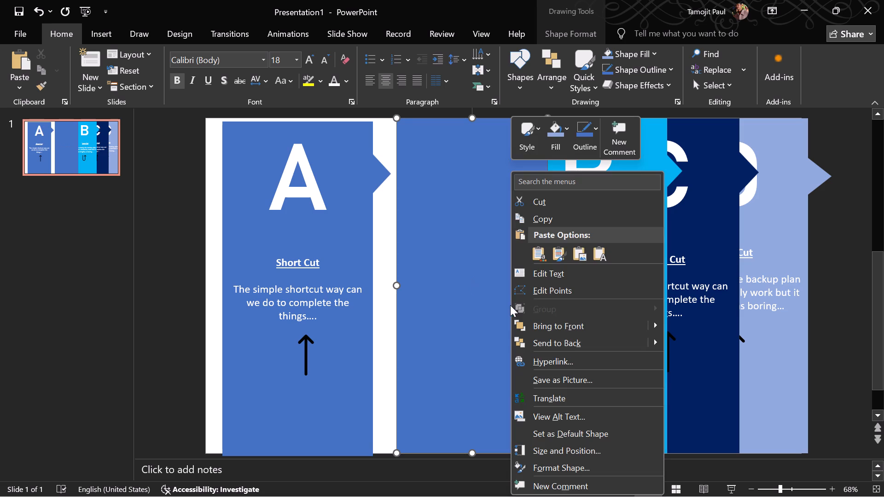
left_click(576, 210)
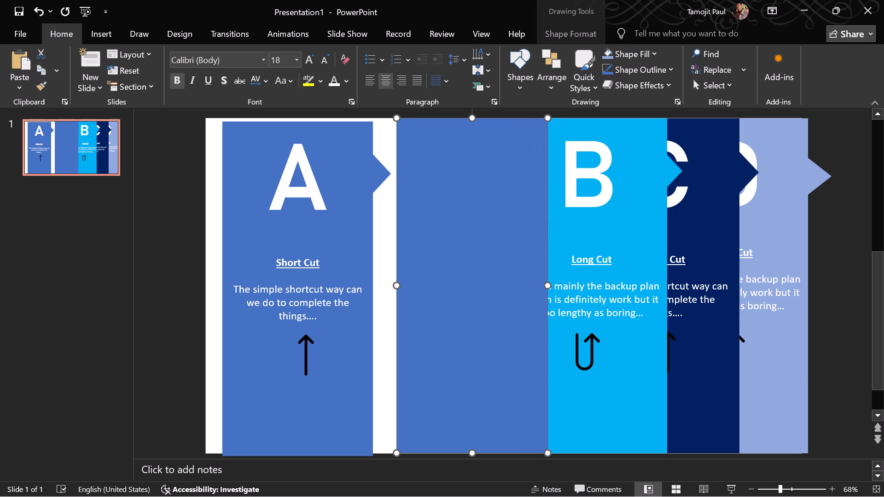
right_click(451, 224)
left_click(516, 201)
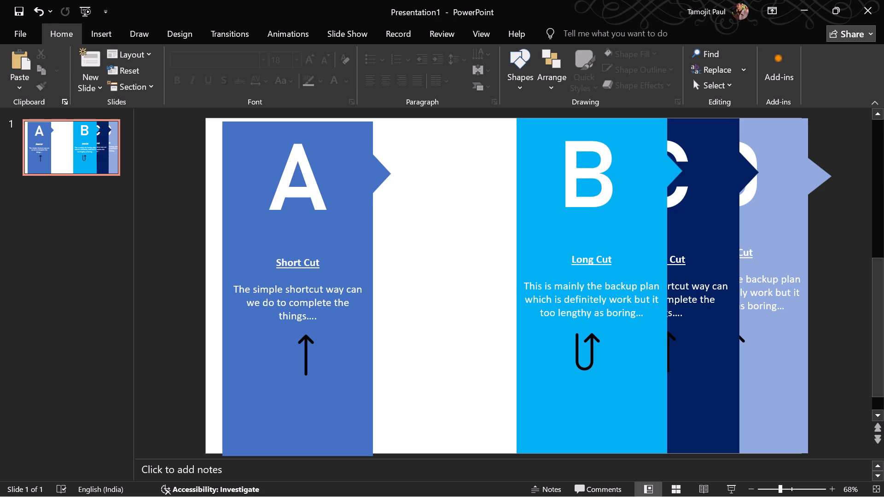
Move the original A panel beside the B panel, aligned with the slide's top and with its arrow tip behind B.
left_click_drag(351, 232, 470, 235)
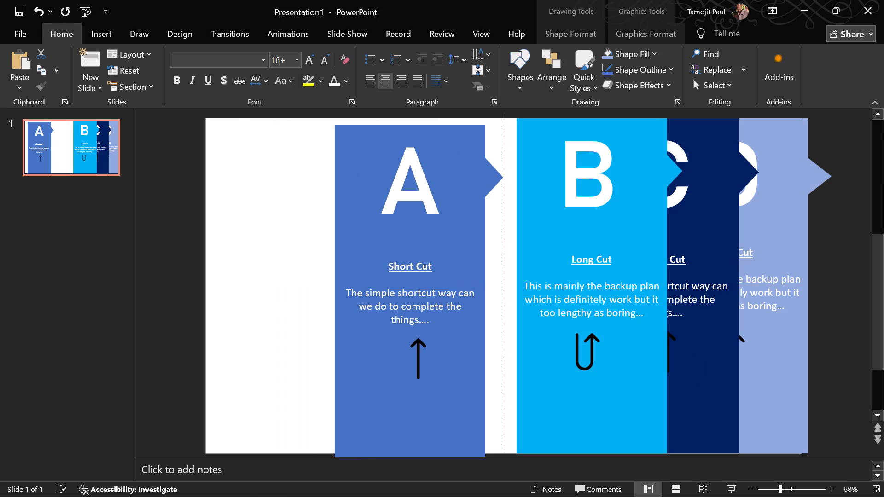
left_click_drag(470, 235, 493, 226)
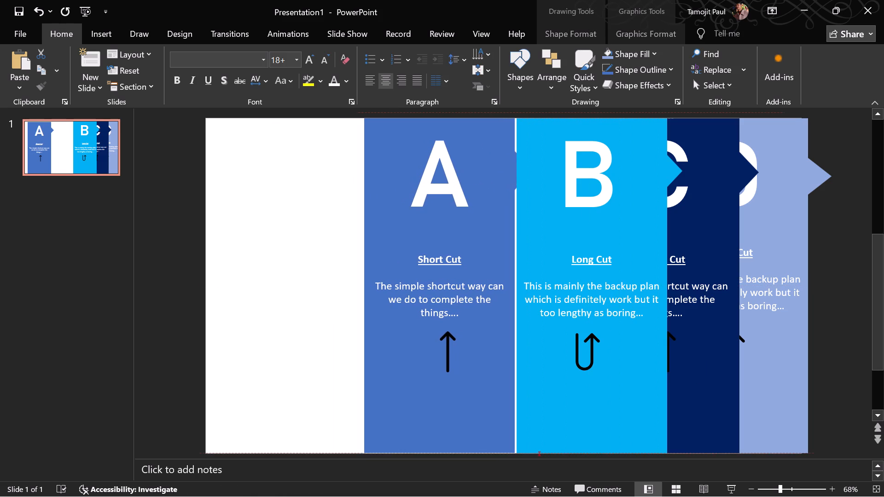
left_click_drag(493, 226, 455, 225)
right_click(455, 225)
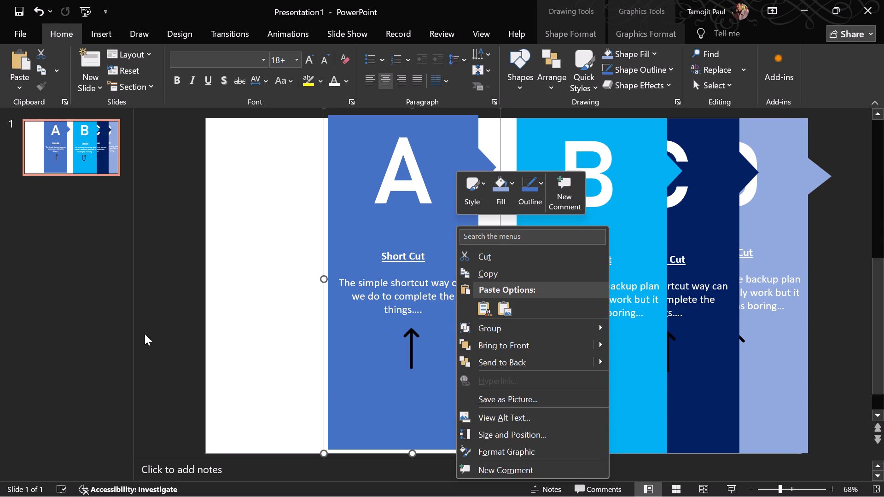
left_click_drag(74, 334, 392, 373)
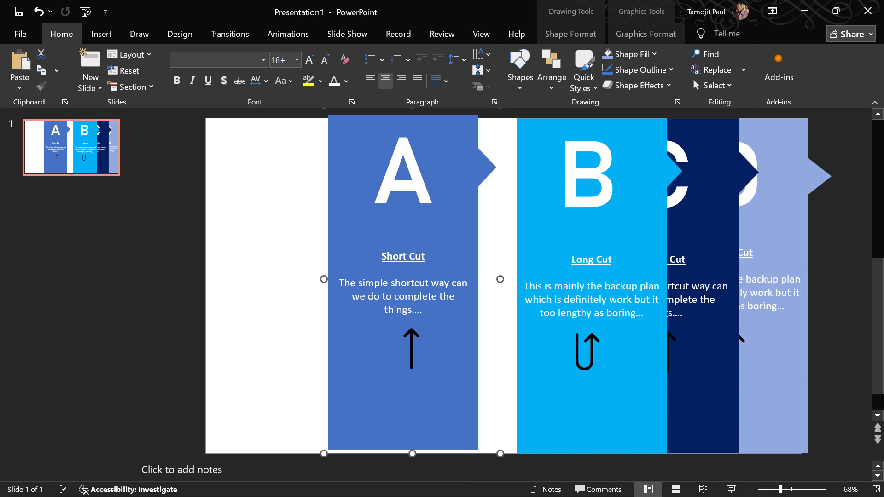
left_click_drag(405, 401, 439, 401)
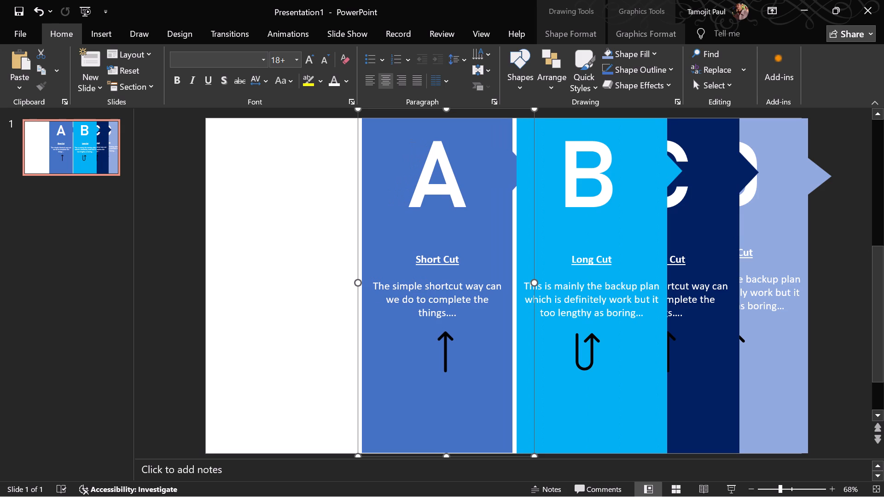
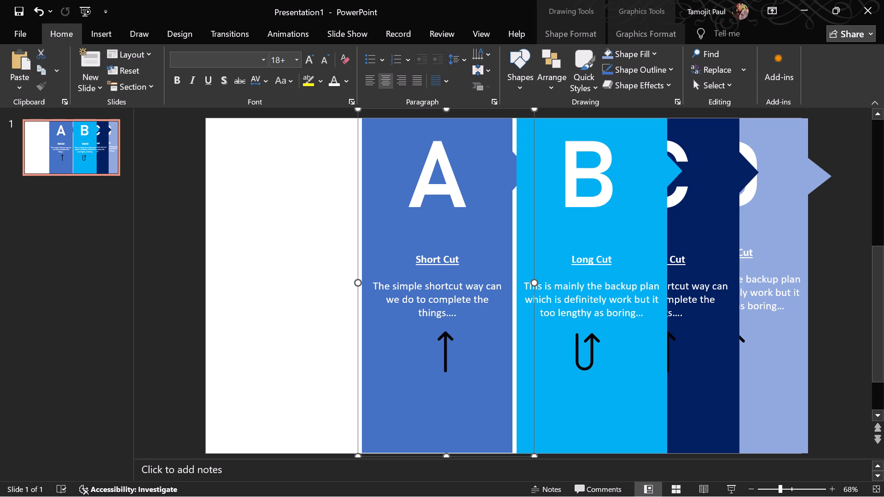
Bring the A panel to the front of the stacking order so its arrow tip lies over the B panel.
left_click(562, 35)
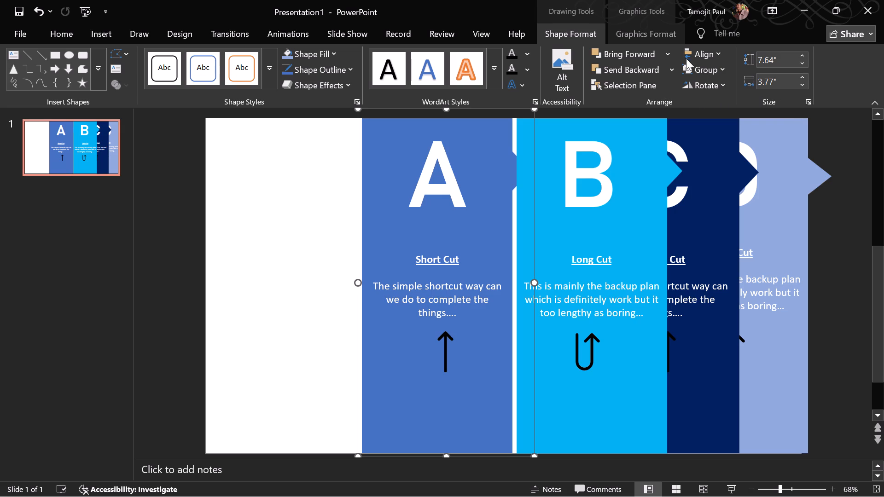
left_click(668, 52)
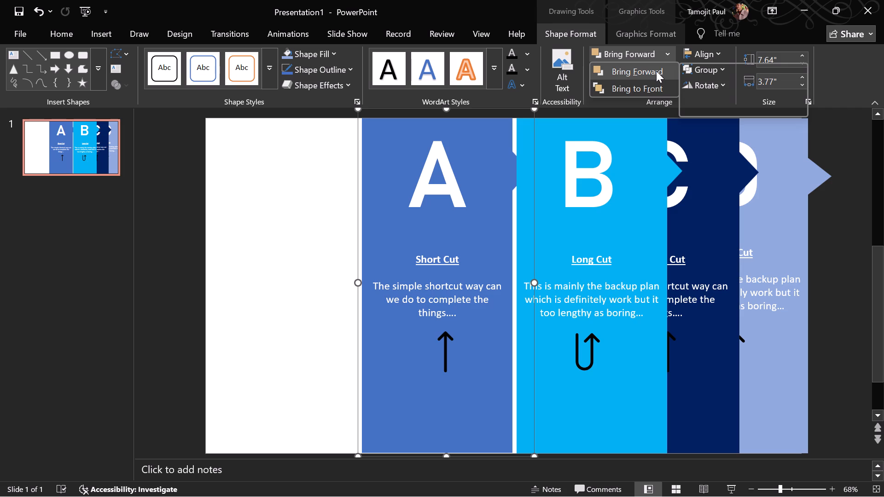
left_click(656, 71)
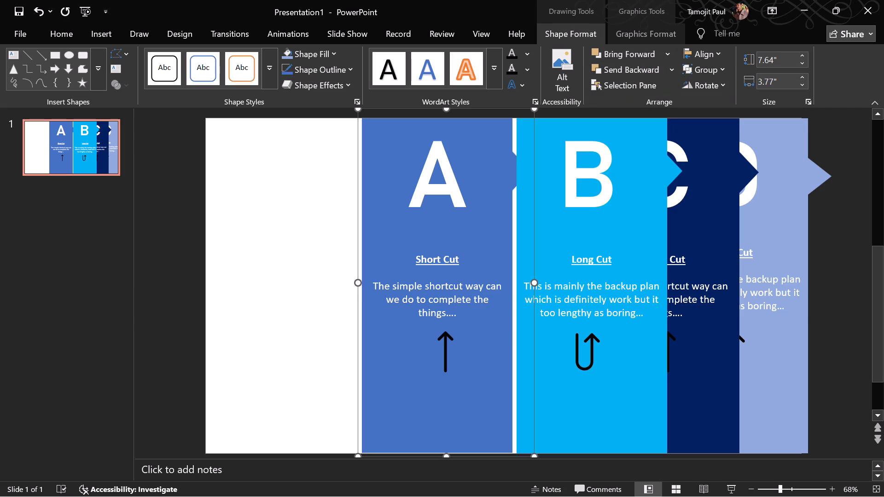
left_click(670, 57)
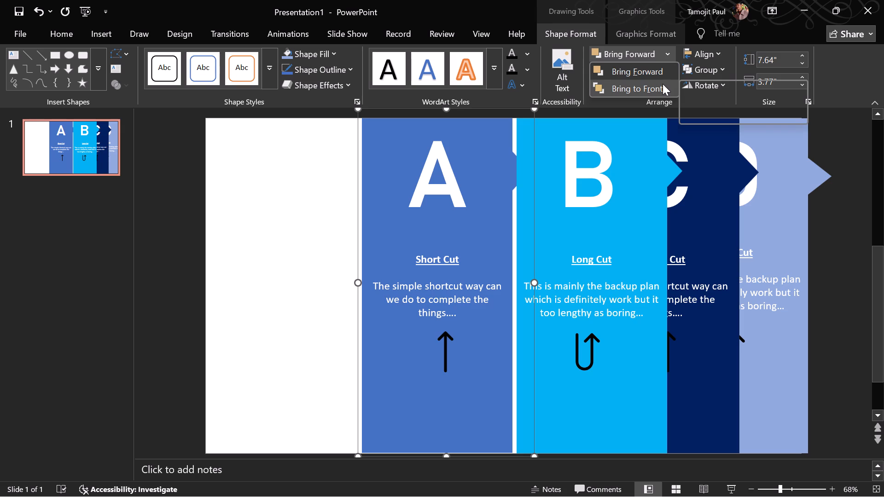
left_click(663, 84)
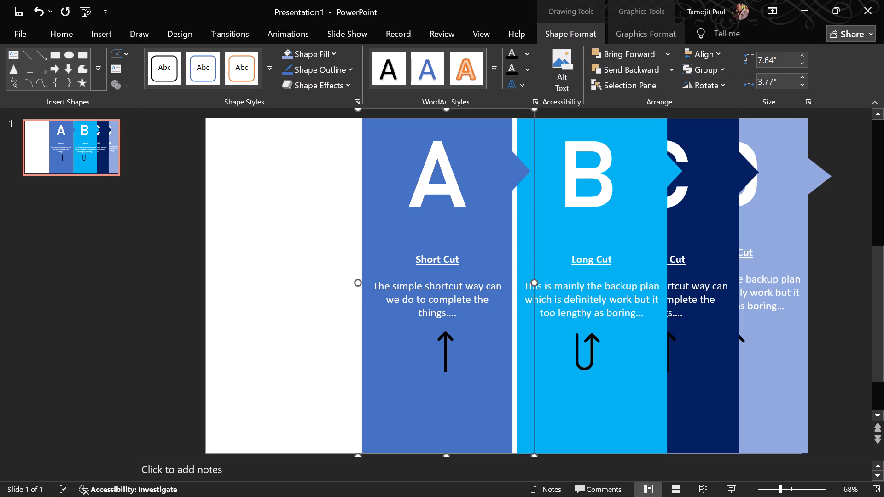
Move the A panel horizontally over the B panel, covering about half of B and matching the overlap spacing of the other panels.
left_click_drag(477, 389, 540, 390)
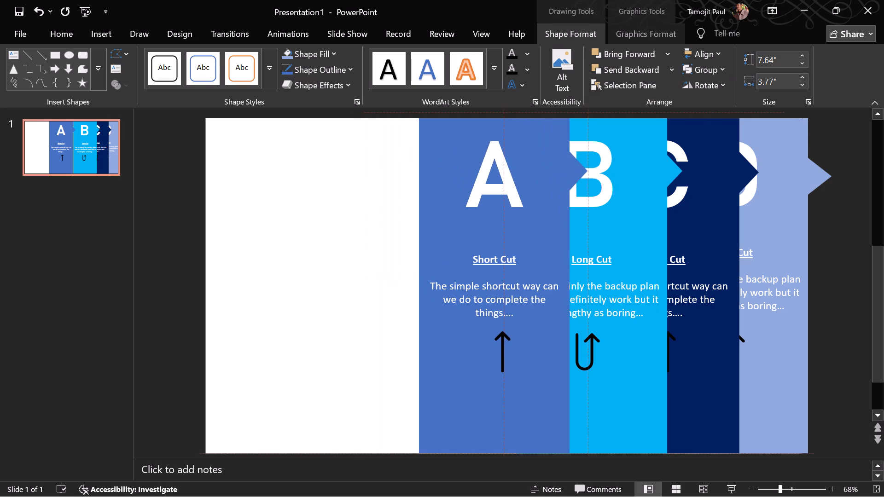
left_click_drag(540, 390, 558, 388)
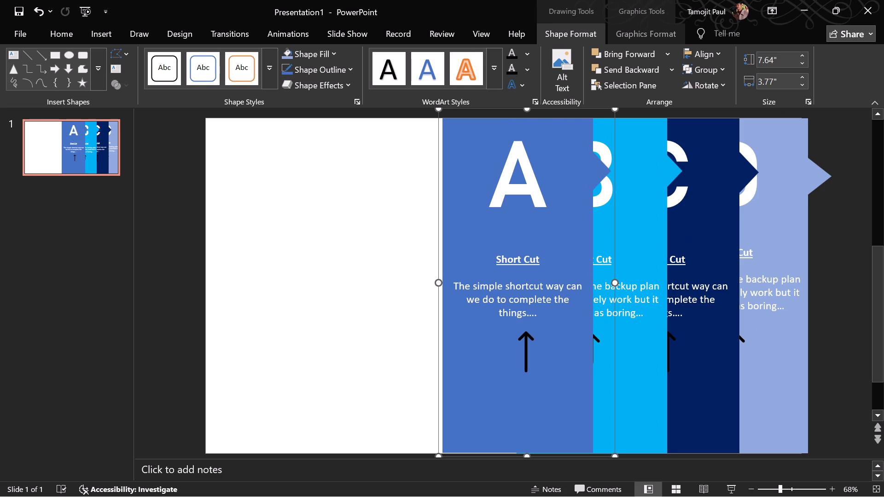
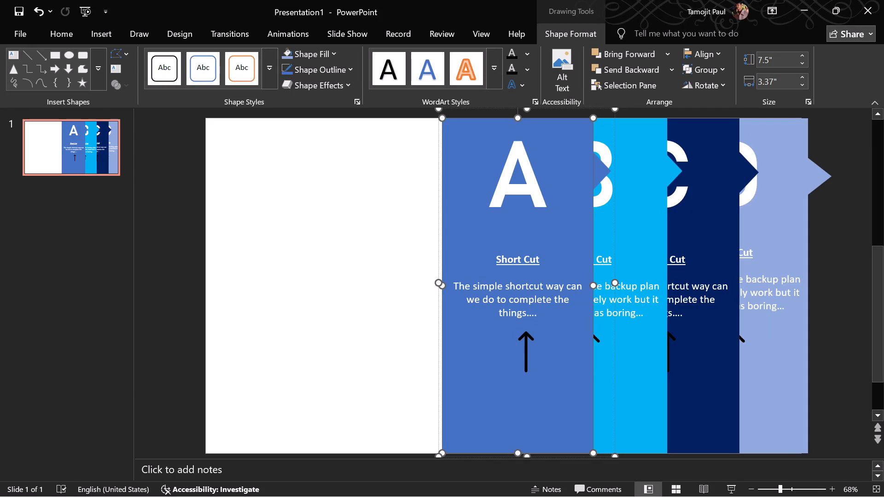
Move the A panel horizontally so its outer edge is flush with the slide's left edge.
left_click(850, 380)
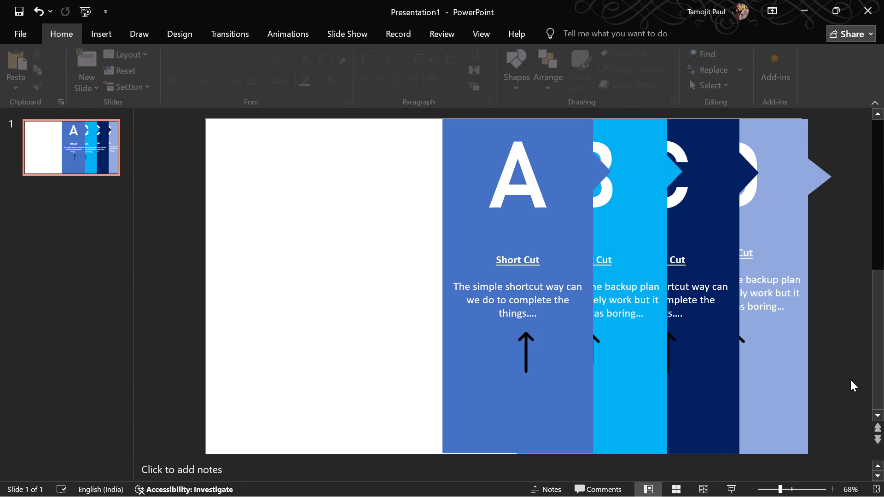
left_click(560, 421)
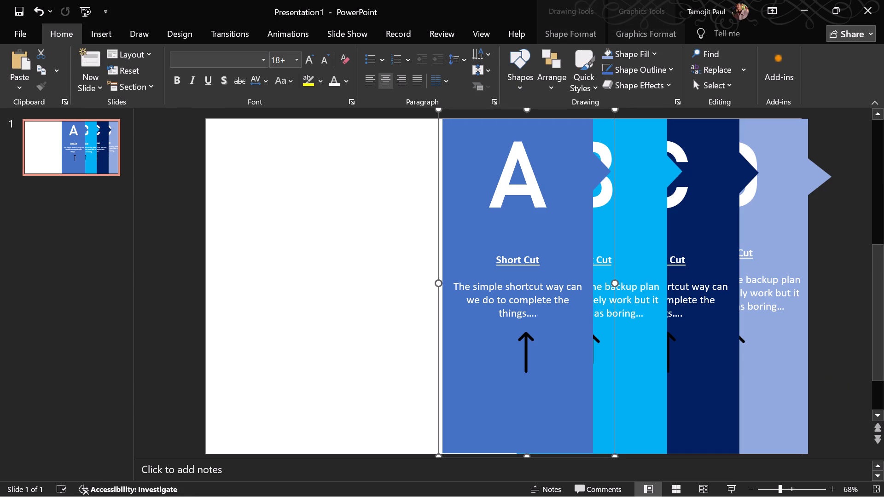
left_click_drag(552, 415, 552, 416)
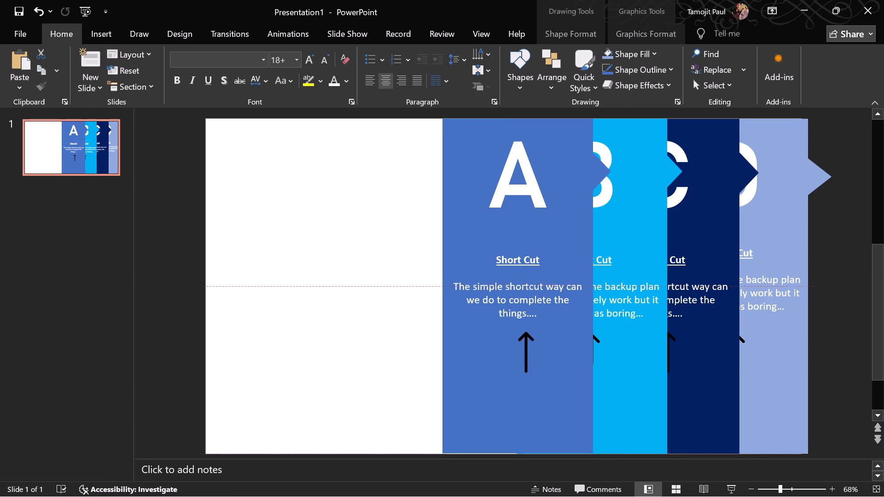
left_click_drag(552, 416, 529, 417)
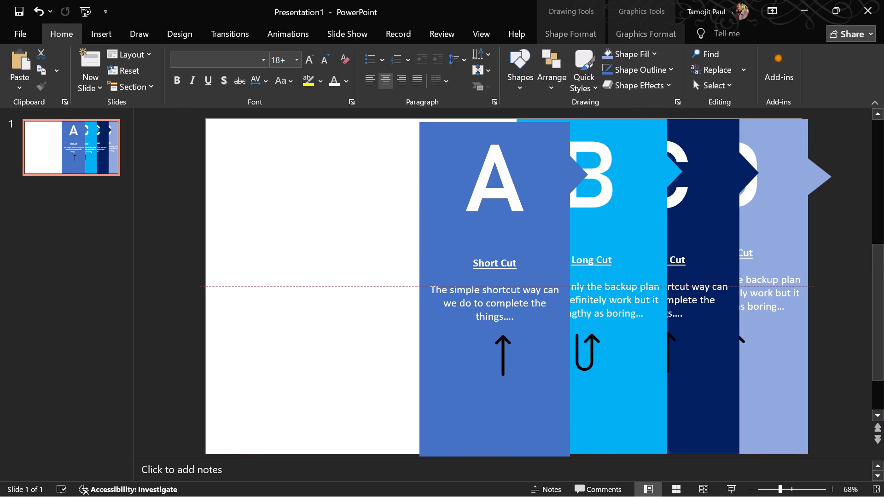
left_click_drag(529, 417, 319, 414)
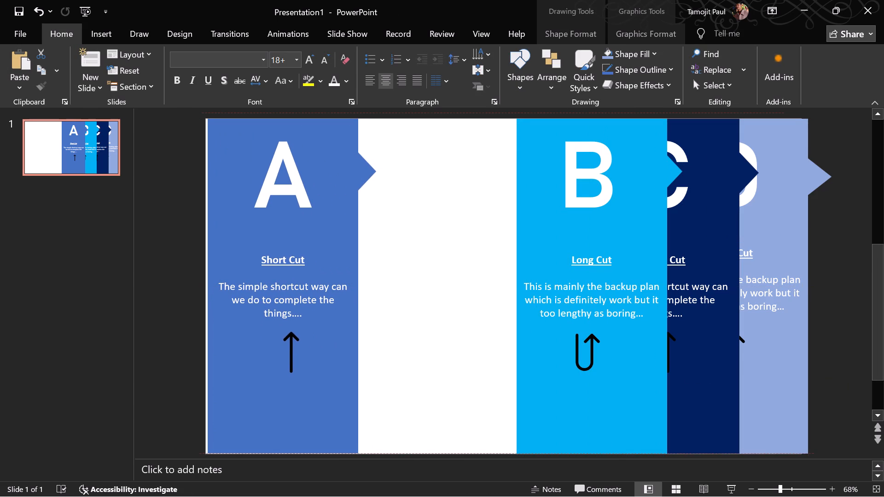
left_click_drag(319, 414, 315, 414)
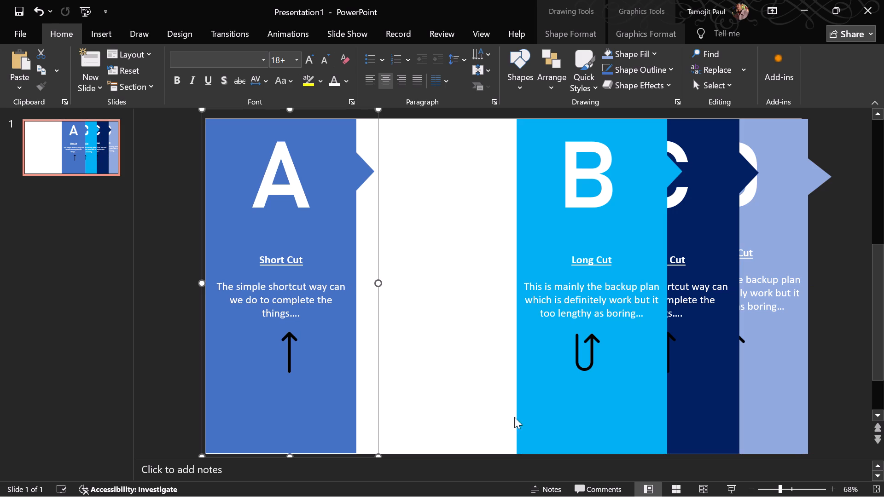
Move the B panel against the A panel's body so that only A's arrow tip overlaps B.
left_click_drag(623, 430, 502, 438)
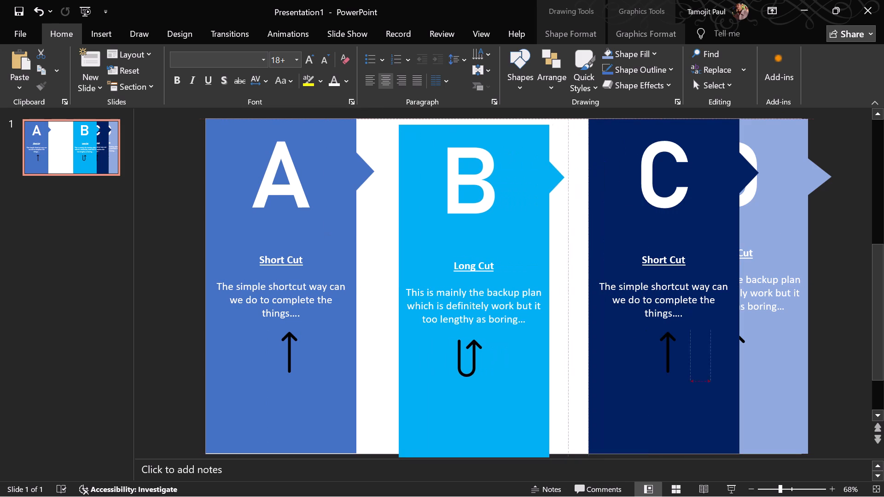
left_click_drag(502, 438, 462, 429)
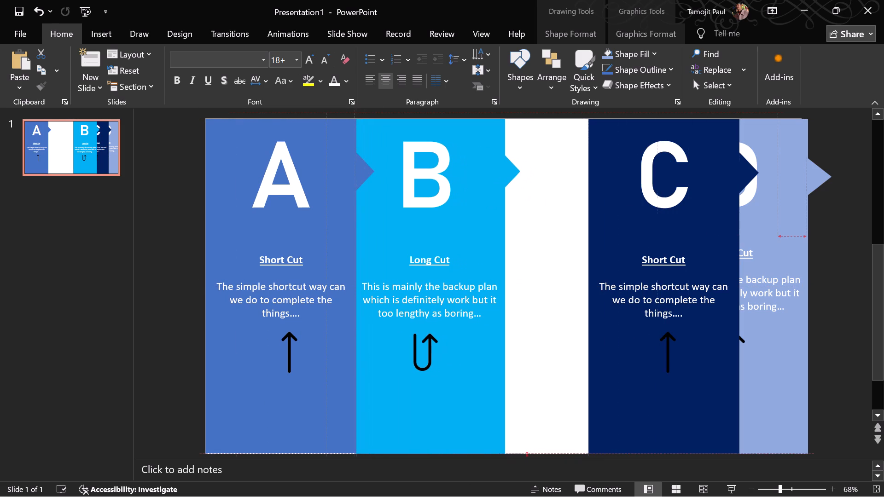
left_click_drag(462, 429, 465, 430)
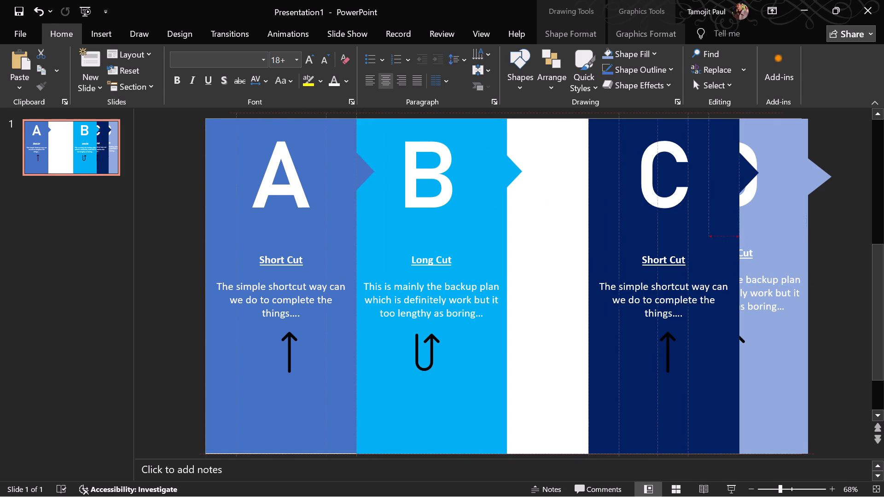
left_click_drag(465, 430, 464, 430)
Move the C panel to fill the space between B and D, with B's arrow tip overlapping it.
left_click_drag(657, 435, 609, 437)
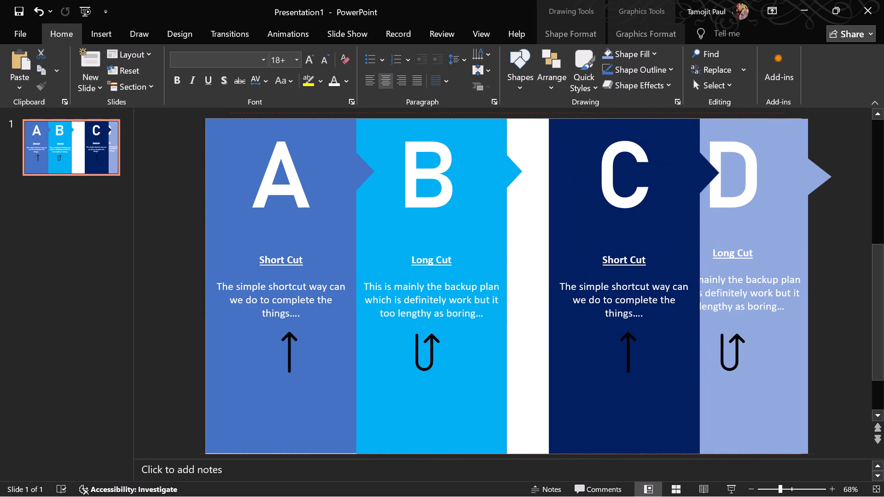
left_click_drag(609, 437, 576, 435)
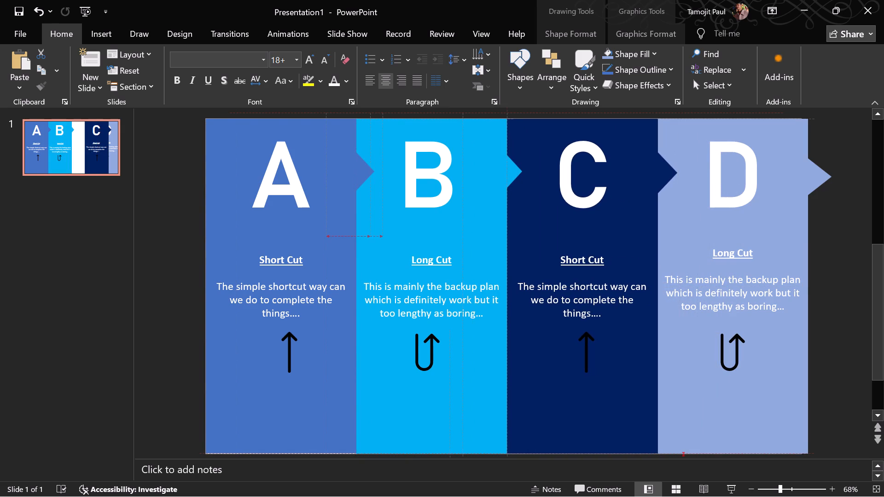
left_click_drag(576, 435, 576, 435)
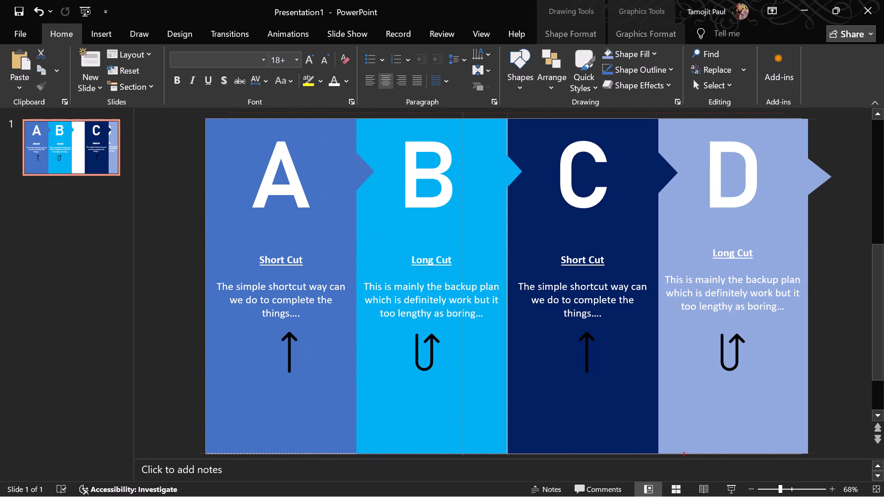
left_click_drag(576, 435, 575, 434)
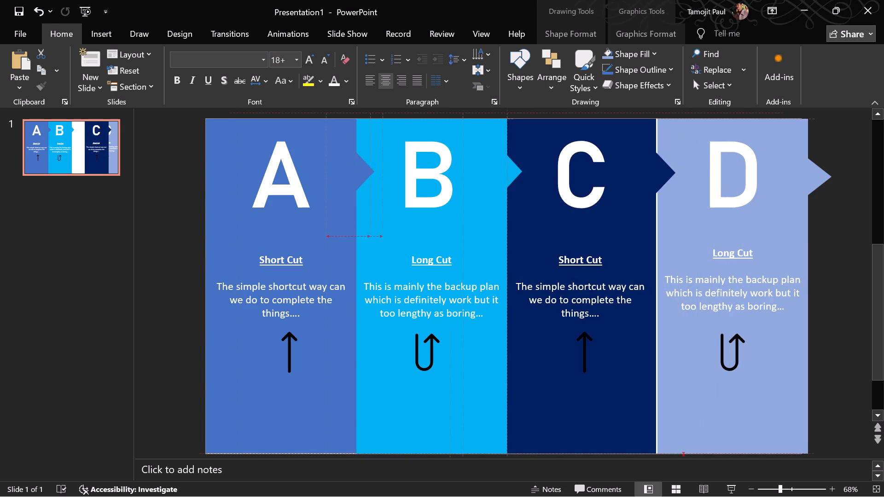
left_click_drag(575, 434, 576, 434)
left_click(839, 428)
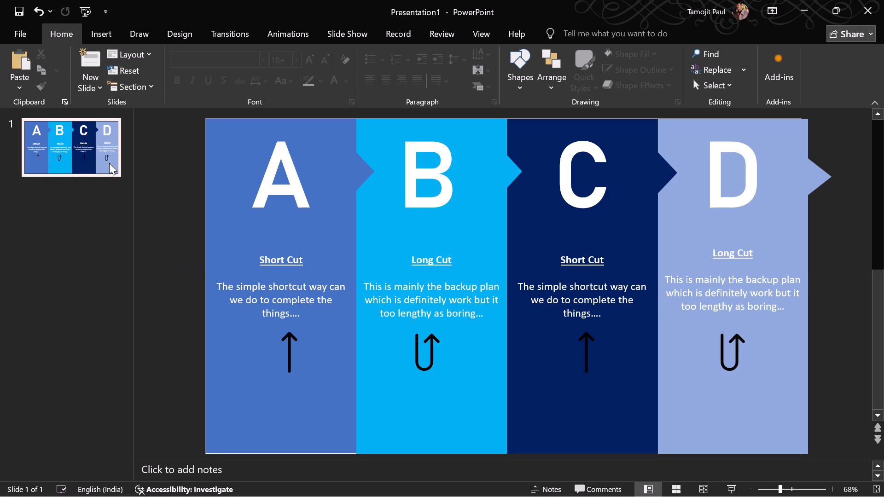
Duplicate the slide with the four fully spread A, B, C and D panels.
double_click(94, 159)
right_click(94, 159)
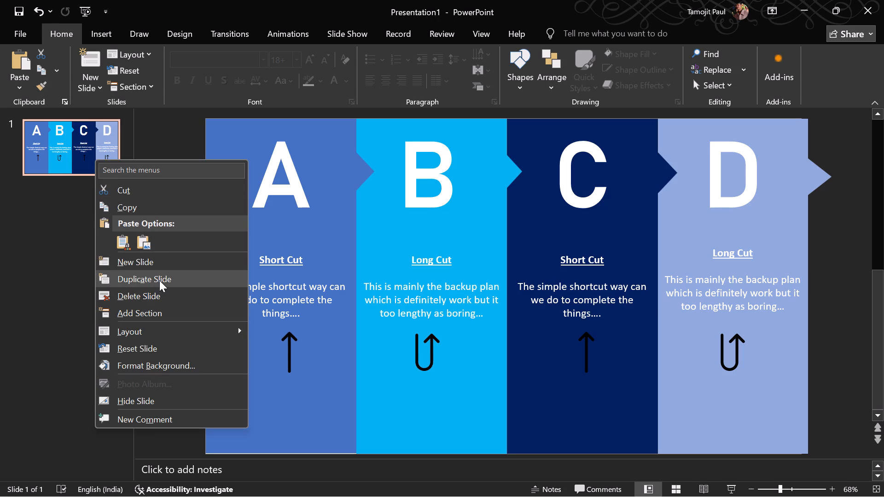
left_click(159, 280)
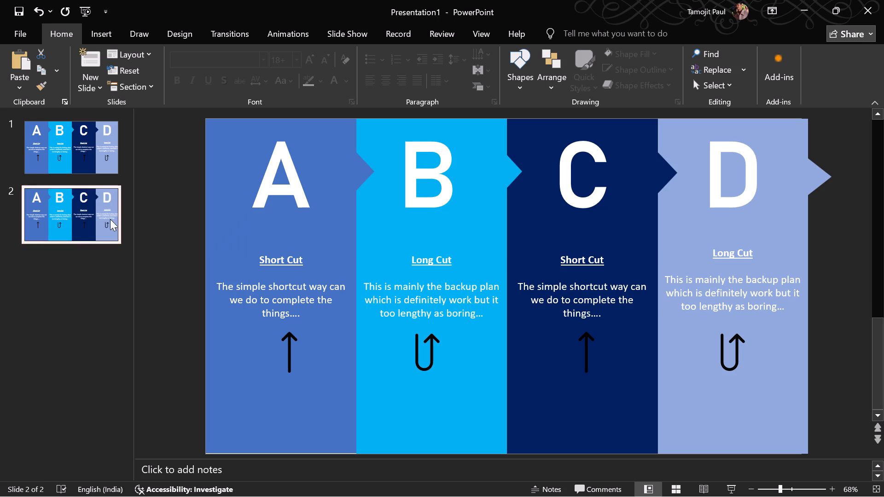
On slide 1, slide the B panel behind the A panel, leaving only a thin strip and its arrow tip showing.
left_click(93, 152)
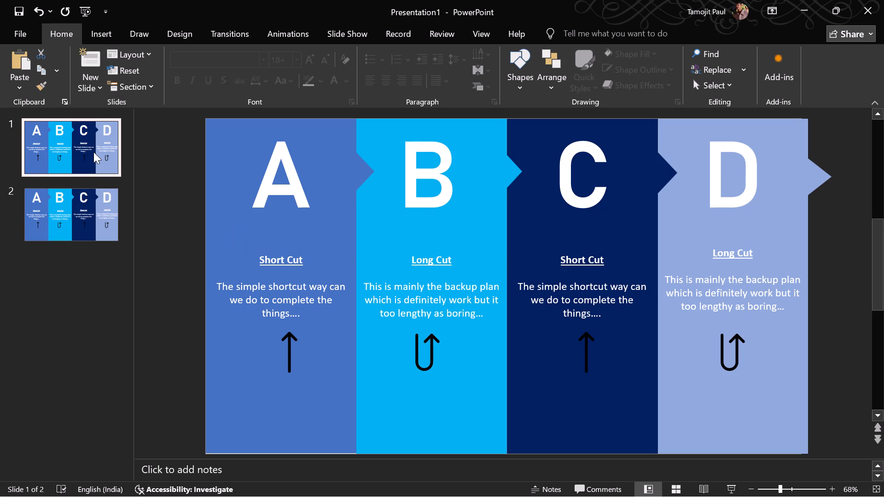
left_click(485, 434)
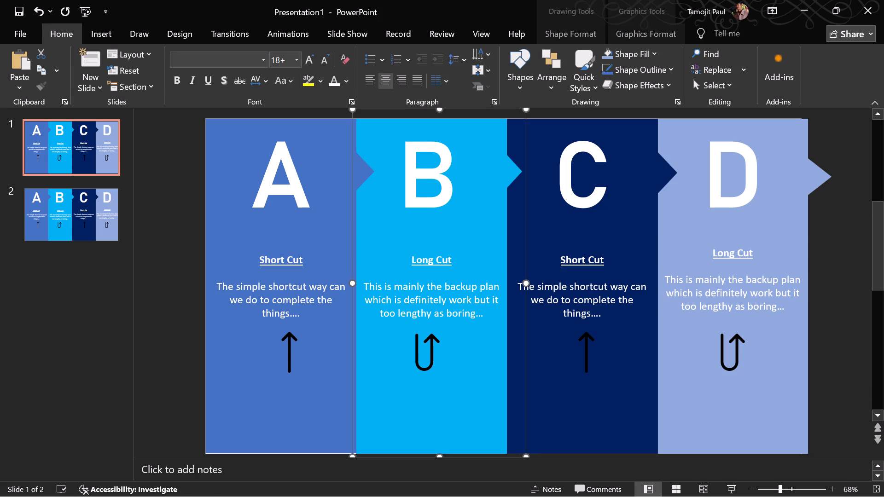
left_click_drag(479, 425, 428, 425)
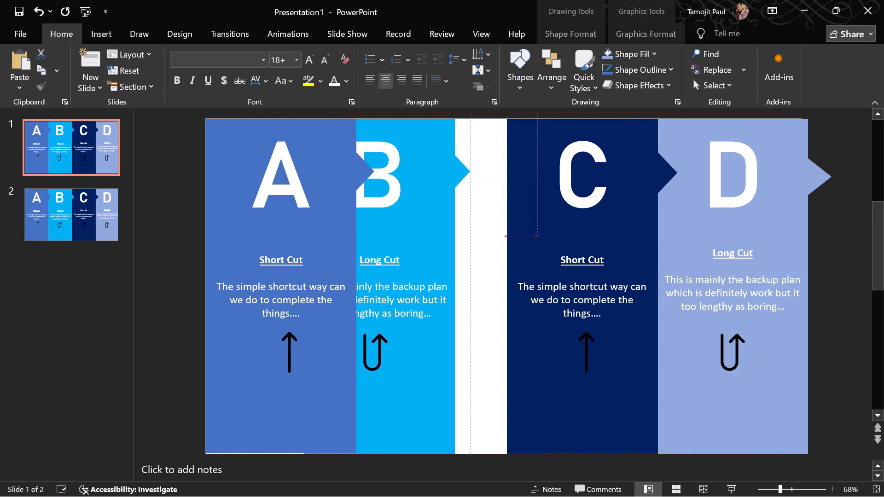
left_click_drag(428, 425, 342, 425)
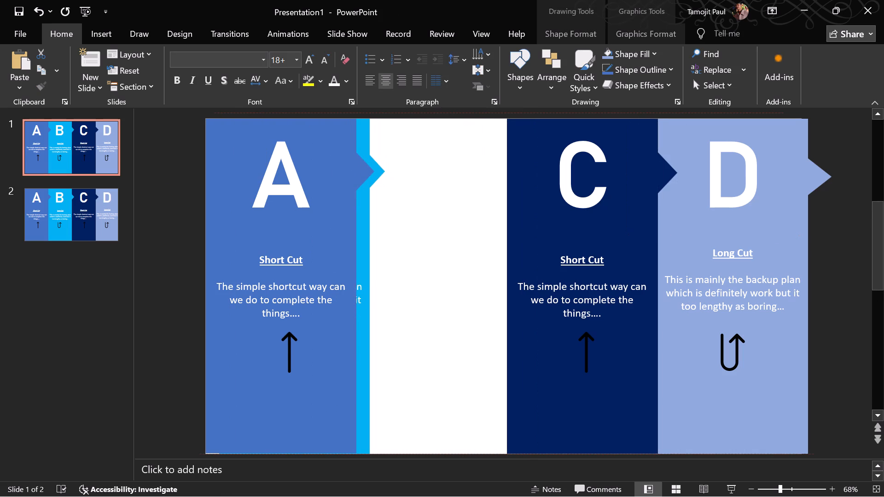
left_click_drag(342, 425, 341, 425)
Slide the C panel behind A and B, leaving a thin strip and arrow tip showing beyond B's strip.
left_click(550, 435)
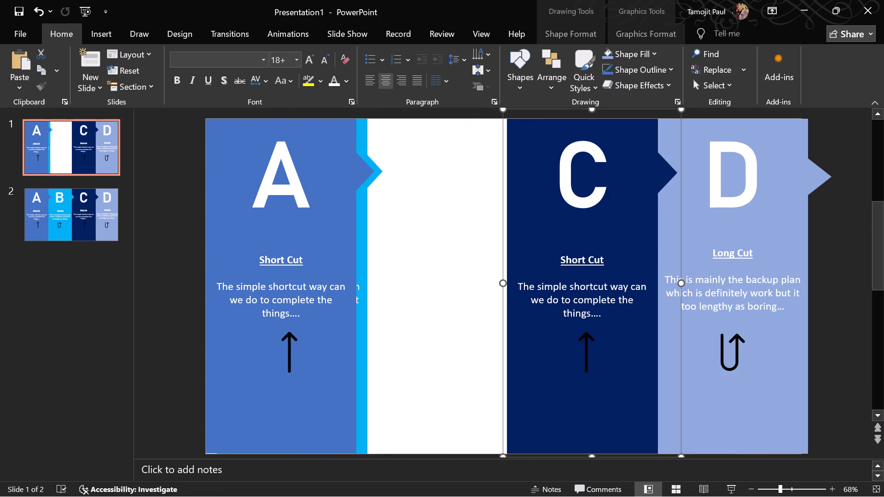
left_click_drag(592, 437, 492, 436)
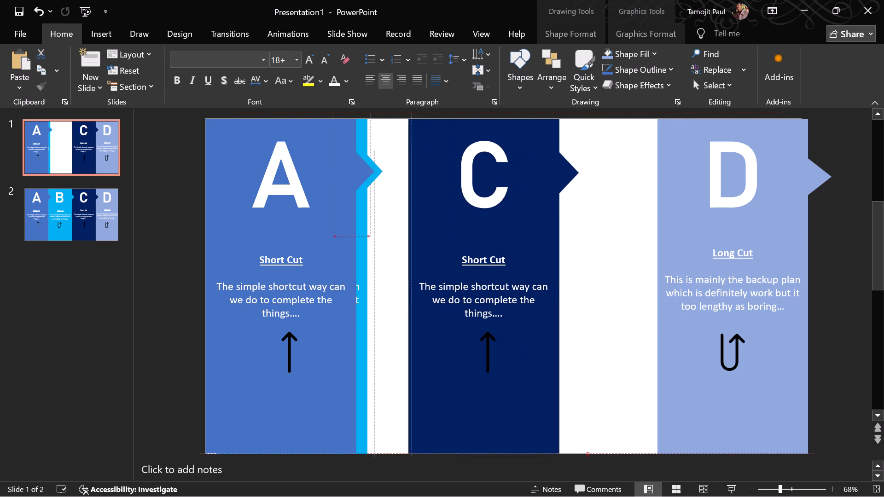
left_click_drag(492, 436, 395, 436)
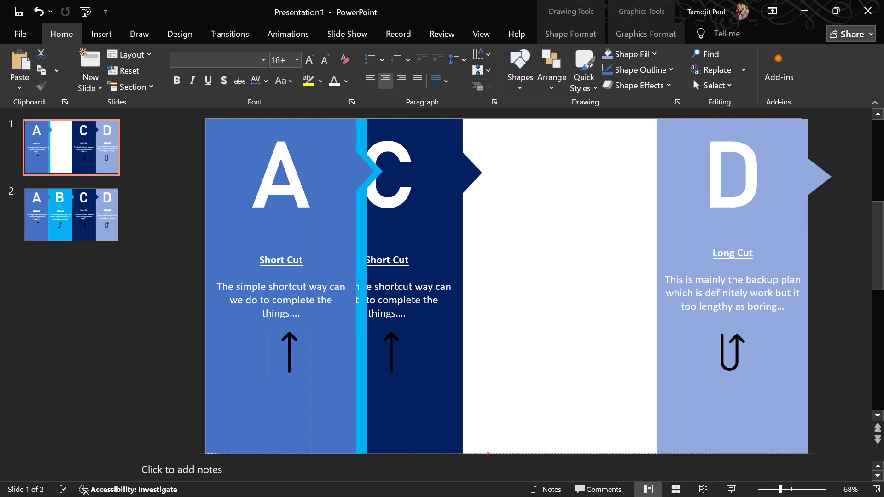
left_click_drag(395, 436, 314, 436)
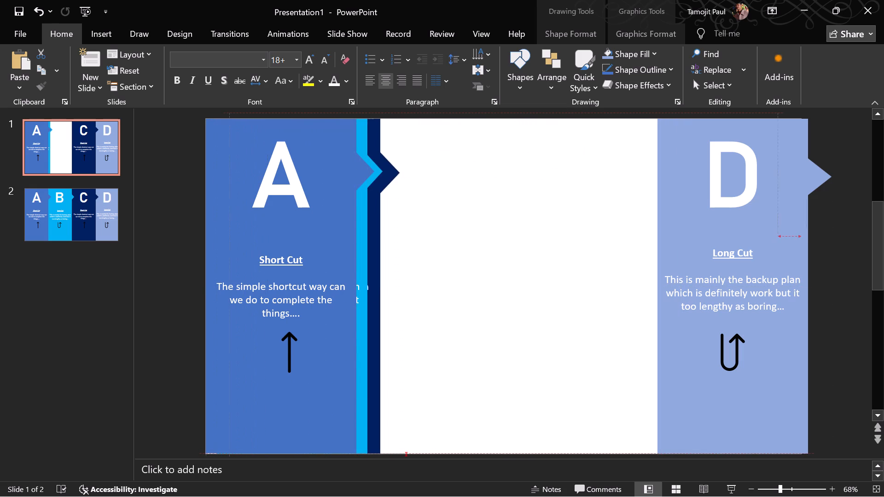
left_click_drag(314, 436, 313, 436)
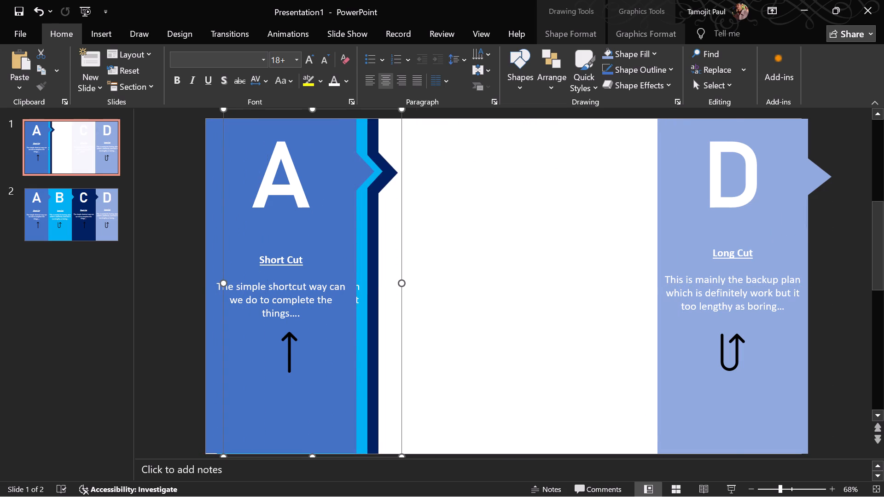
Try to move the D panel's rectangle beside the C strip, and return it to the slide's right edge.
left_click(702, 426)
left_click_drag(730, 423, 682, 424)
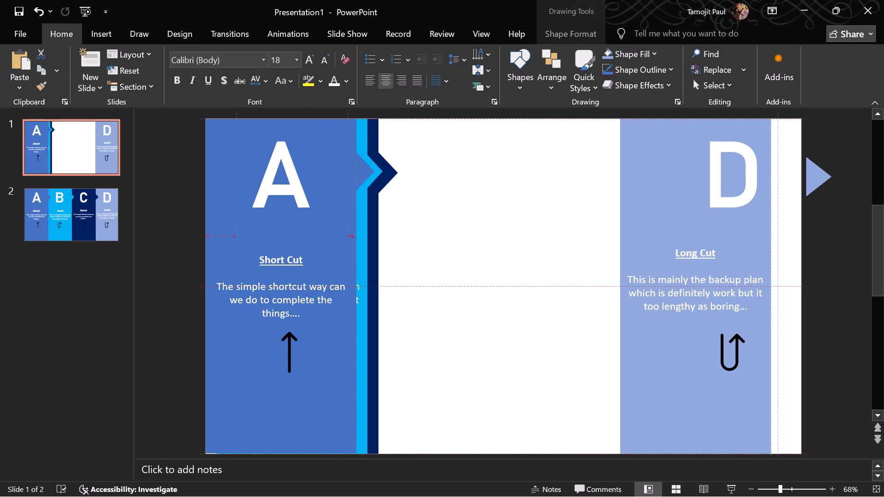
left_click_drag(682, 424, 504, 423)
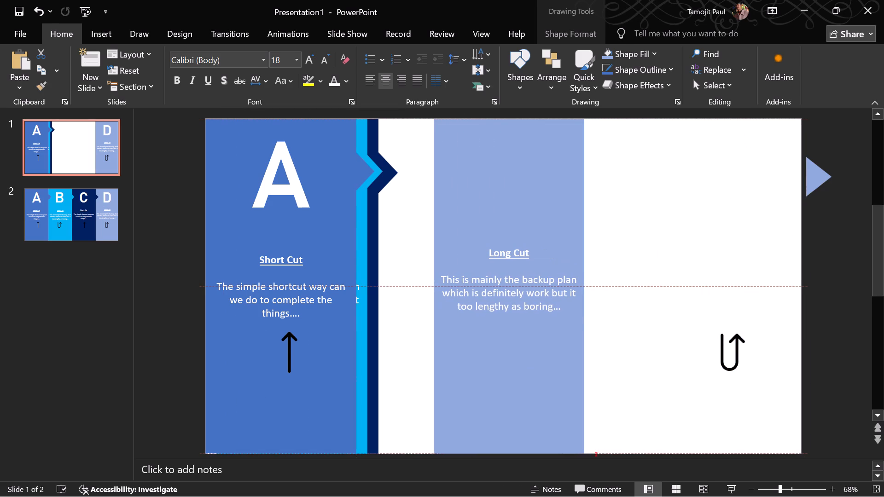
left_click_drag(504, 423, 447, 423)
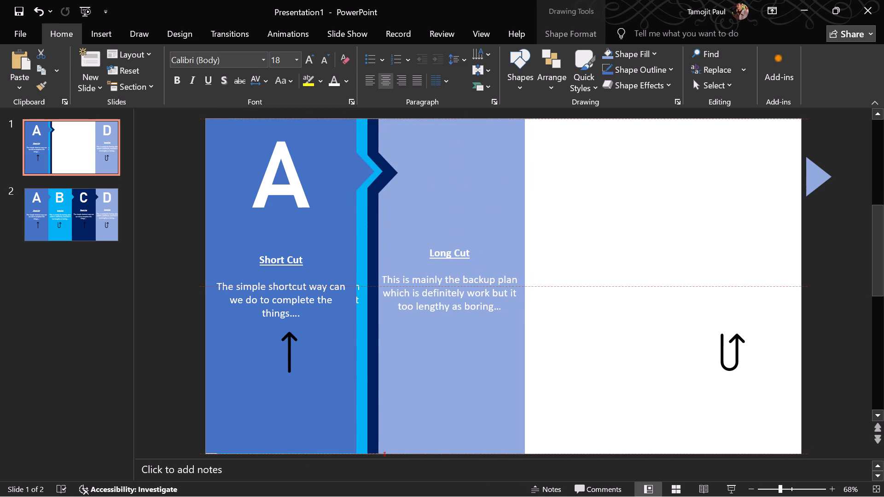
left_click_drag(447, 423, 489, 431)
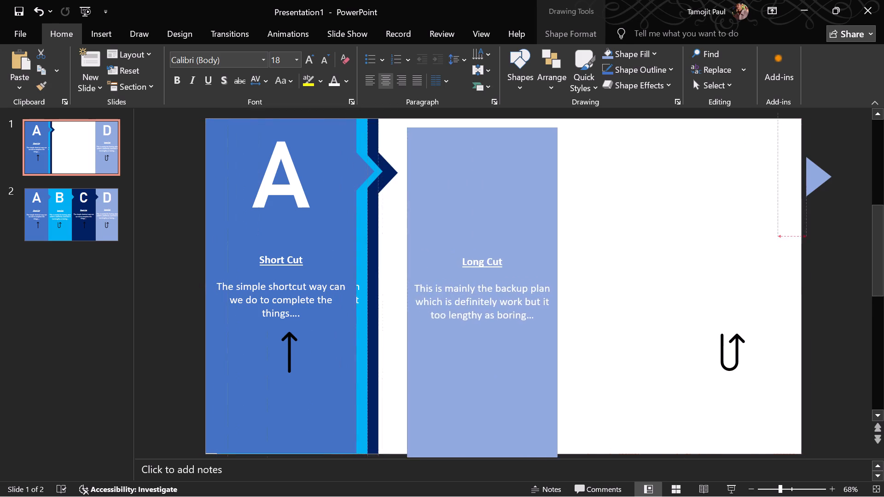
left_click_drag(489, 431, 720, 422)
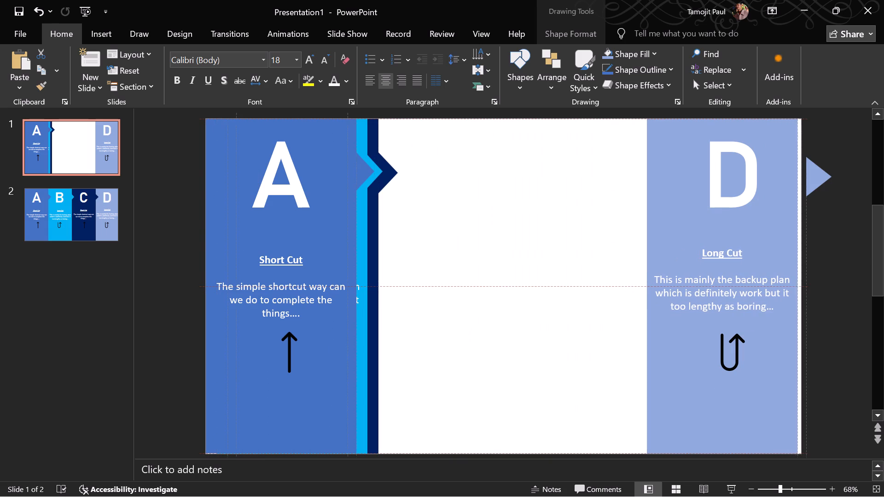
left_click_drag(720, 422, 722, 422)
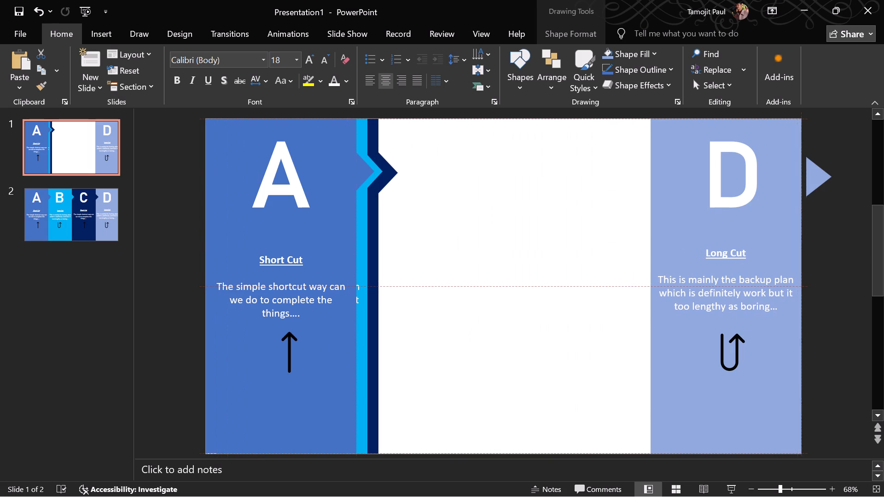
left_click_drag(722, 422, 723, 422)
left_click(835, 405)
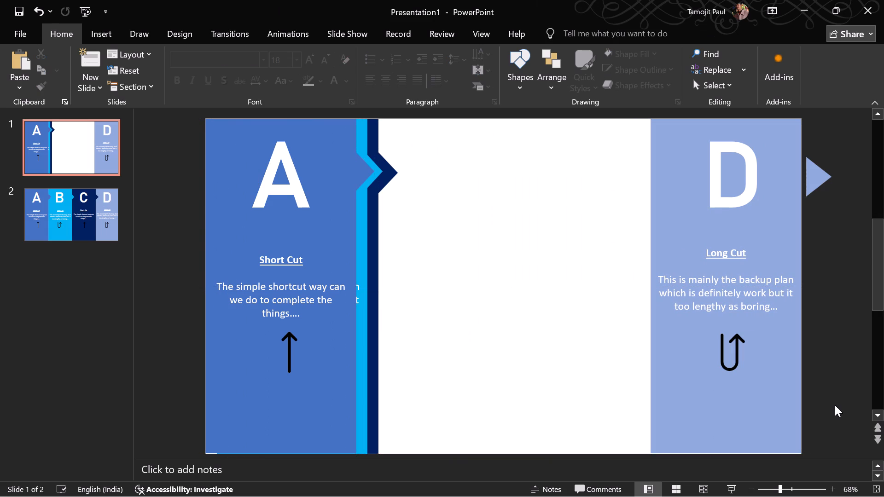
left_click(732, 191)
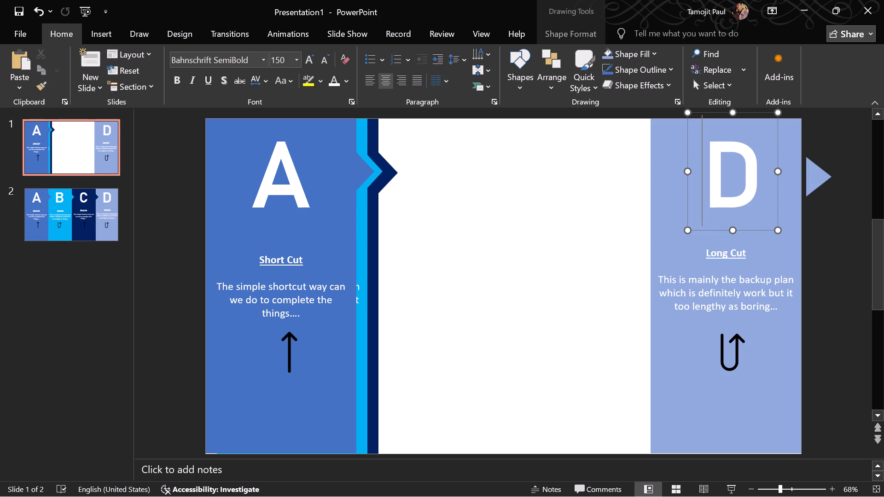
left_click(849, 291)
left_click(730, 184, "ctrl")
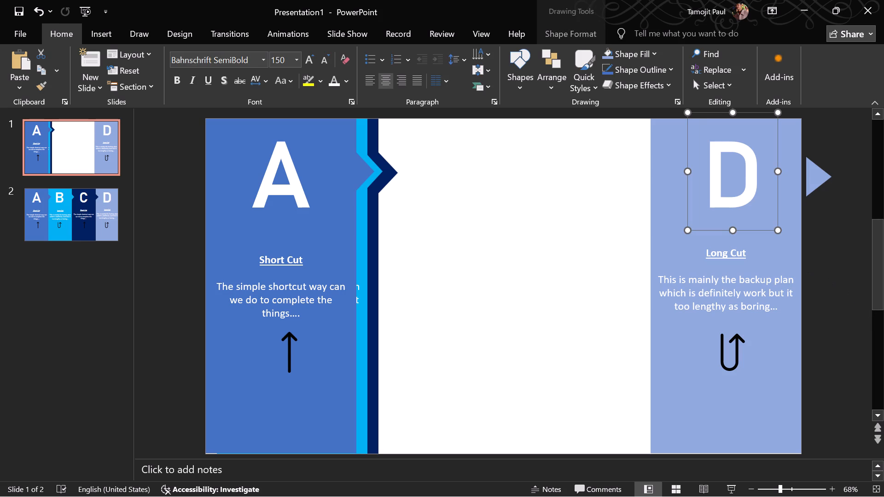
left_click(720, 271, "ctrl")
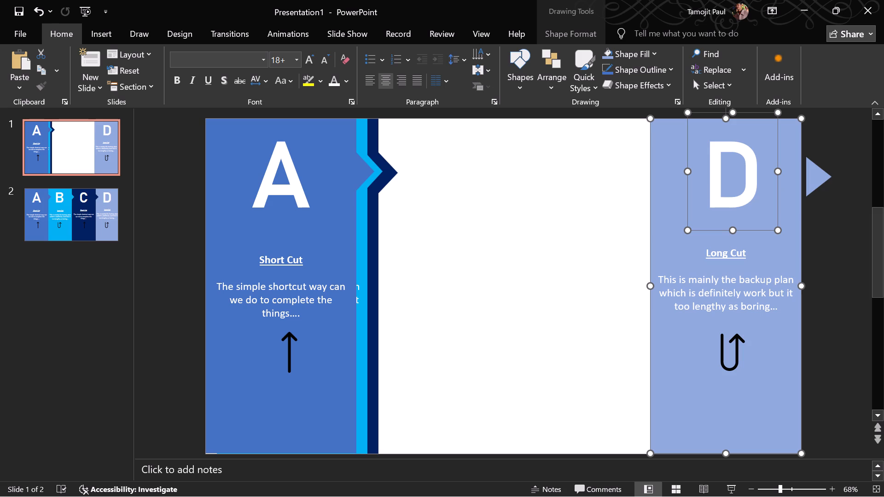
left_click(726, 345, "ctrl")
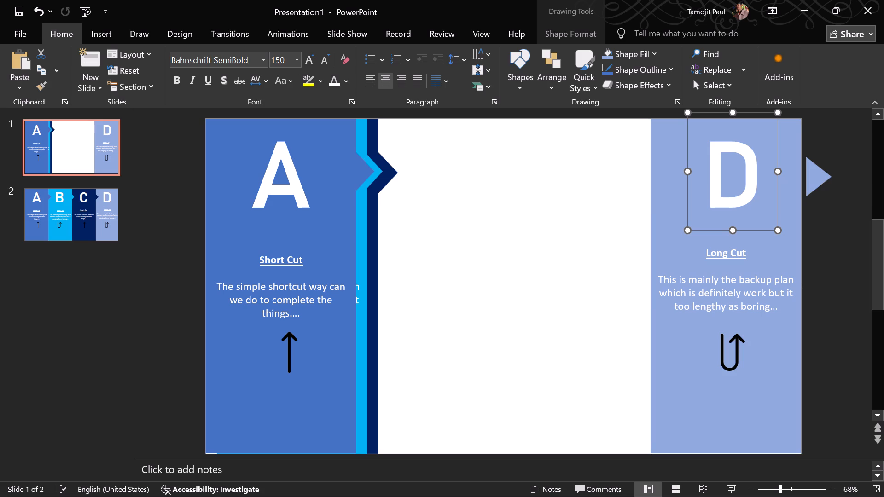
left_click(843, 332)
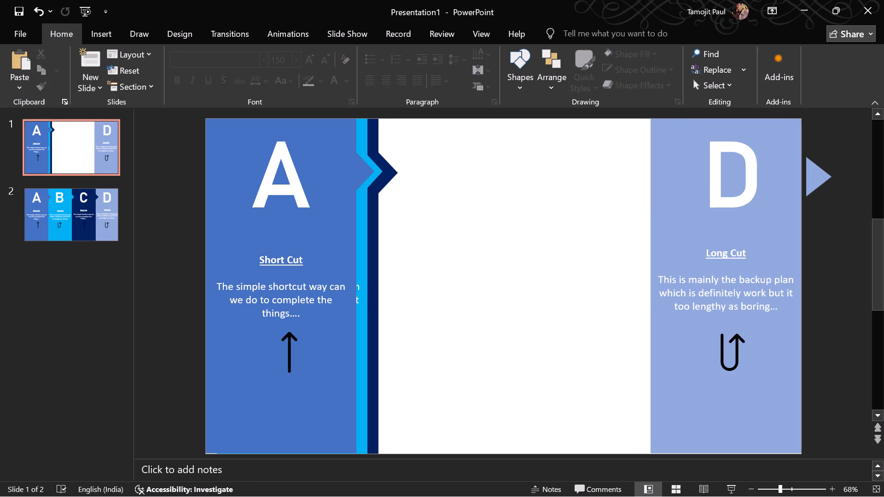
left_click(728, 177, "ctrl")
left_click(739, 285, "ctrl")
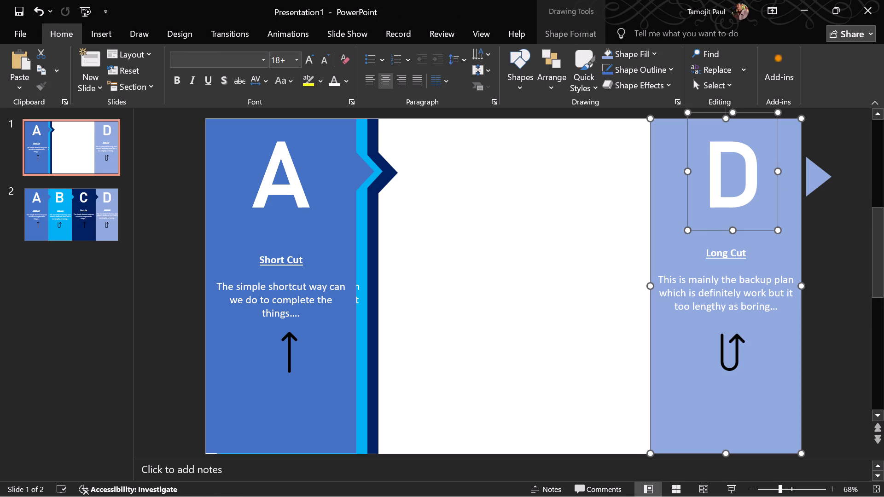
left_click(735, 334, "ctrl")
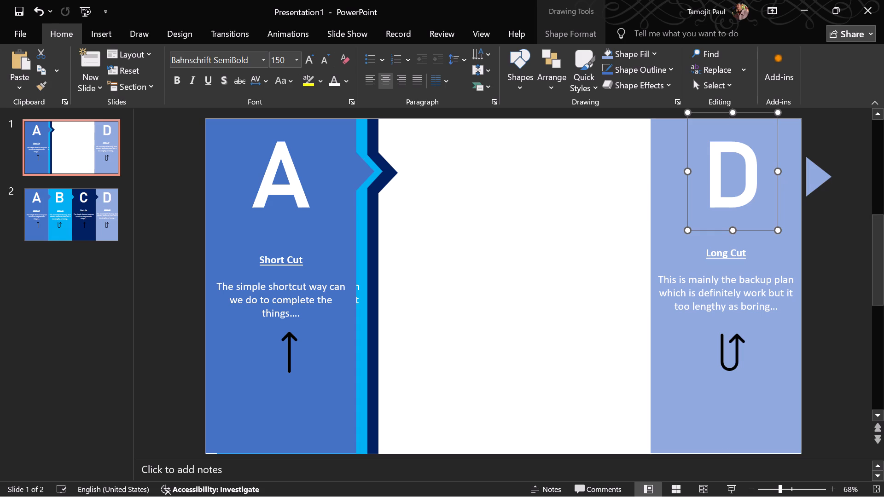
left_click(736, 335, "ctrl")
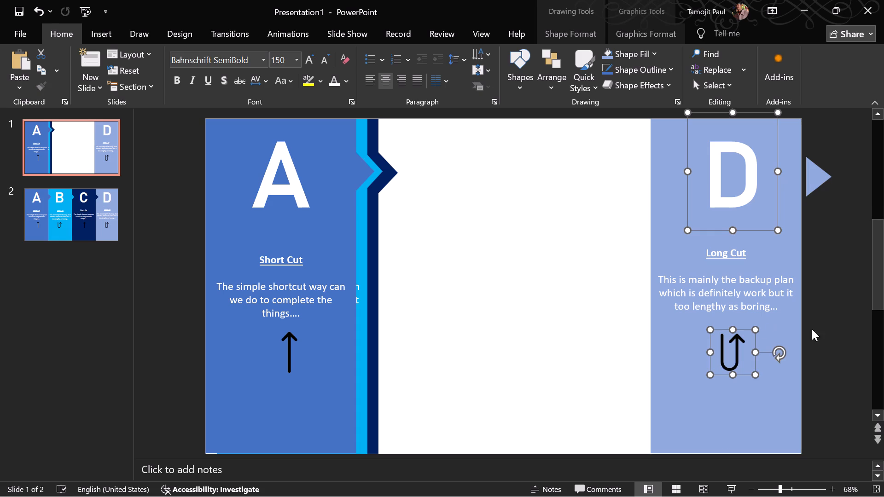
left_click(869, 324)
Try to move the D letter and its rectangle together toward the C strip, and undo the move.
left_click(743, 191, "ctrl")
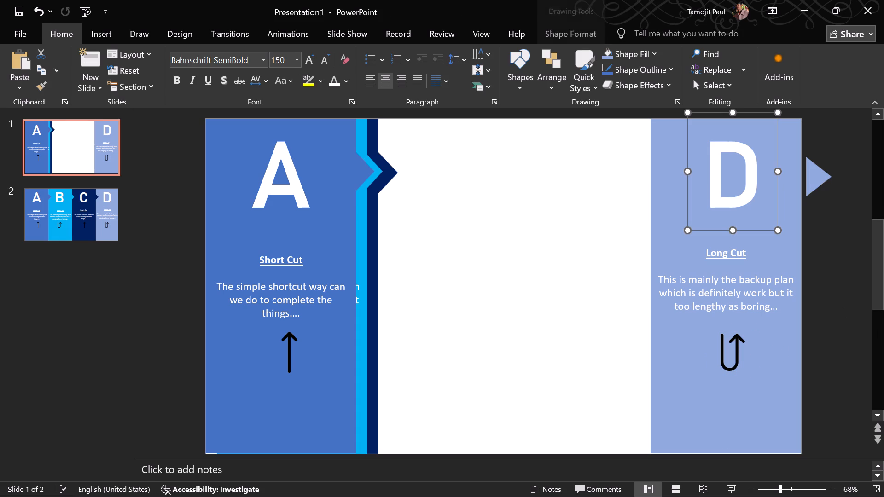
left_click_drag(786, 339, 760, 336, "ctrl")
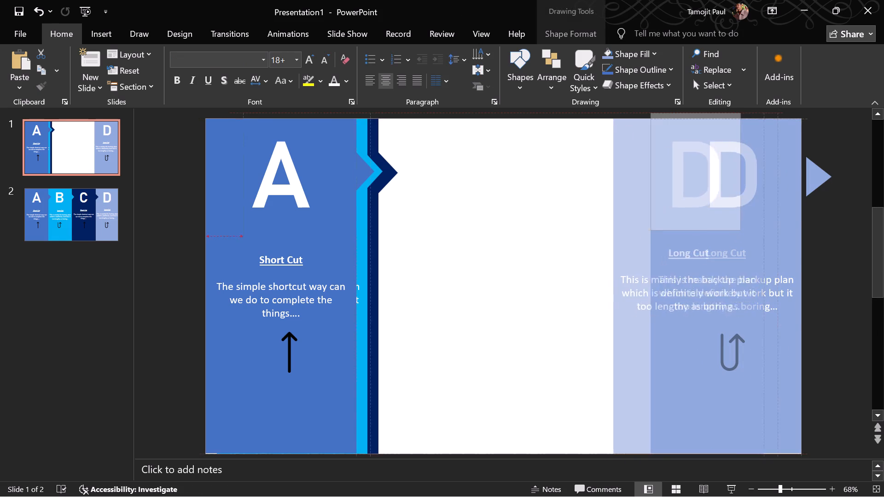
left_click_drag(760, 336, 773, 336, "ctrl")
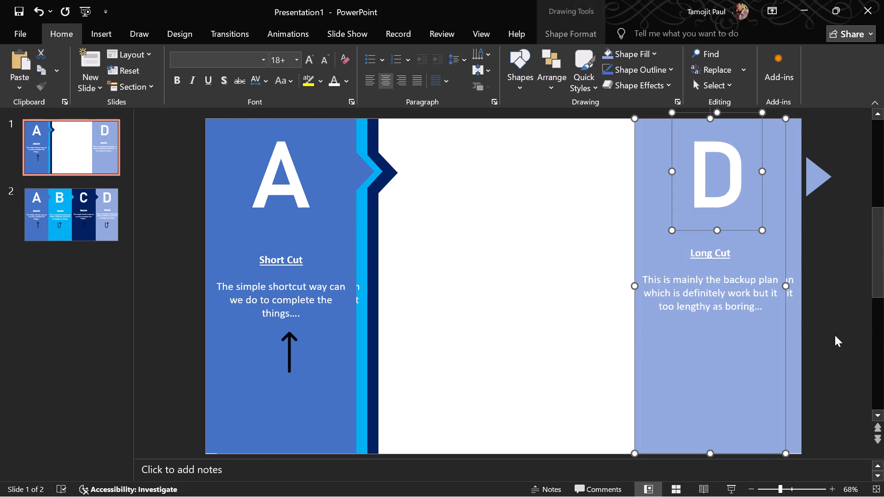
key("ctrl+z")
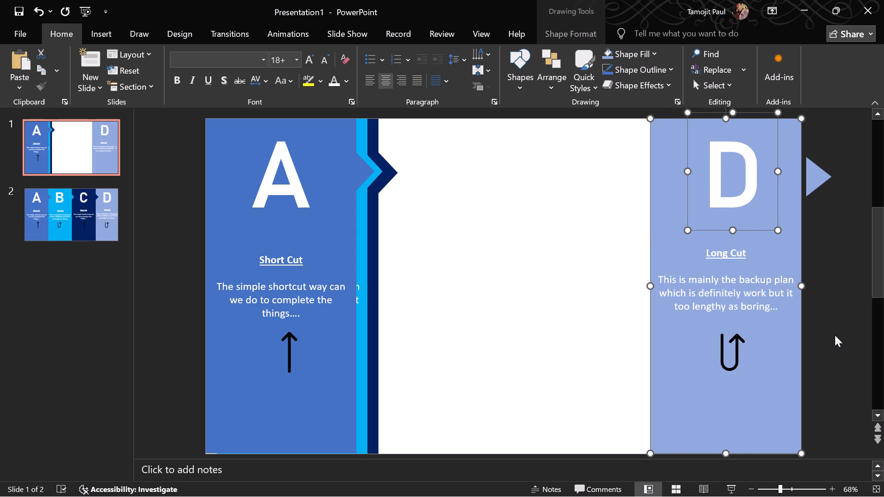
Shift the D letter and its rectangle together slightly inward from the slide's right edge.
left_click(766, 359)
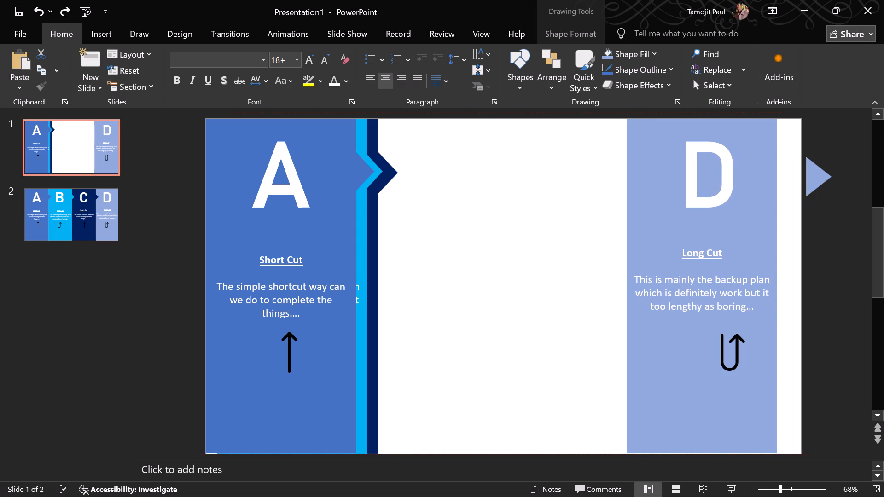
left_click(767, 360)
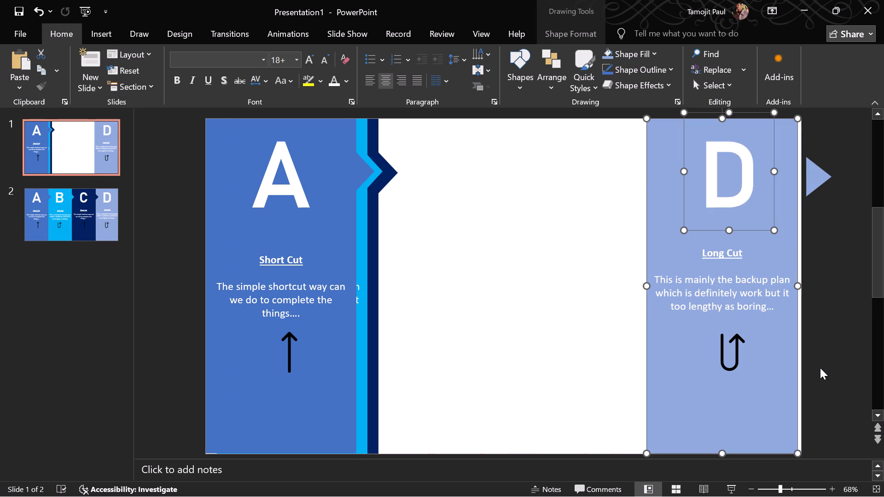
left_click(828, 369)
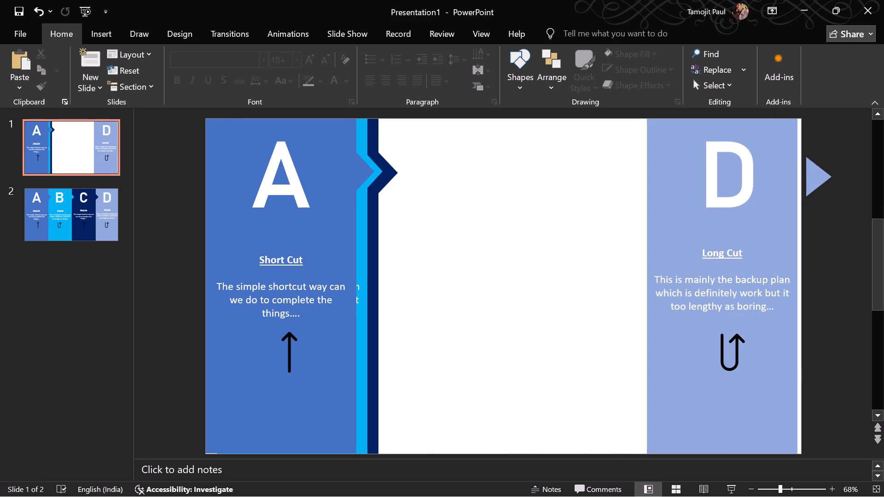
Move the light-blue triangle so it sits flush against the D rectangle's right edge as its arrow tip.
left_click(816, 182)
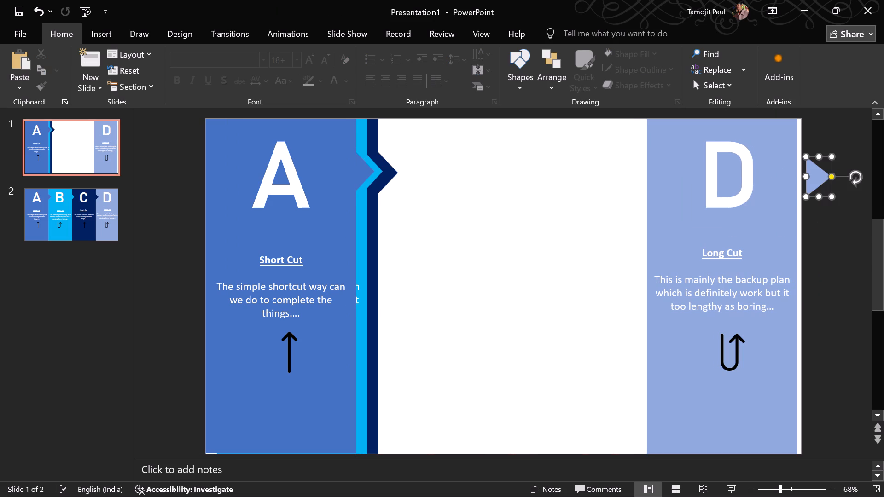
left_click_drag(816, 182, 807, 182)
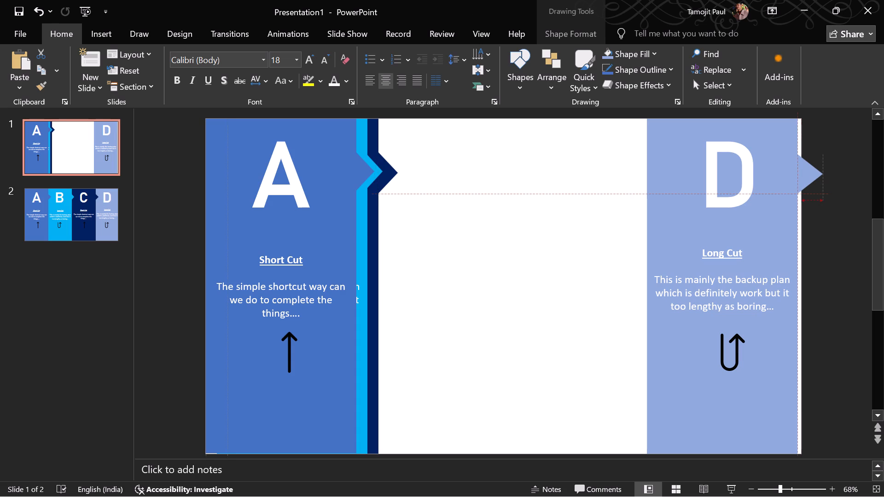
left_click_drag(807, 182, 807, 182)
left_click(854, 301)
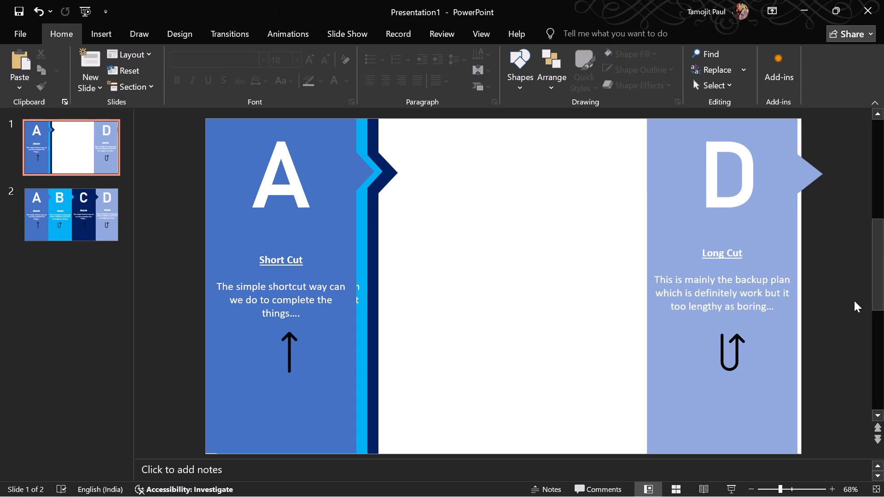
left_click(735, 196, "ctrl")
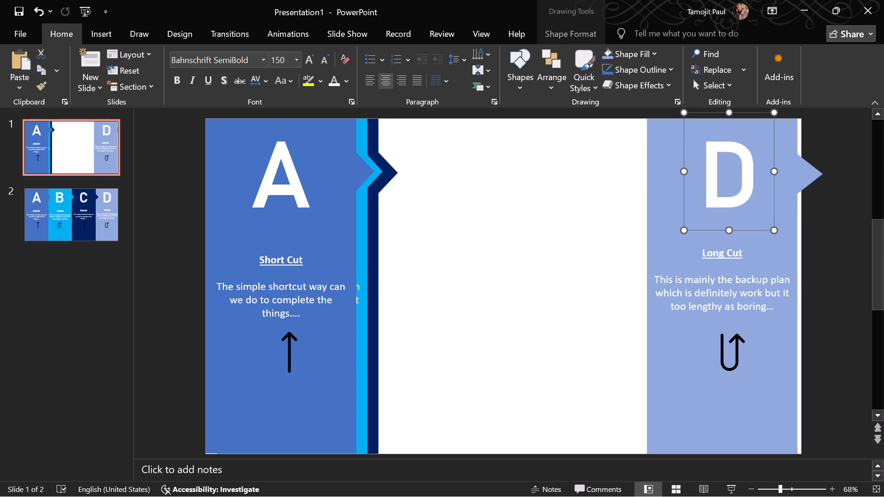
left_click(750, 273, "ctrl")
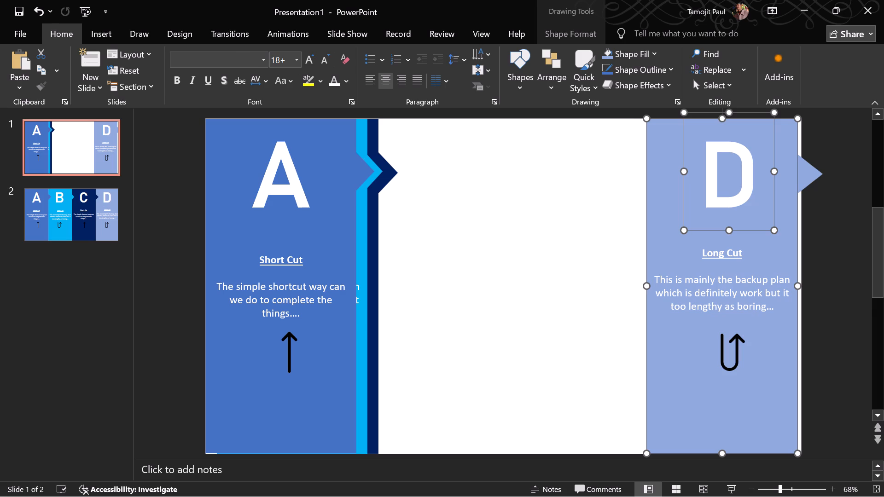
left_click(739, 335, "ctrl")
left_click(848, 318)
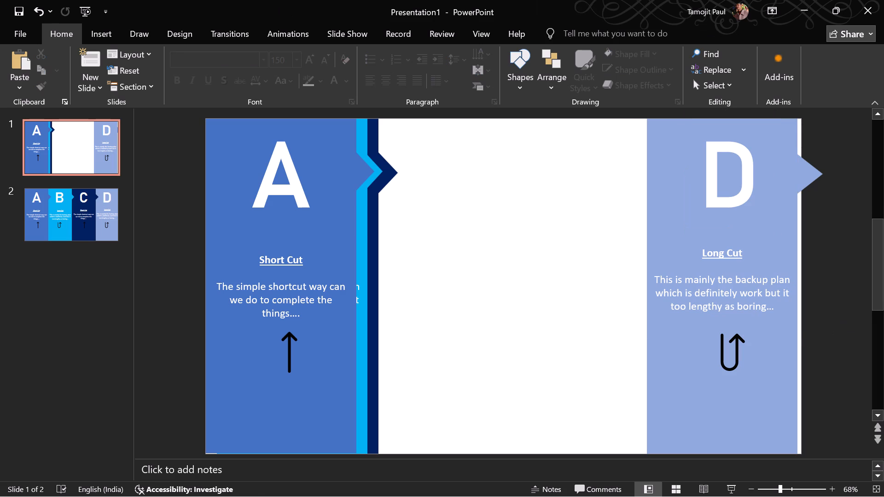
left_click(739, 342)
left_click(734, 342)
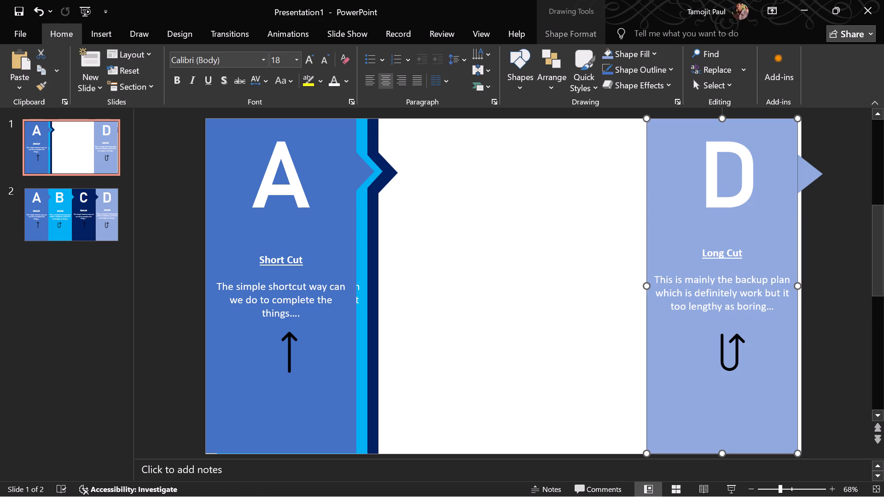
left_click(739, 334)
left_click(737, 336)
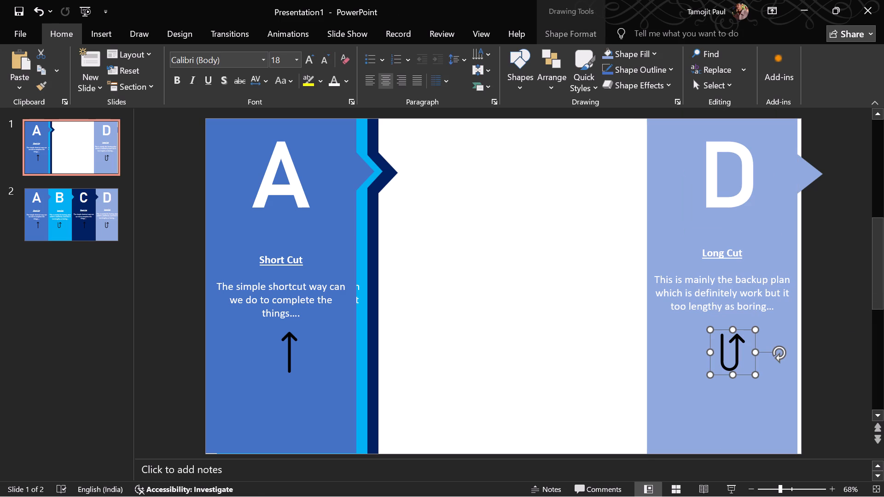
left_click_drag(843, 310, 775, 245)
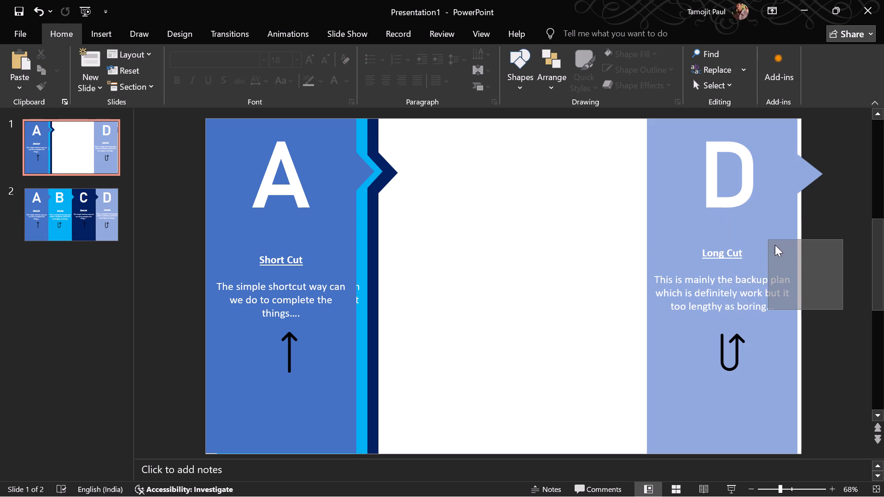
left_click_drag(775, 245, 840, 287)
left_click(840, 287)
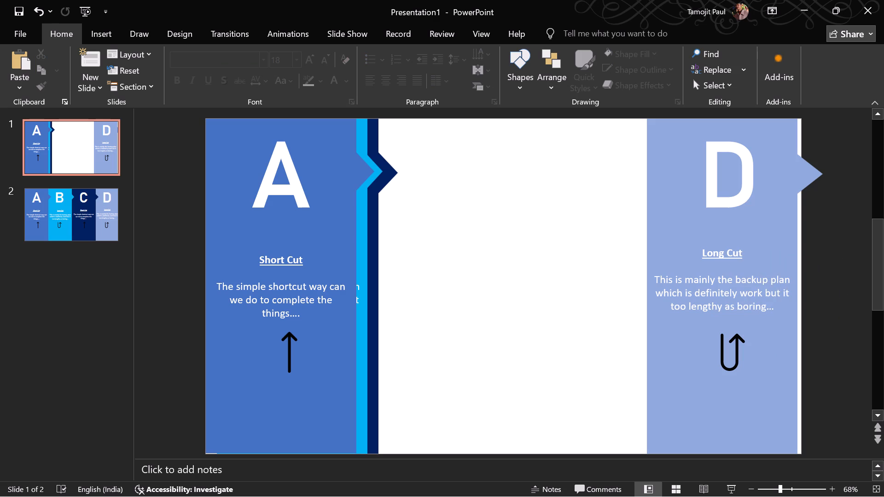
Group the D letter, its rectangle with the Long Cut text, the U-turn arrow icon and the triangle tip.
left_click(735, 199, "ctrl")
left_click(741, 275, "ctrl")
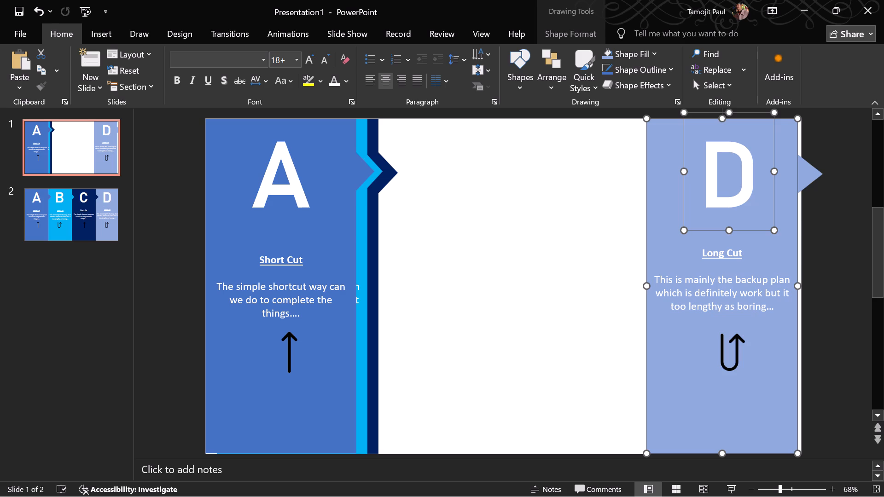
left_click(737, 337, "ctrl")
left_click(810, 180, "ctrl")
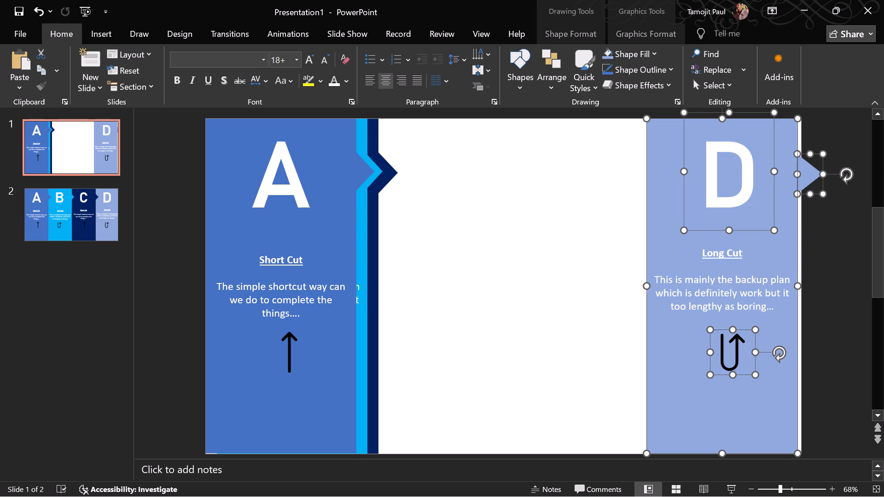
key("ctrl+g")
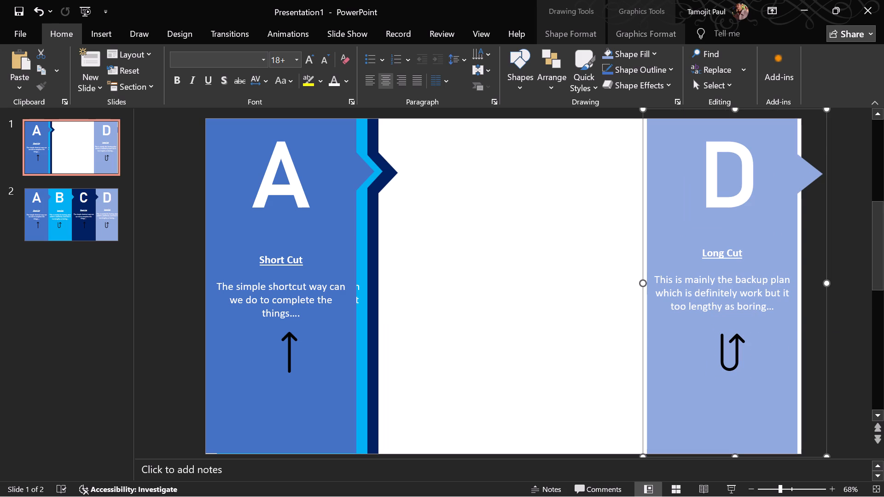
Move the grouped D panel across the slide to just beyond the C strip, vertically aligned with the other panels.
left_click_drag(773, 396, 554, 400)
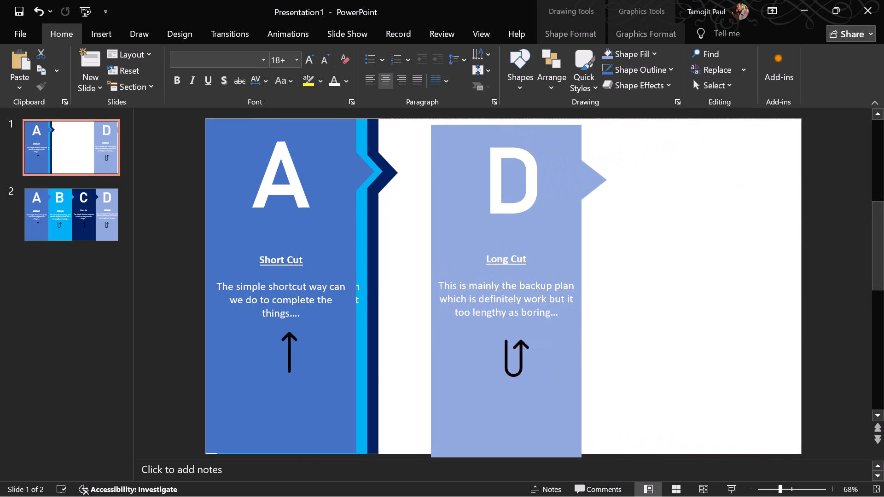
left_click_drag(554, 400, 503, 396)
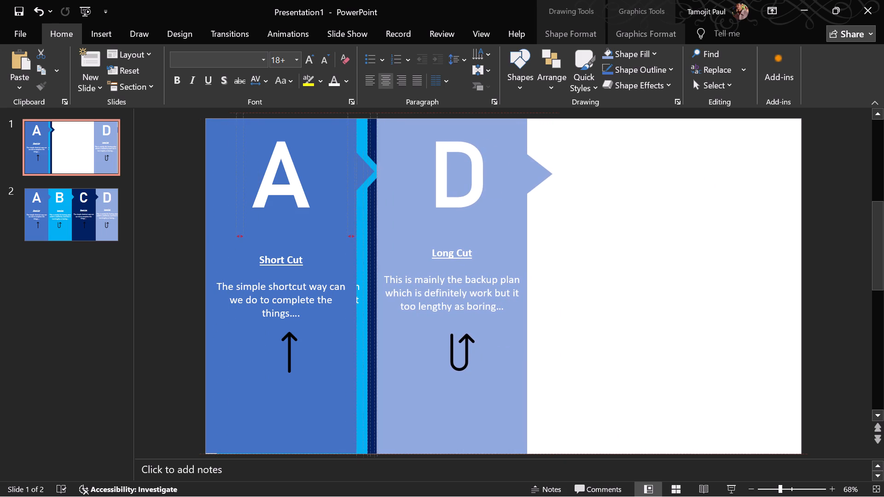
left_click_drag(503, 396, 512, 396)
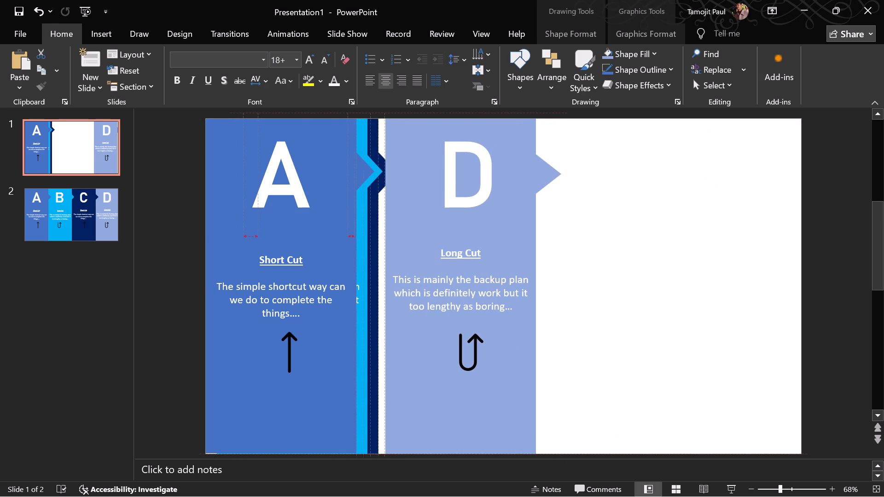
left_click_drag(512, 396, 512, 396)
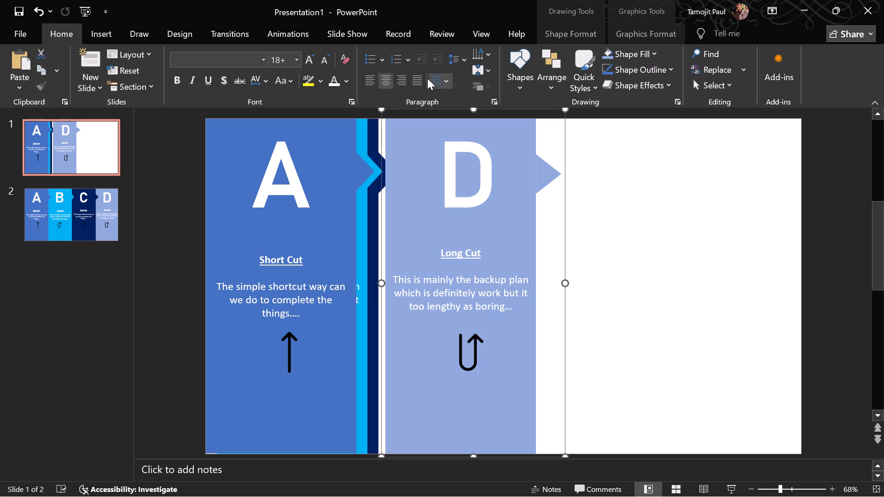
Send the grouped D panel to the back of the stacking order.
left_click(563, 26)
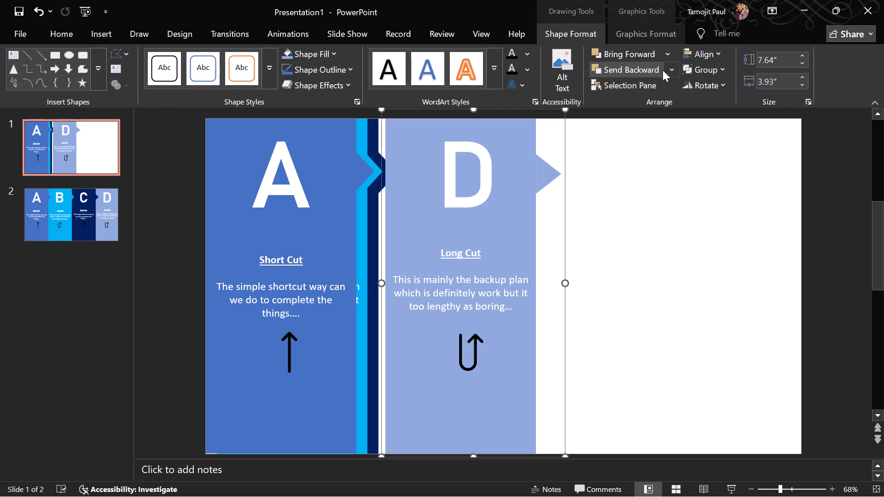
left_click(671, 70)
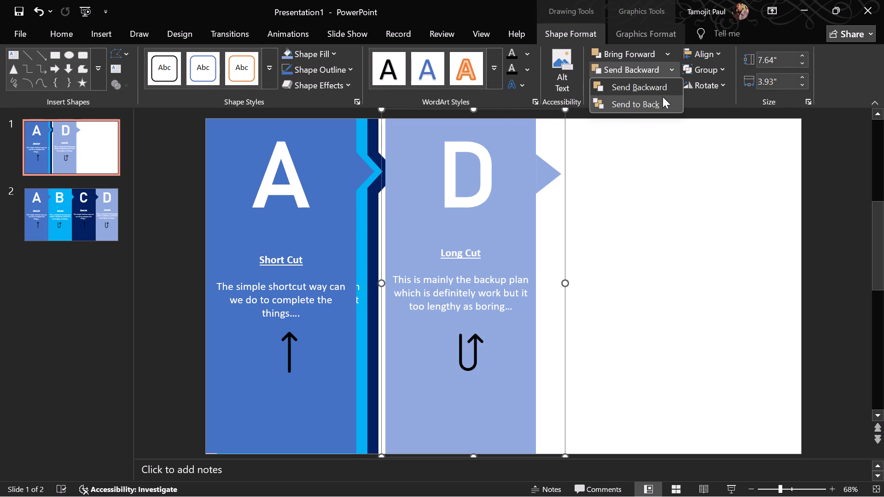
left_click(663, 97)
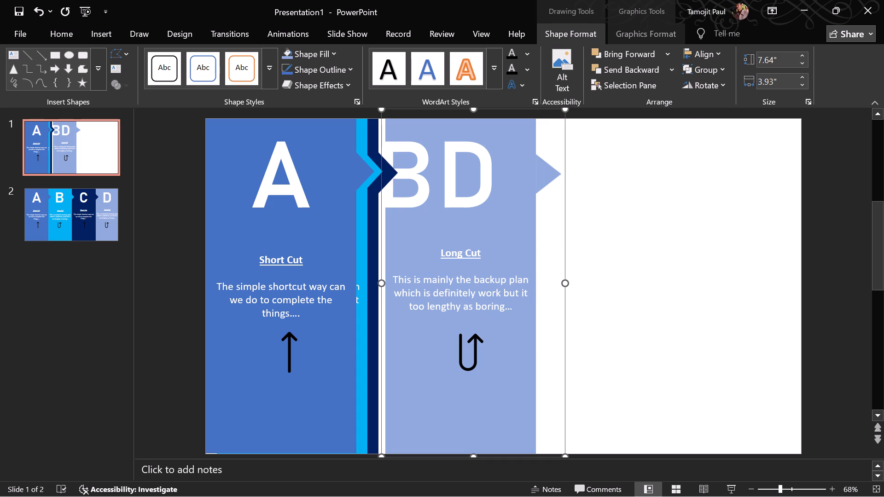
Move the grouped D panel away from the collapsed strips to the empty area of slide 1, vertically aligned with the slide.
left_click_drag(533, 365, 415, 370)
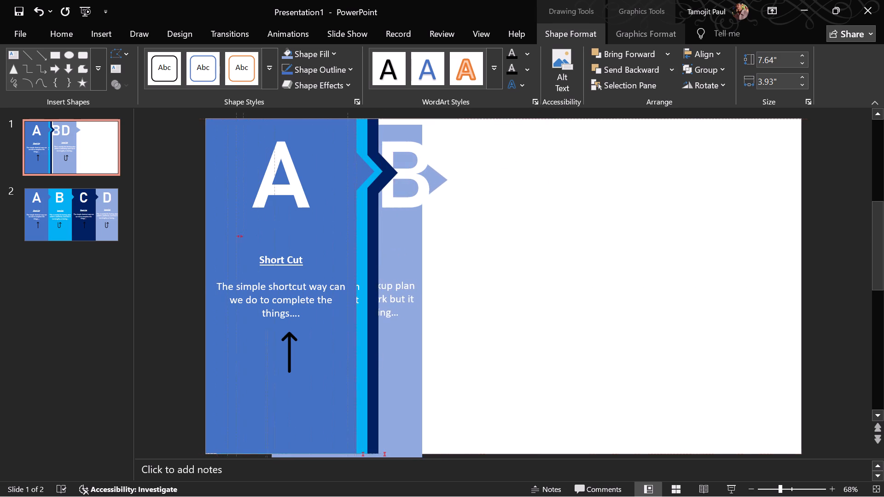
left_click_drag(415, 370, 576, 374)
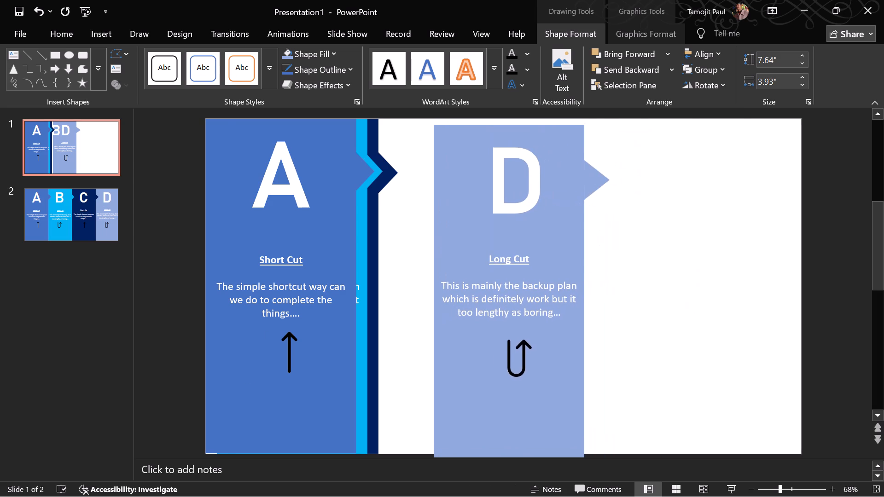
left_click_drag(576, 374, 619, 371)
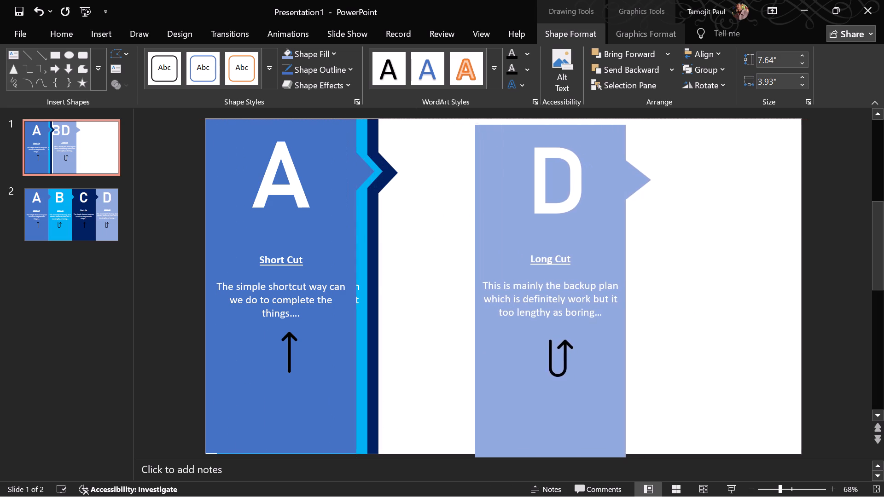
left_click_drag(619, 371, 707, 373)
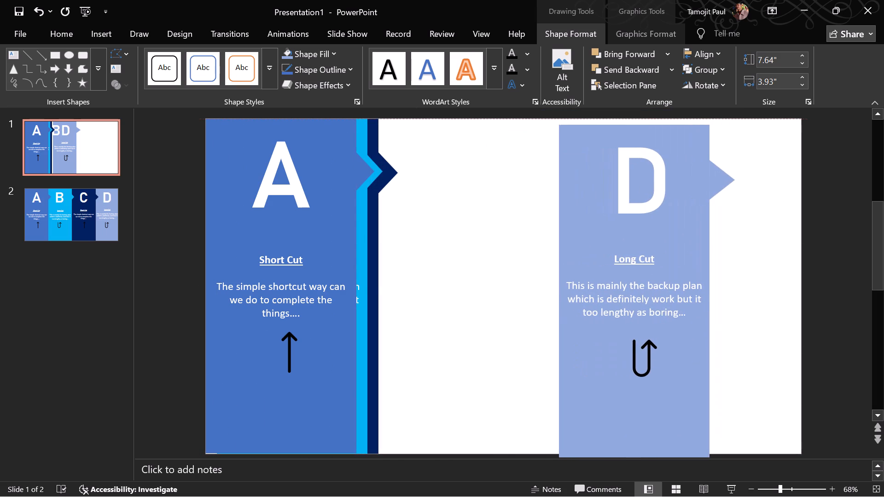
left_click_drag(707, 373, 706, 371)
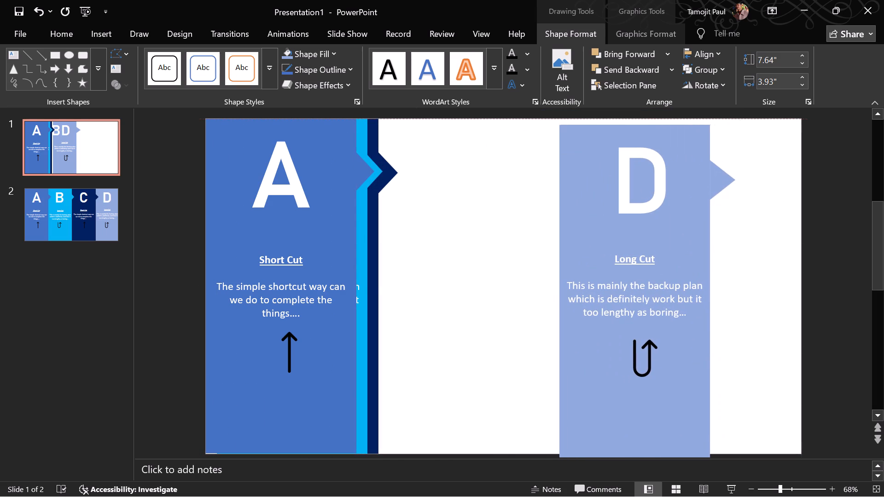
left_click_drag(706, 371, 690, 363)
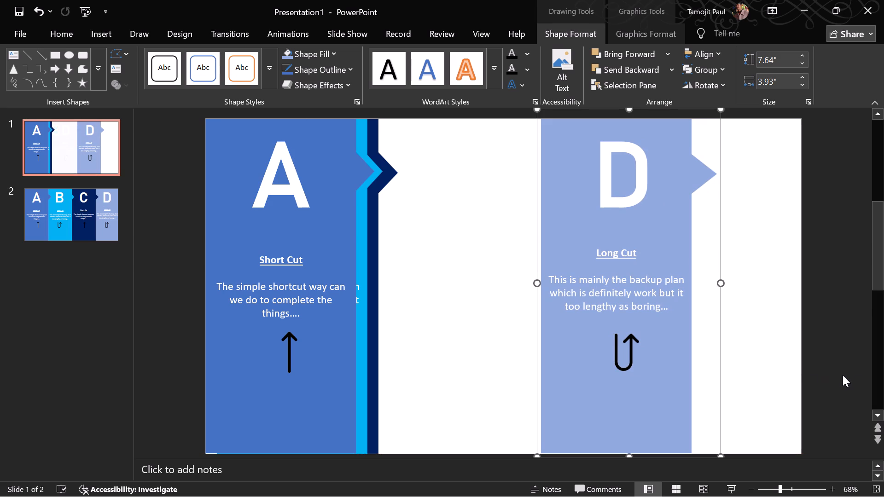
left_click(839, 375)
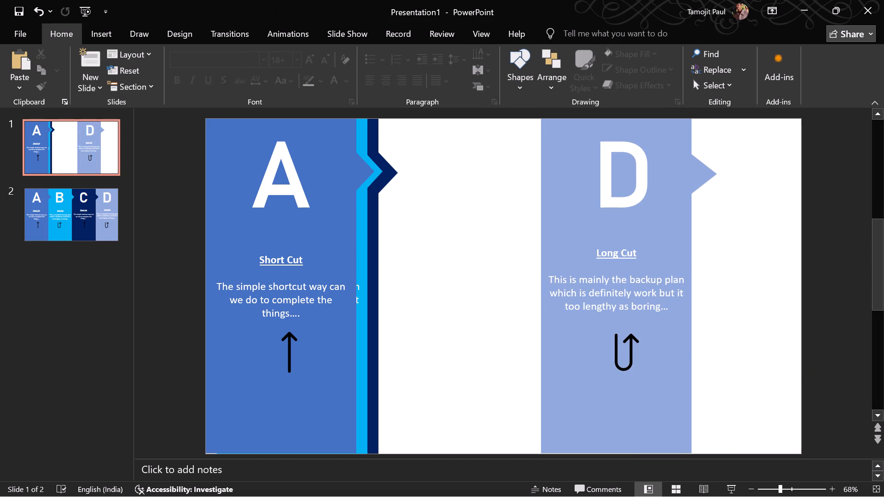
Nudge the B and C panels horizontally so both show as thin, layered arrow strips beyond the A panel.
left_click(377, 190)
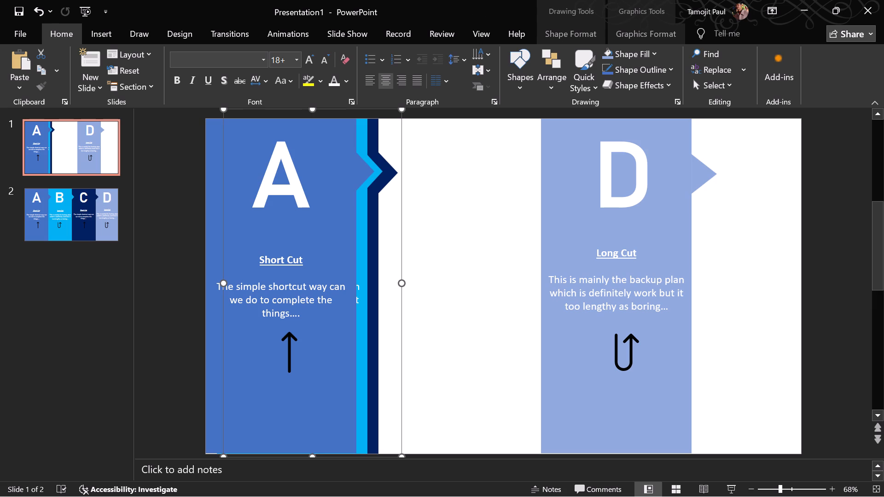
left_click(376, 191)
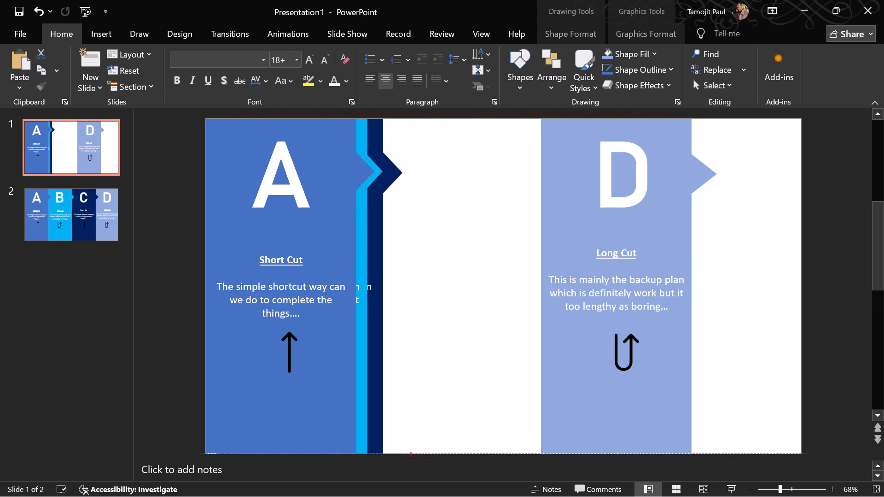
left_click(362, 195)
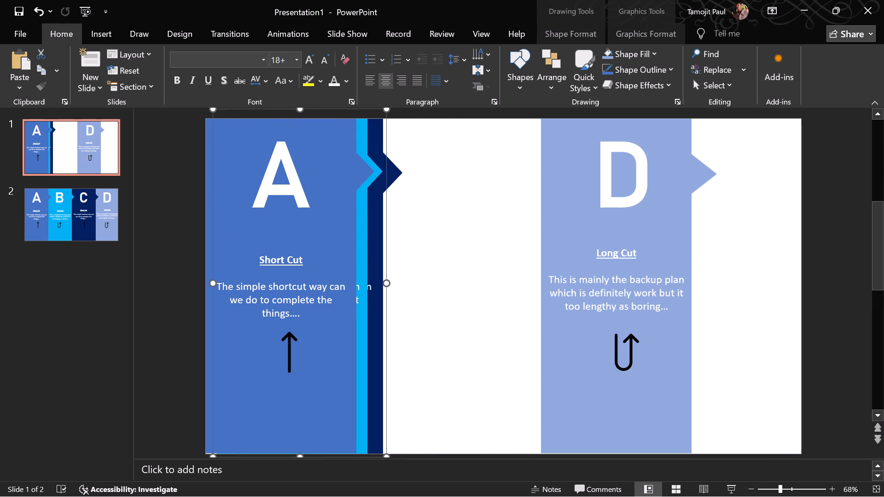
left_click(362, 195)
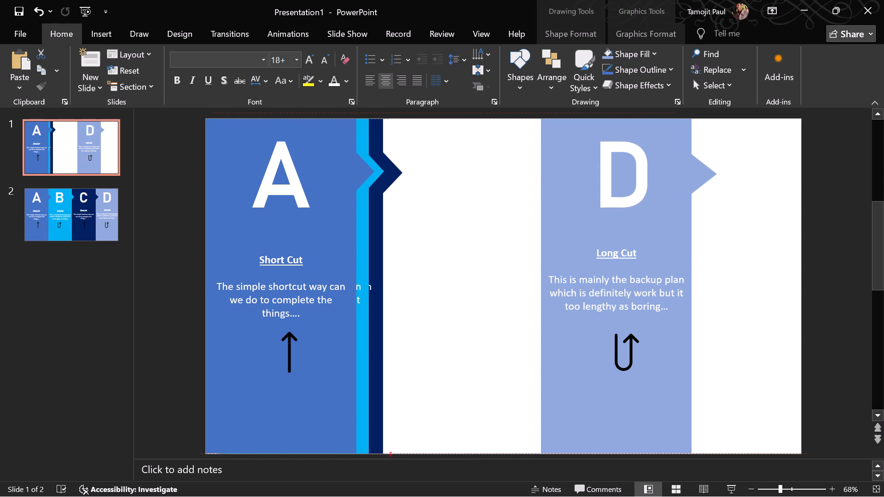
left_click(376, 193)
left_click_drag(376, 193, 370, 193)
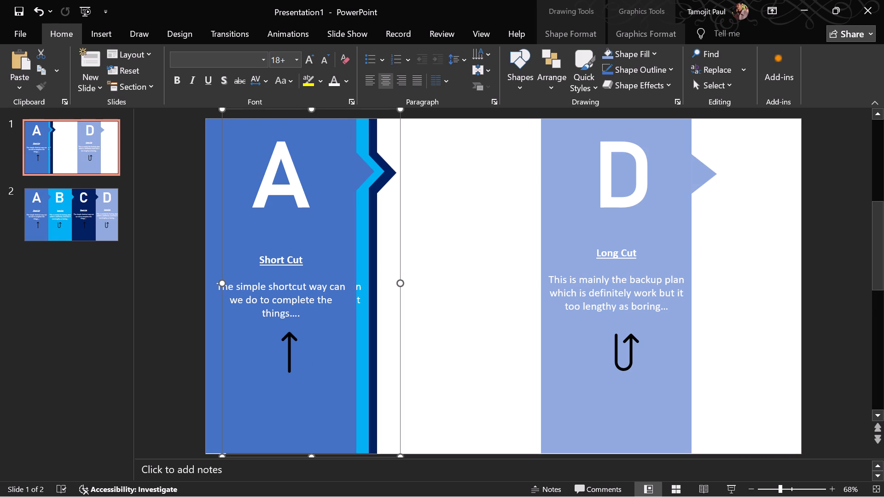
Delete the stray large white letter B from the text box beside the C strip.
left_click(418, 180)
key("BackSpace")
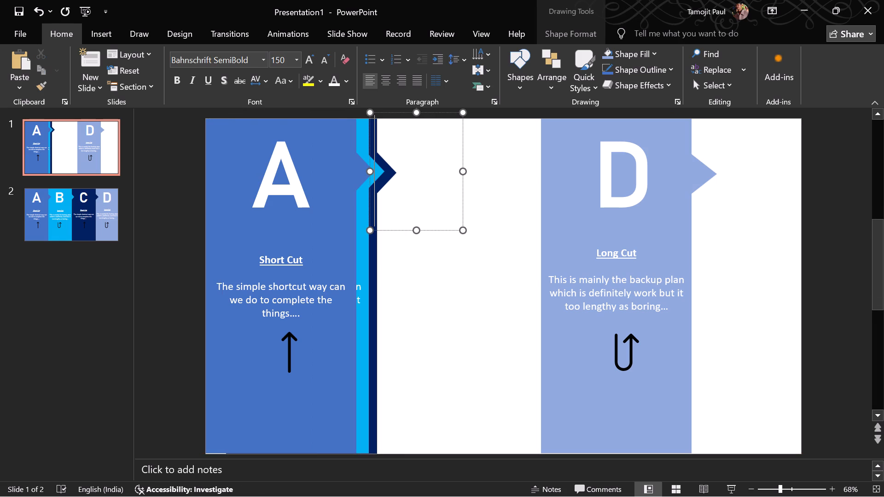
left_click(711, 214)
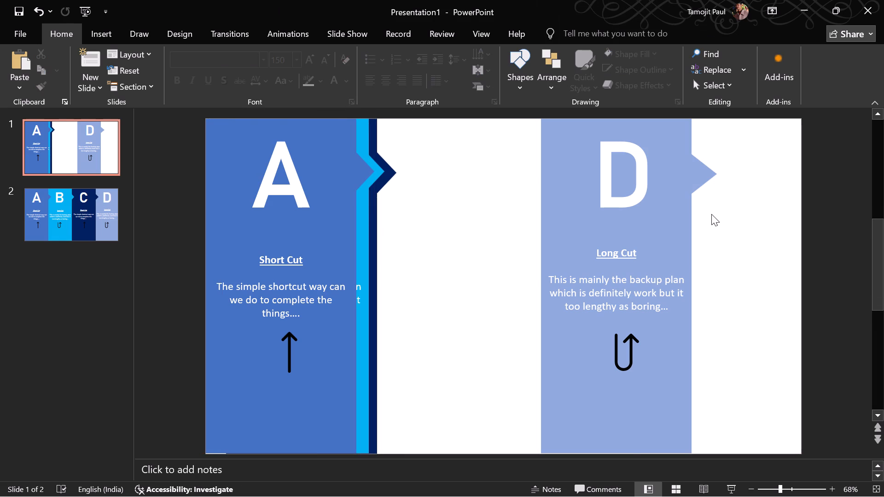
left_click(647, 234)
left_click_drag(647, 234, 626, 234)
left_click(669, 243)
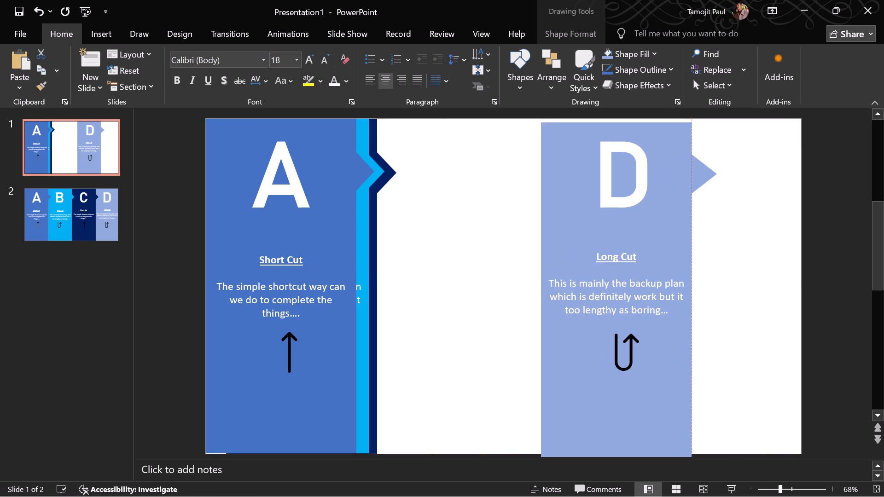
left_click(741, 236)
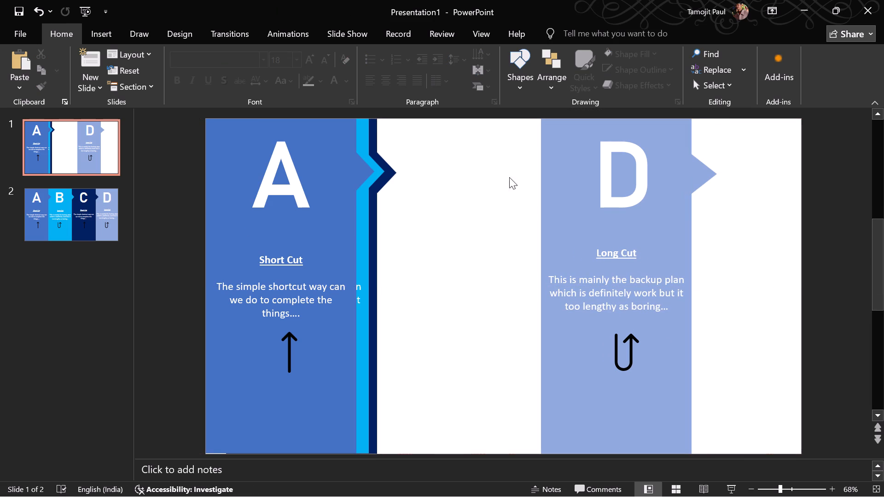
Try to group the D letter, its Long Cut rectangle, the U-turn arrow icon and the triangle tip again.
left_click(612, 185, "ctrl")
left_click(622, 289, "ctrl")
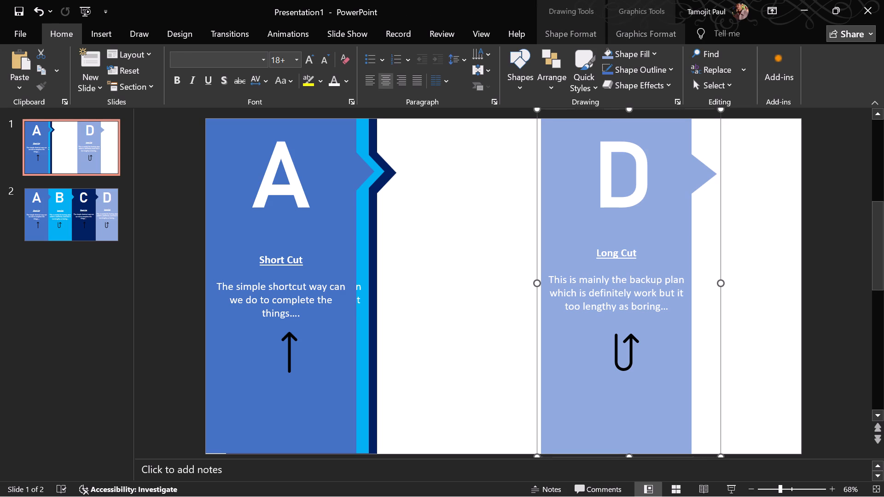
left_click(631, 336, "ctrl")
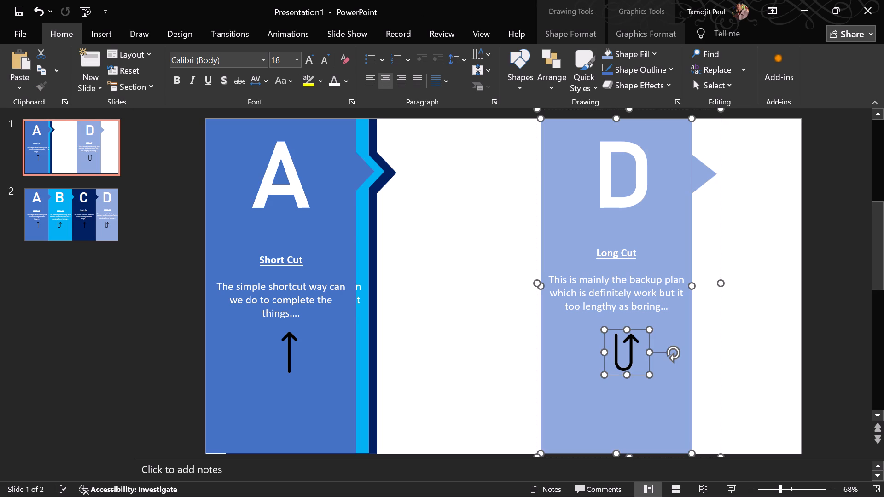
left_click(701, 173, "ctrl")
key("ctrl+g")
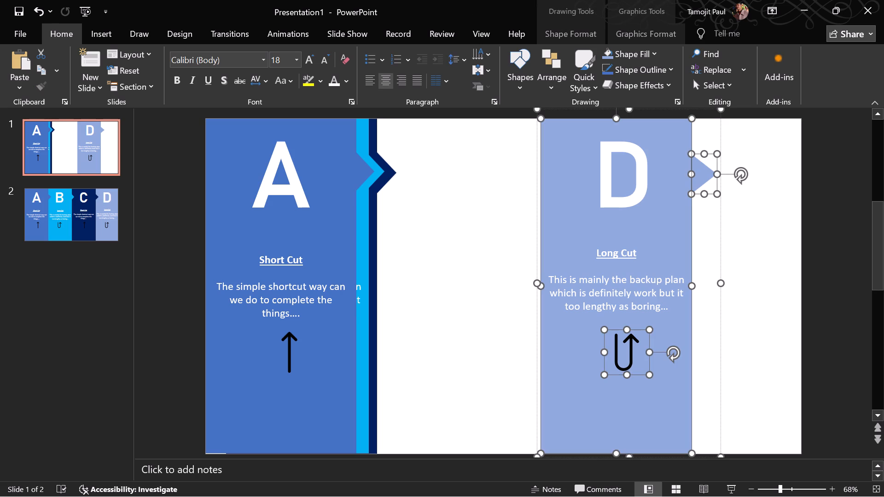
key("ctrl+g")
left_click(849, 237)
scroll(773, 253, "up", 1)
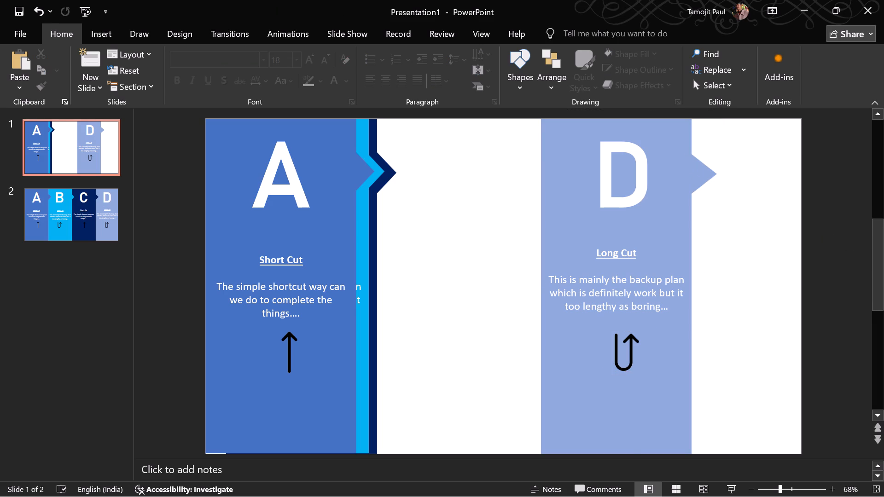
Move the grouped D panel behind the C strip, leaving only a thin light-blue edge and its arrow tip exposed, vertically aligned with the others.
double_click(648, 403)
left_click_drag(632, 405, 542, 399)
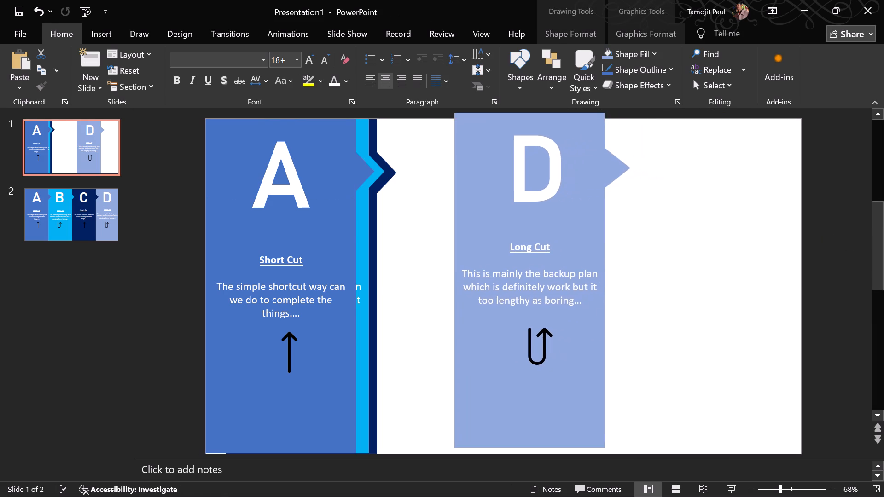
left_click_drag(542, 399, 435, 400)
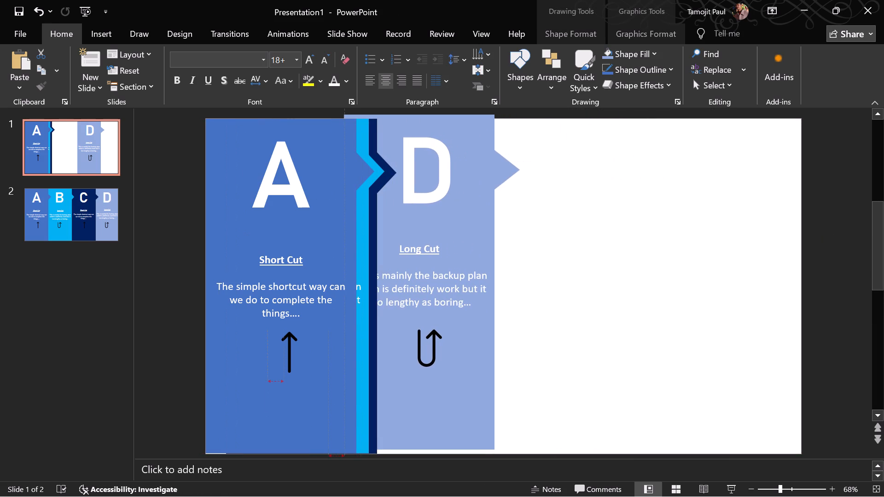
left_click_drag(435, 400, 349, 399)
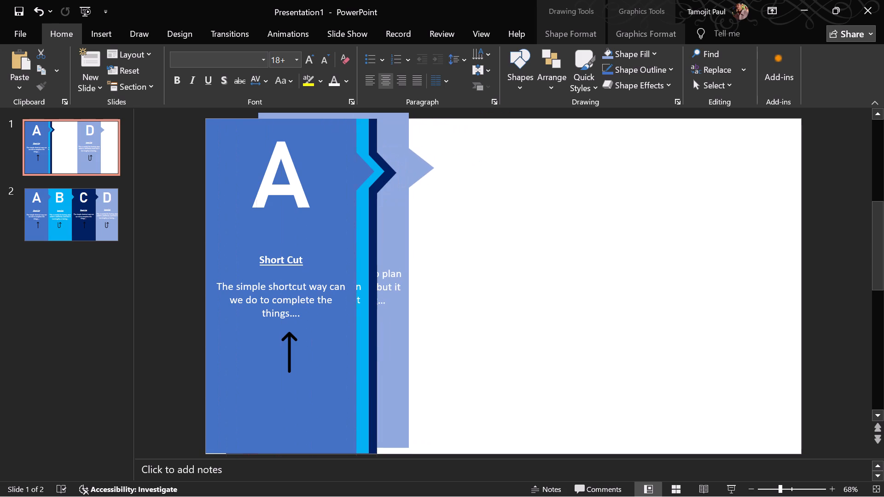
left_click_drag(349, 399, 326, 405)
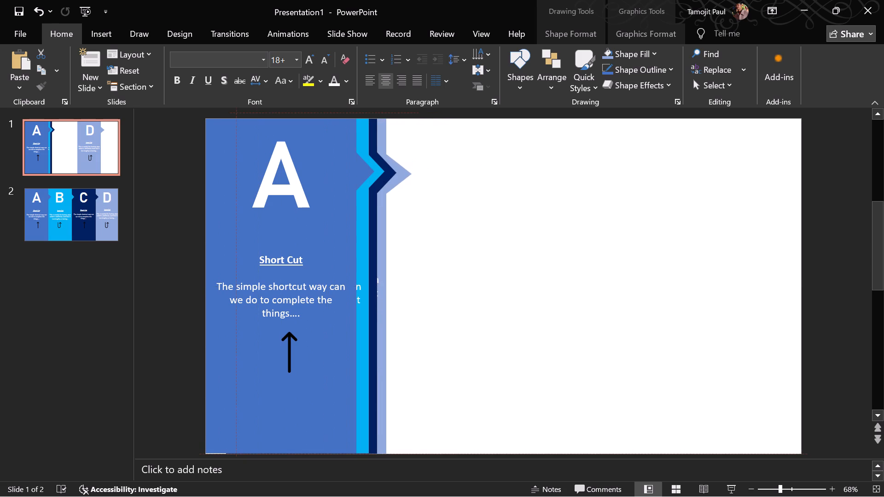
left_click_drag(326, 405, 325, 405)
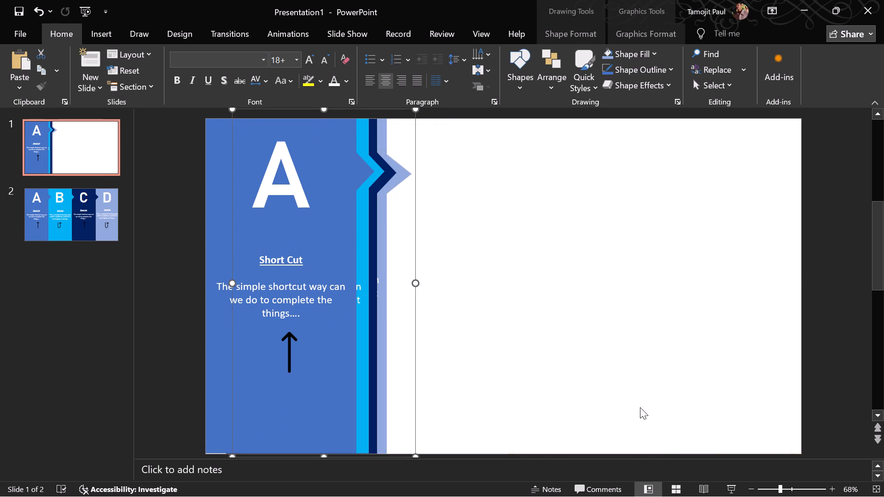
left_click(829, 327)
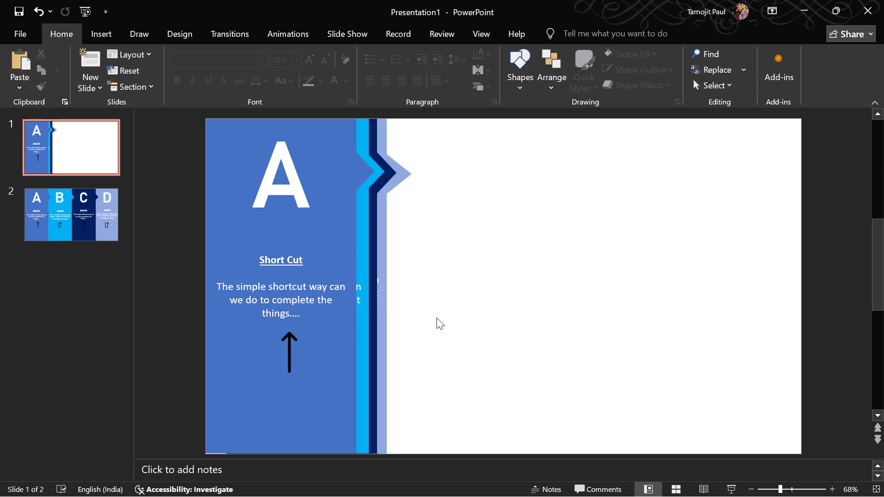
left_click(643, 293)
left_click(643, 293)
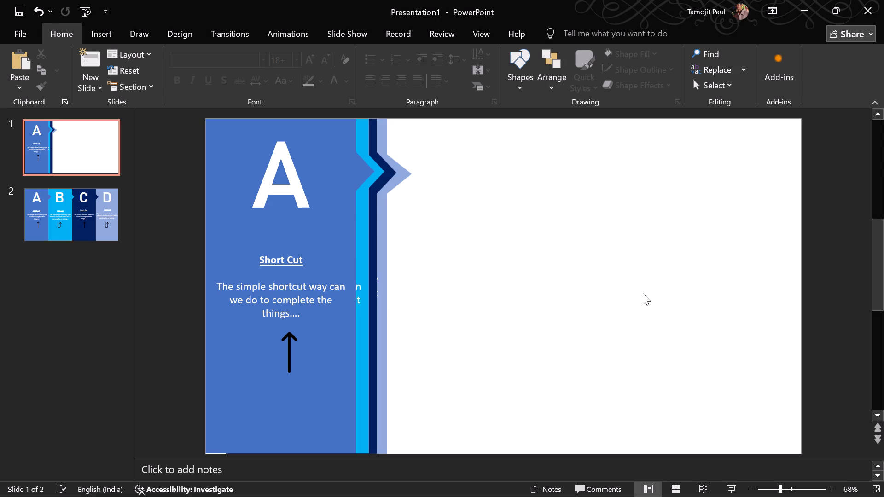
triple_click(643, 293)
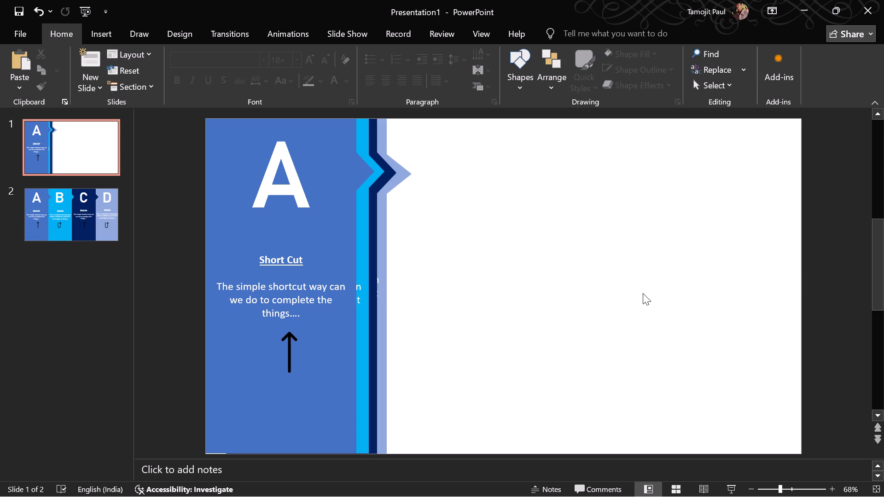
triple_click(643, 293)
Set slide 1's background to a solid fill in the darkest shade of the theme blue.
right_click(643, 293)
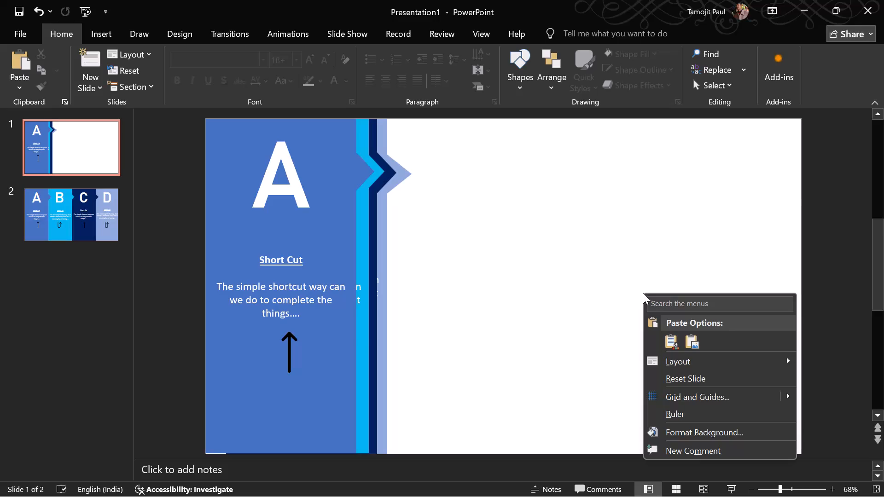
left_click(766, 439)
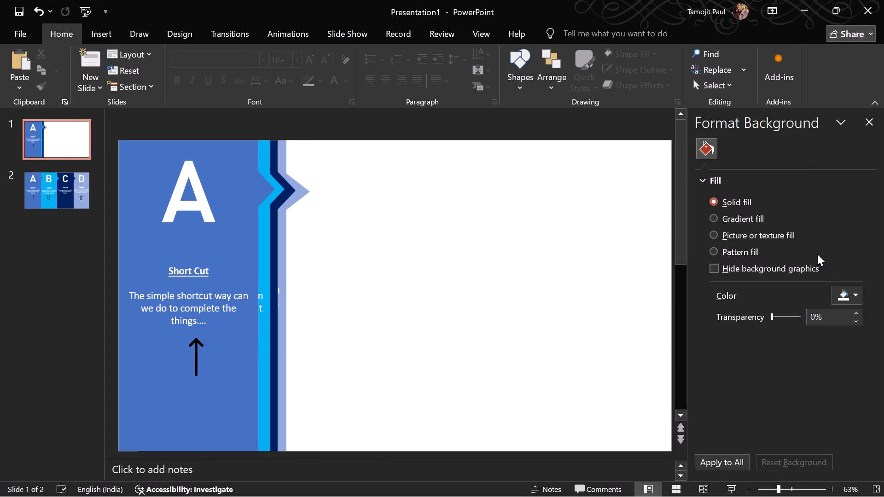
left_click(850, 297)
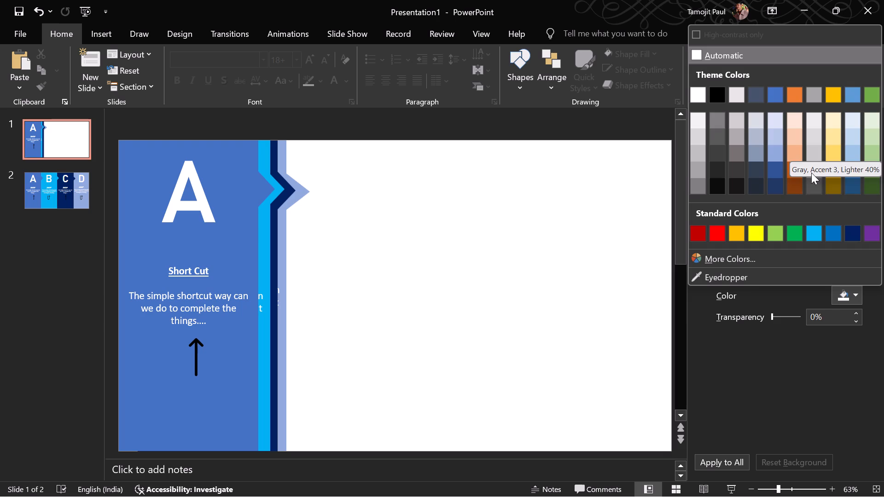
left_click(780, 185)
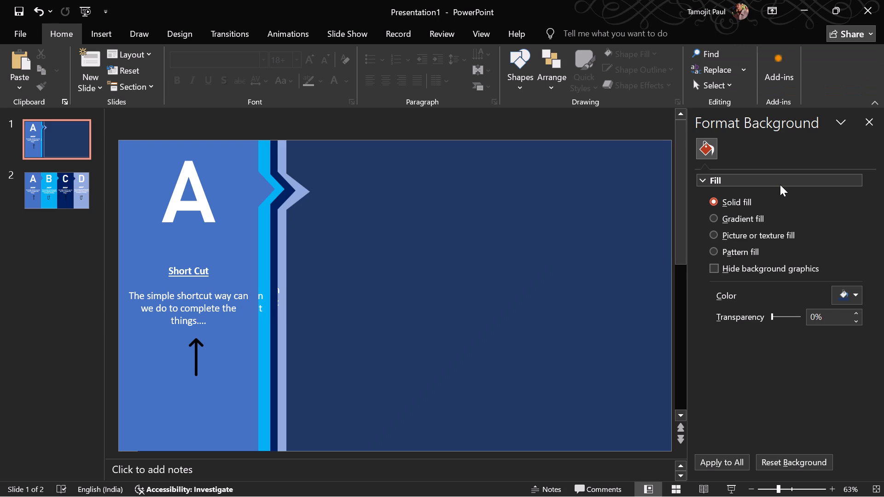
left_click(876, 124)
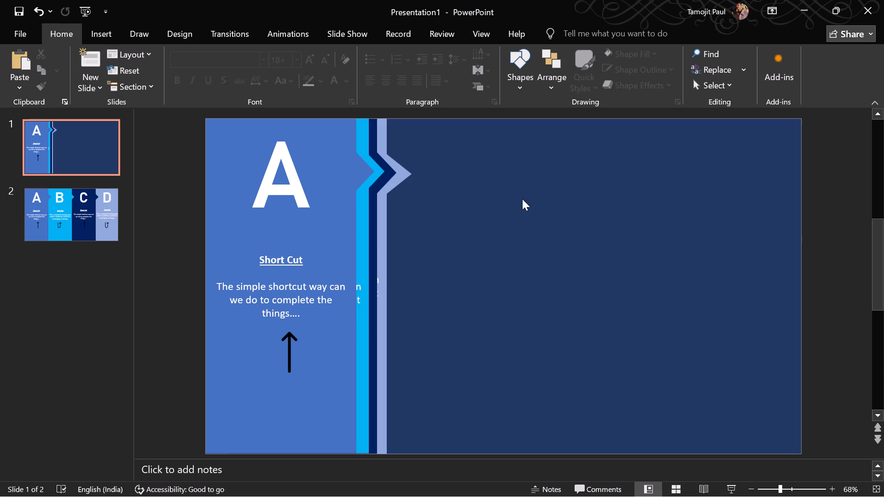
left_click(614, 204)
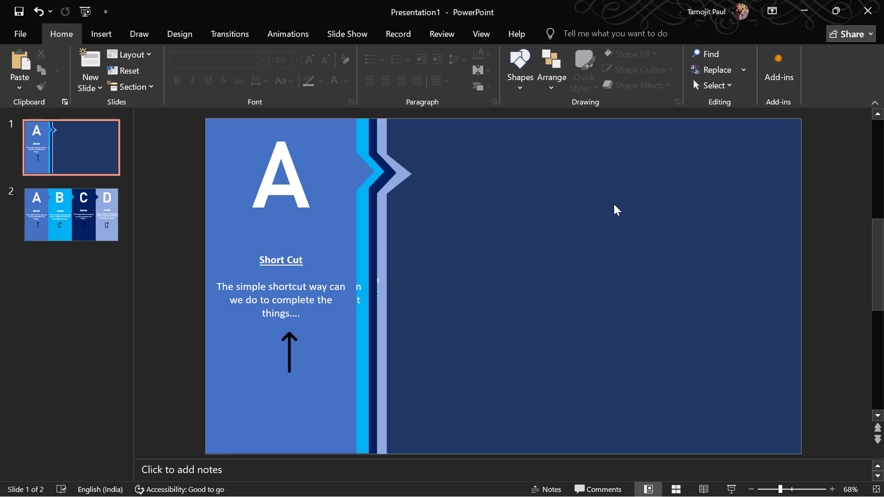
Apply the Morph transition to slide 1 and slide 2.
double_click(614, 204)
double_click(614, 204)
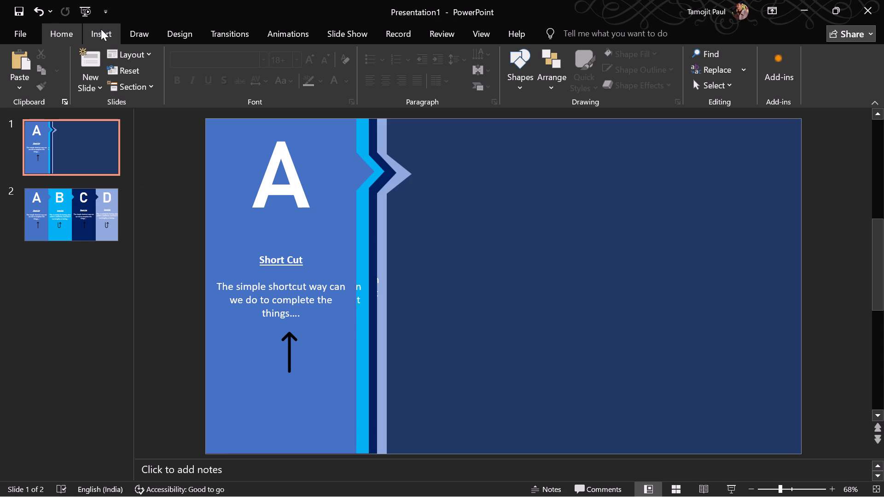
left_click(235, 32)
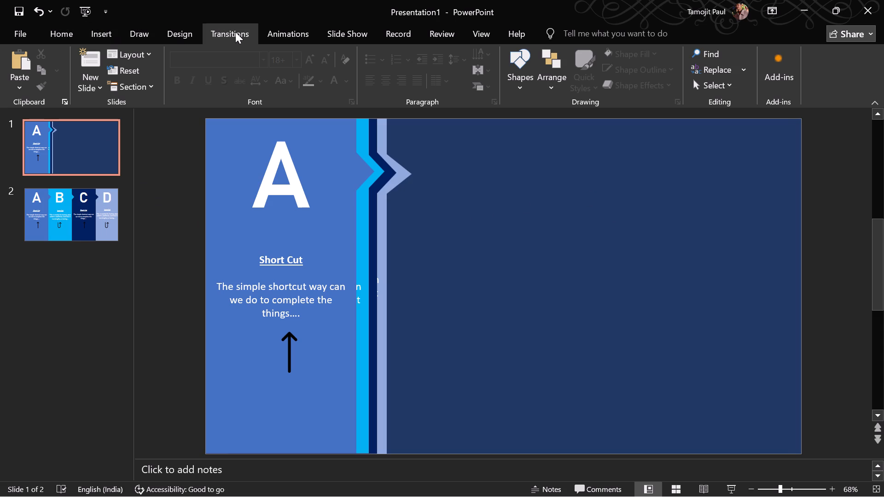
left_click(133, 75)
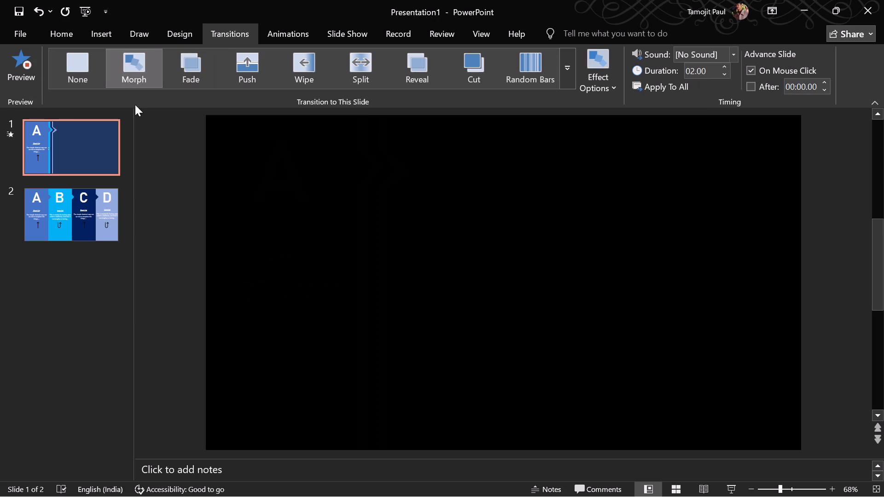
left_click(112, 199)
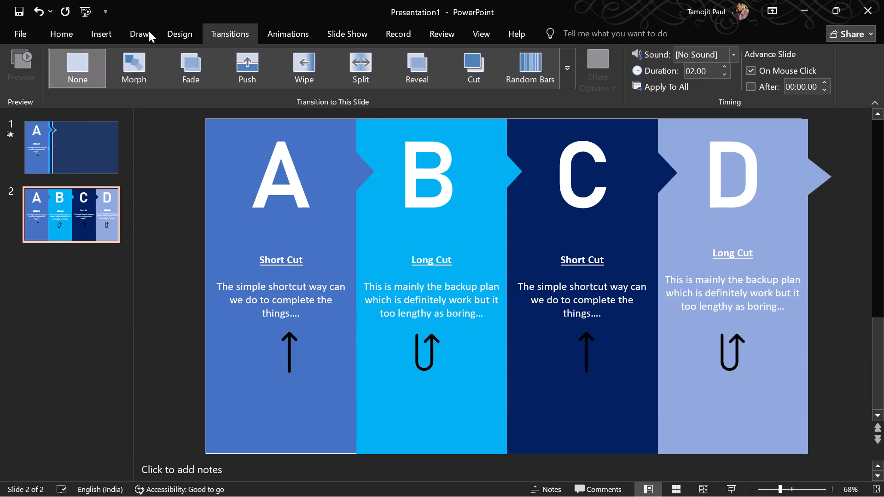
left_click(145, 70)
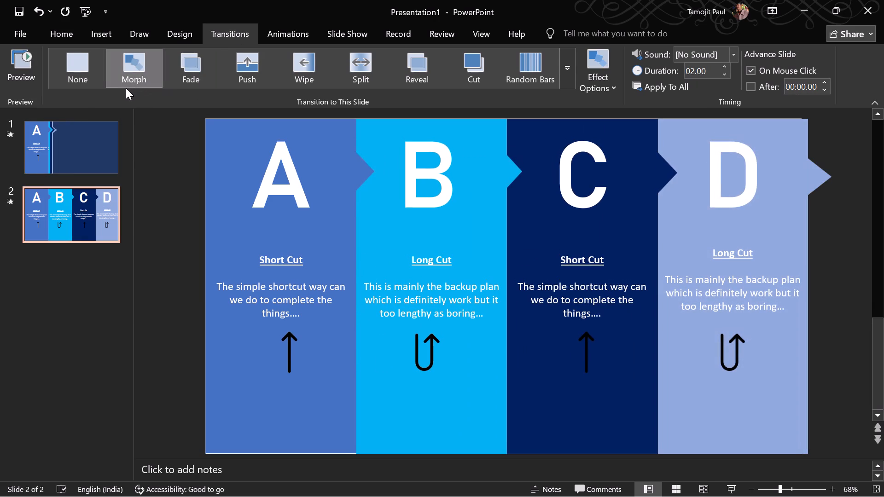
Preview the Morph transition into slide 2.
left_click(119, 301)
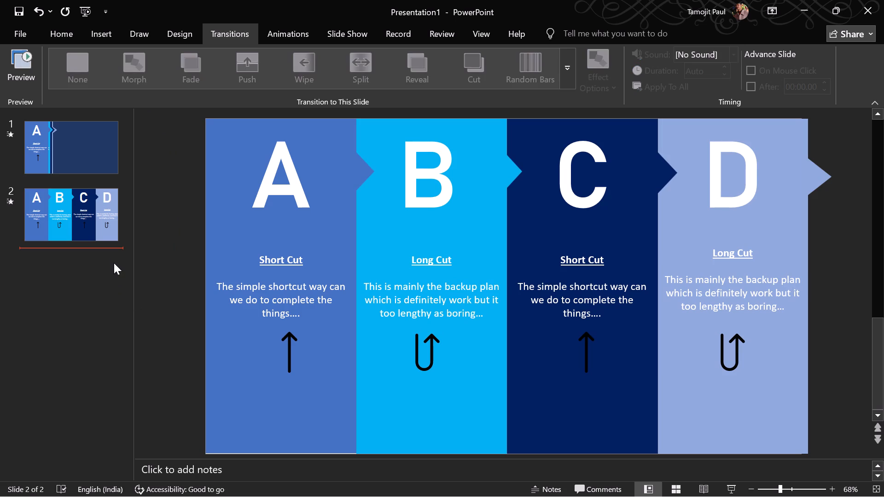
left_click(107, 317)
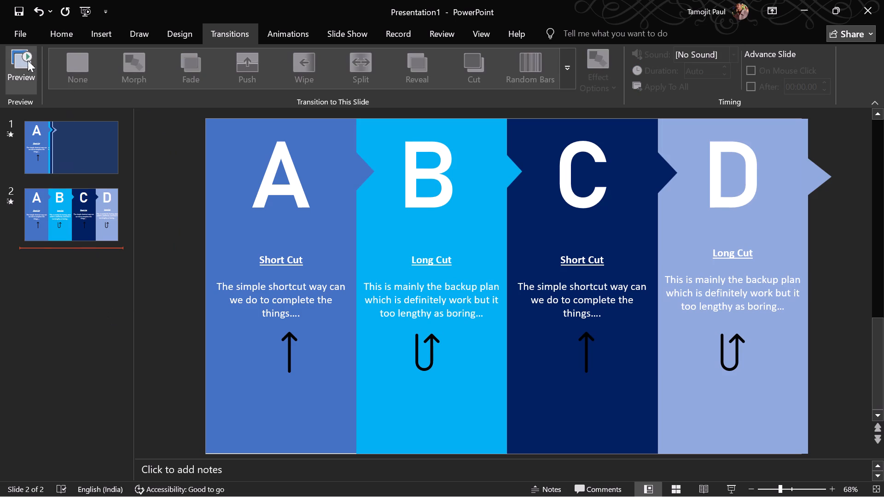
left_click(22, 74)
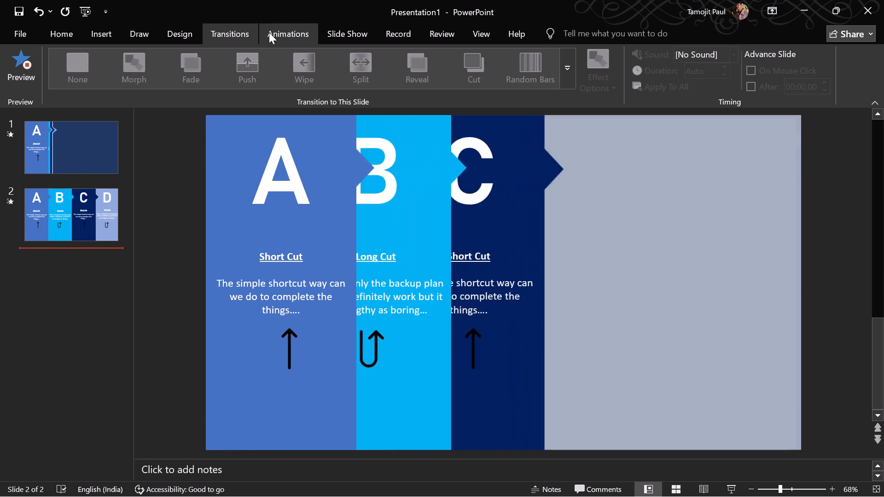
Play the slide show from the beginning, advance from slide 1 to slide 2, and exit the show.
left_click(359, 34)
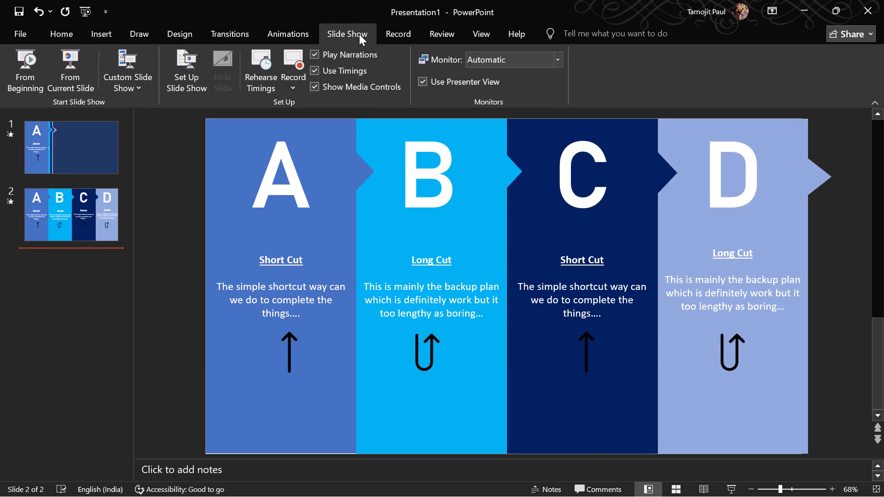
left_click(28, 74)
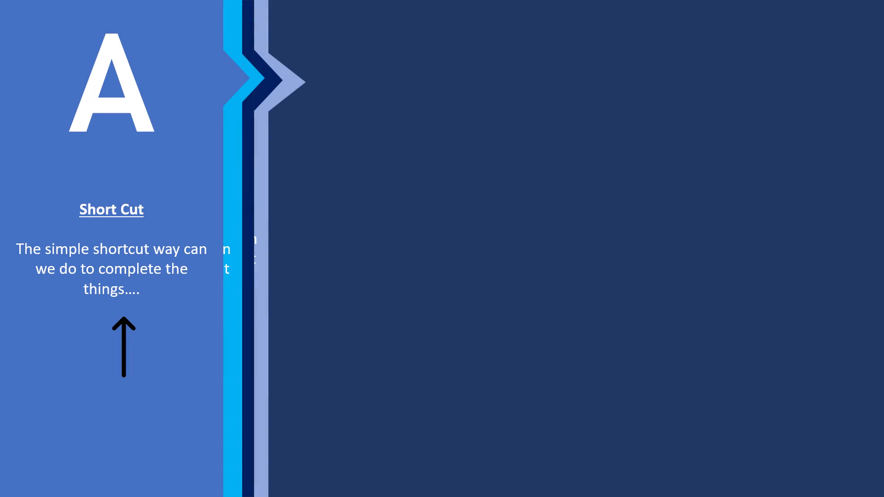
key("space")
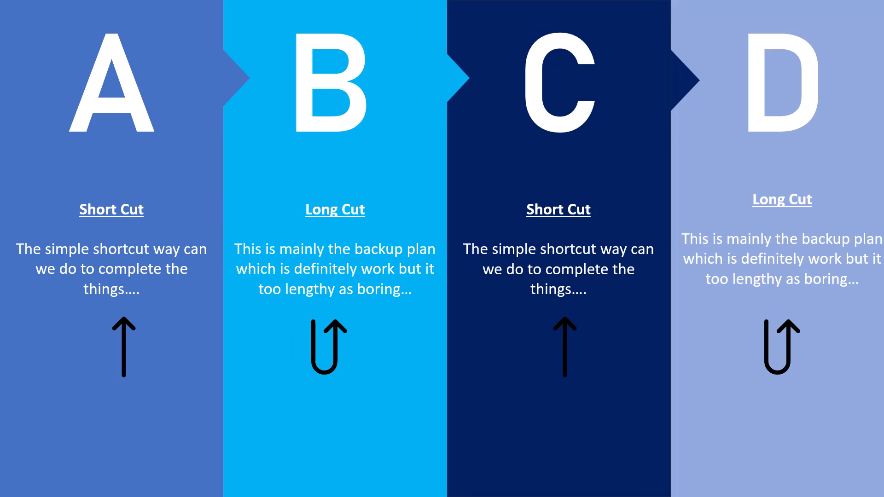
key("Escape")
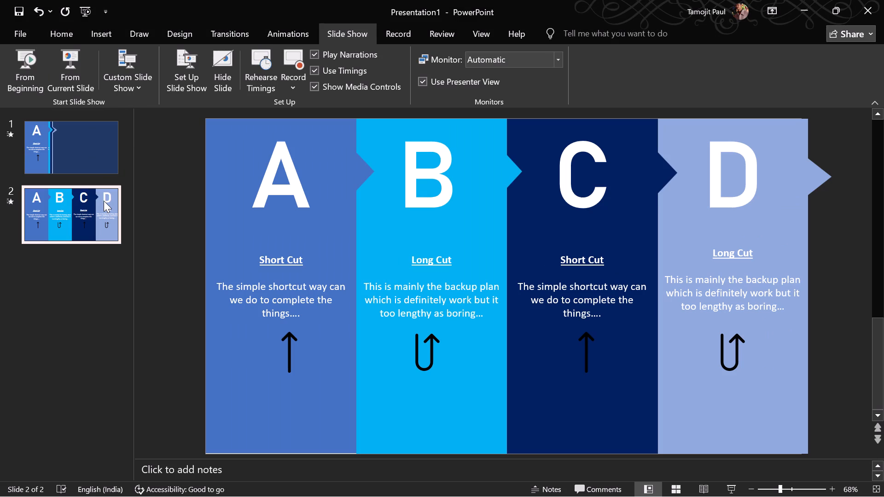
Switch back to slide 1 for editing.
left_click(69, 144)
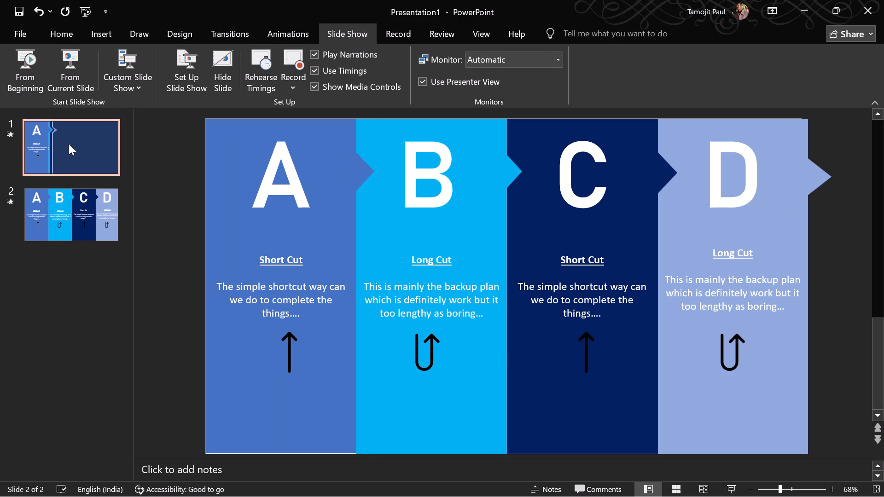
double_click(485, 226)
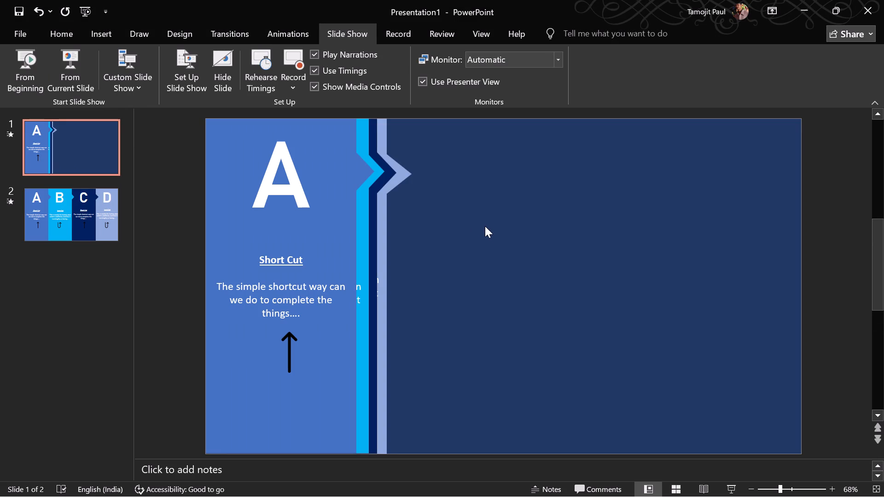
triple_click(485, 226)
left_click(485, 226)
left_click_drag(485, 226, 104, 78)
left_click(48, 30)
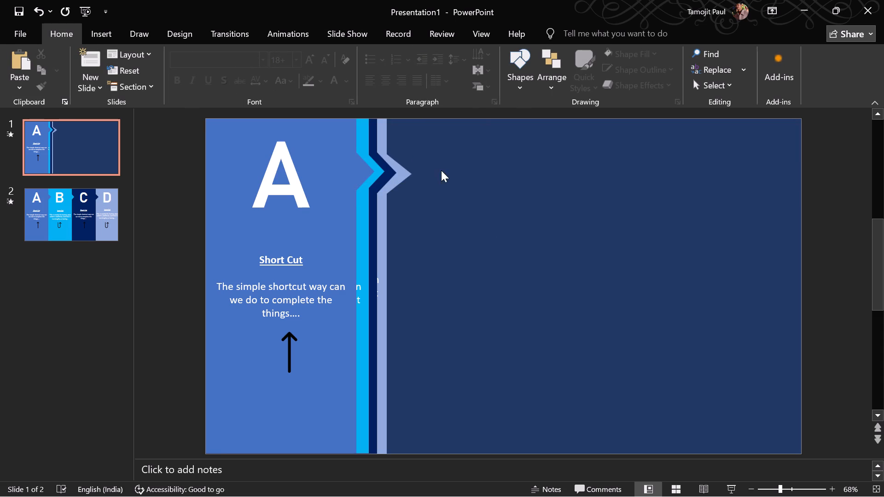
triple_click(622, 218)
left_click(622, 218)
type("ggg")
Insert a text box in the empty dark-blue area beside the collapsed panels, reading "HERE WE START THE JOURNEY".
left_click(100, 32)
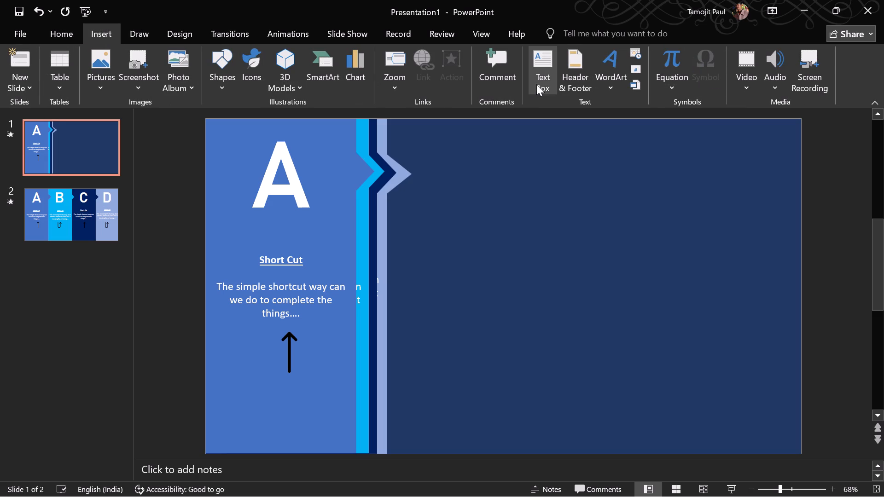
left_click(541, 84)
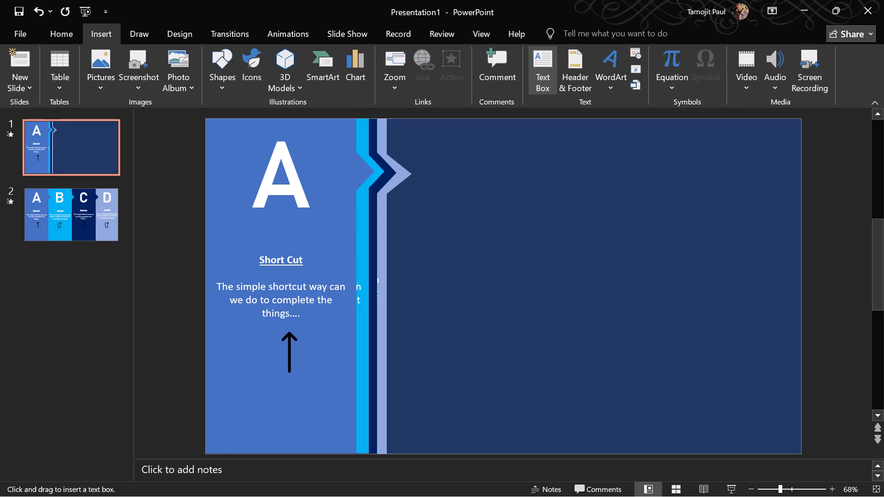
left_click_drag(536, 175, 747, 279)
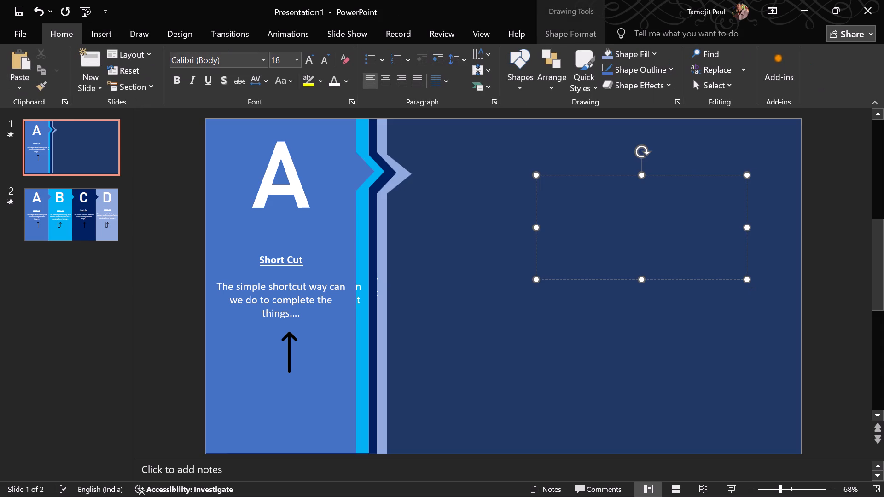
type("HE")
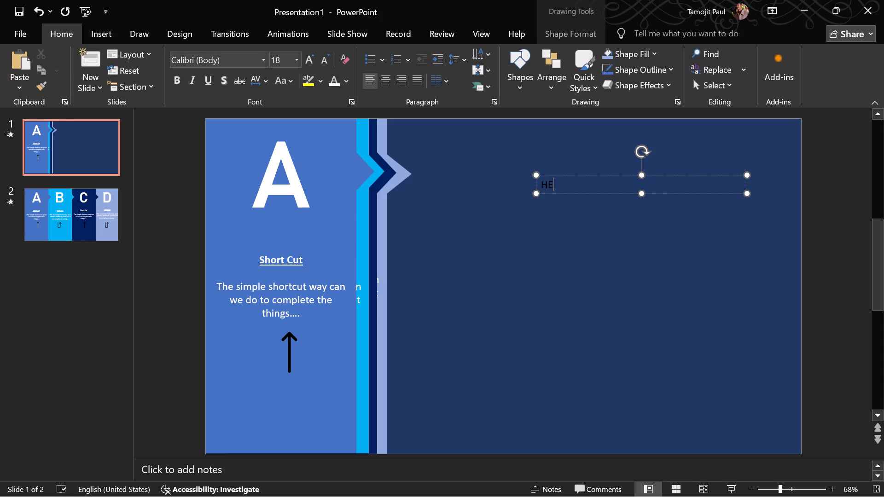
type("RE")
key("space")
type("WE START THE JOURNEY")
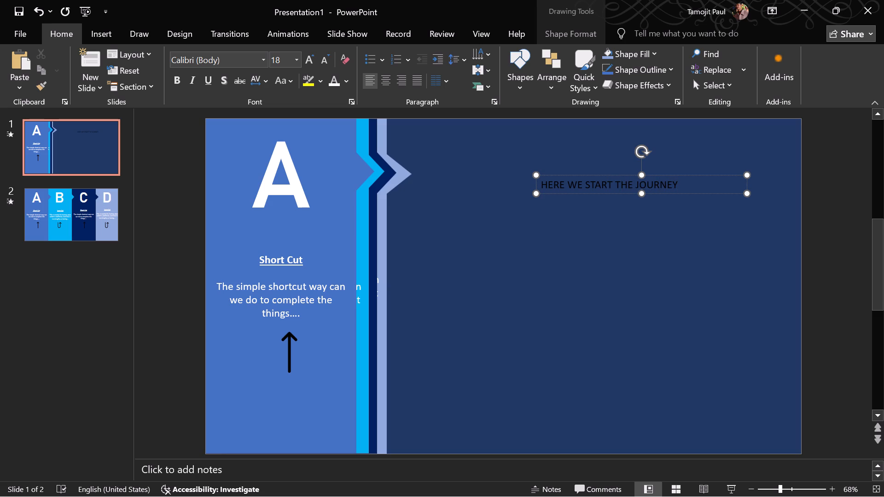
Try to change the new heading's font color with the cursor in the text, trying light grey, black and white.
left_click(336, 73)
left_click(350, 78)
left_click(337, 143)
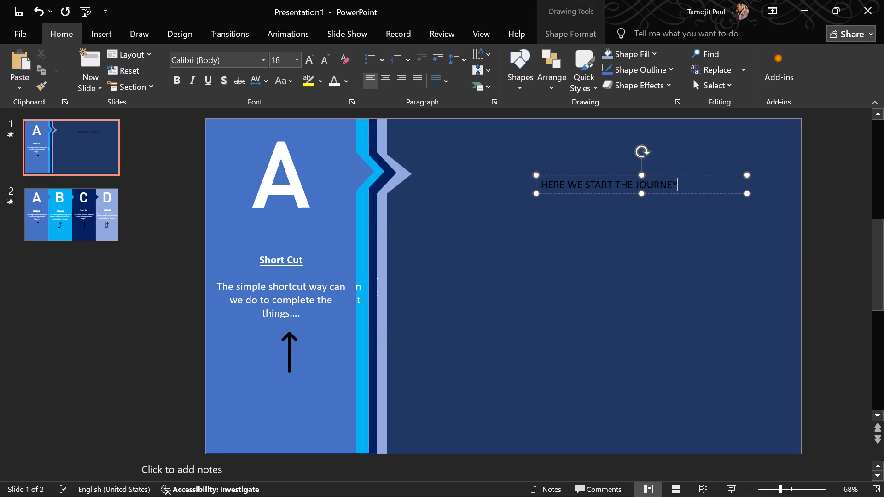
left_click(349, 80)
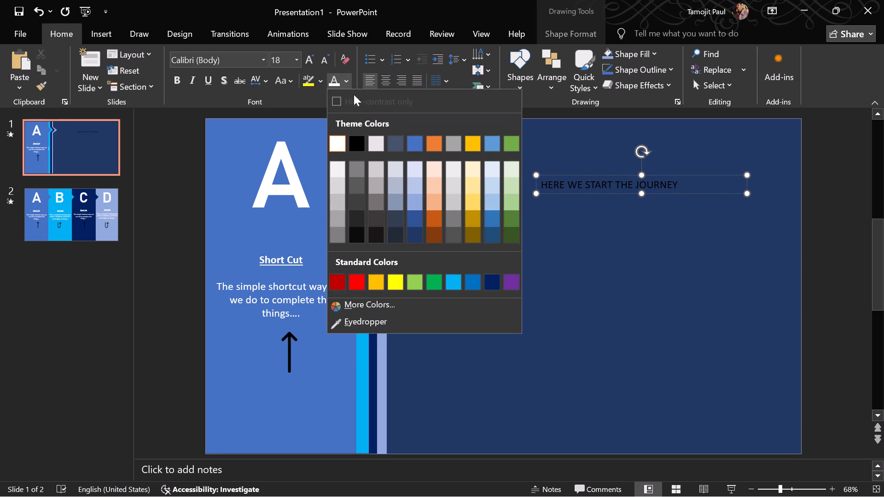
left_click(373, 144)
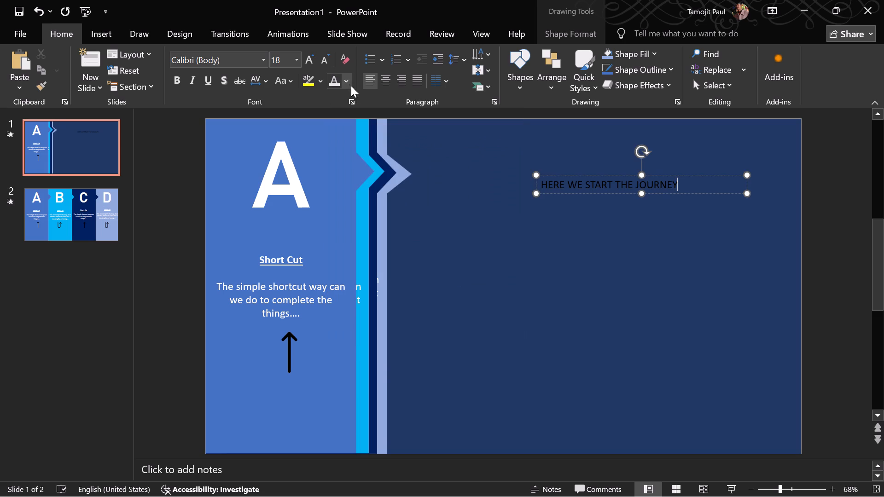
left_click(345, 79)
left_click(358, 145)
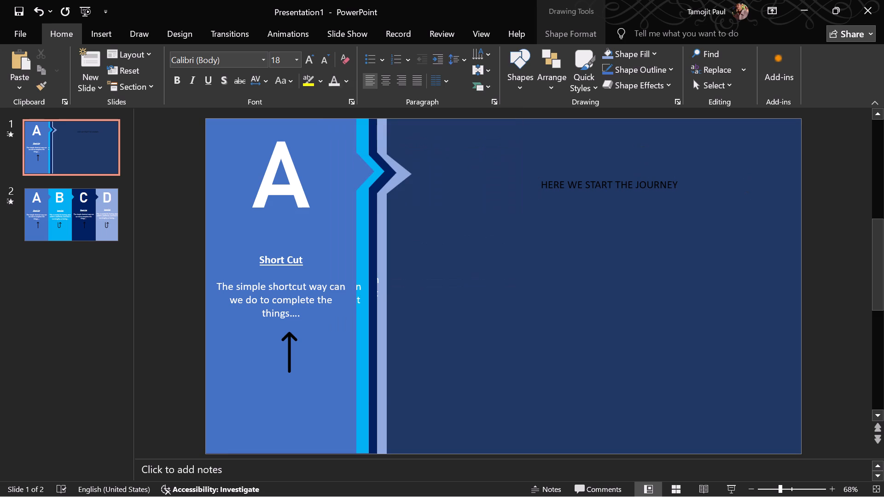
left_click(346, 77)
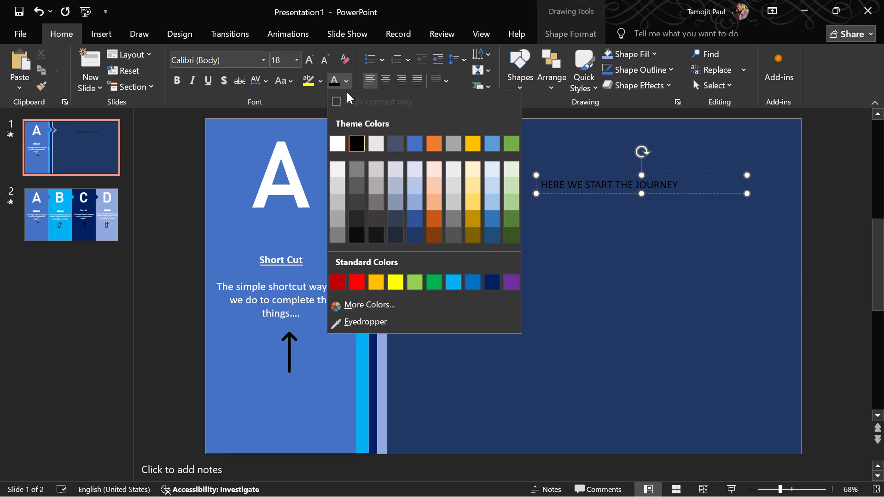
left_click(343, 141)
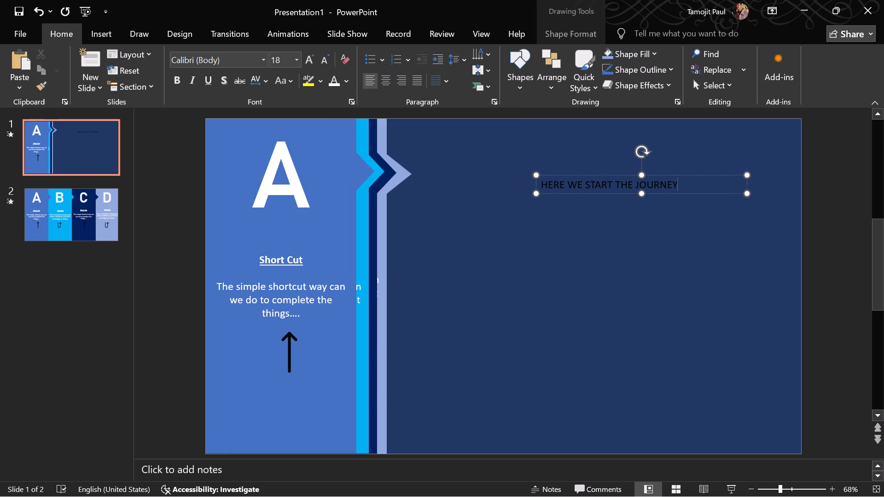
Format the whole "HERE WE START THE JOURNEY" text in white at font size 24.
left_click_drag(541, 182, 668, 183)
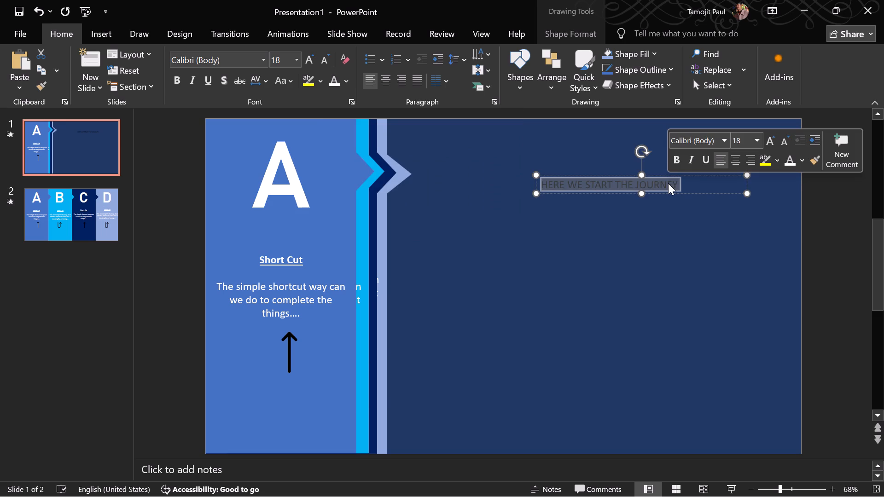
left_click(805, 161)
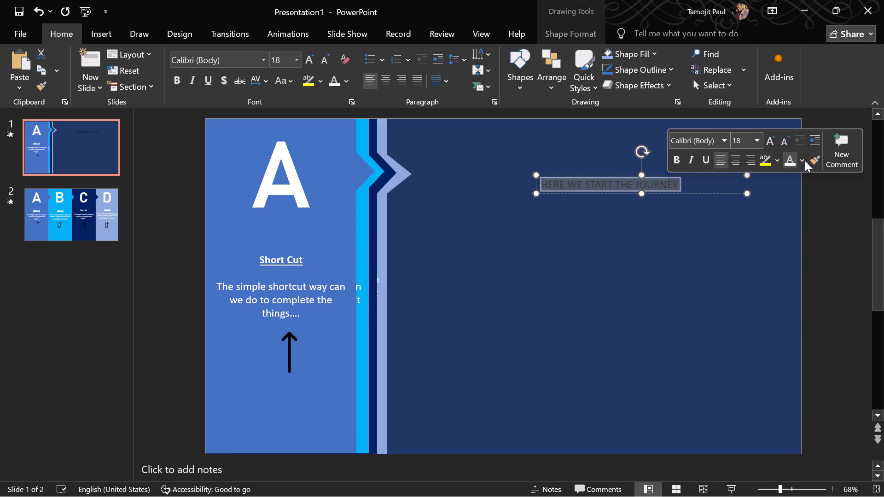
left_click(703, 222)
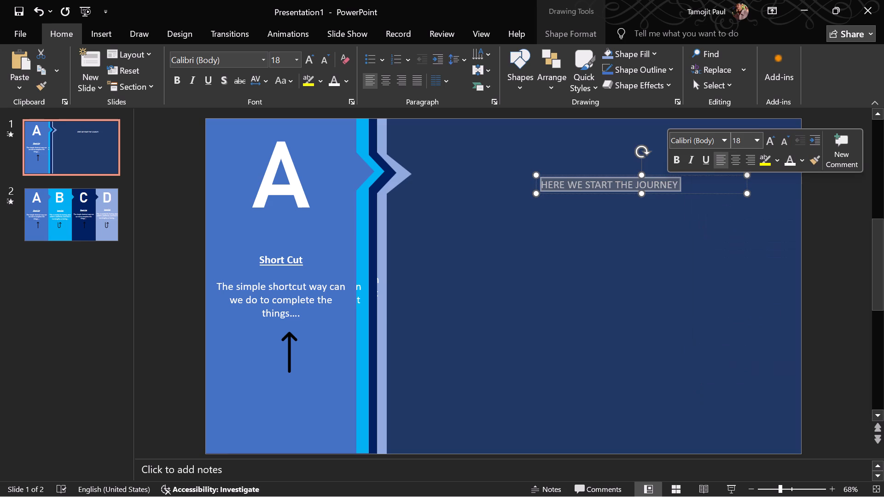
left_click(756, 140)
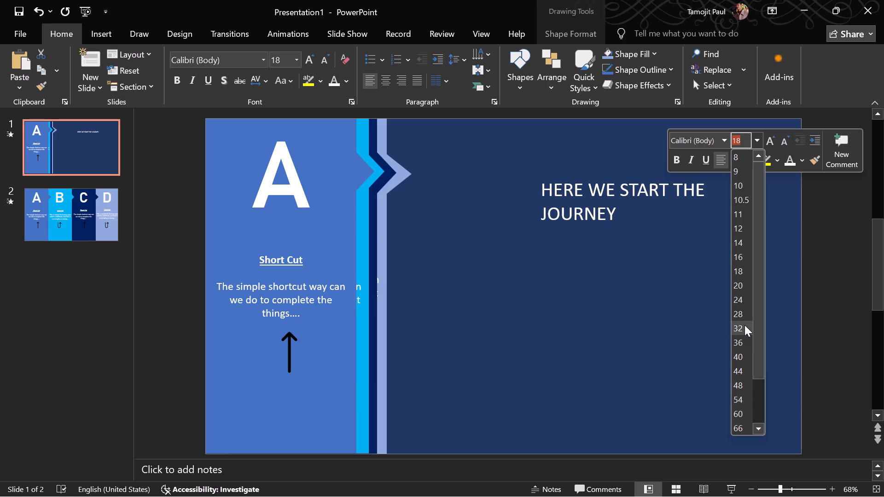
left_click(744, 299)
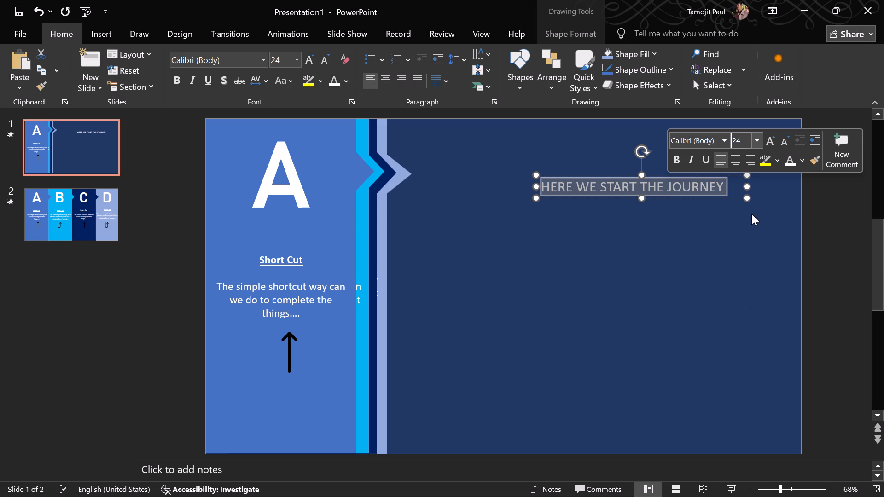
Widen the "HERE WE START THE JOURNEY" text box and move it closer to the collapsed panels.
left_click_drag(751, 199, 767, 218)
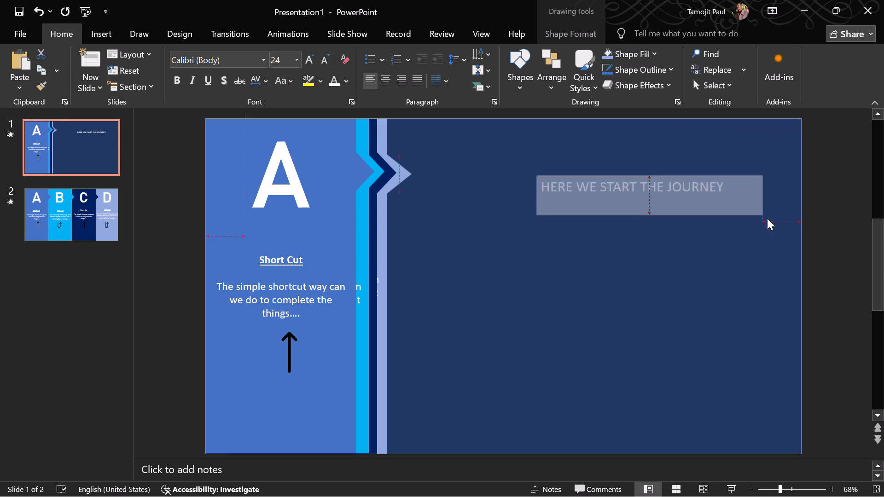
left_click_drag(767, 218, 803, 254)
left_click_drag(742, 180, 742, 181)
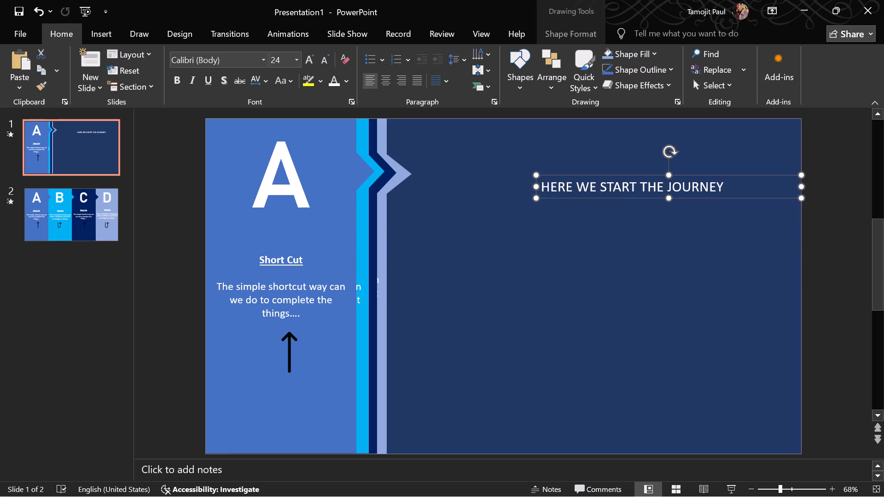
left_click_drag(742, 181, 691, 183)
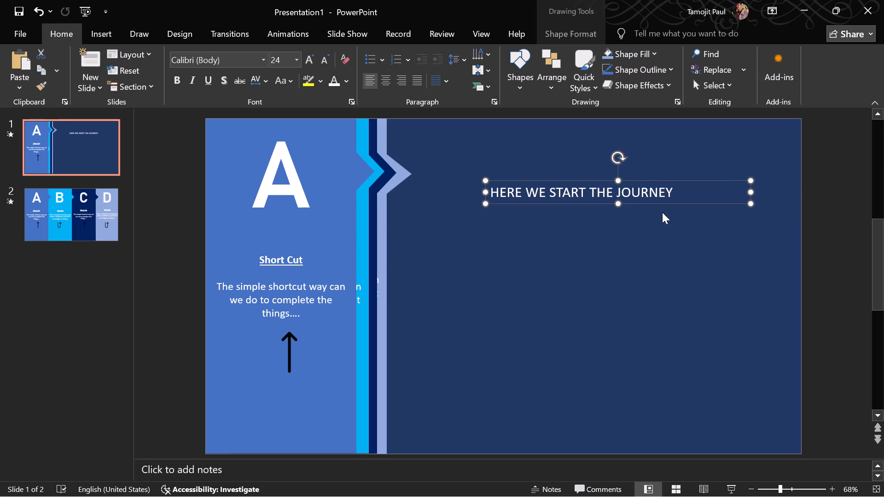
left_click_drag(618, 203, 620, 283)
left_click_drag(748, 204, 760, 254)
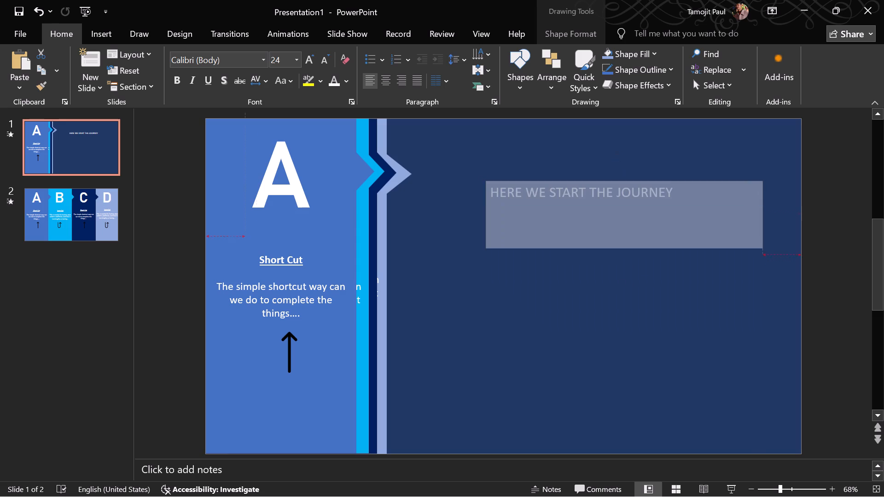
left_click_drag(760, 254, 758, 318)
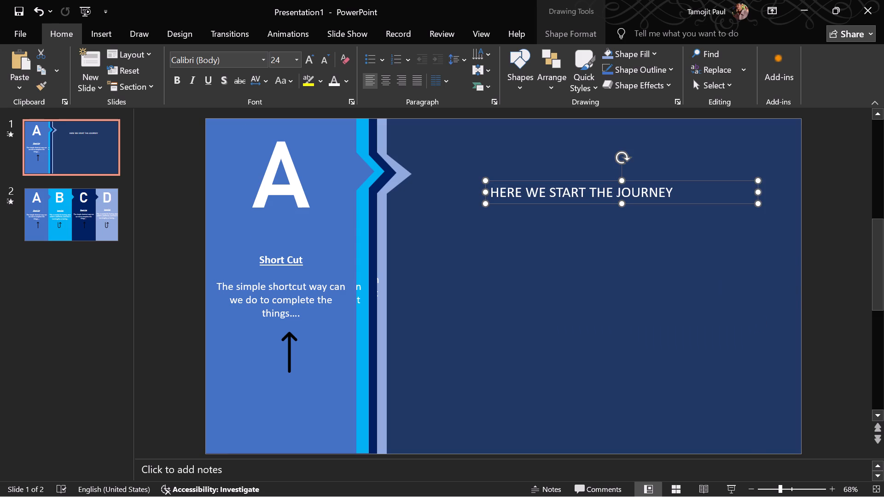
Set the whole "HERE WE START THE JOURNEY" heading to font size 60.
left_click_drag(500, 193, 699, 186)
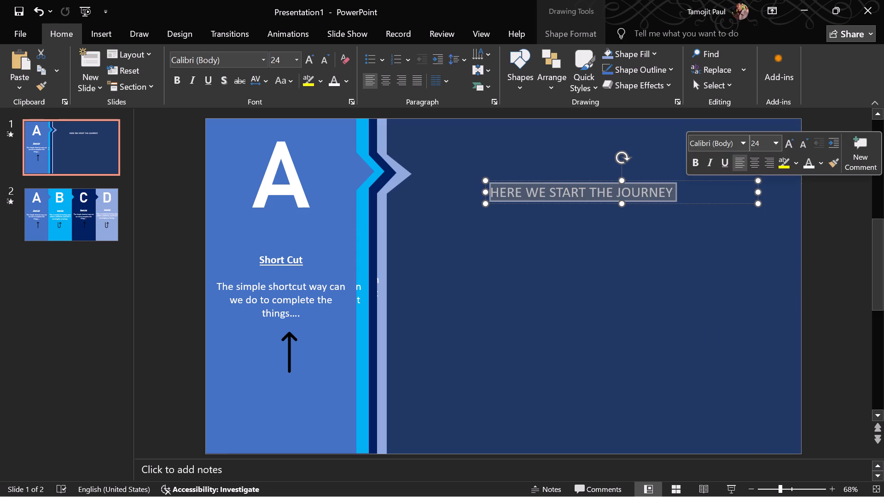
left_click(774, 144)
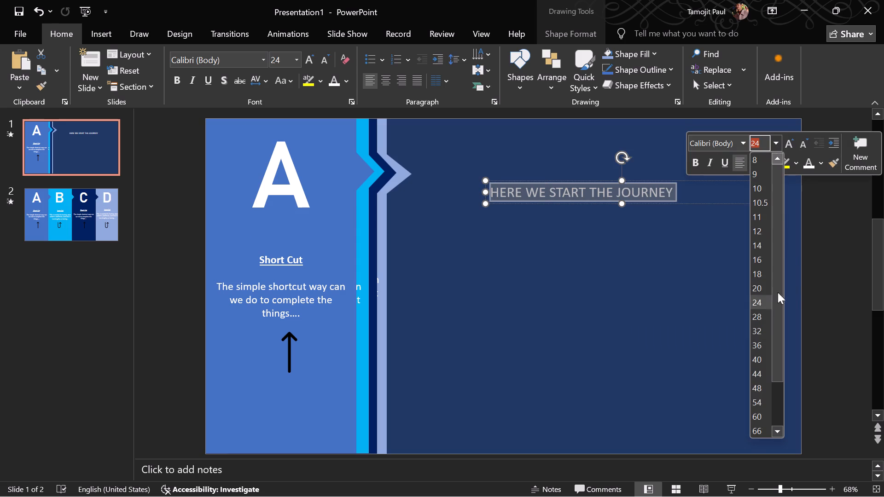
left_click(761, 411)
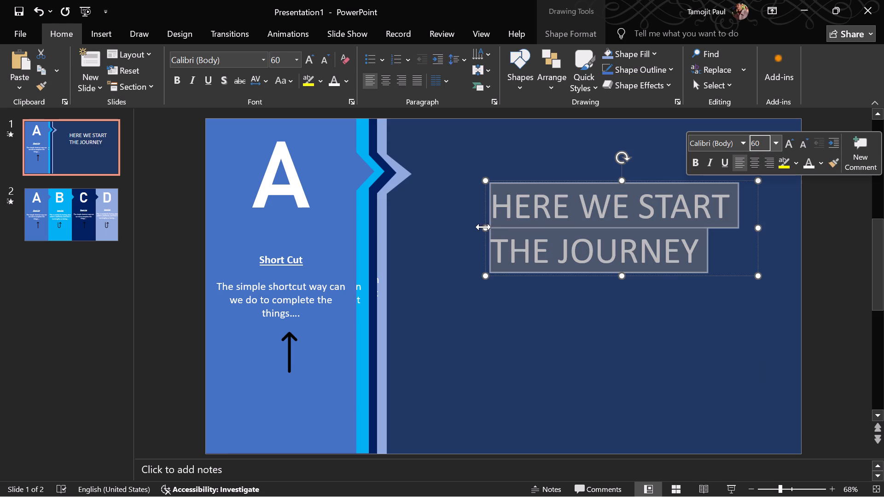
Stretch the heading's text box across the dark-blue area, from the tip of the collapsed panels to the slide's far edge.
left_click_drag(483, 227, 415, 233)
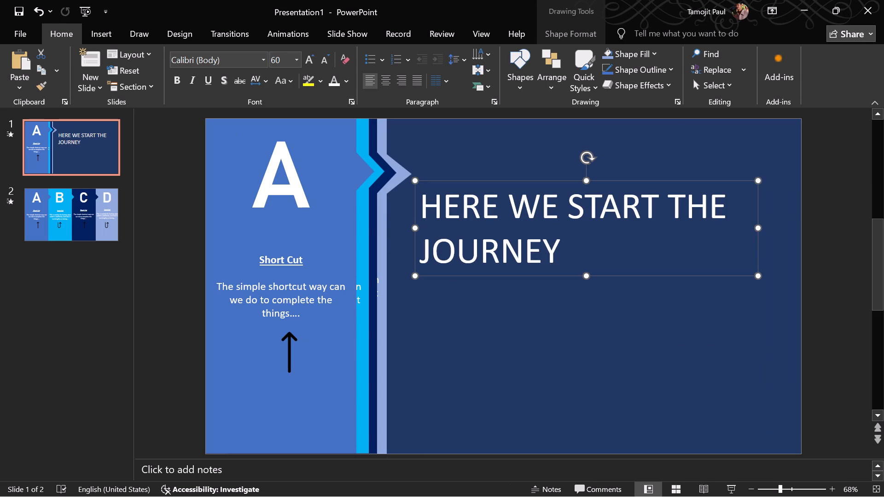
left_click_drag(754, 230, 804, 223)
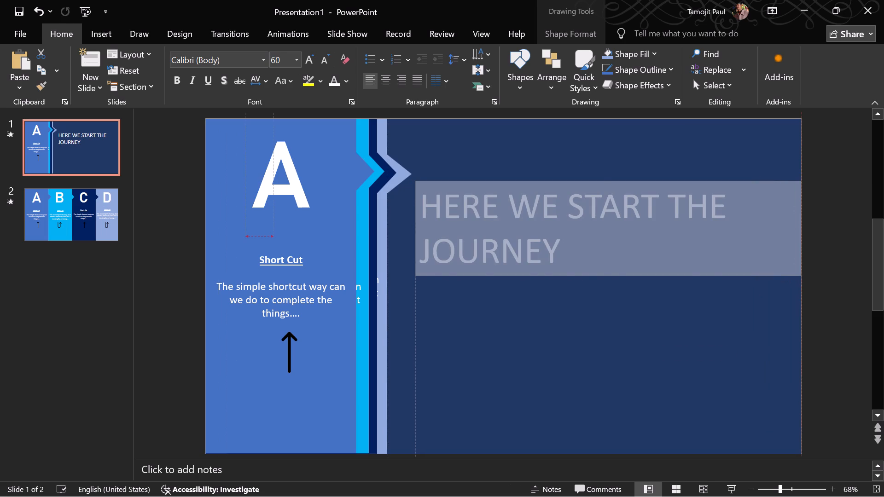
left_click_drag(804, 223, 804, 223)
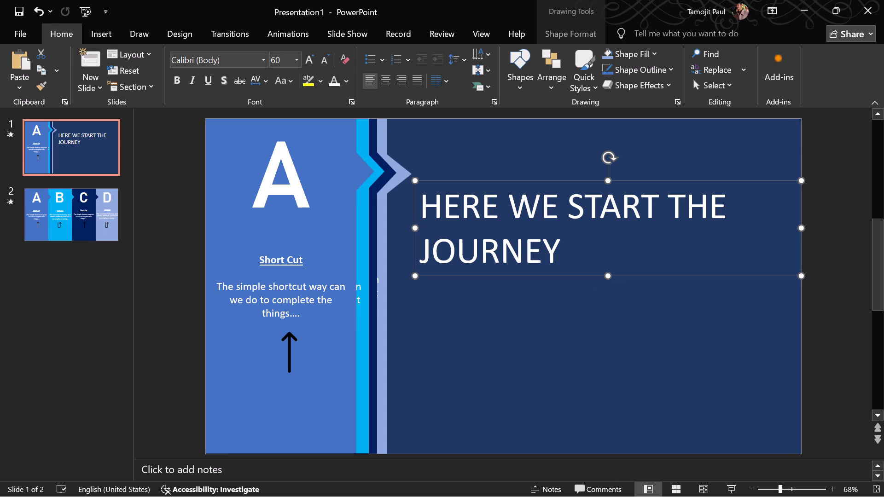
left_click_drag(413, 229, 398, 229)
left_click_drag(599, 270, 600, 285)
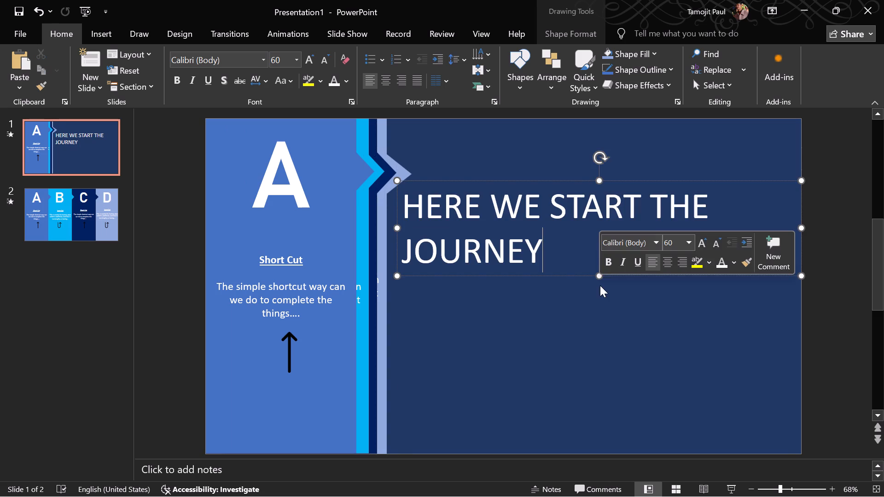
left_click(596, 272)
left_click_drag(596, 272, 602, 301)
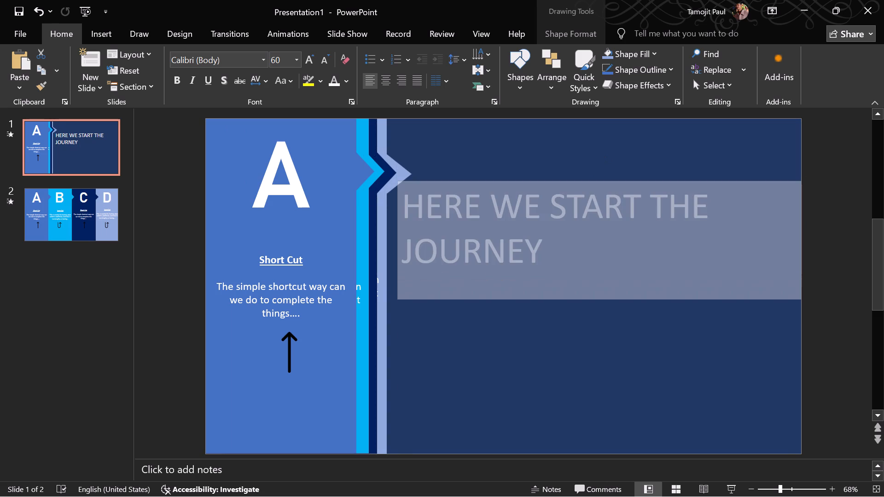
left_click_drag(602, 301, 602, 324)
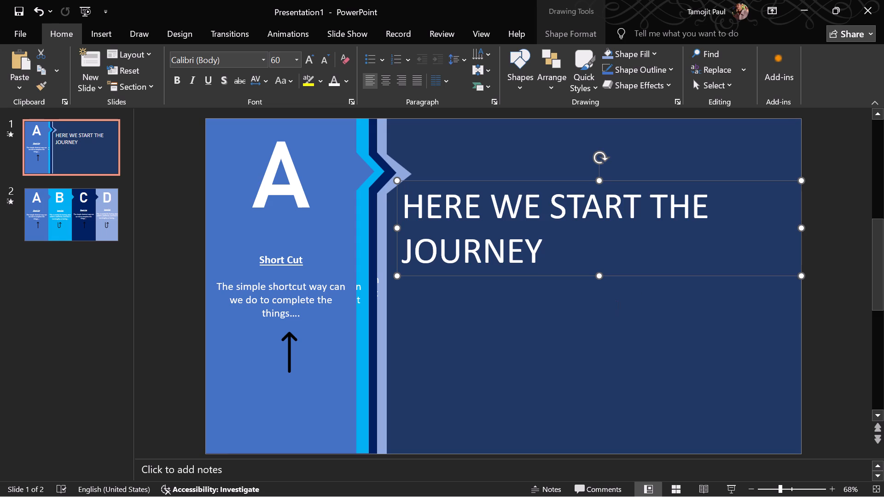
Reduce the whole heading's font size so it fits on one line, trying 54 and 40 before choosing 44.
left_click_drag(445, 204, 516, 229)
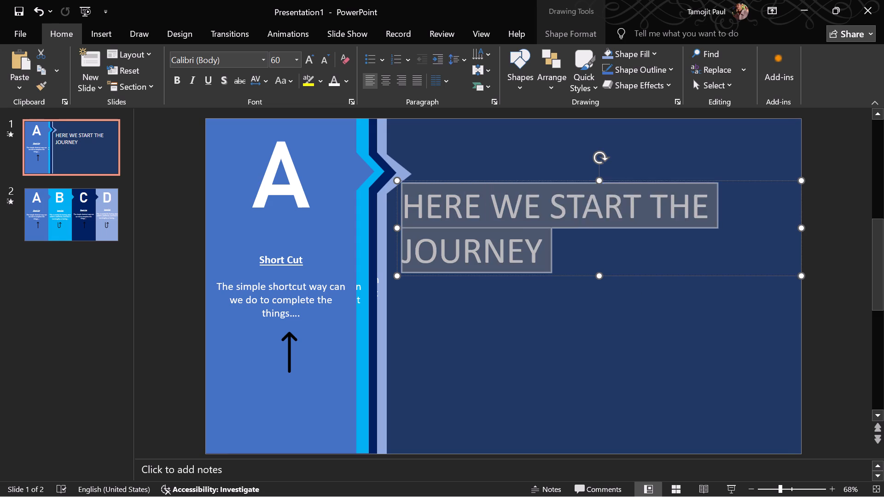
left_click(608, 188)
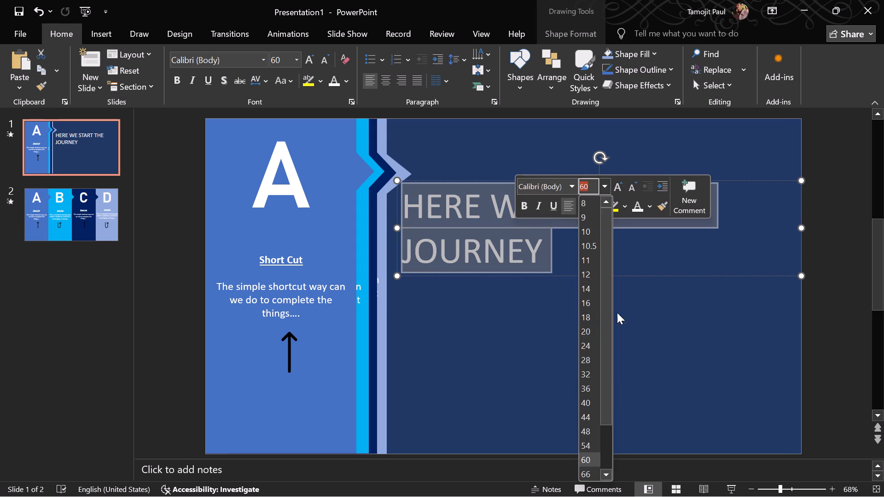
left_click(590, 442)
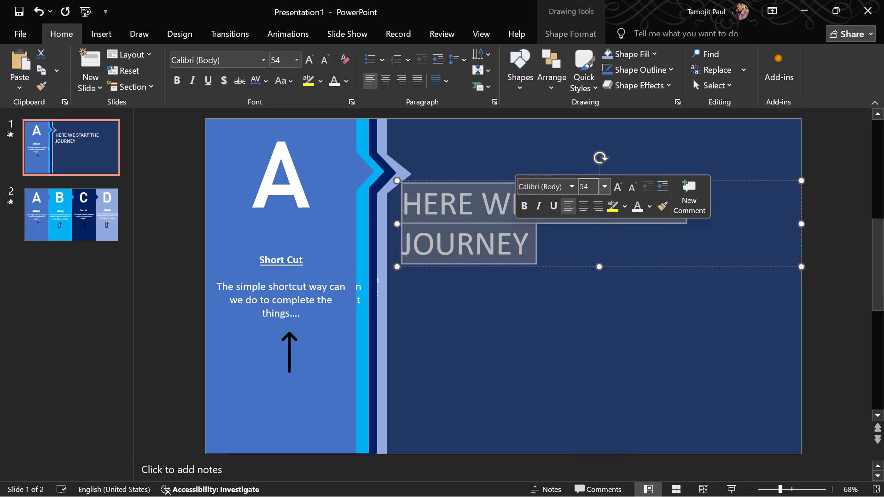
left_click(603, 185)
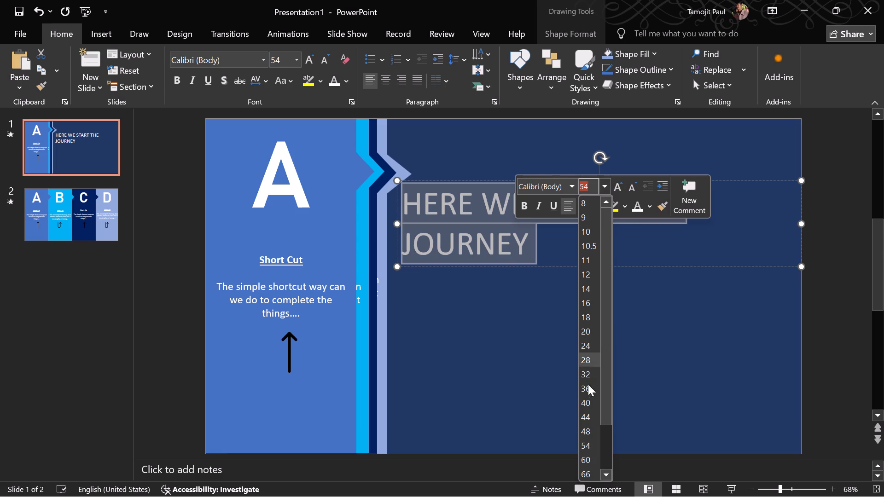
left_click(587, 400)
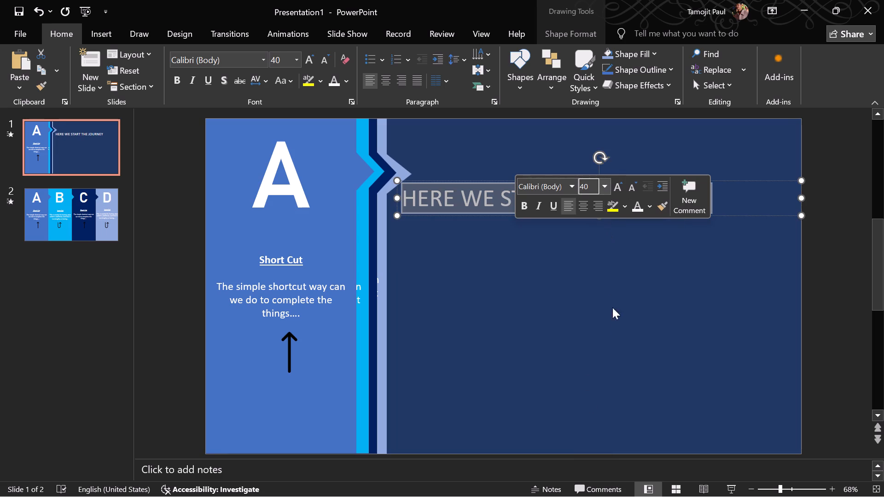
left_click(605, 186)
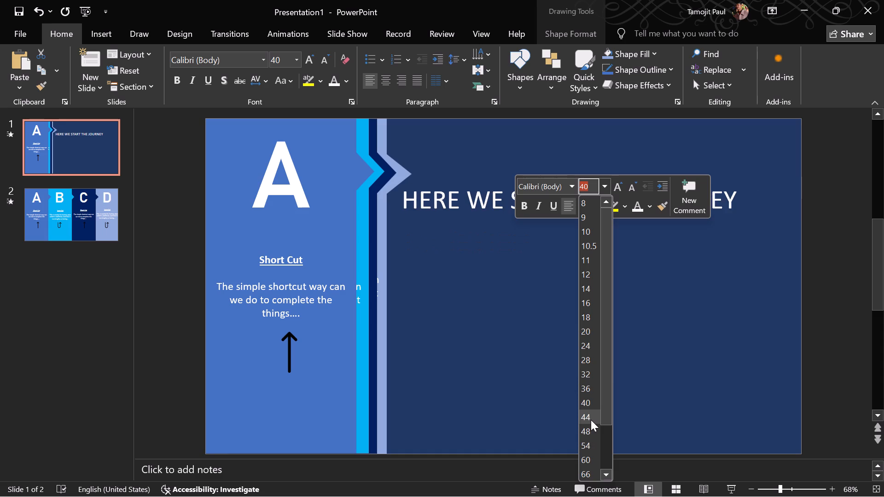
left_click(591, 420)
left_click(852, 289)
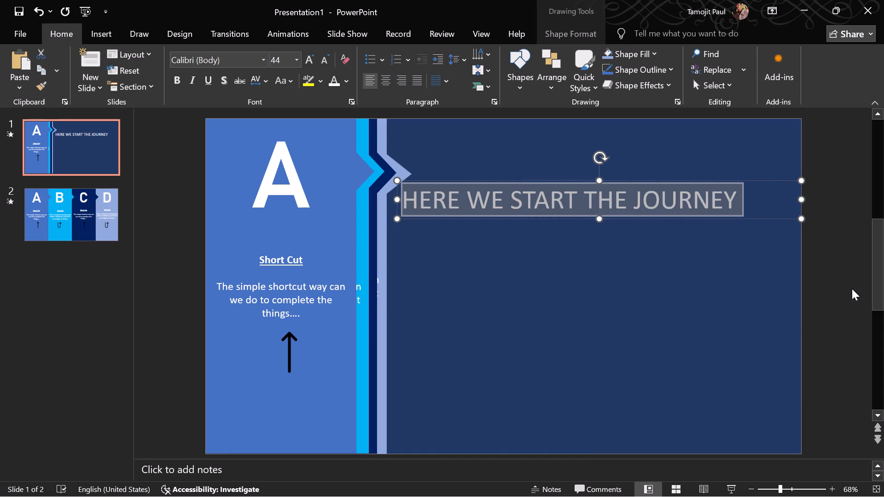
Move the heading down and away from the panels, centering its text across the dark-blue area, and deselect it.
left_click(657, 204)
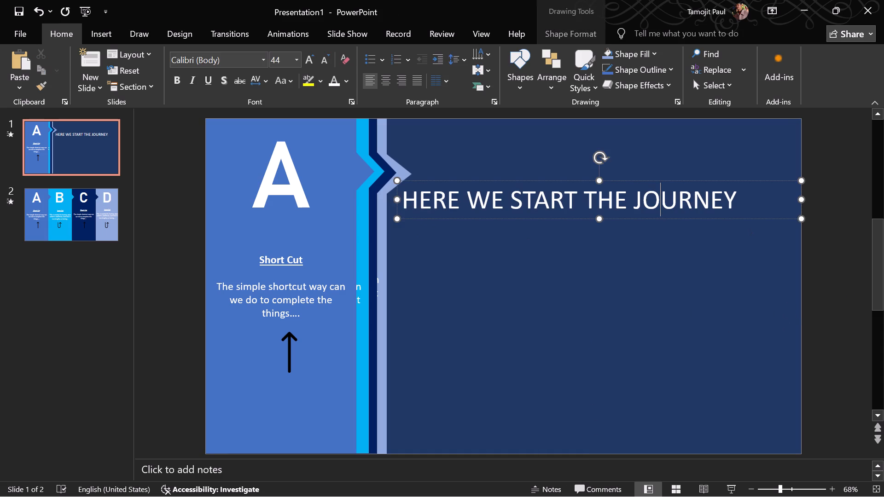
left_click_drag(734, 181, 762, 192)
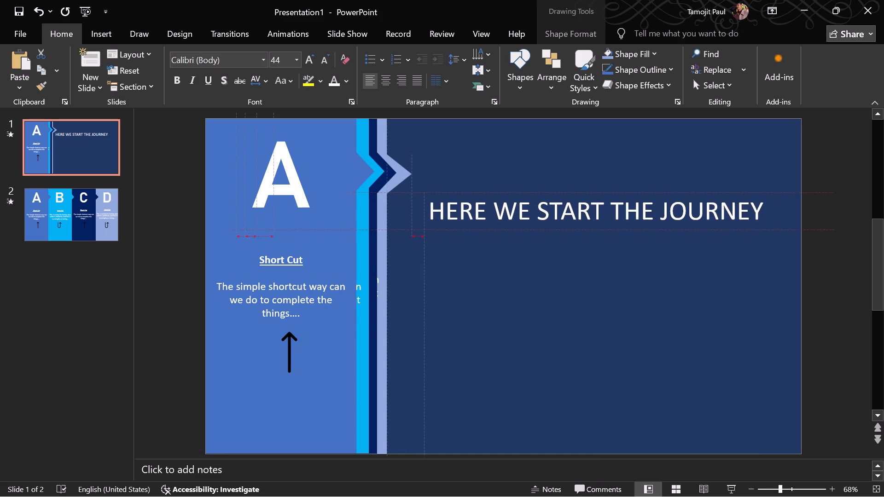
left_click_drag(762, 192, 773, 222)
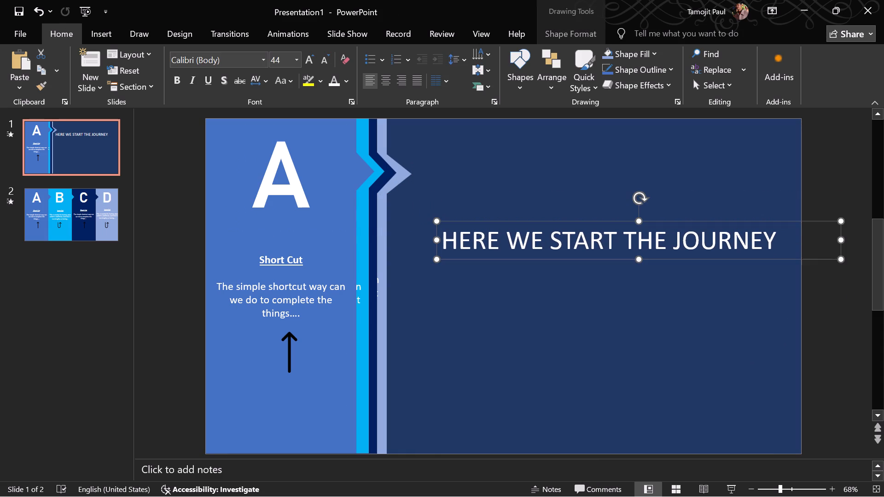
left_click(833, 183)
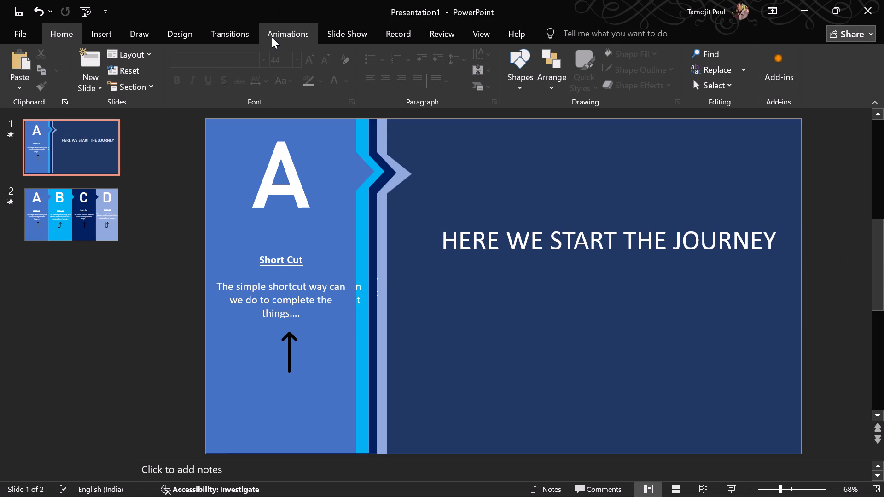
Play the slide show from the beginning through both slides to check the Morph transition, and return to editing.
left_click(339, 33)
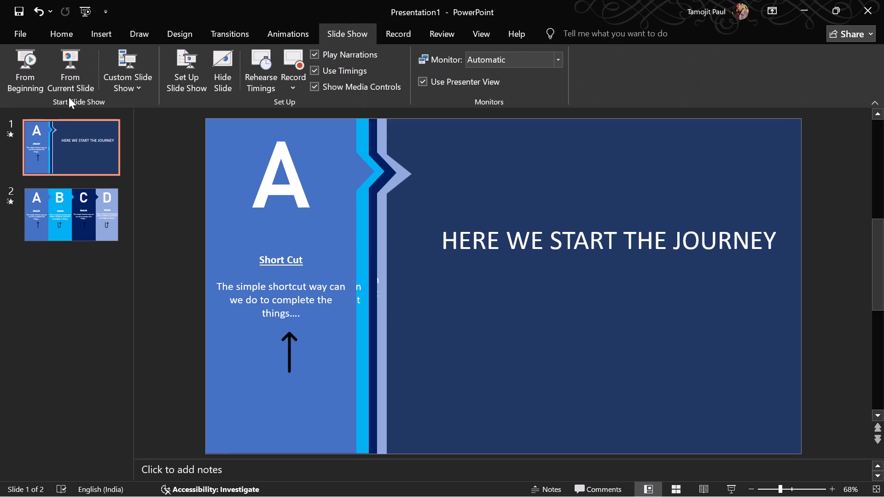
left_click(36, 69)
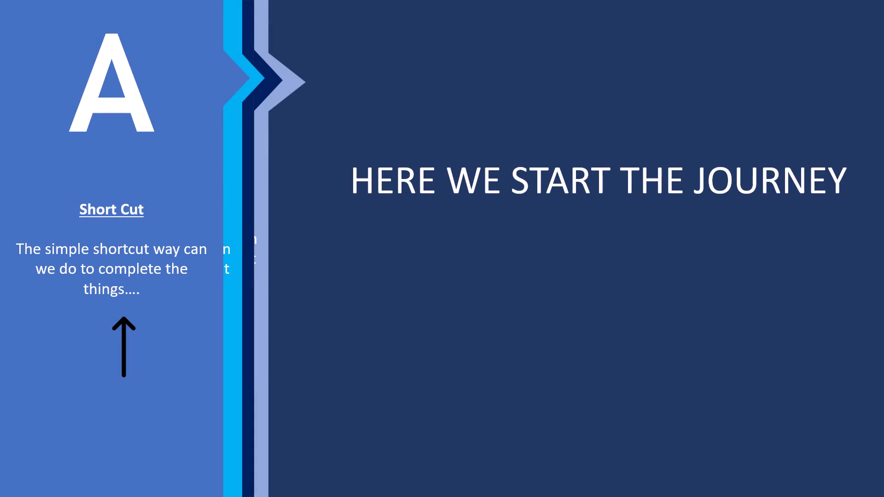
key("Return")
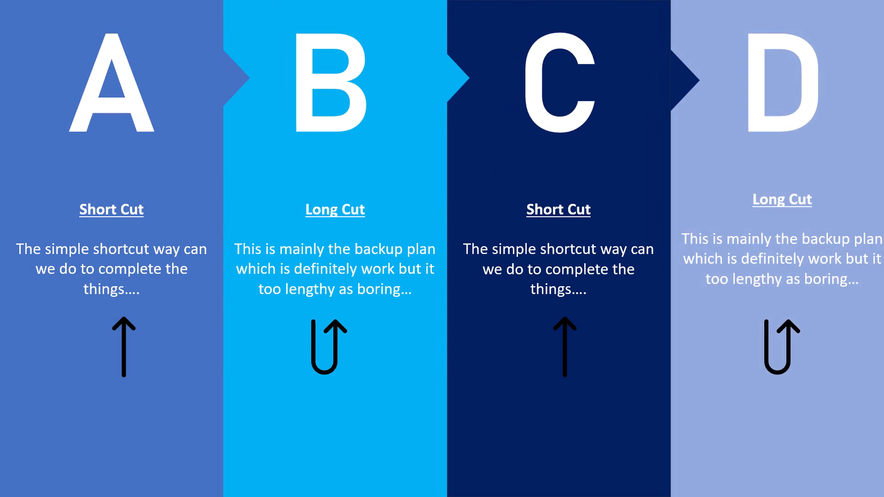
key("Return")
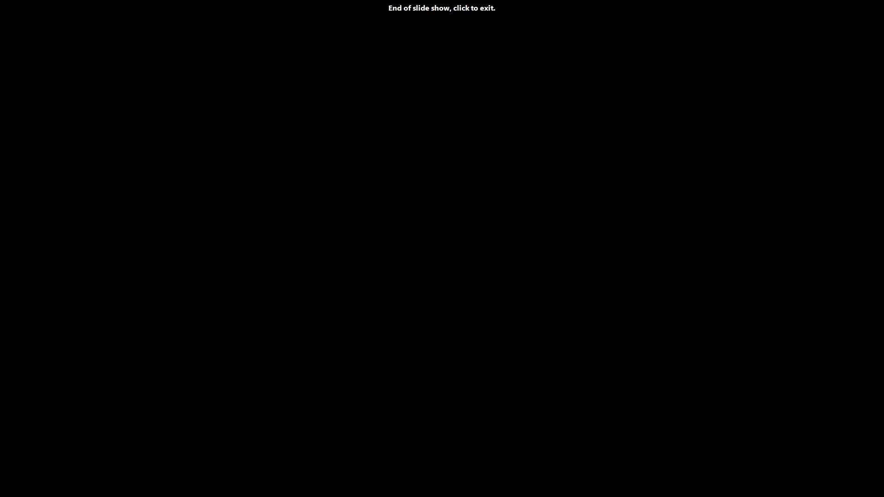
key("Return")
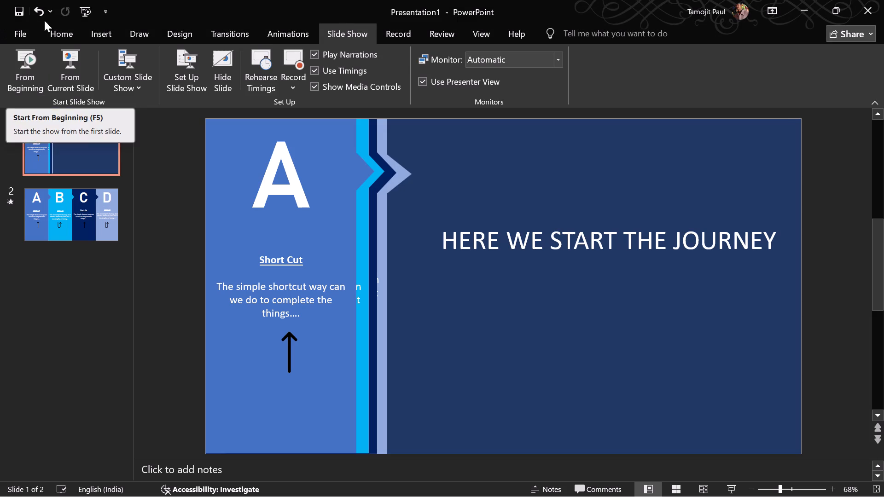
left_click(53, 35)
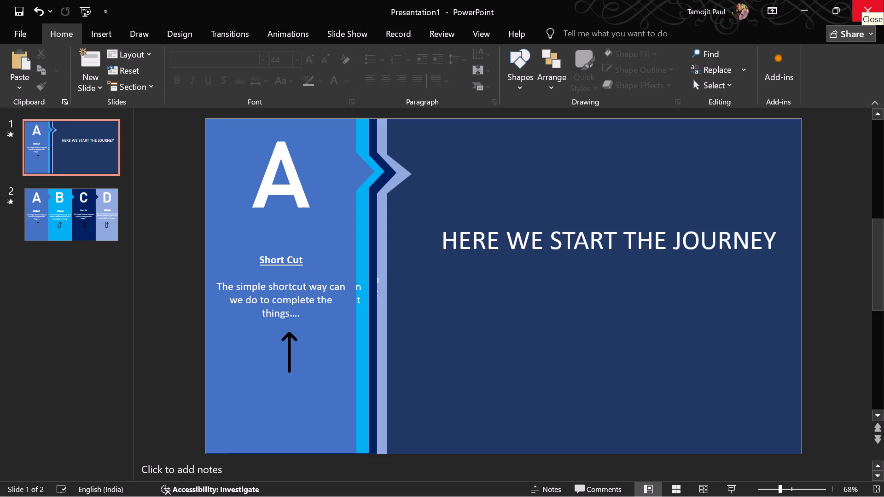
Close the presentation, saving it as "manyways of planning" in the OneDrive Documents folder.
left_click(883, 0)
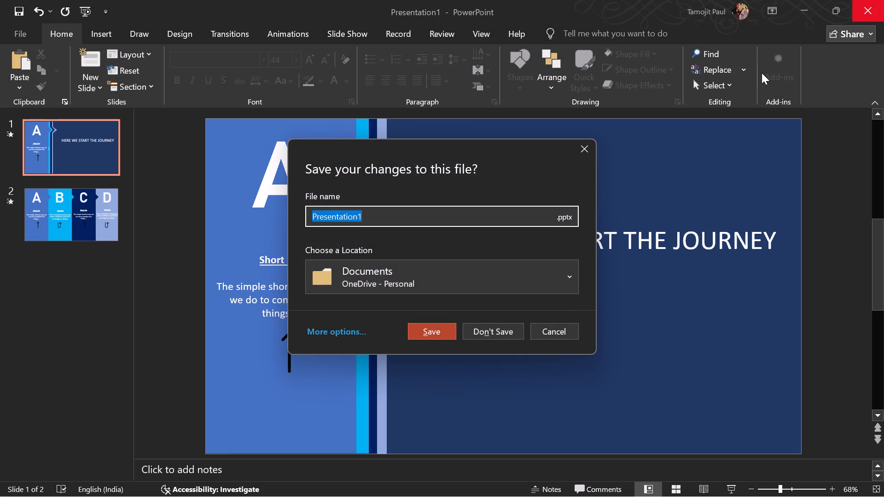
key("BackSpace")
type("many")
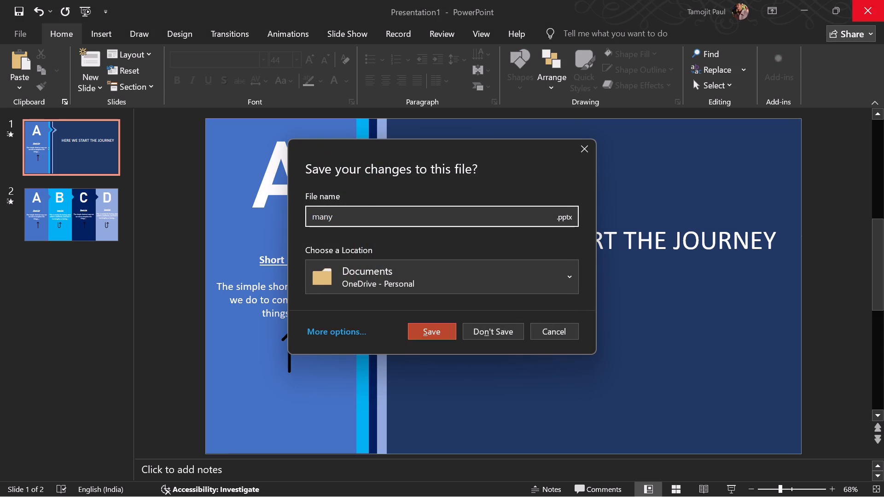
type("ways of planning")
key("Return")
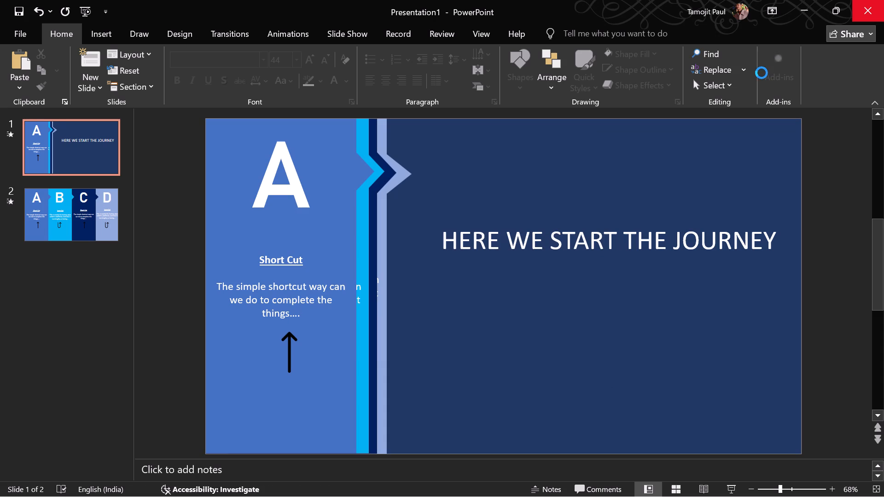